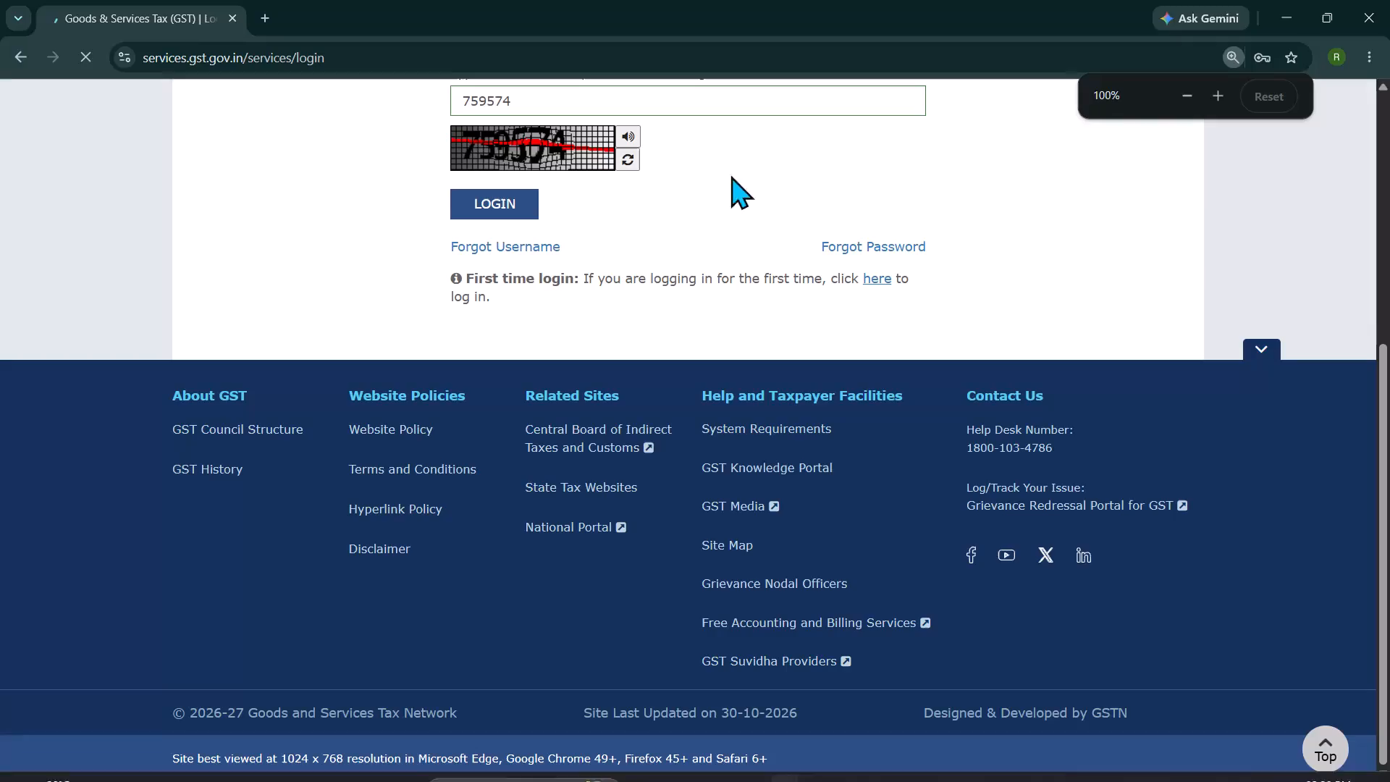
Examine the returns calendar and the navigation note on the GST portal's welcome page.
{"action": "scroll", "coordinate": [993, 196], "scroll_direction": "up", "scroll_amount": 2}
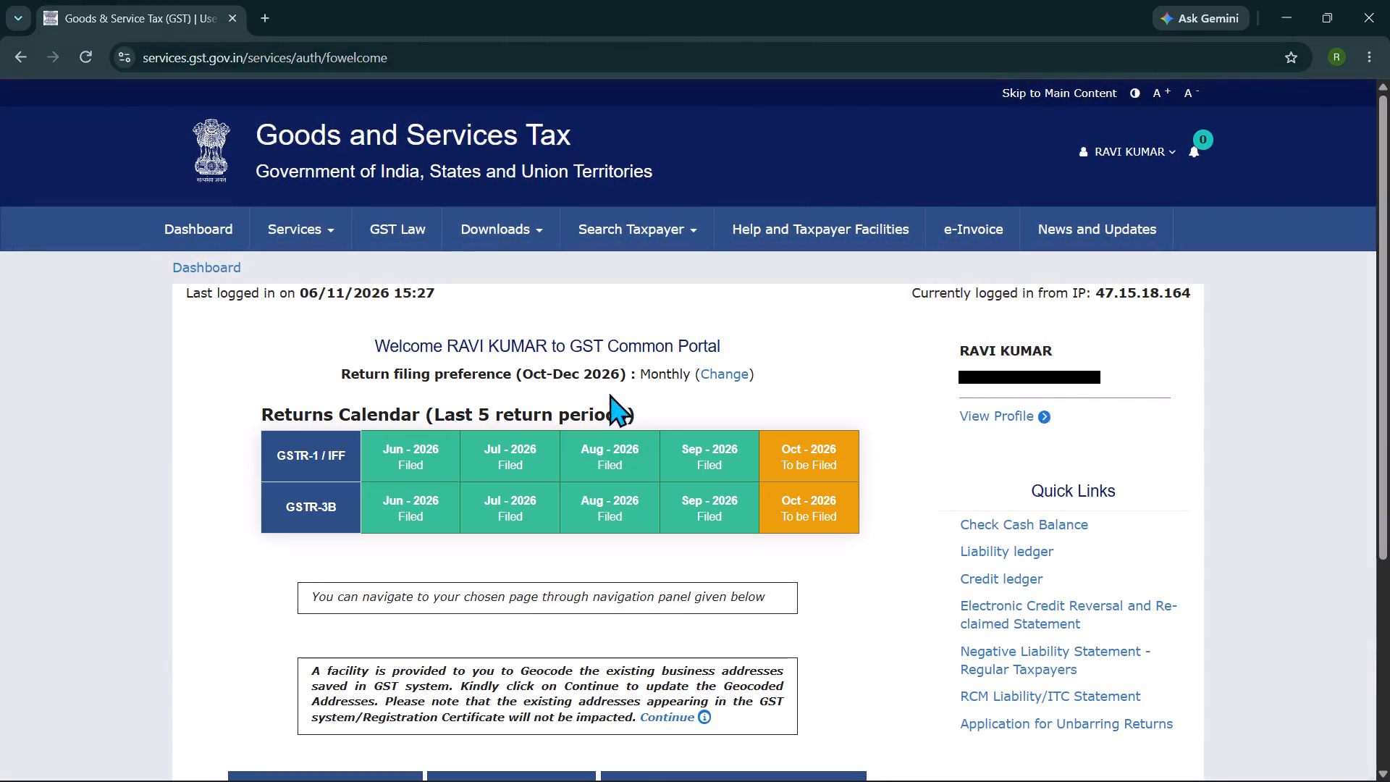
{"action": "scroll", "coordinate": [654, 451], "scroll_direction": "down", "scroll_amount": 1}
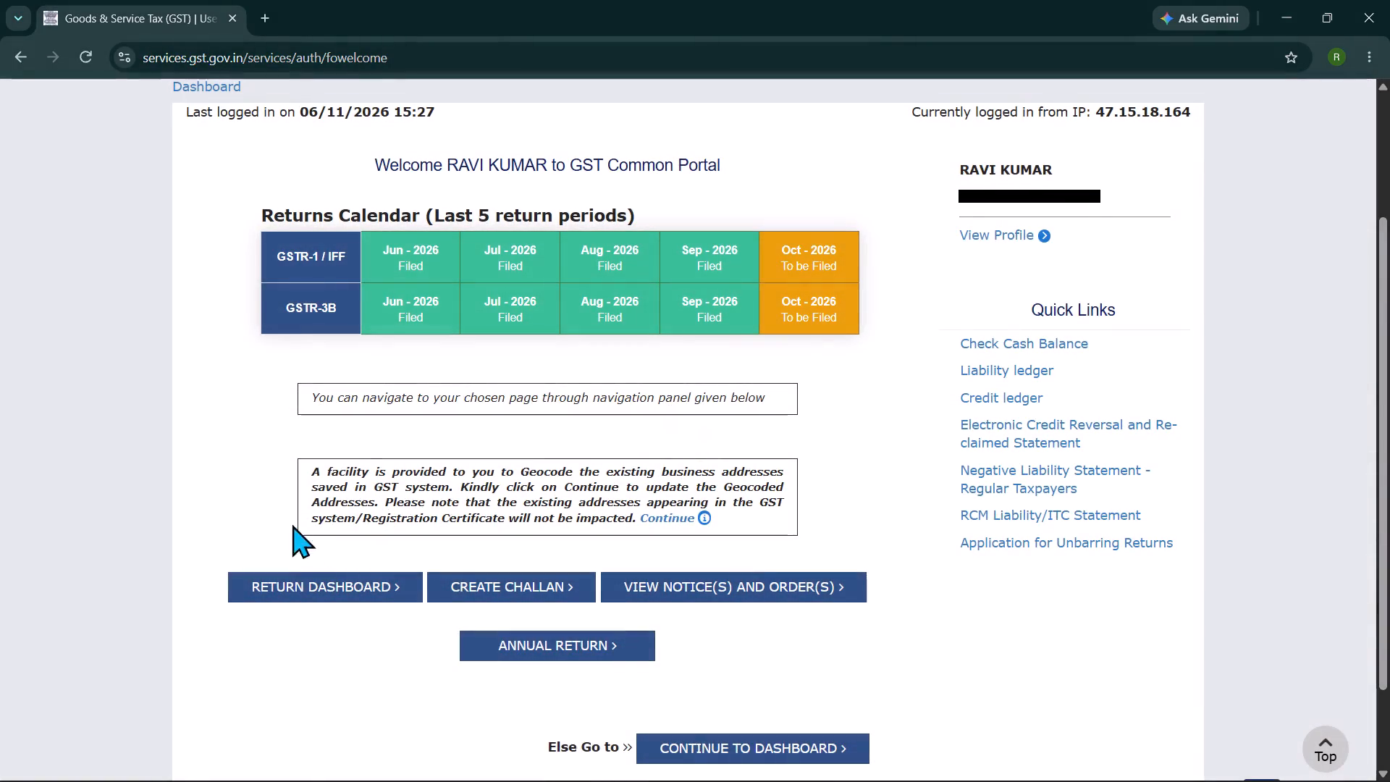
{"action": "left_click_drag", "start_coordinate": [309, 424], "coordinate": [340, 425]}
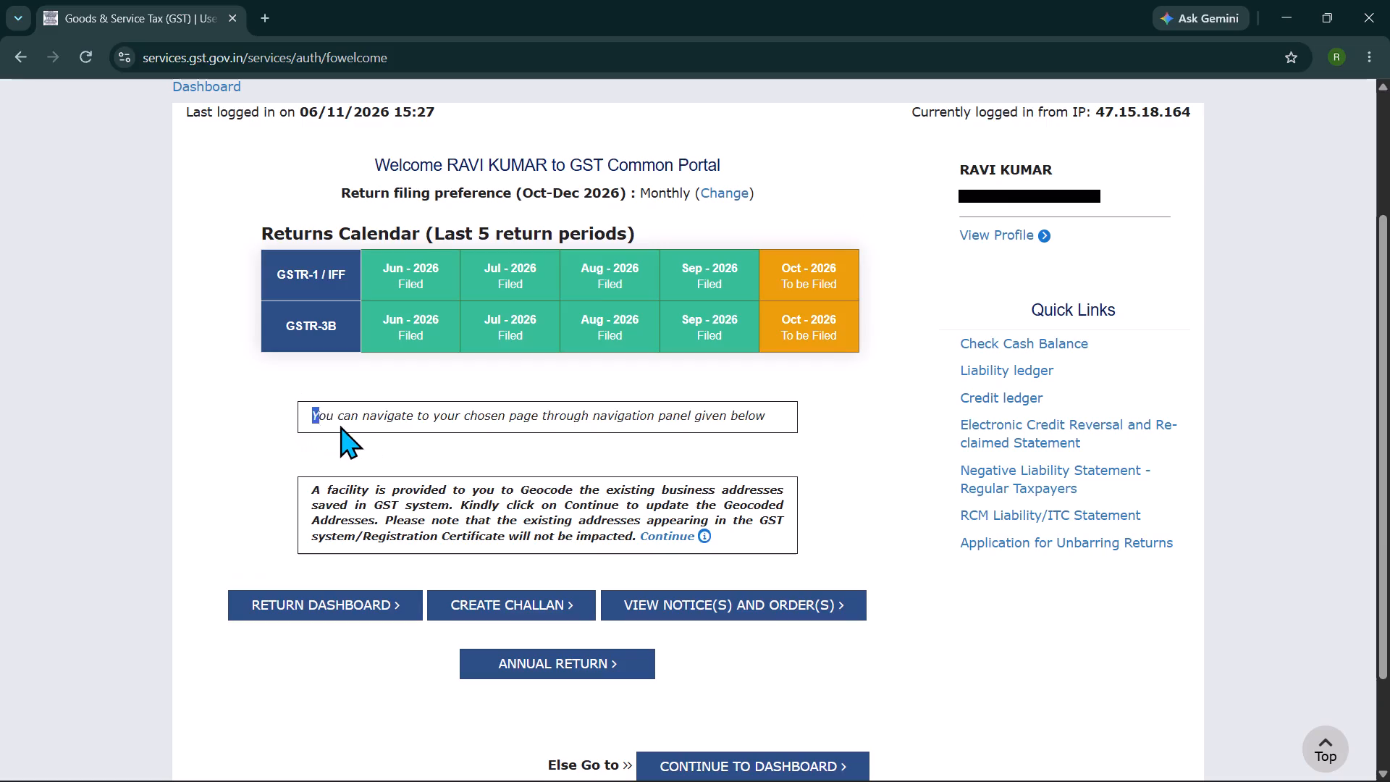
{"action": "left_click_drag", "start_coordinate": [340, 425], "coordinate": [754, 436]}
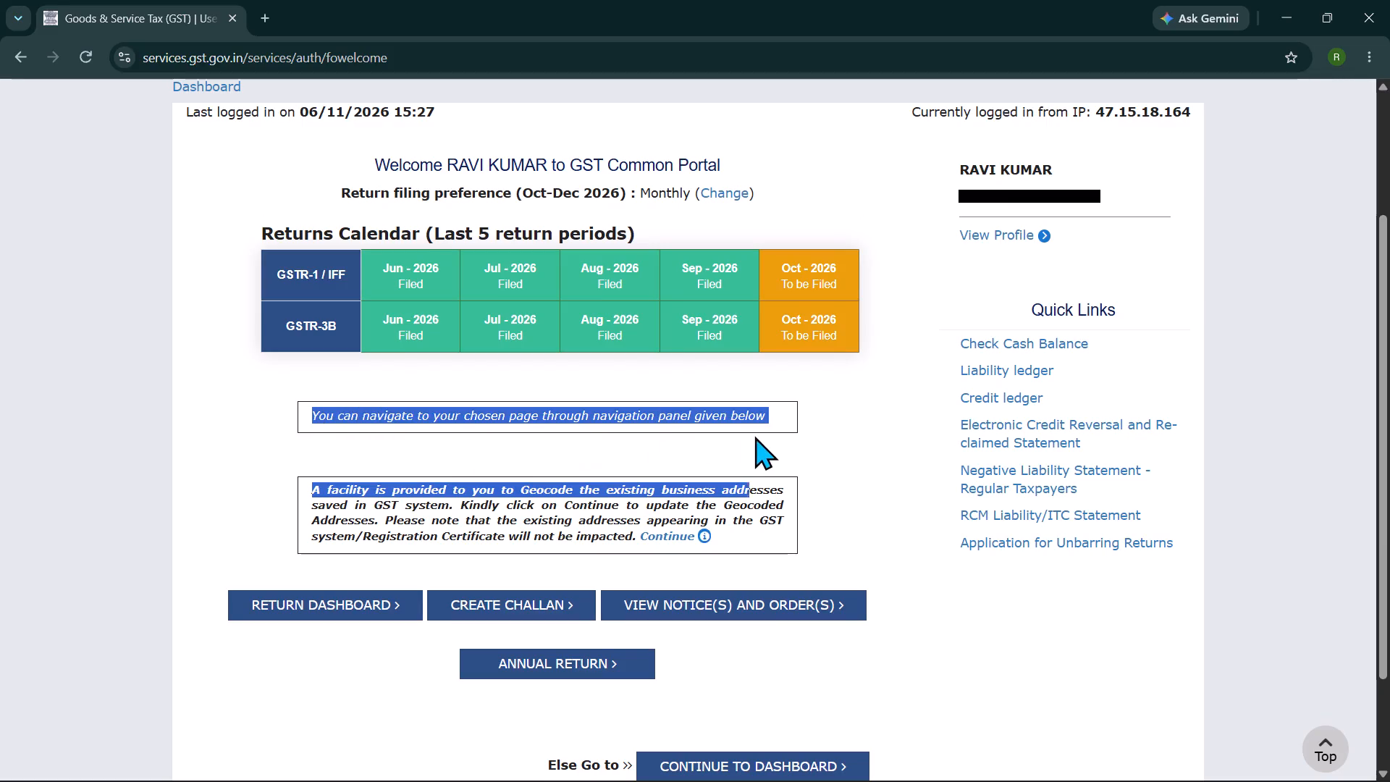
{"action": "left_click_drag", "start_coordinate": [754, 436], "coordinate": [778, 411]}
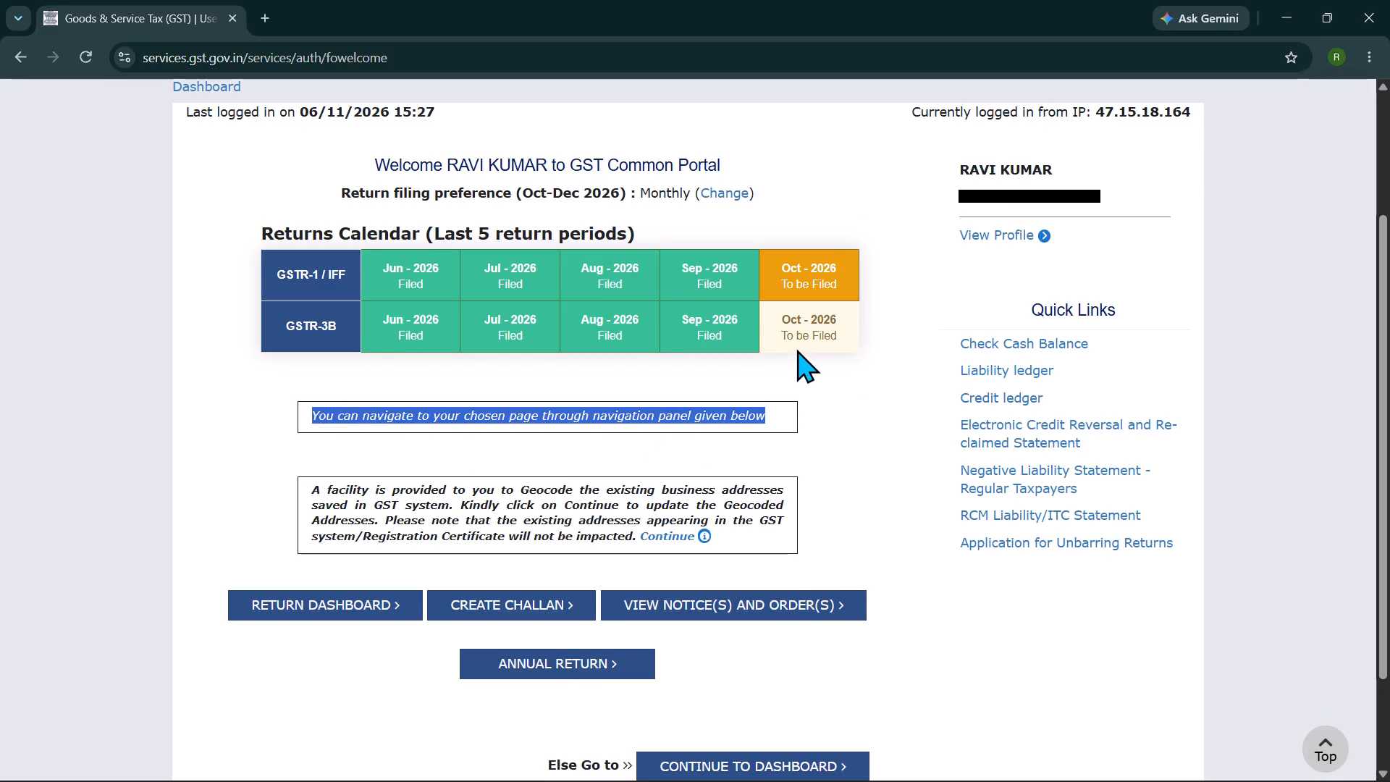
{"action": "scroll", "coordinate": [787, 172], "scroll_direction": "up", "scroll_amount": 4}
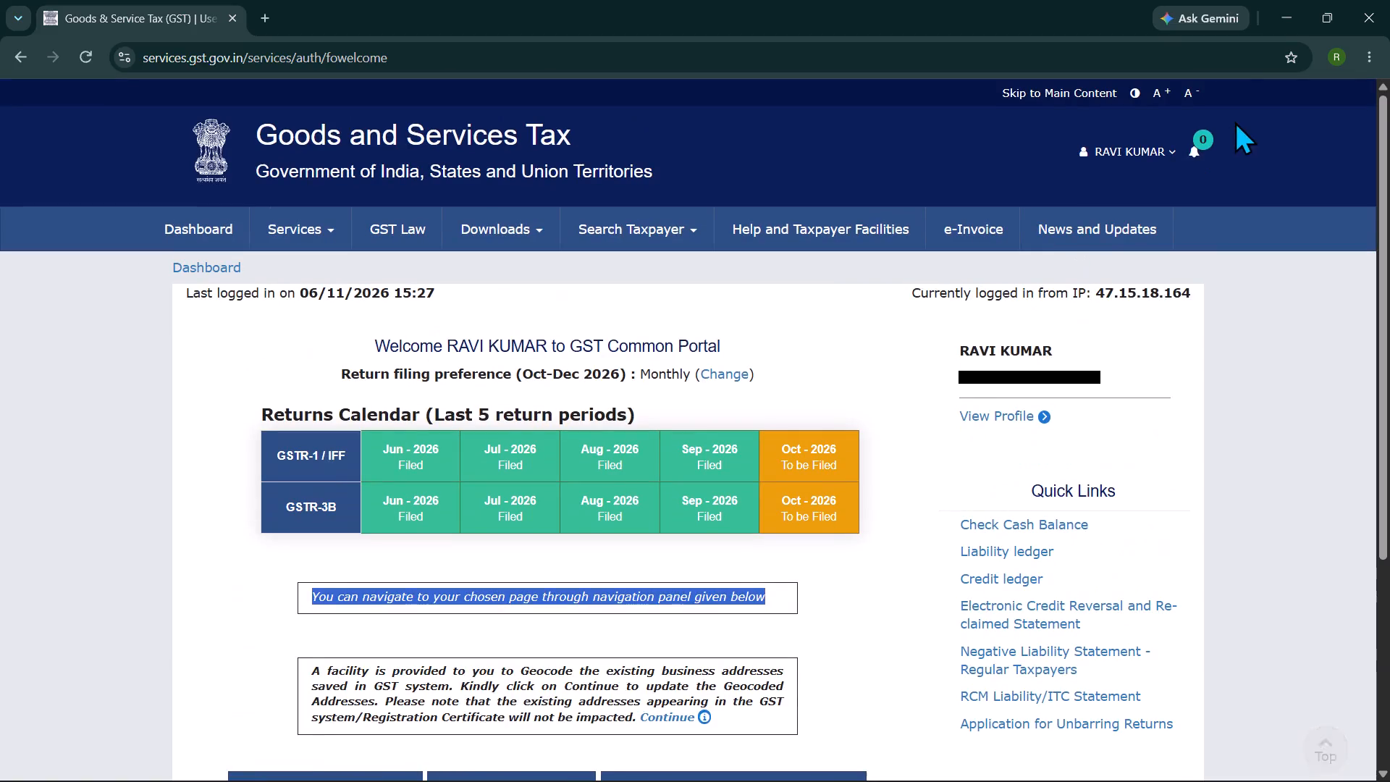
View all account alerts and open the Services options.
{"action": "left_click", "coordinate": [1189, 148]}
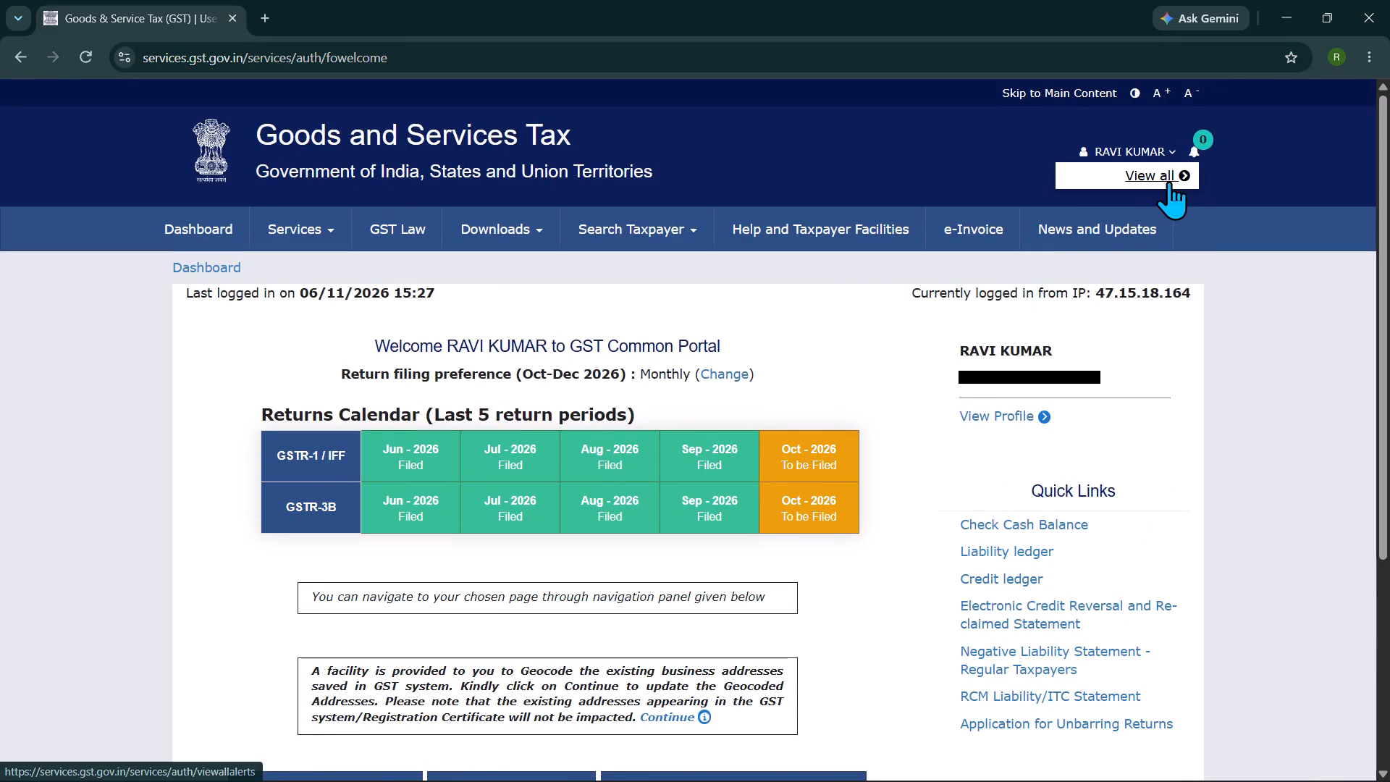
{"action": "left_click", "coordinate": [1168, 181]}
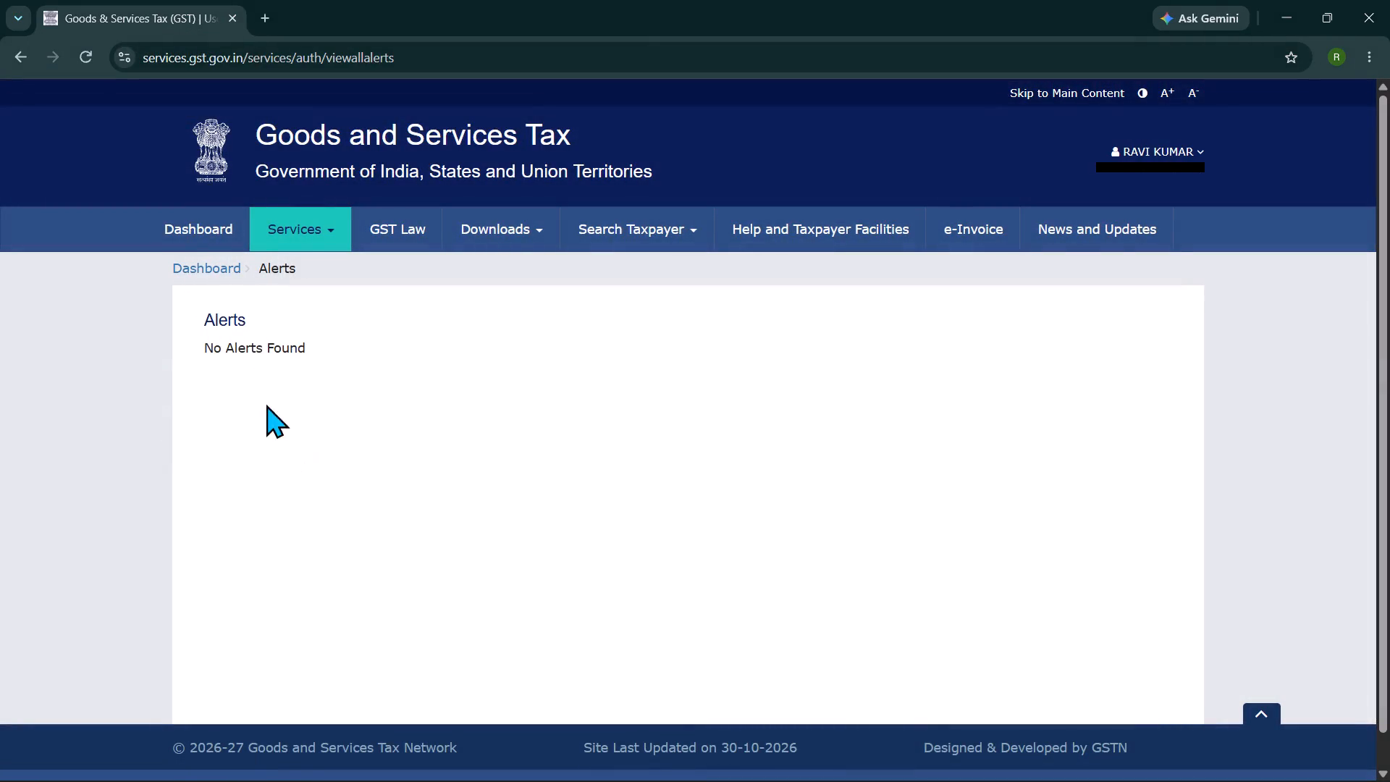
{"action": "left_click", "coordinate": [303, 232]}
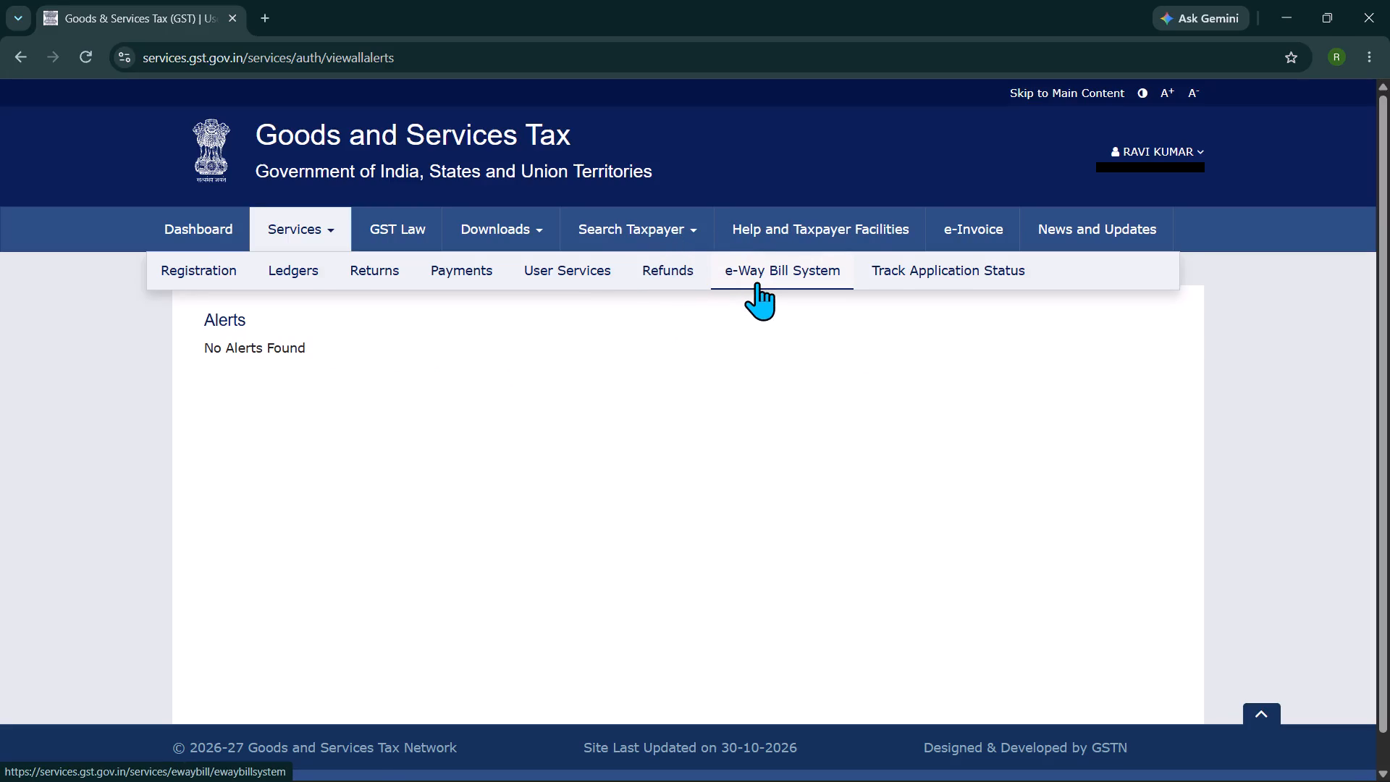
Close the GST portal browser window and switch to the Orange Delhi Travel Instagram Post design in Canva.
{"action": "left_click", "coordinate": [1389, 0]}
{"action": "left_click", "coordinate": [1389, 0]}
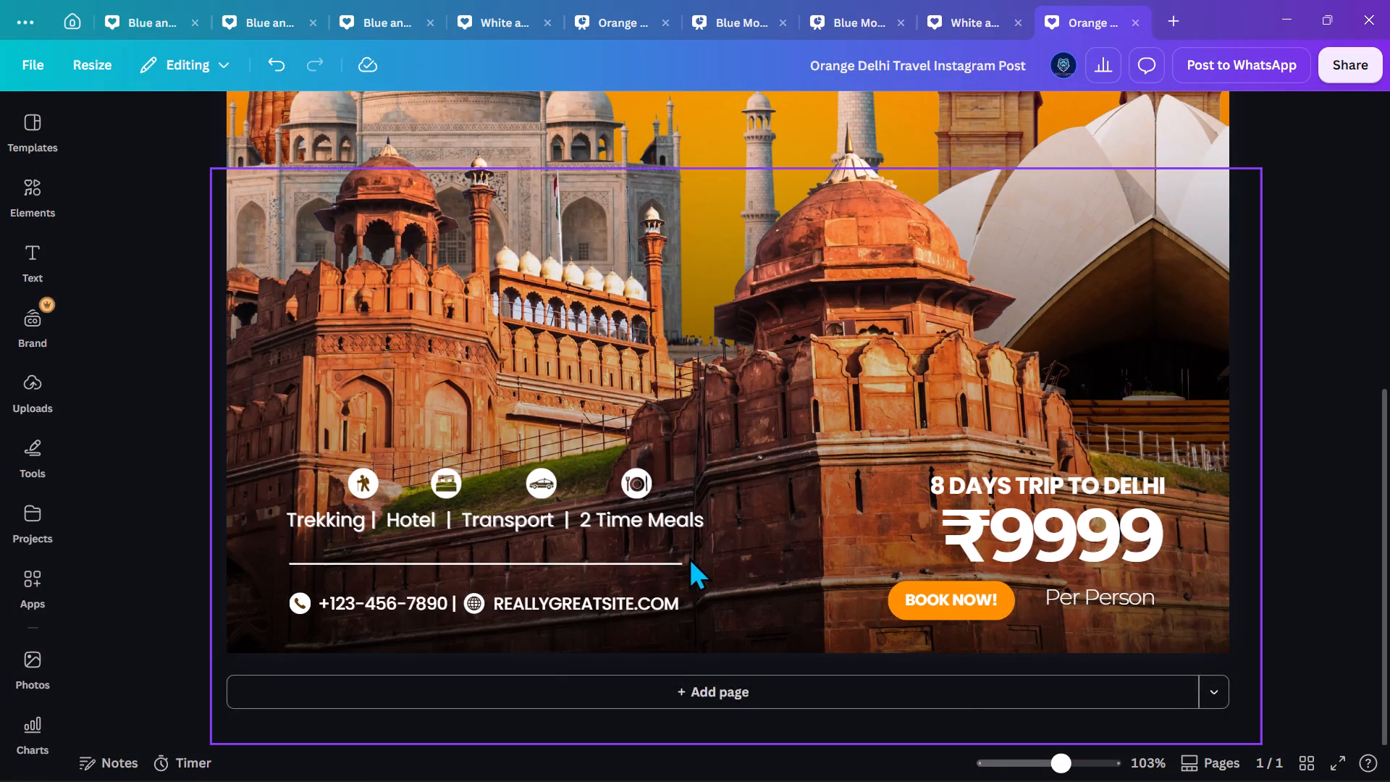
Move the hiker icon within the services group so it sits centred above the word Trekking.
{"action": "scroll", "coordinate": [67, 465], "scroll_direction": "up", "scroll_amount": 1, "text": "ctrl"}
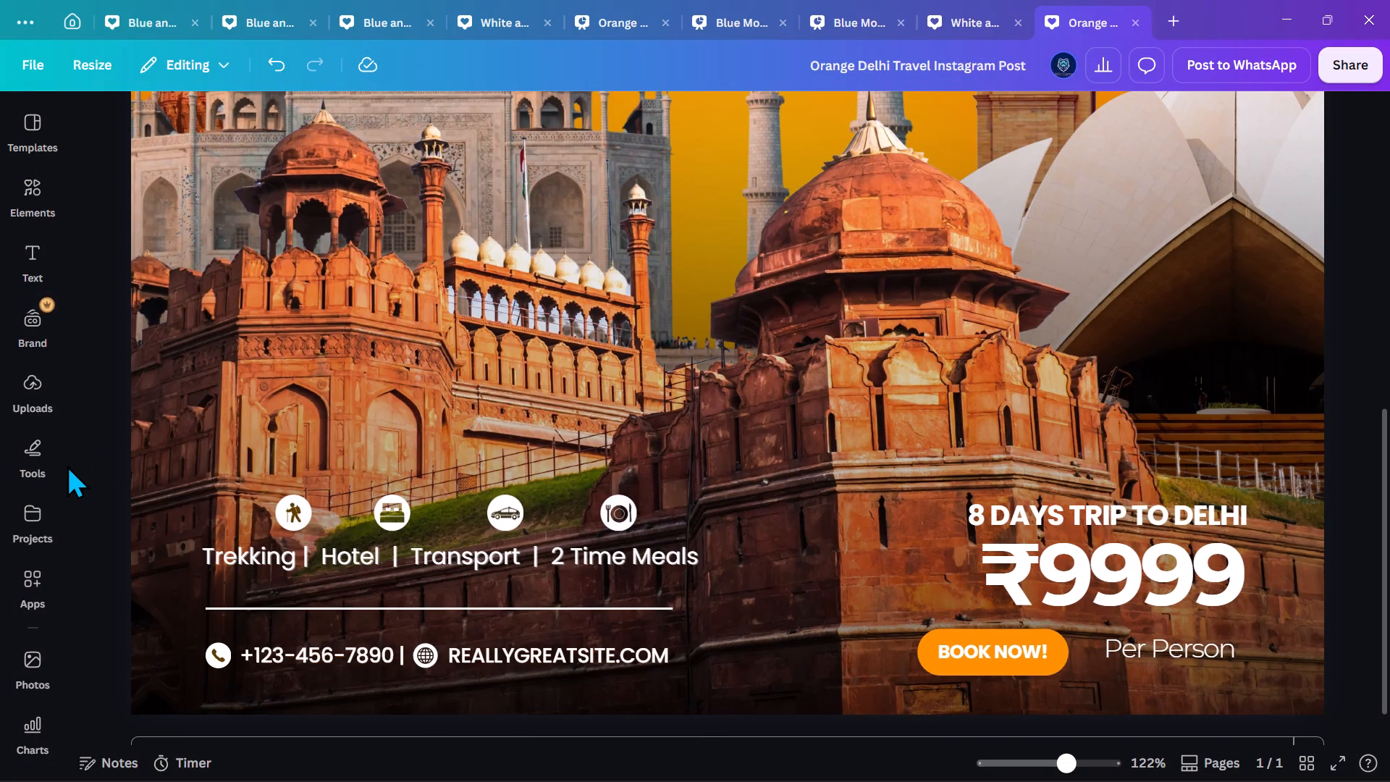
{"action": "scroll", "coordinate": [612, 554], "scroll_direction": "up", "scroll_amount": 1}
{"action": "scroll", "coordinate": [56, 530], "scroll_direction": "down", "scroll_amount": 3}
{"action": "scroll", "coordinate": [200, 451], "scroll_direction": "down", "scroll_amount": 3}
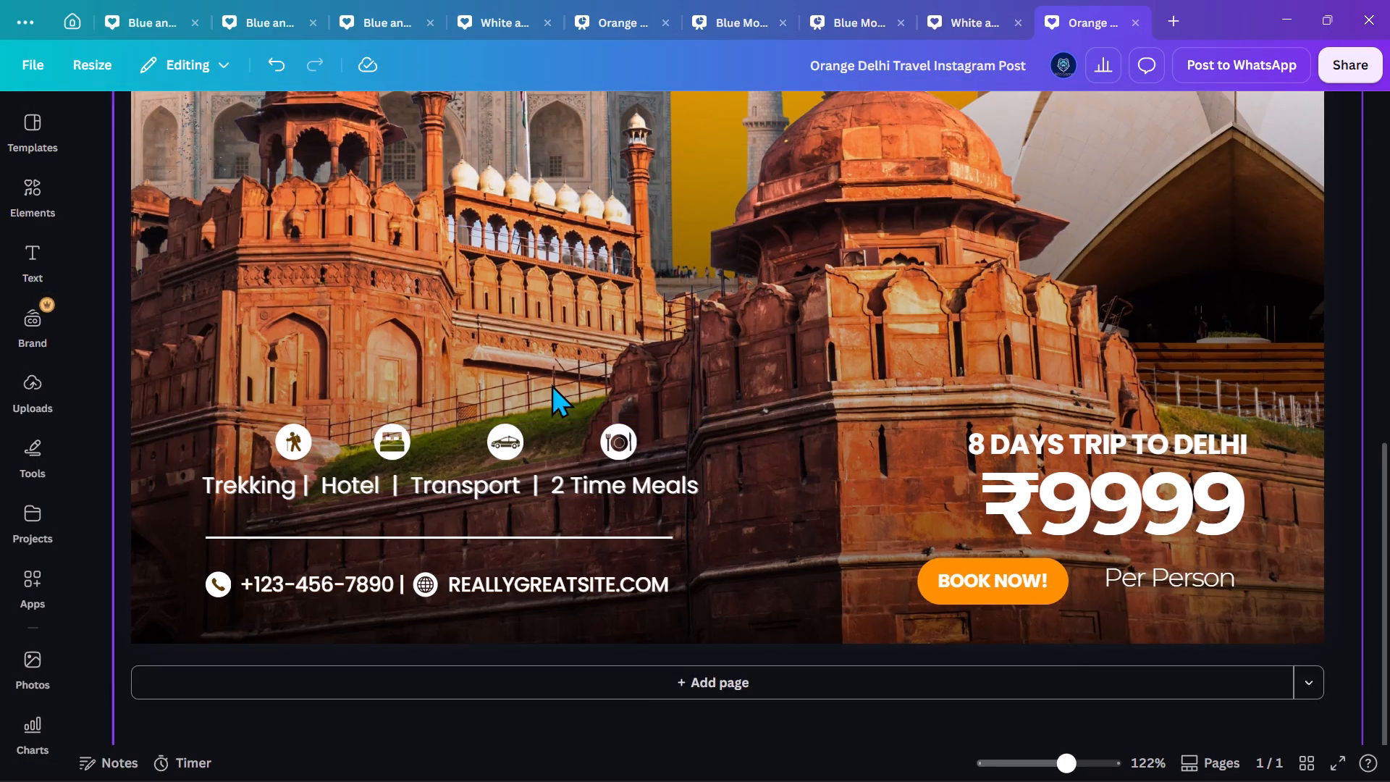
{"action": "left_click", "coordinate": [313, 481]}
{"action": "left_click", "coordinate": [295, 479]}
{"action": "left_click_drag", "start_coordinate": [295, 479], "coordinate": [248, 473]}
Shift the bed icon above Hotel and the car icon above Transport, level with the hiker icon.
{"action": "left_click", "coordinate": [382, 476]}
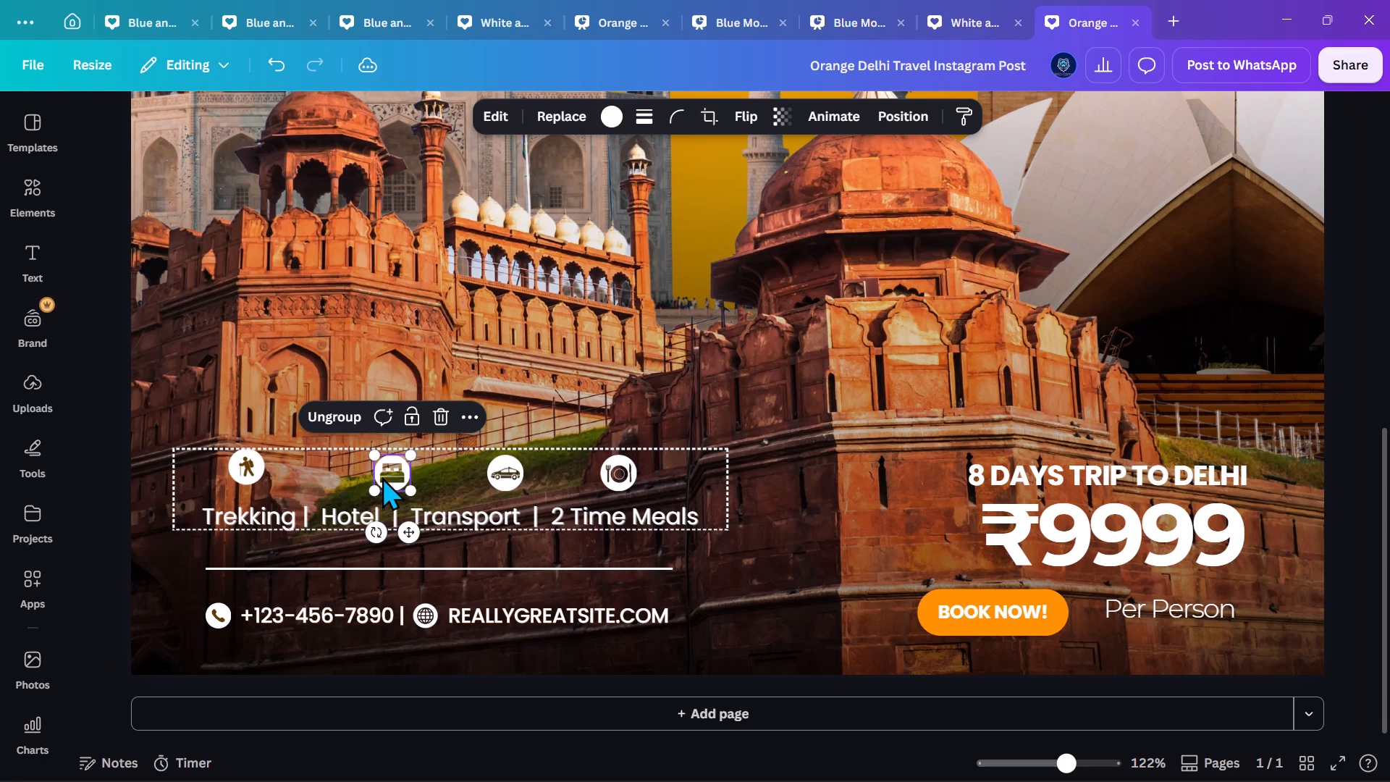
{"action": "left_click_drag", "start_coordinate": [382, 476], "coordinate": [342, 468]}
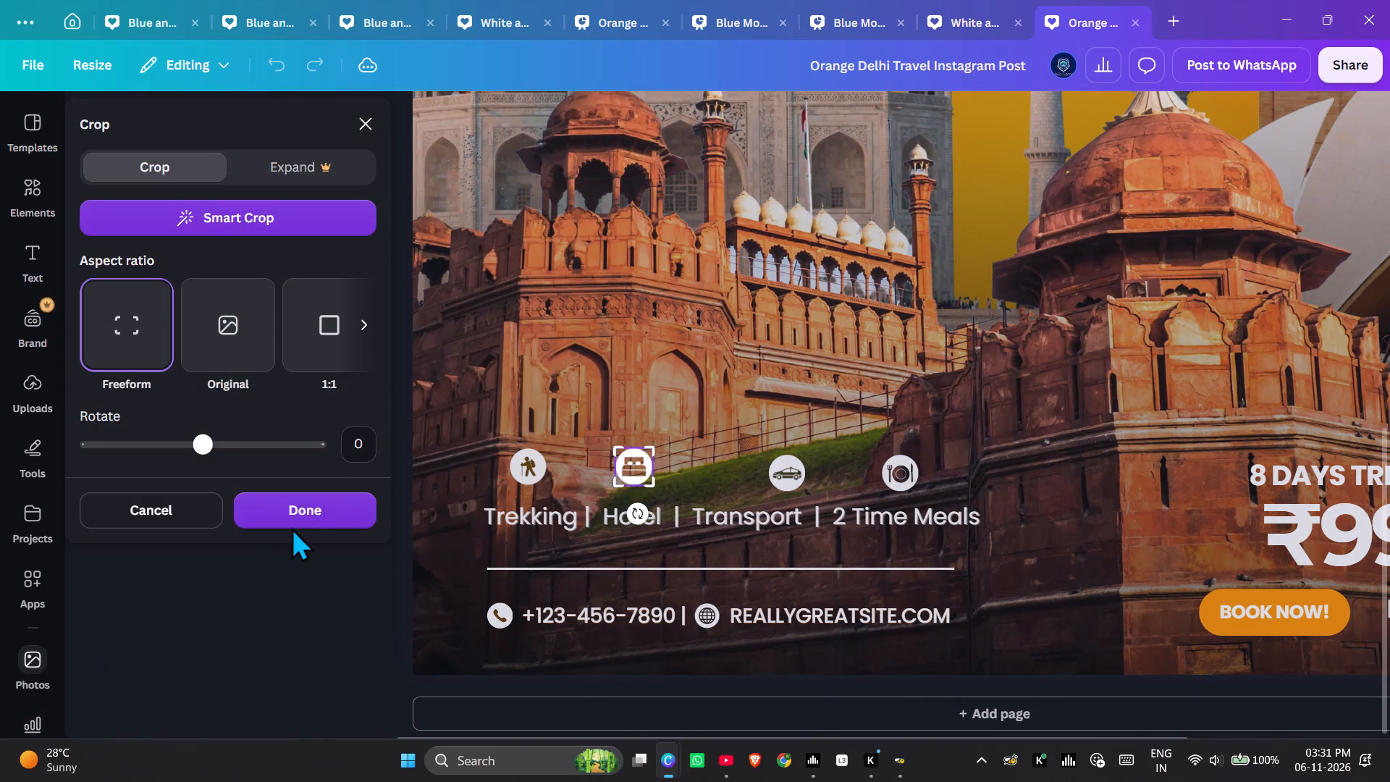
{"action": "left_click", "coordinate": [322, 526]}
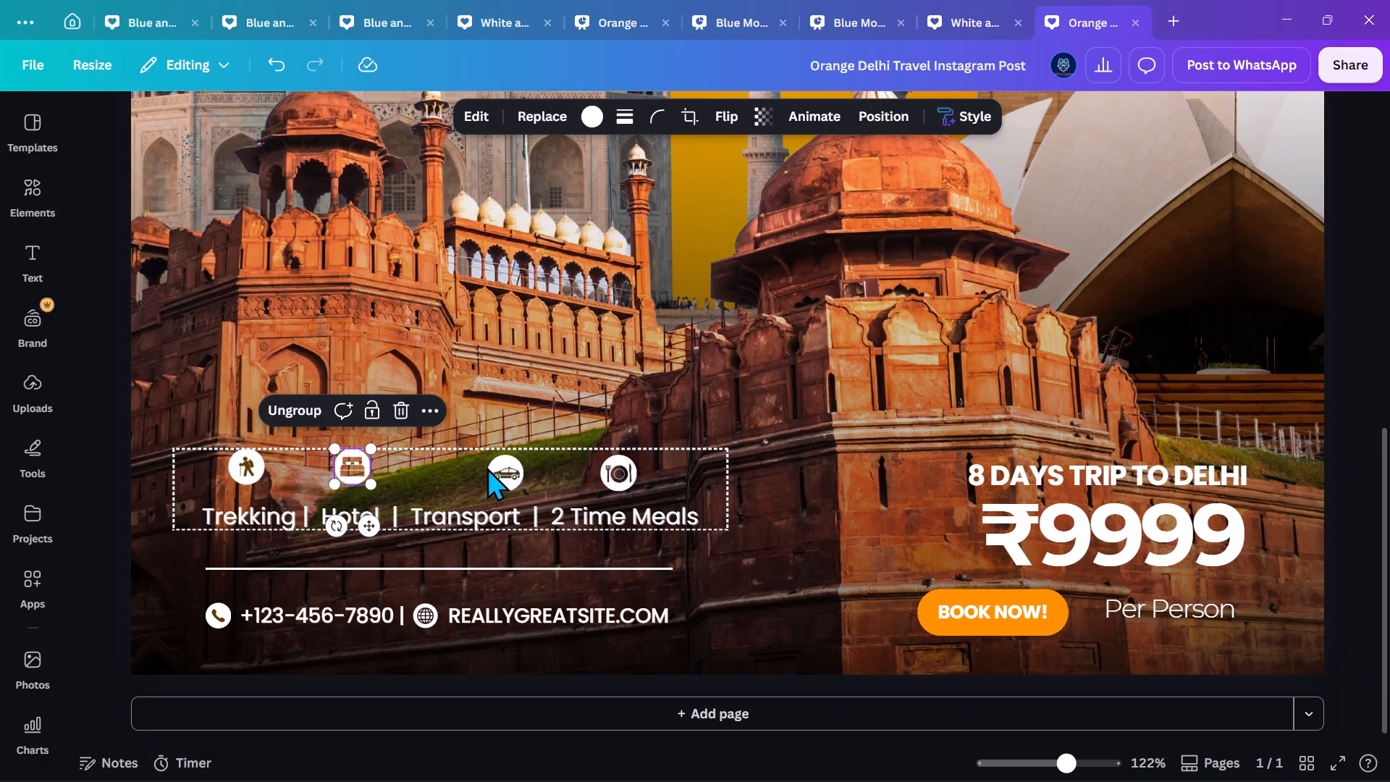
{"action": "left_click", "coordinate": [497, 468]}
{"action": "left_click_drag", "start_coordinate": [500, 468], "coordinate": [462, 459]}
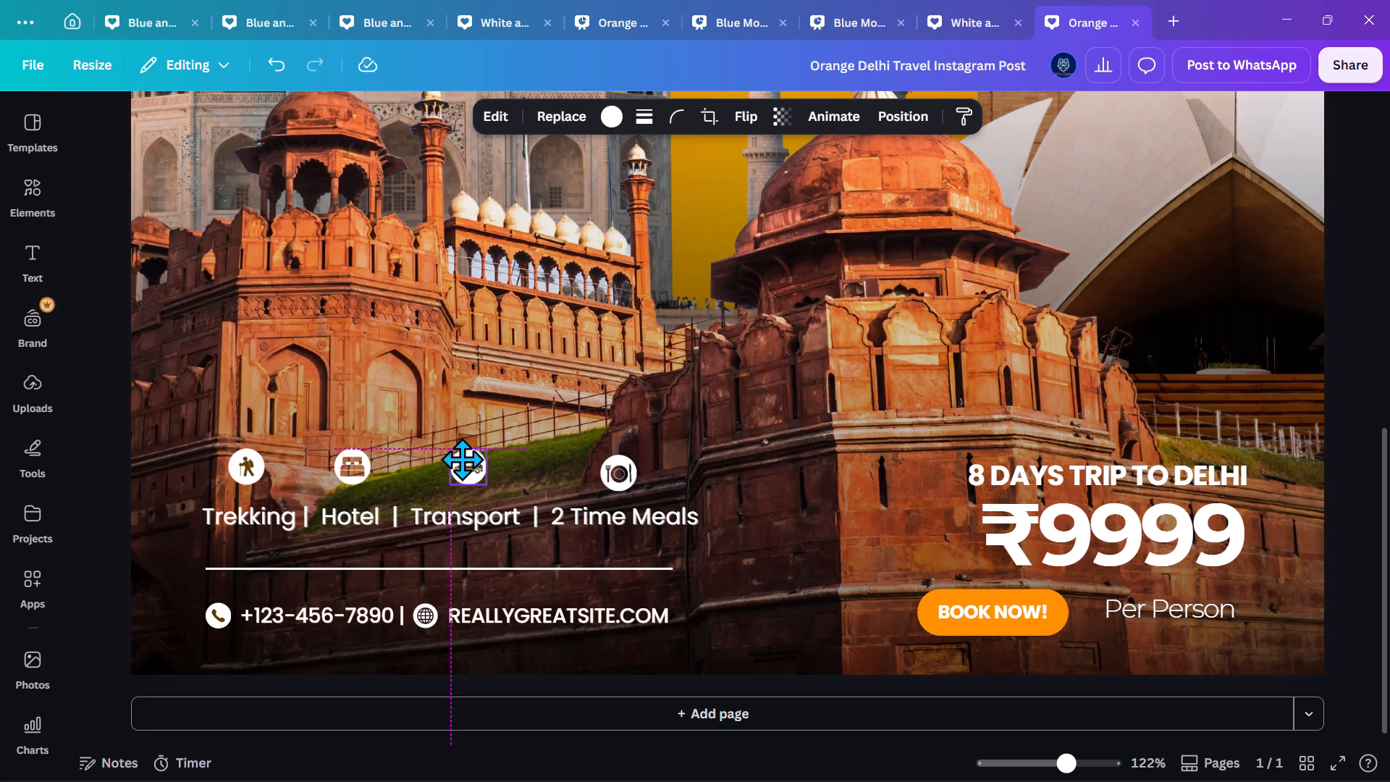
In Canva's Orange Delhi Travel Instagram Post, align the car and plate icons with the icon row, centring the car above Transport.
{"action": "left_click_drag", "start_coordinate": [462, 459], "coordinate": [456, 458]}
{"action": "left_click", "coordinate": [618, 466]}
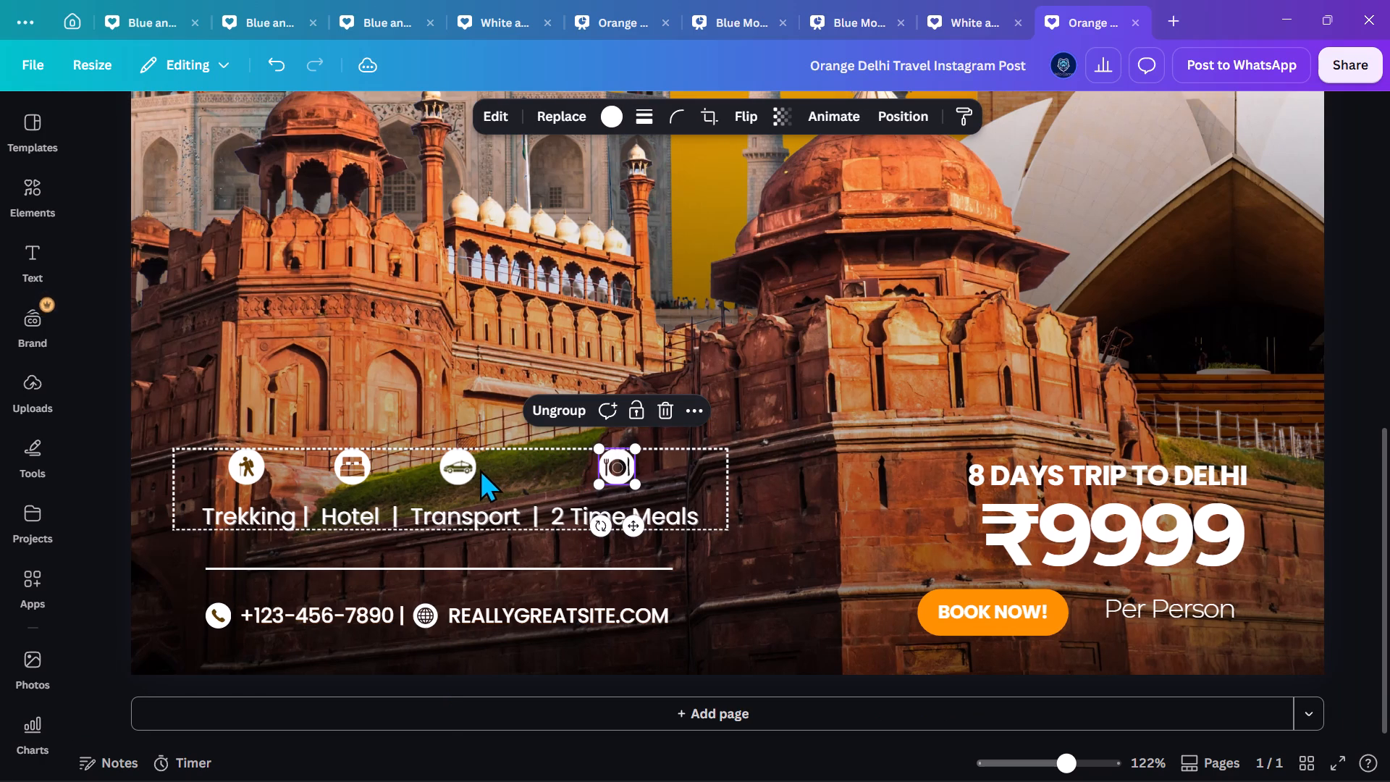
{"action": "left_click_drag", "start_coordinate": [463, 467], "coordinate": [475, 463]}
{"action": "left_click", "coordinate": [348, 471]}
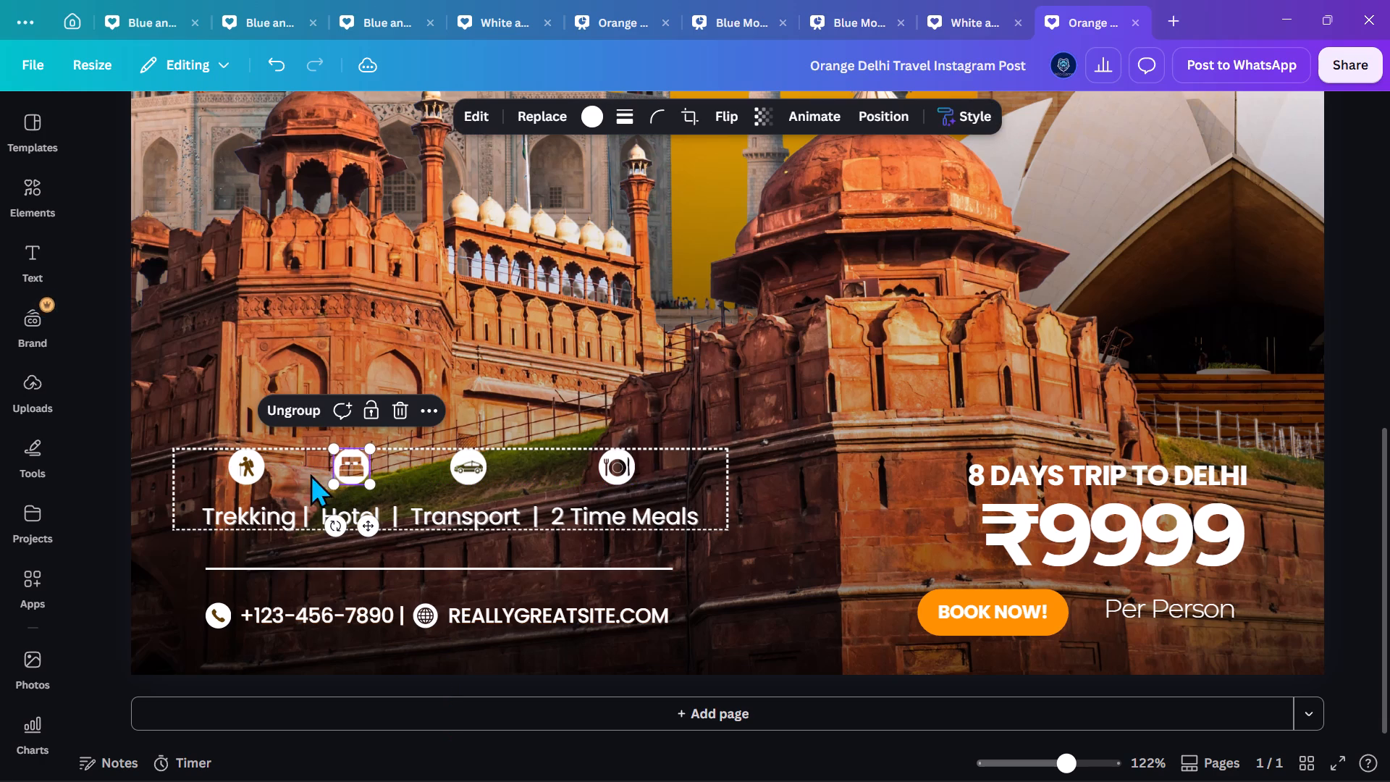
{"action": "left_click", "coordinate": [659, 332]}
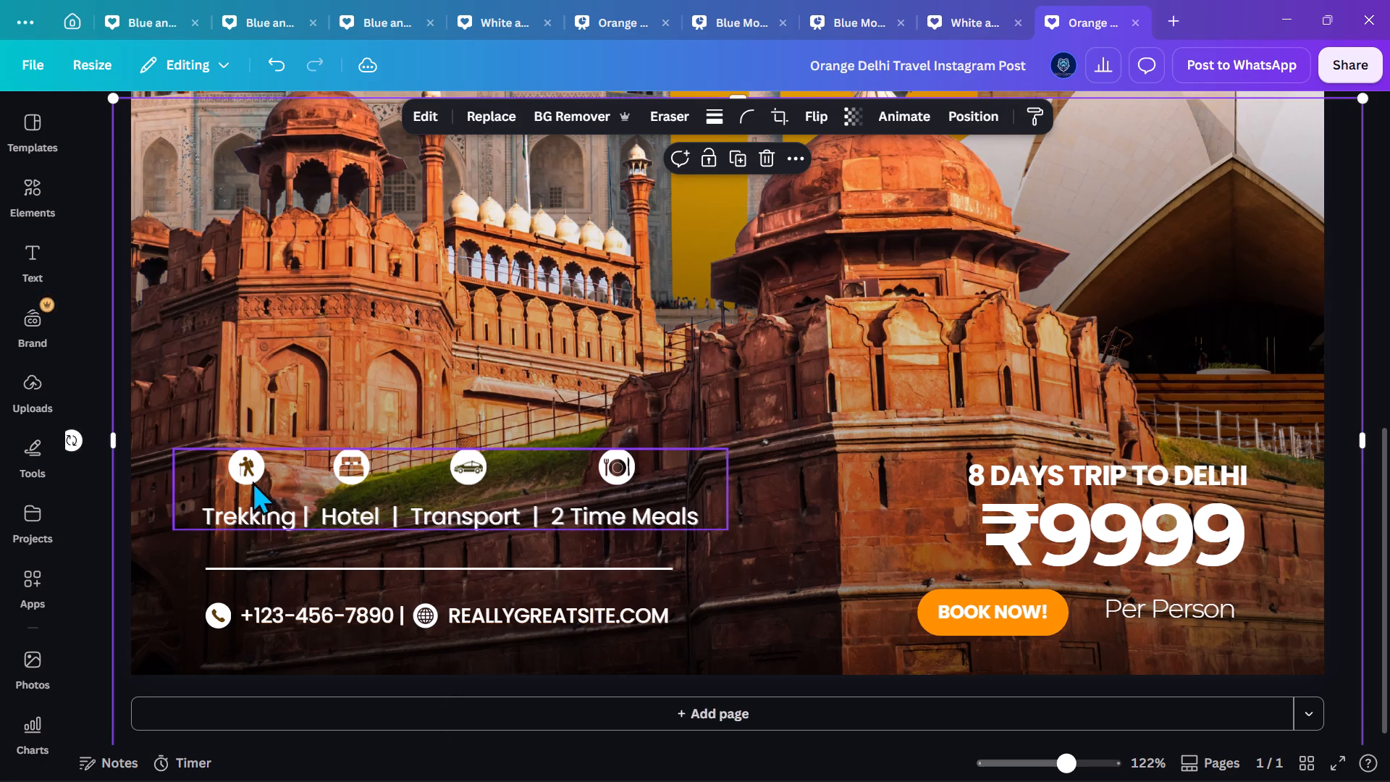
Move the group of four amenity icons and their labels down to just above the white divider line.
{"action": "left_click_drag", "start_coordinate": [244, 461], "coordinate": [249, 369]}
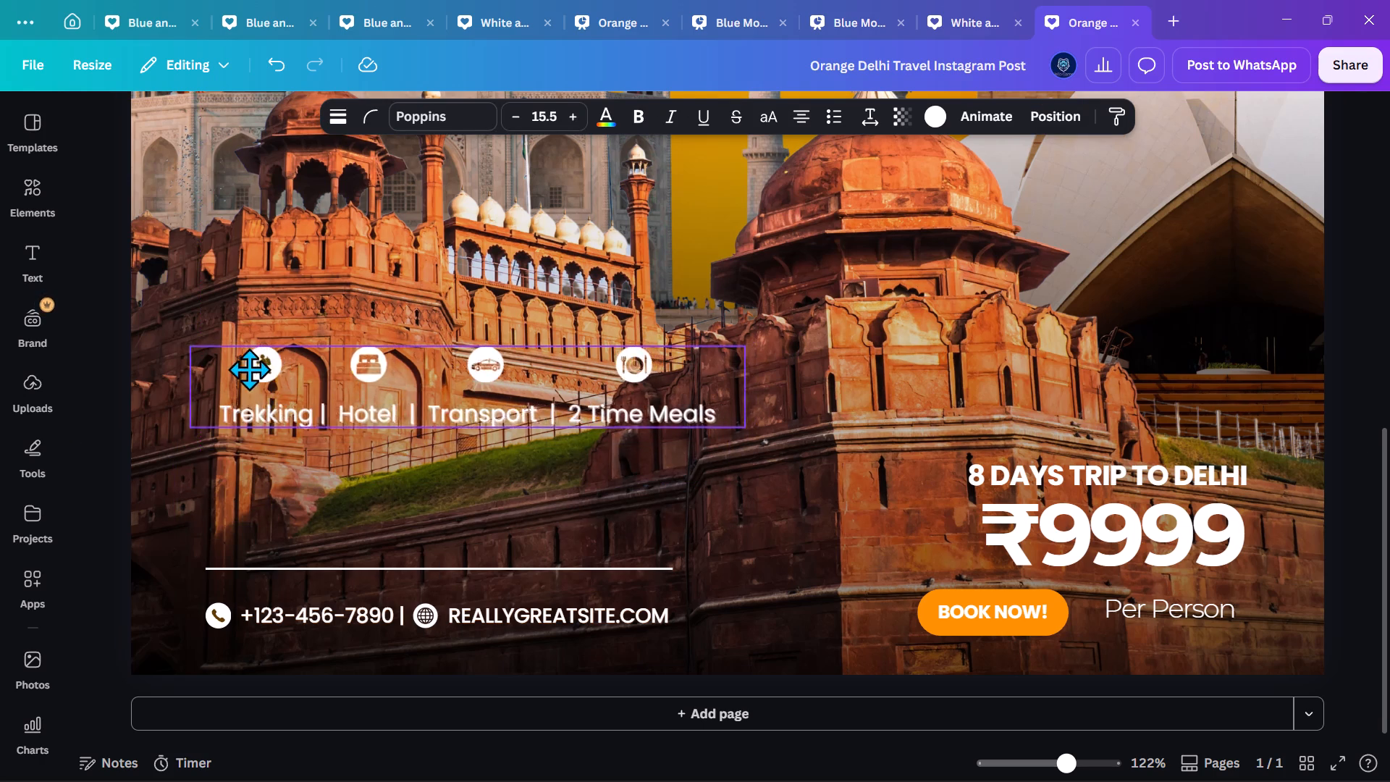
{"action": "left_click_drag", "start_coordinate": [249, 369], "coordinate": [253, 489]}
{"action": "left_click", "coordinate": [329, 375]}
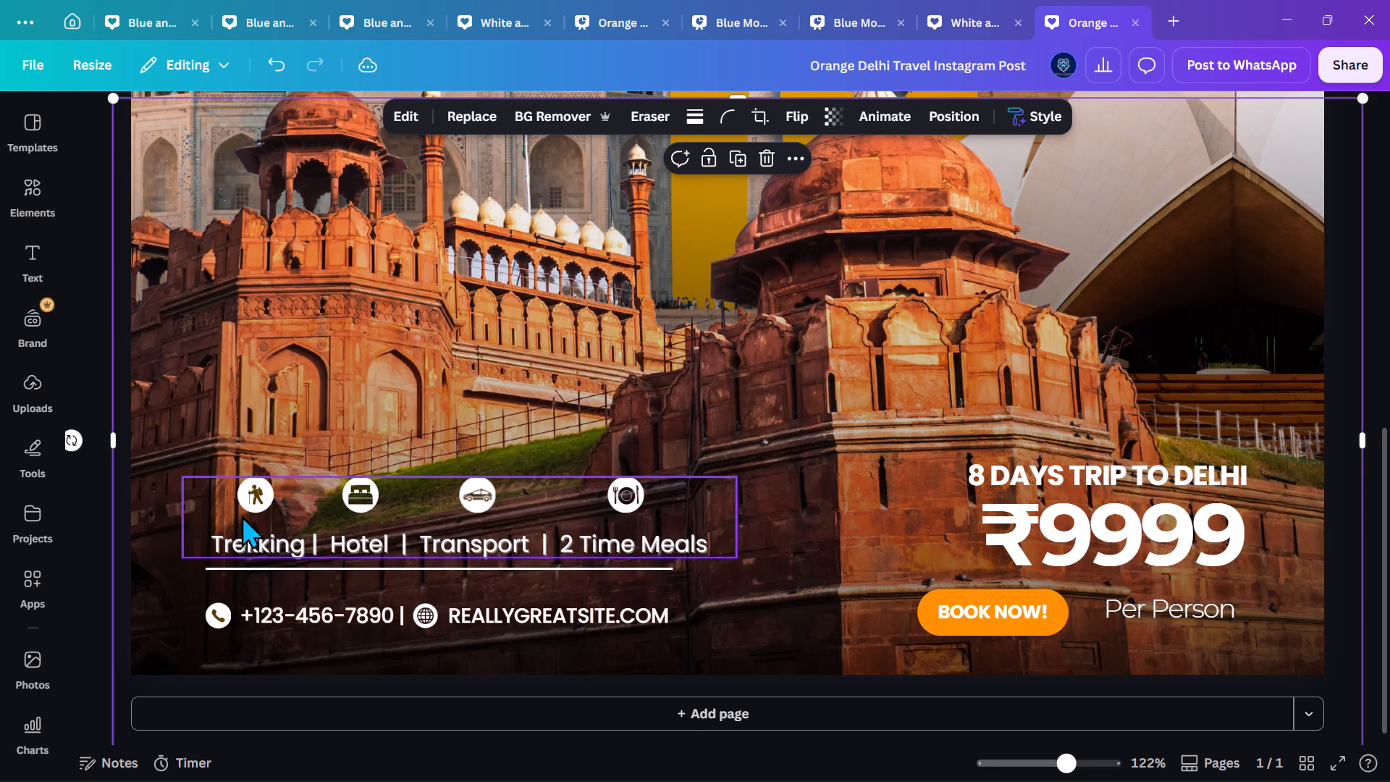
Move the trekking icon within its group up onto the fort wall, well above the Trekking label.
{"action": "left_click", "coordinate": [258, 499]}
{"action": "left_click", "coordinate": [260, 497]}
{"action": "left_click_drag", "start_coordinate": [260, 496], "coordinate": [265, 363]}
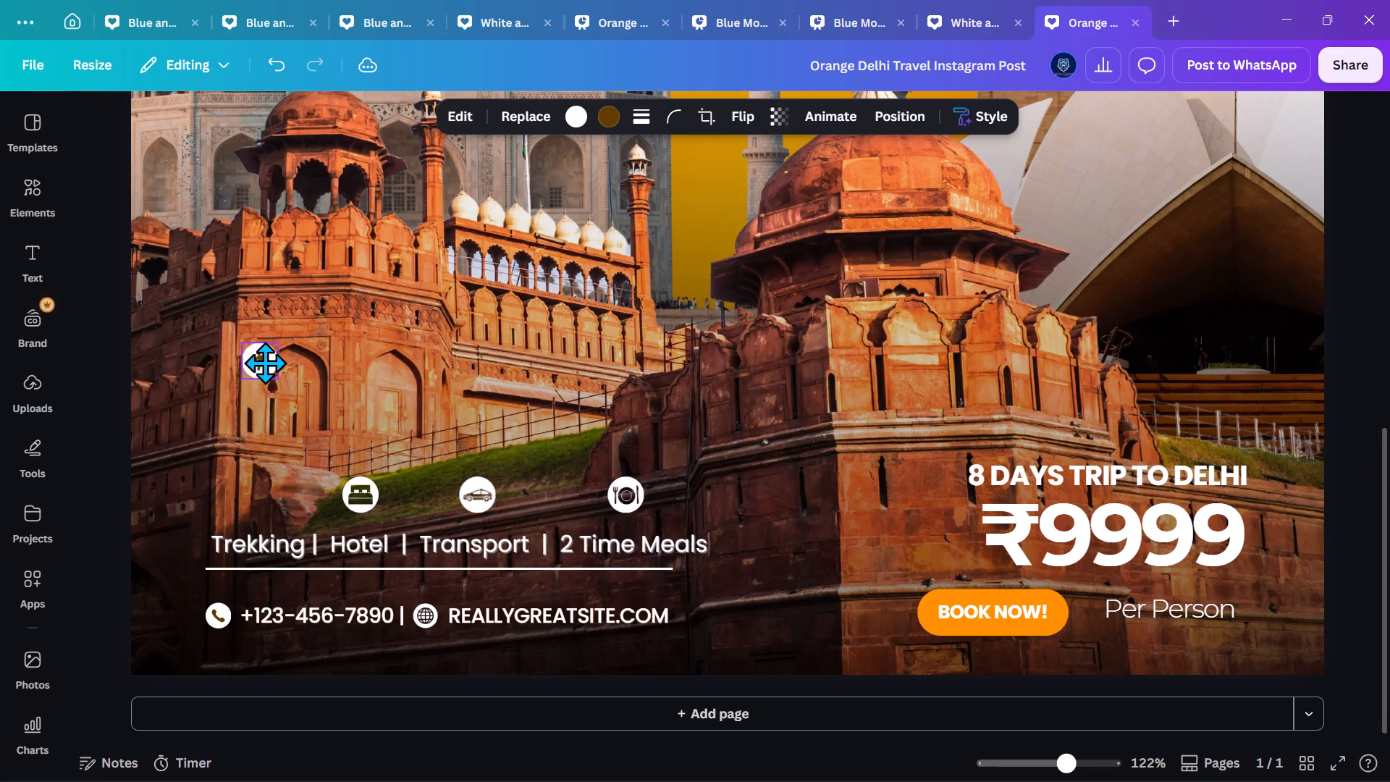
{"action": "left_click_drag", "start_coordinate": [265, 363], "coordinate": [237, 352]}
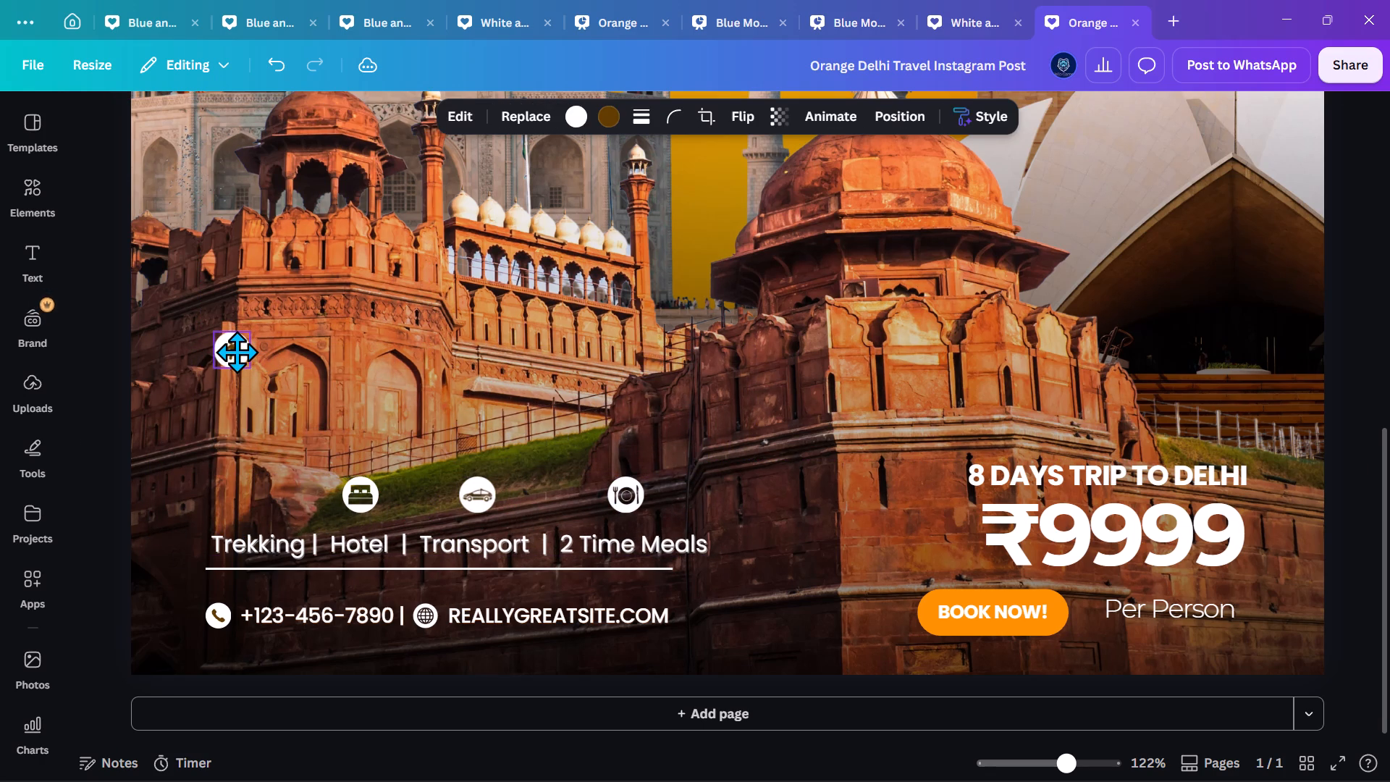
{"action": "left_click_drag", "start_coordinate": [237, 352], "coordinate": [237, 356]}
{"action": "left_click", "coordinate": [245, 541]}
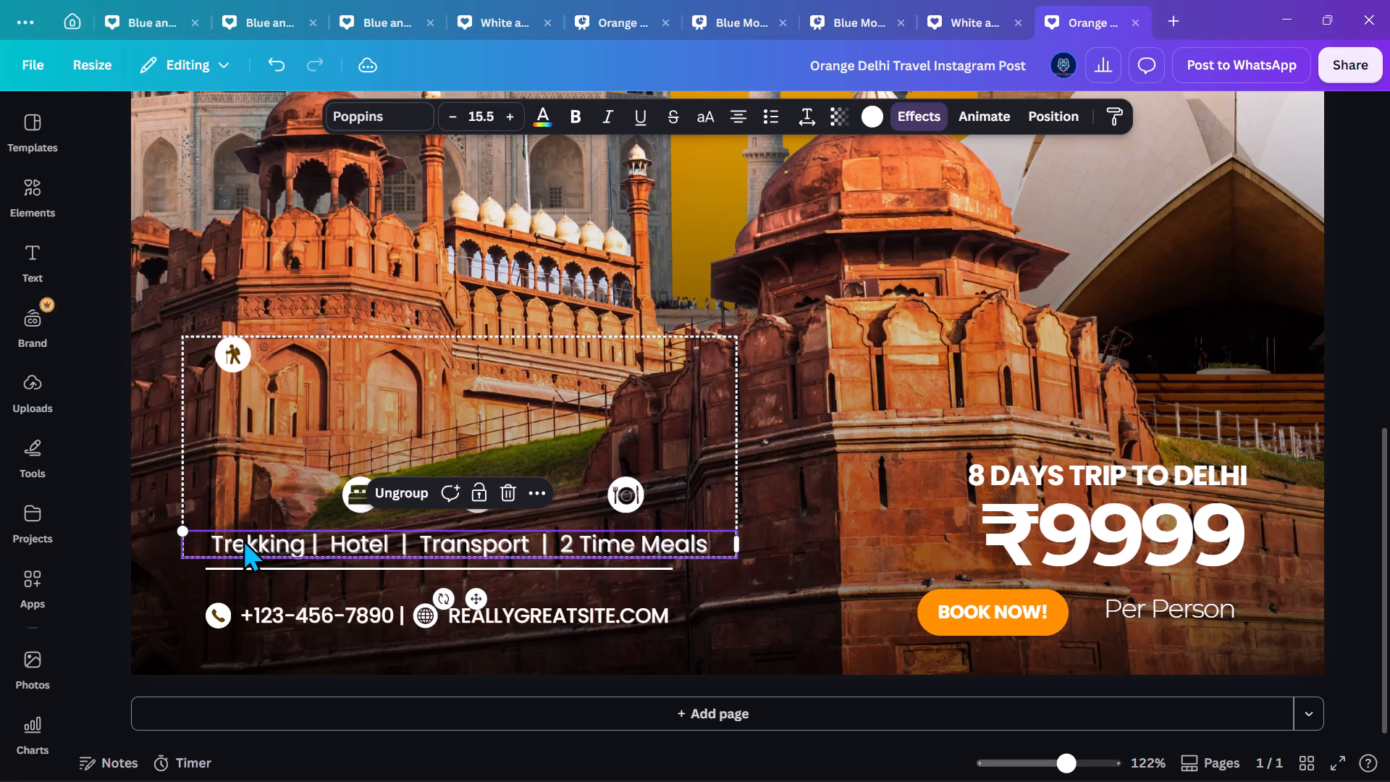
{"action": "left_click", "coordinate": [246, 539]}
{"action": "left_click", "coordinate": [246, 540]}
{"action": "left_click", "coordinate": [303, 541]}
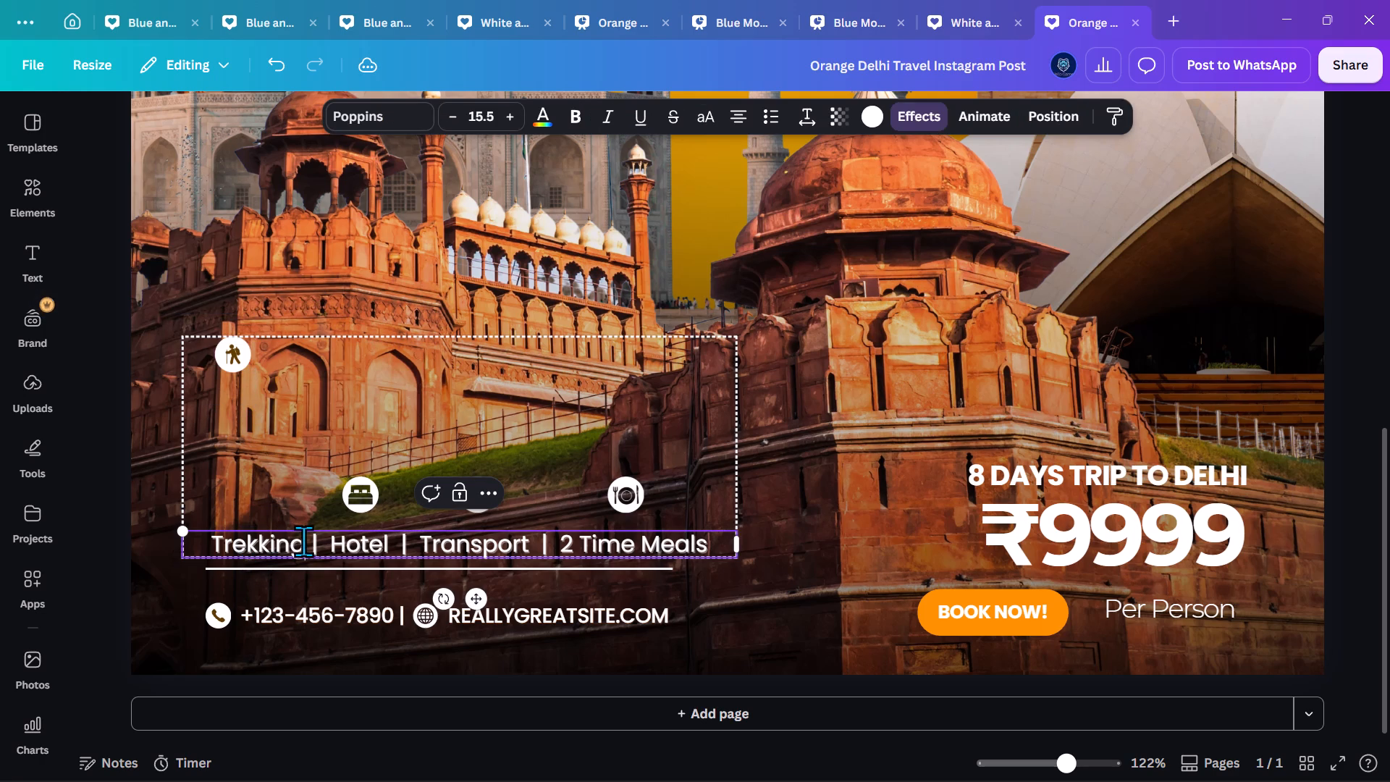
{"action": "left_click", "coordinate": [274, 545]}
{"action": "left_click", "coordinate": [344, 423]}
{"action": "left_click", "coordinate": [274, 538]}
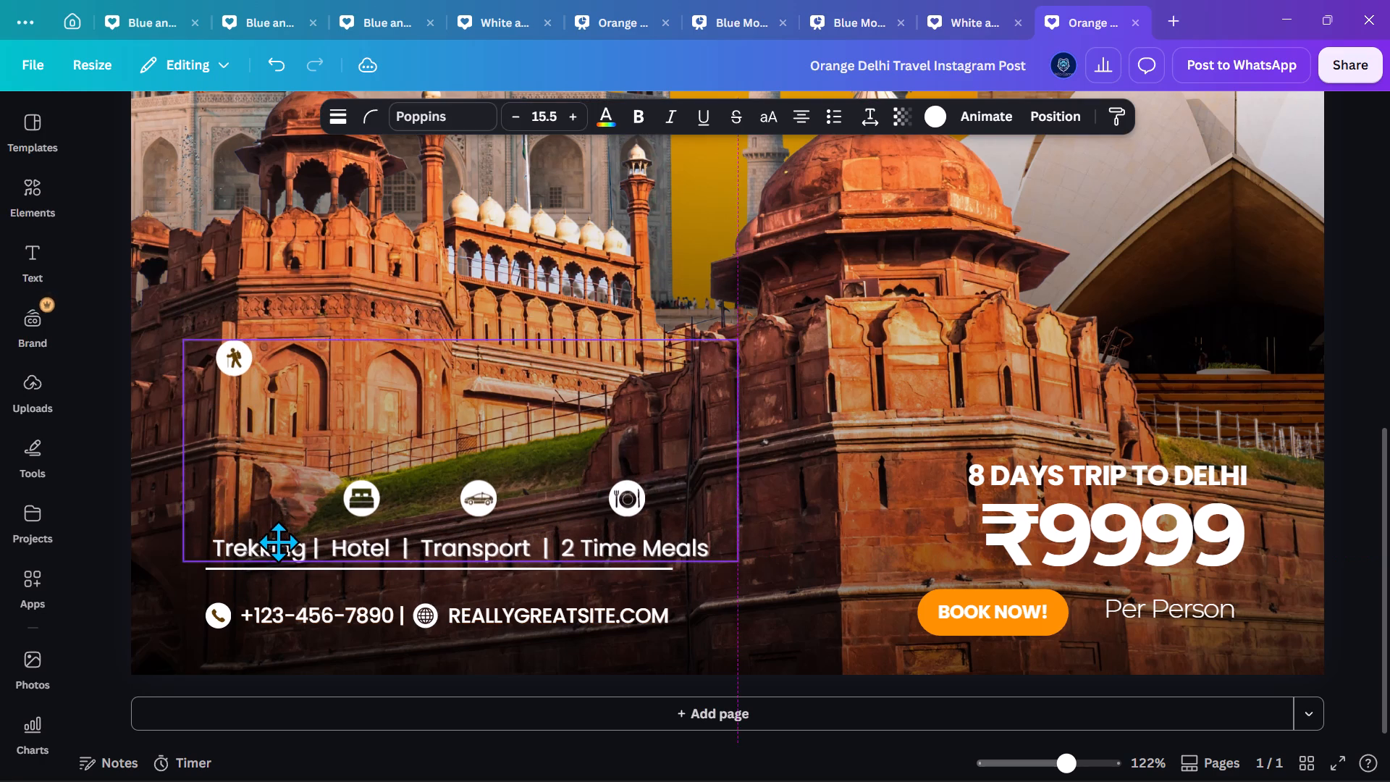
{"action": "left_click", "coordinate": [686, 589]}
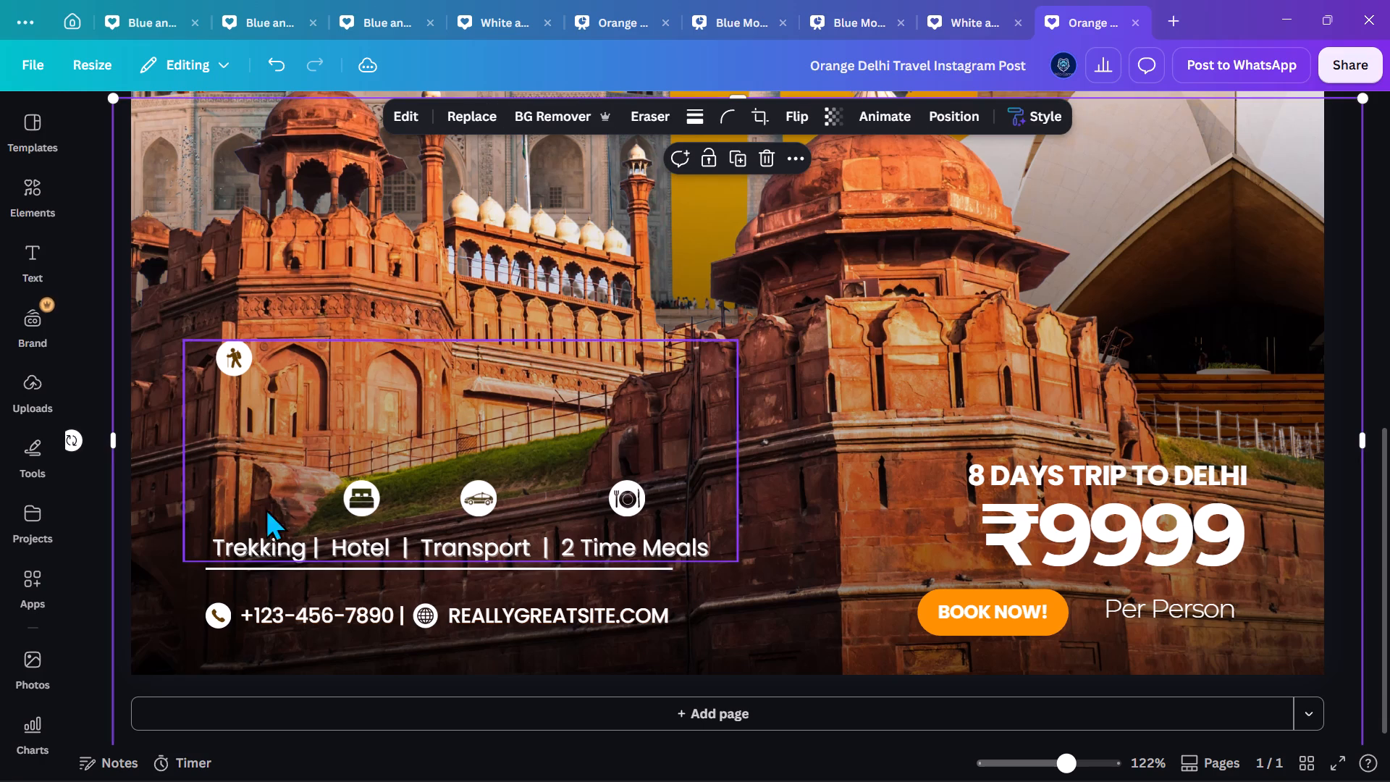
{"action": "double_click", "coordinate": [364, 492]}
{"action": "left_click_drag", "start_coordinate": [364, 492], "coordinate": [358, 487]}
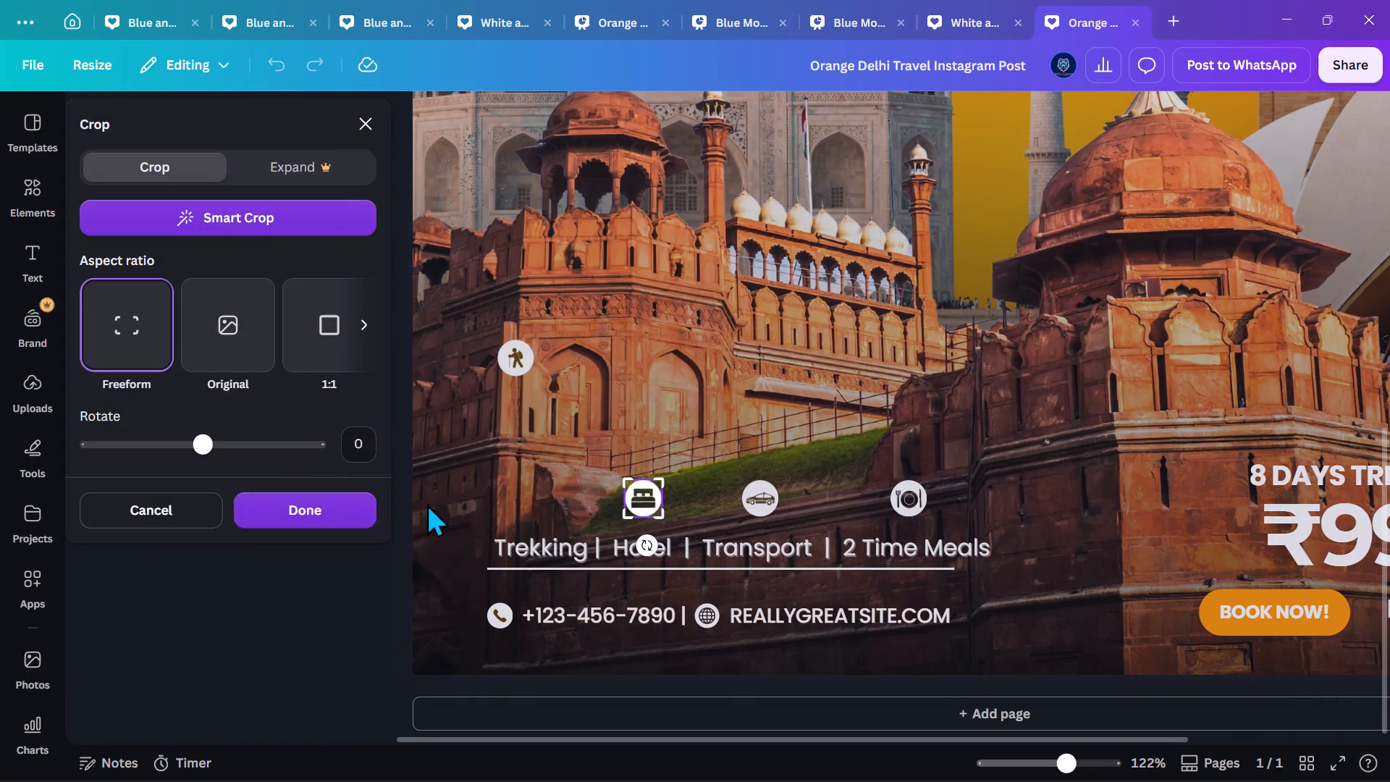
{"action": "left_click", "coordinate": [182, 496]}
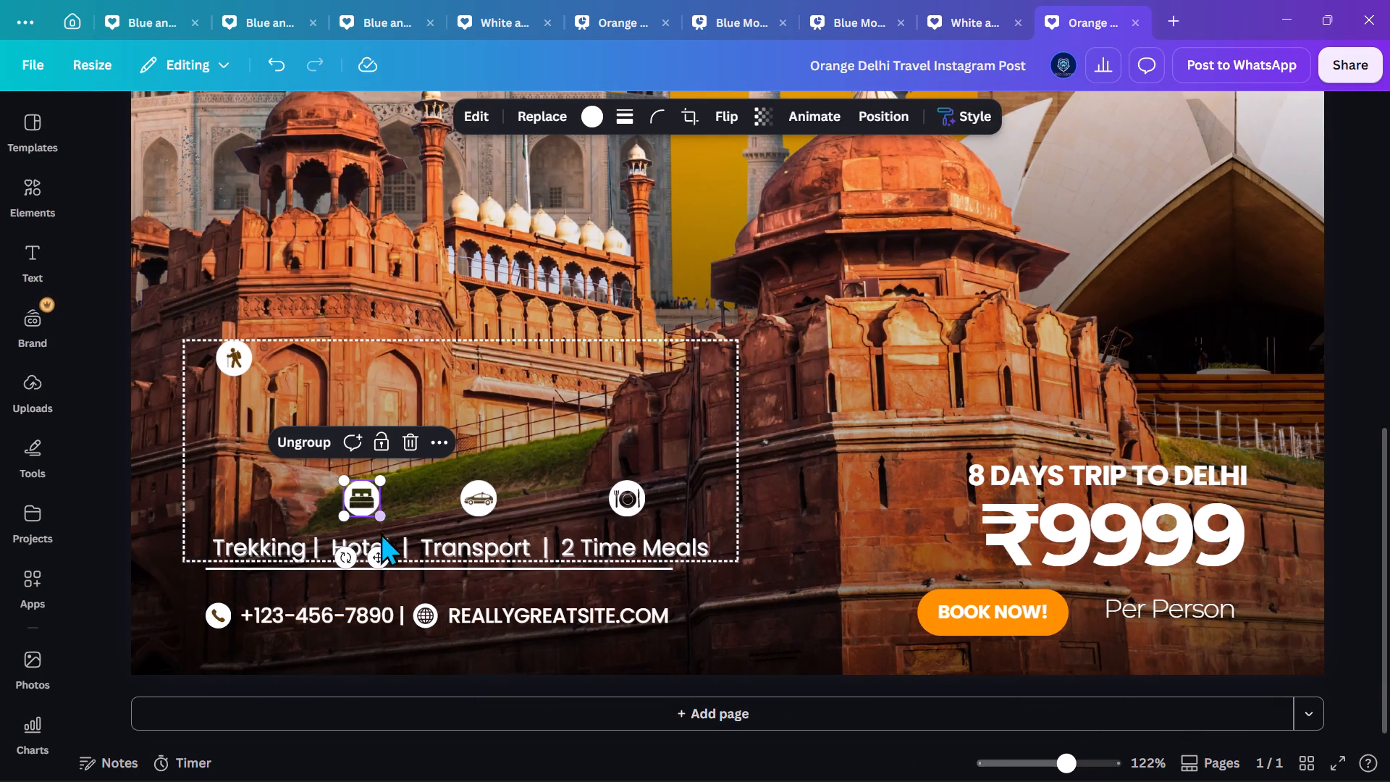
Stack the hotel bed icon and the car icon in a vertical column below the trekking icon.
{"action": "left_click_drag", "start_coordinate": [382, 562], "coordinate": [259, 492]}
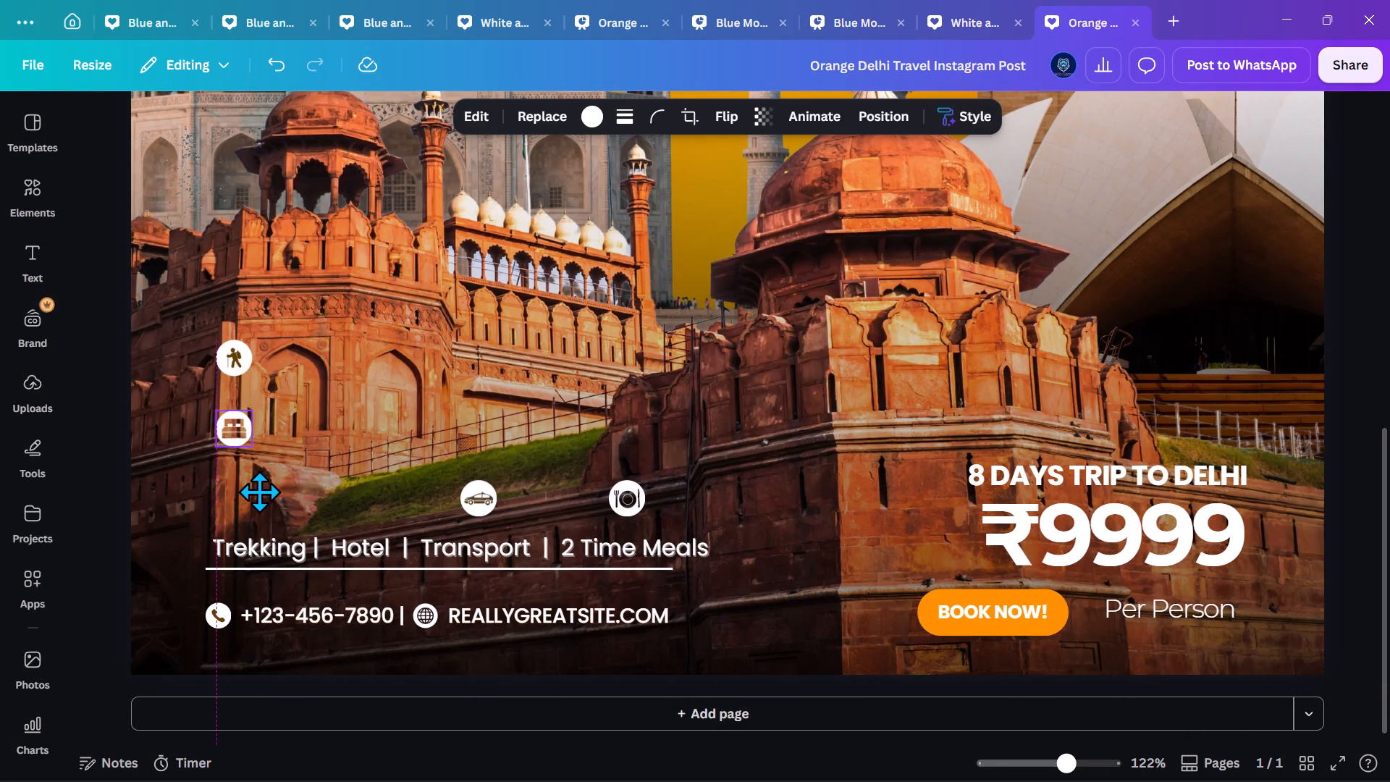
{"action": "left_click_drag", "start_coordinate": [259, 492], "coordinate": [258, 492]}
{"action": "left_click", "coordinate": [467, 503]}
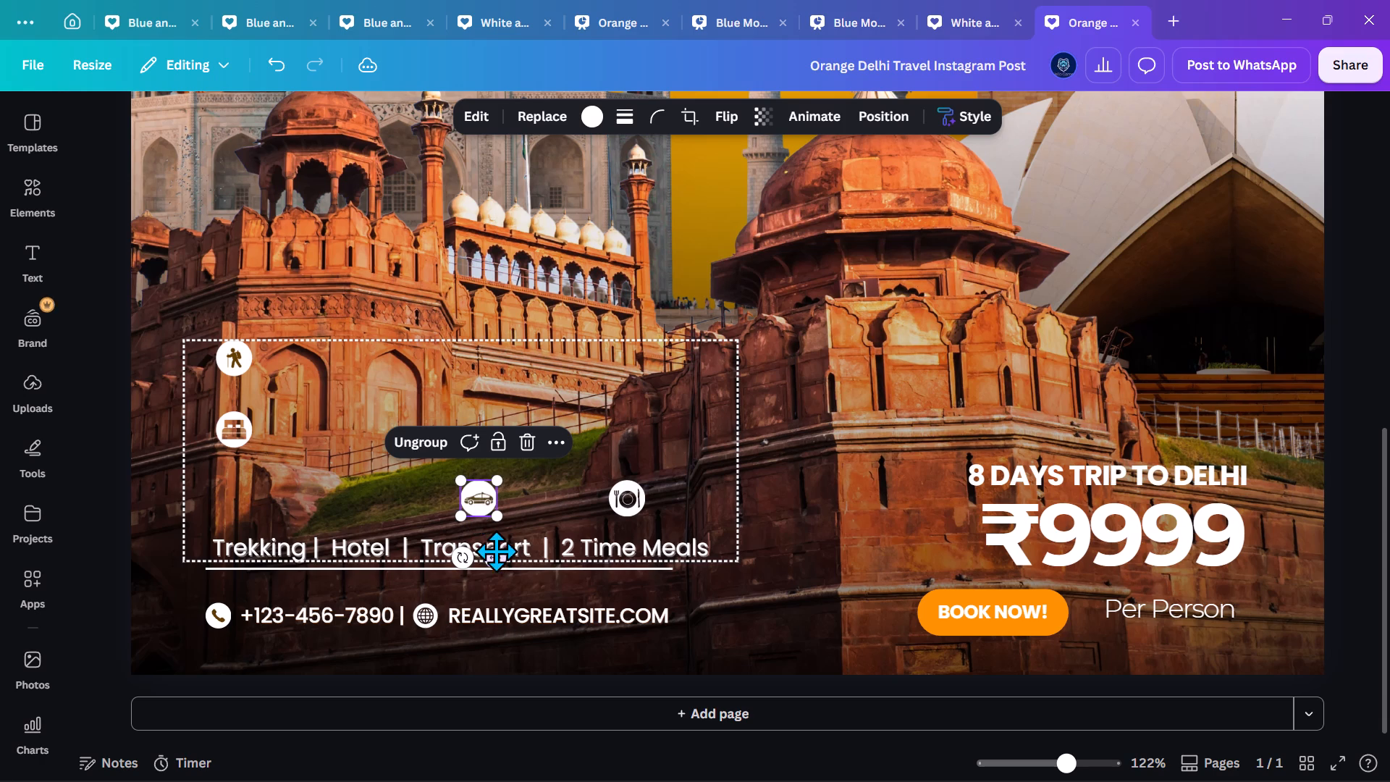
{"action": "left_click_drag", "start_coordinate": [491, 557], "coordinate": [246, 560]}
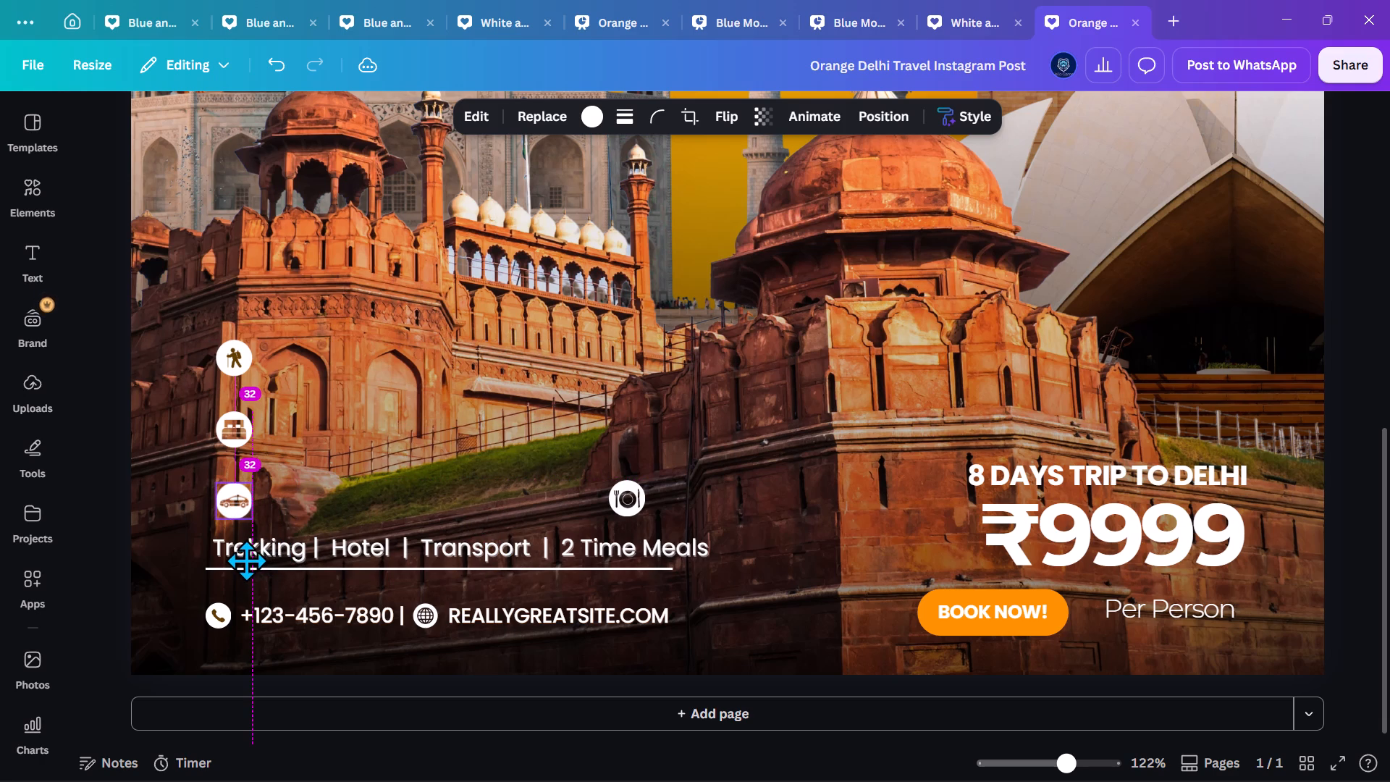
{"action": "left_click_drag", "start_coordinate": [246, 560], "coordinate": [247, 552]}
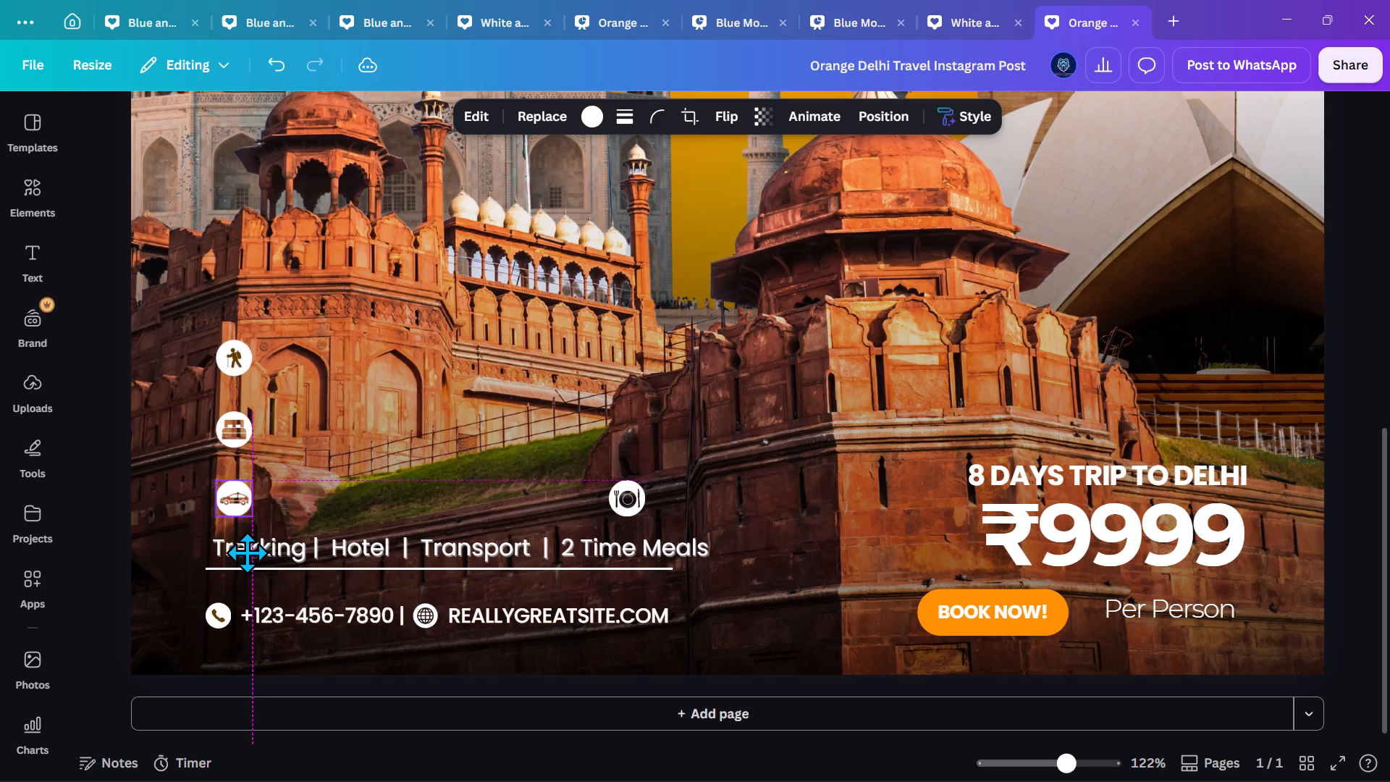
{"action": "left_click_drag", "start_coordinate": [247, 552], "coordinate": [247, 550]}
Nudge the Trekking, Hotel, Transport and 2 Time Meals text row slightly right and up from the divider line.
{"action": "left_click", "coordinate": [329, 550]}
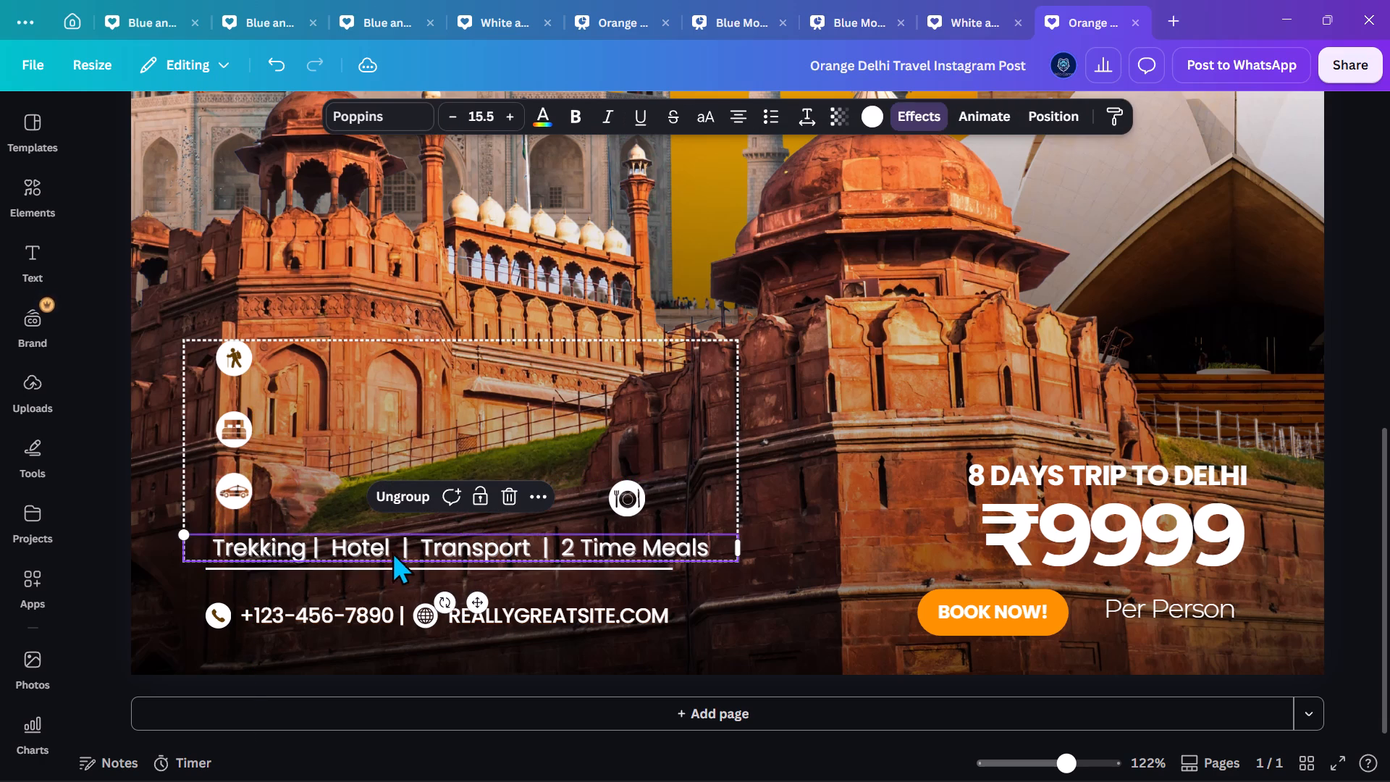
{"action": "double_click", "coordinate": [301, 535]}
{"action": "left_click_drag", "start_coordinate": [308, 548], "coordinate": [311, 547]}
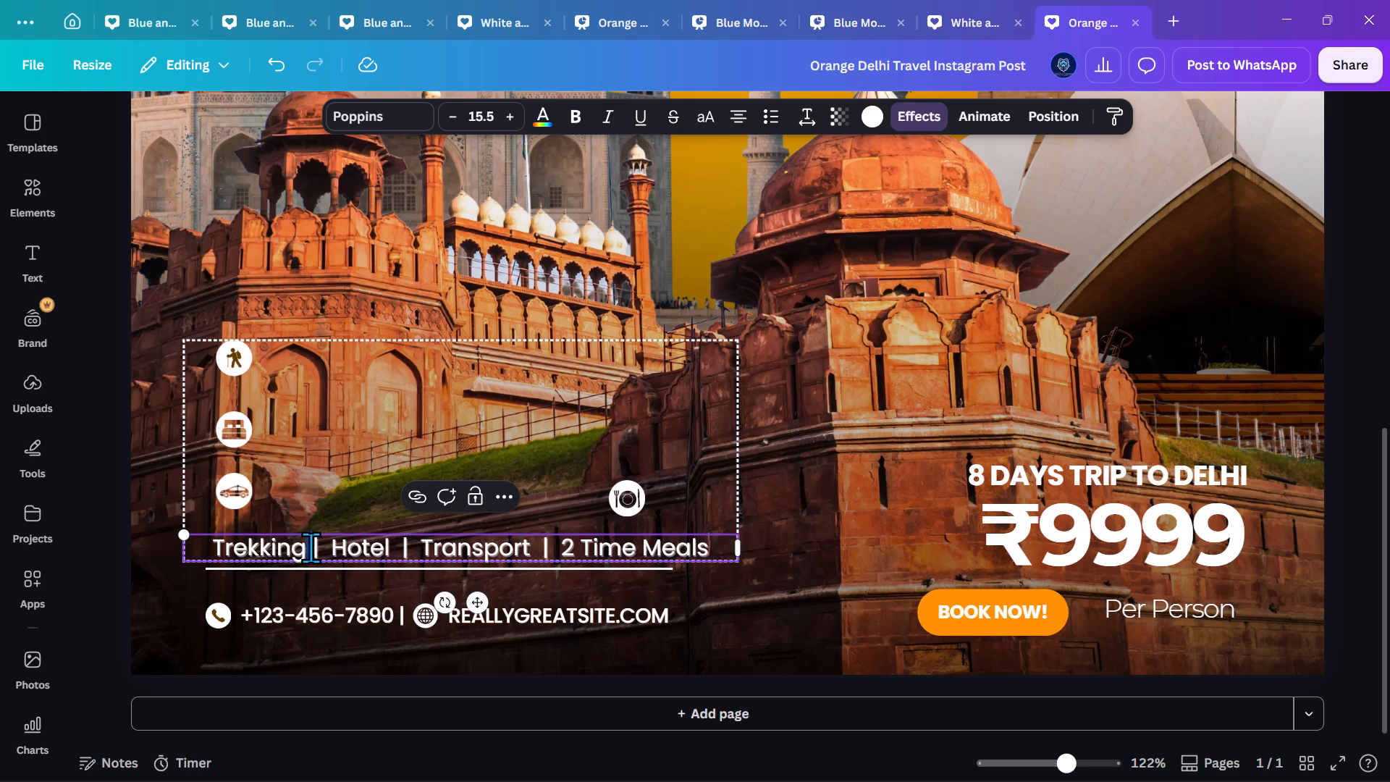
{"action": "left_click_drag", "start_coordinate": [311, 547], "coordinate": [208, 547]}
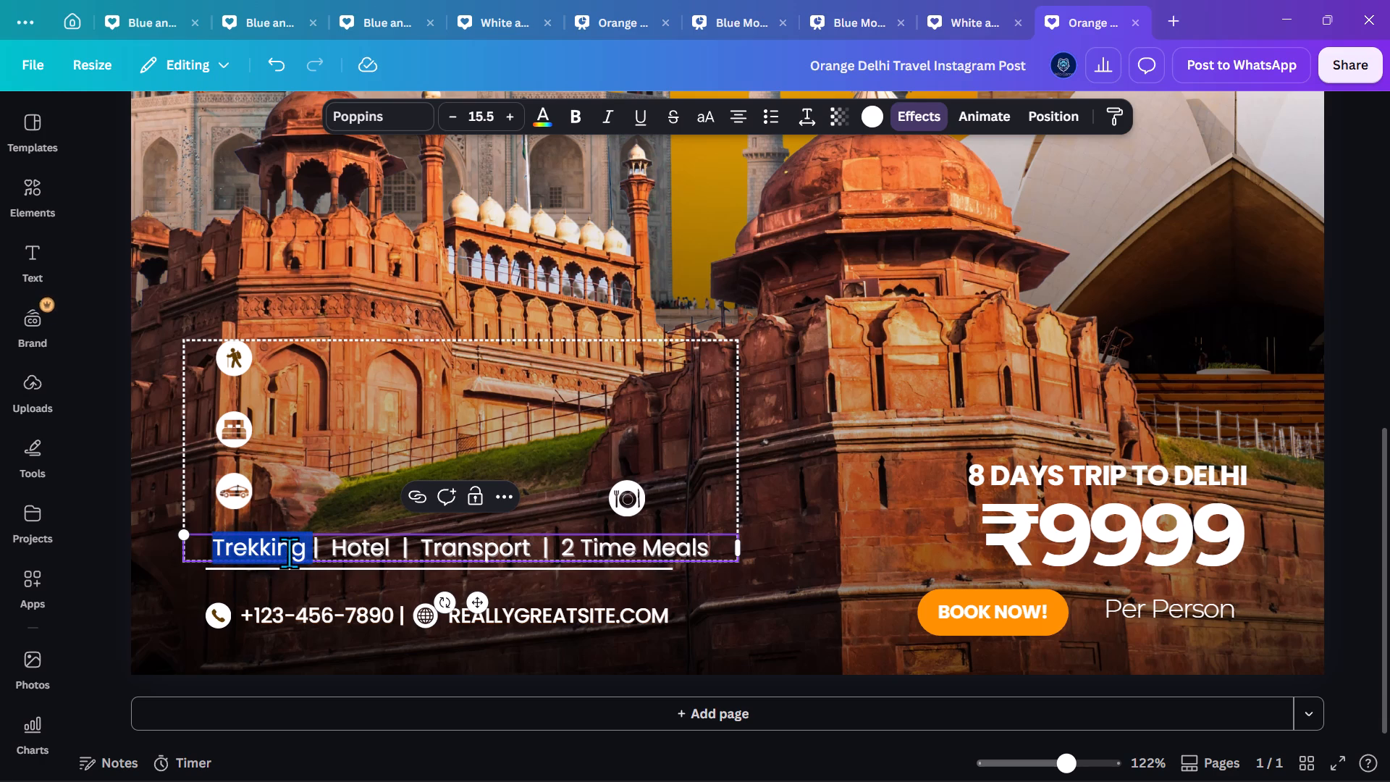
{"action": "left_click", "coordinate": [479, 607]}
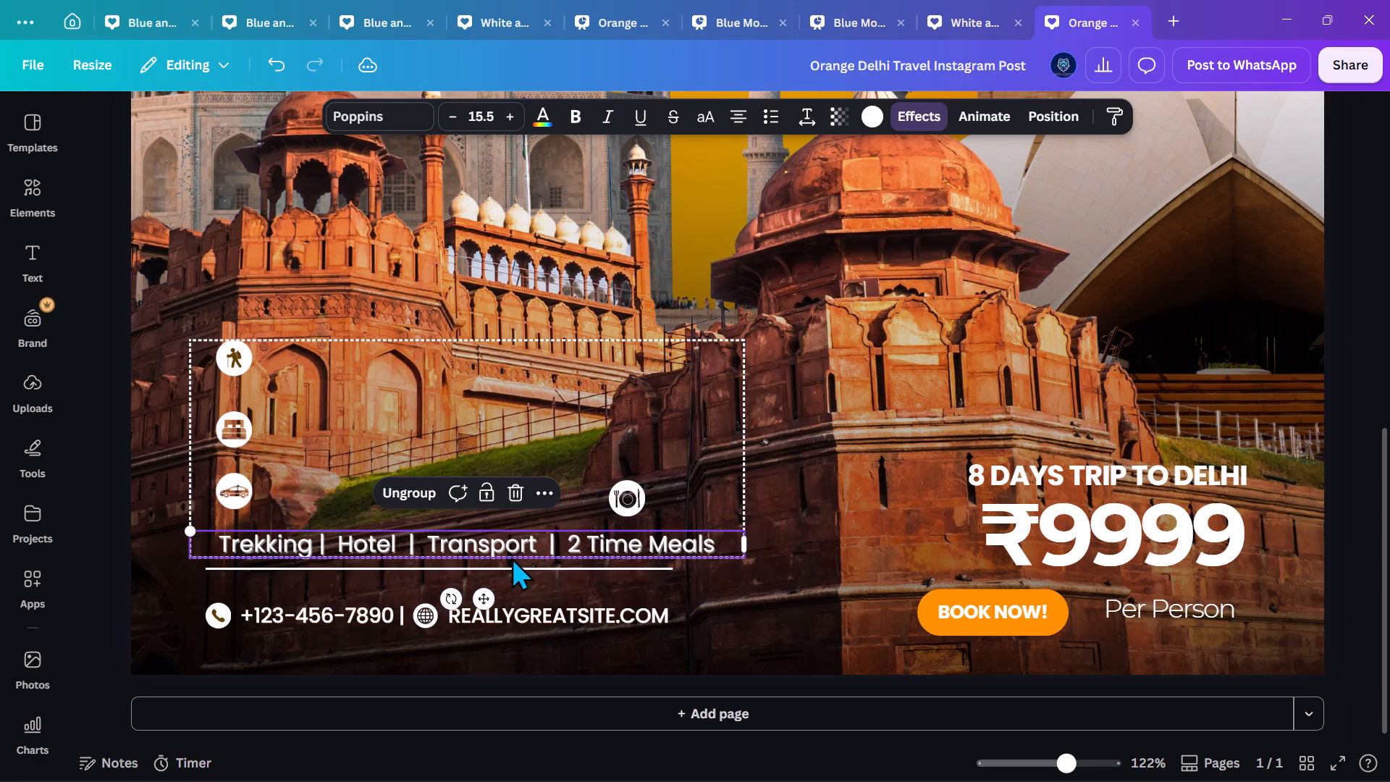
{"action": "left_click", "coordinate": [523, 528]}
Move the plate icon to the top of the icon column, directly above the trekking icon.
{"action": "left_click", "coordinate": [628, 488]}
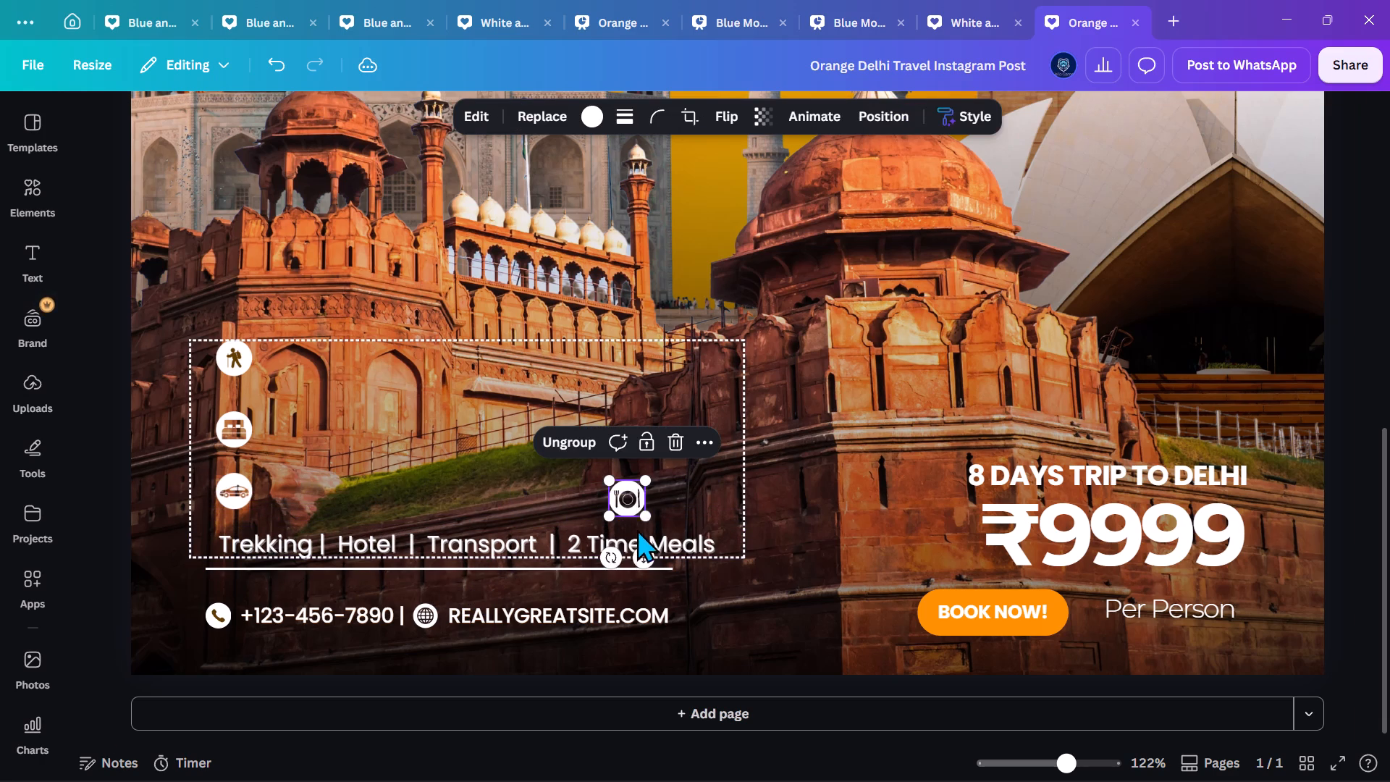
{"action": "left_click_drag", "start_coordinate": [637, 559], "coordinate": [248, 363]}
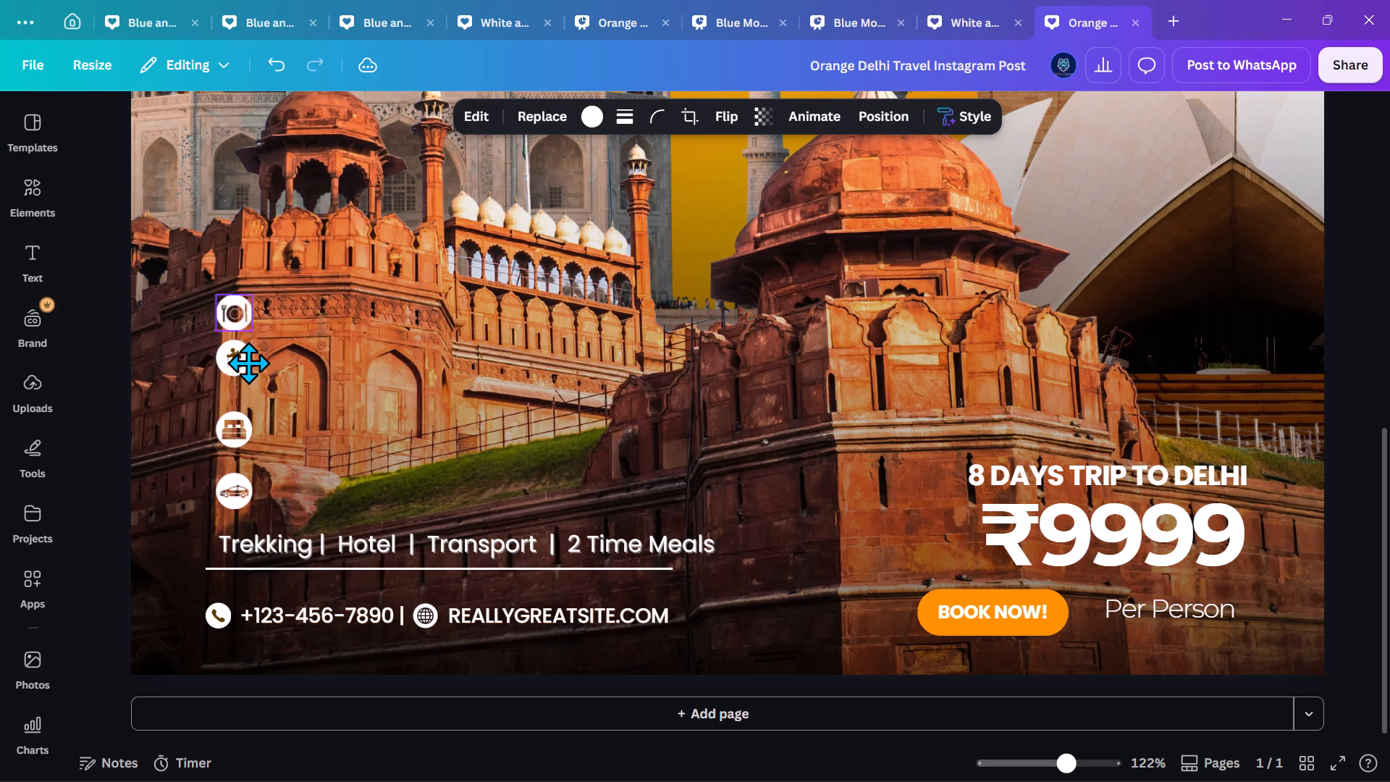
{"action": "left_click_drag", "start_coordinate": [248, 363], "coordinate": [245, 360]}
Move the Trekking, Hotel, Transport and 2 Time Meals text row within its group up beside the hotel bed icon.
{"action": "left_click", "coordinate": [345, 545]}
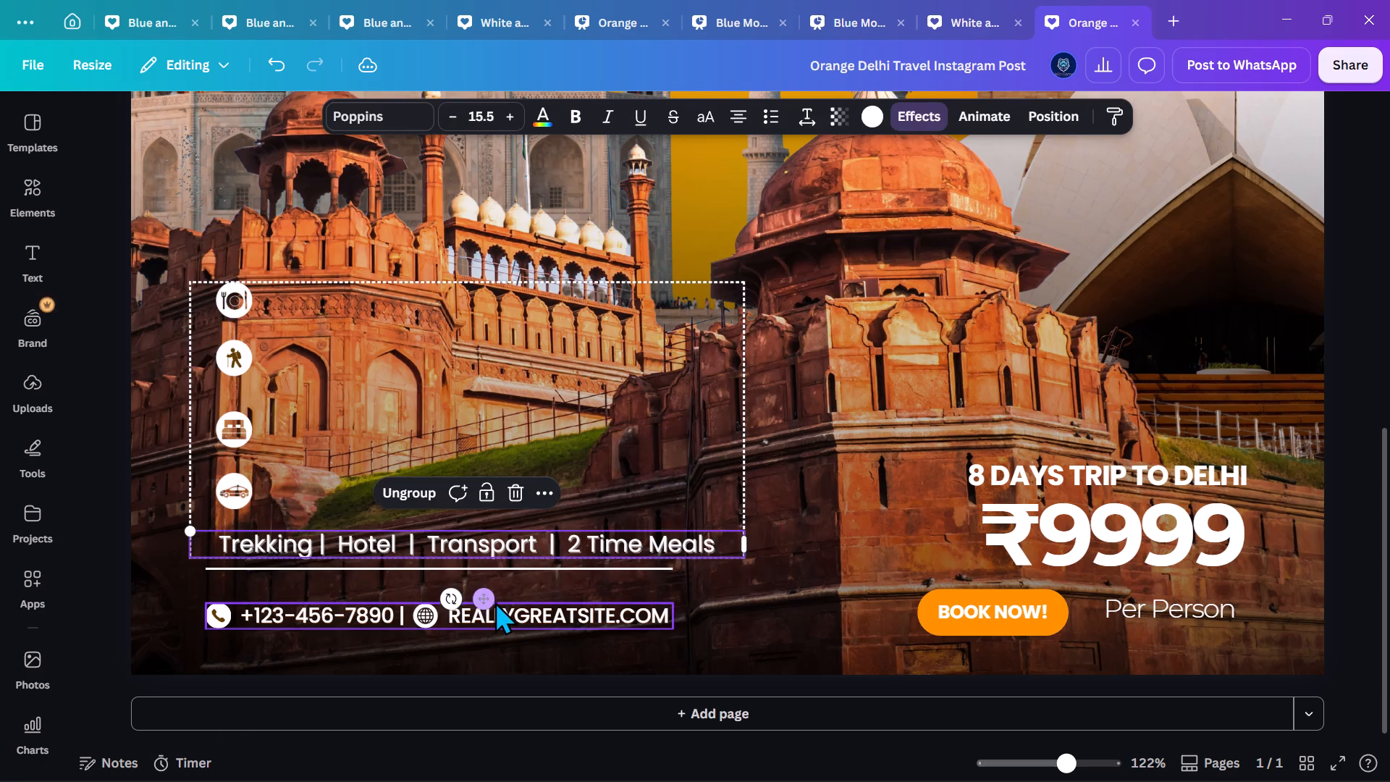
{"action": "left_click", "coordinate": [497, 601]}
{"action": "left_click", "coordinate": [579, 545]}
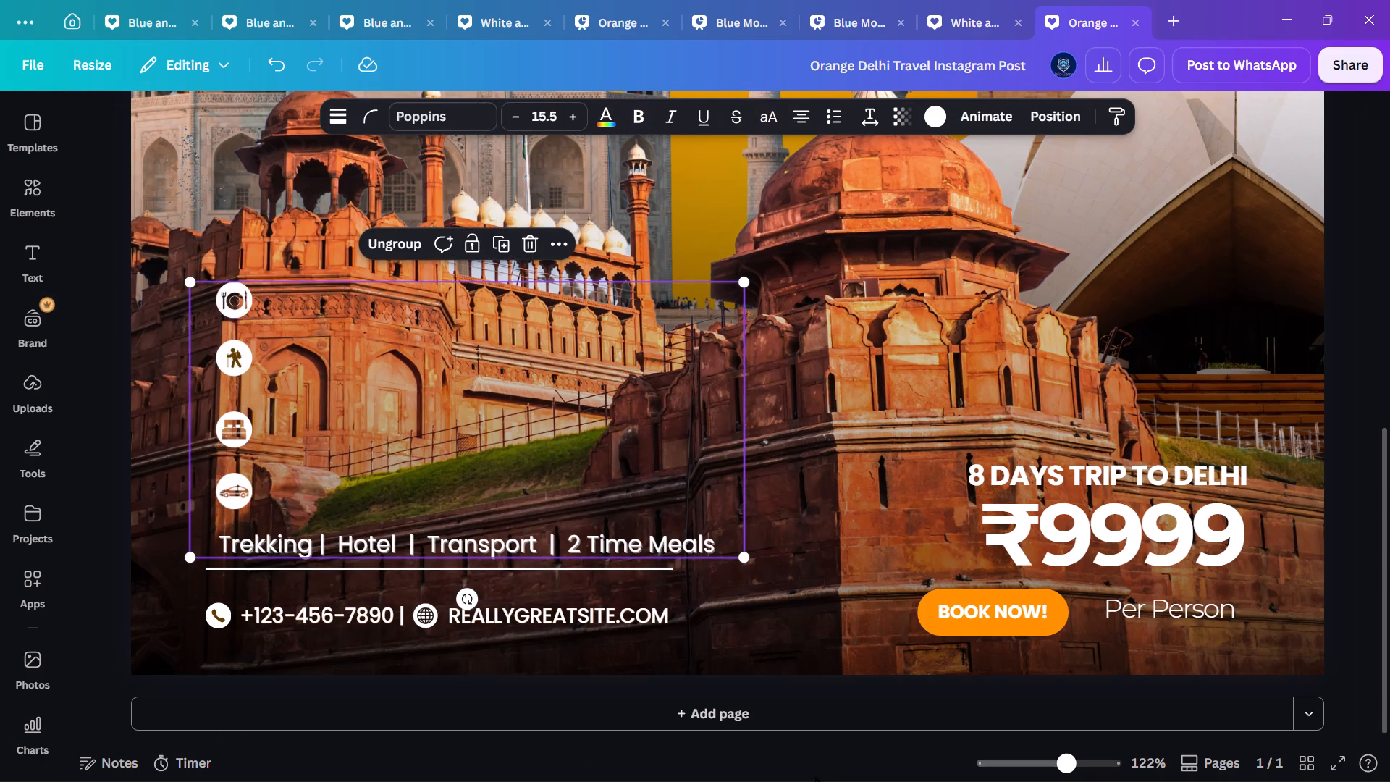
{"action": "left_click", "coordinate": [463, 550]}
{"action": "left_click", "coordinate": [466, 531]}
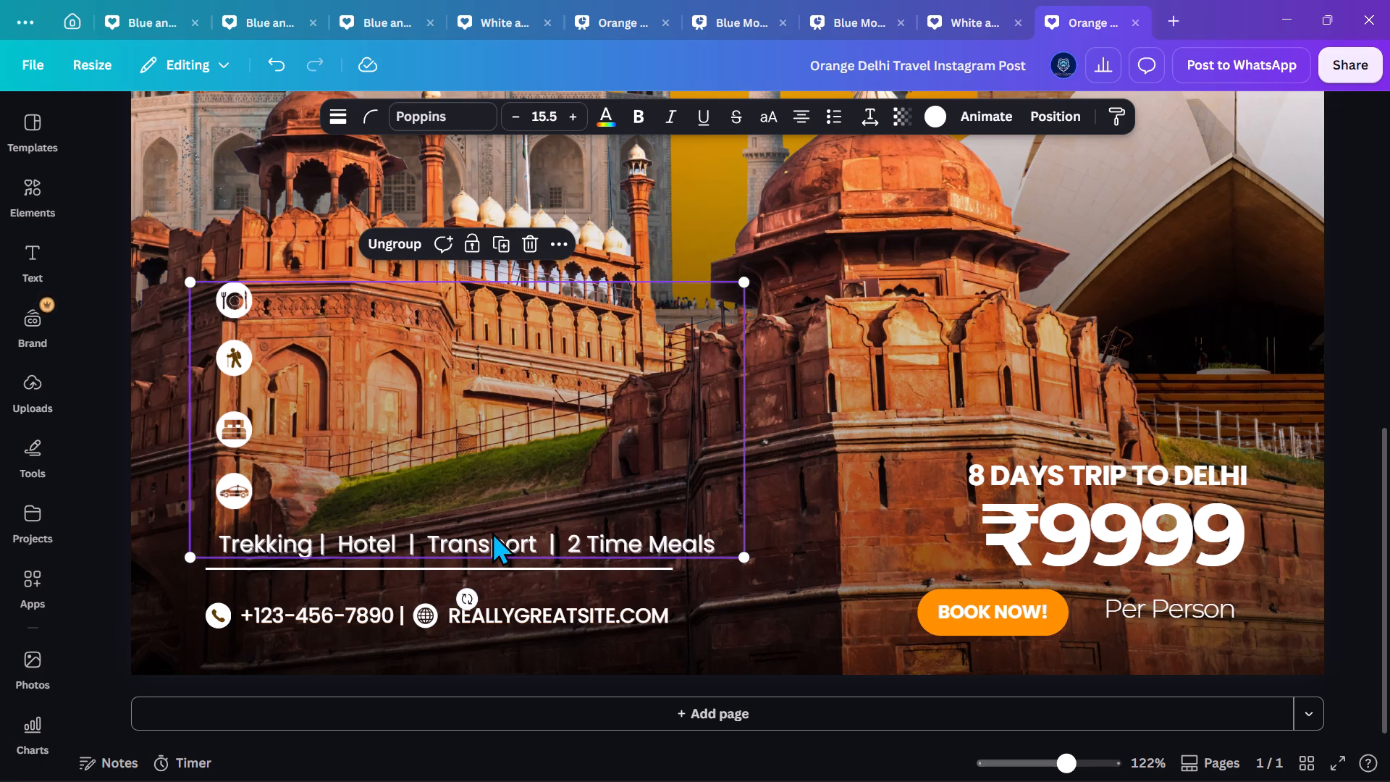
{"action": "left_click", "coordinate": [492, 532]}
{"action": "left_click_drag", "start_coordinate": [490, 539], "coordinate": [491, 540]}
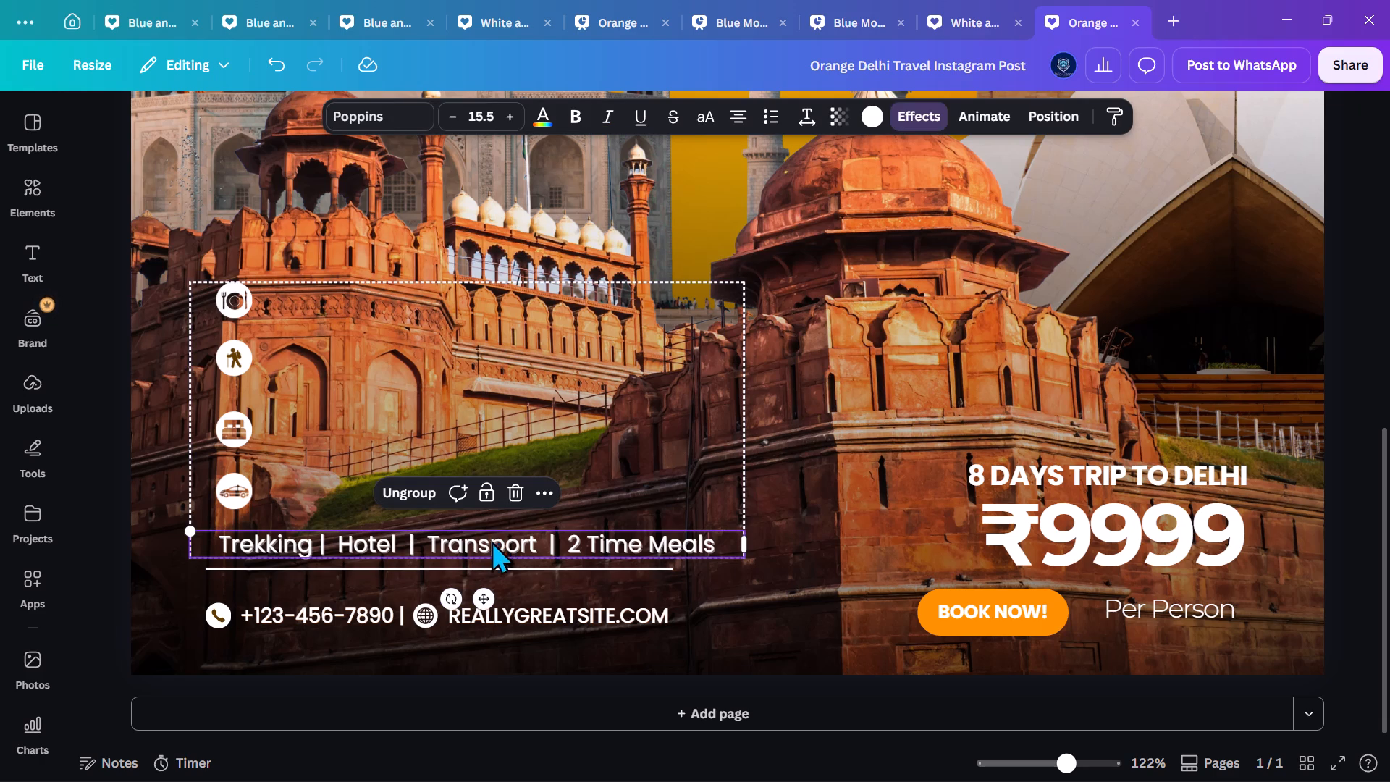
{"action": "left_click_drag", "start_coordinate": [491, 540], "coordinate": [550, 423]}
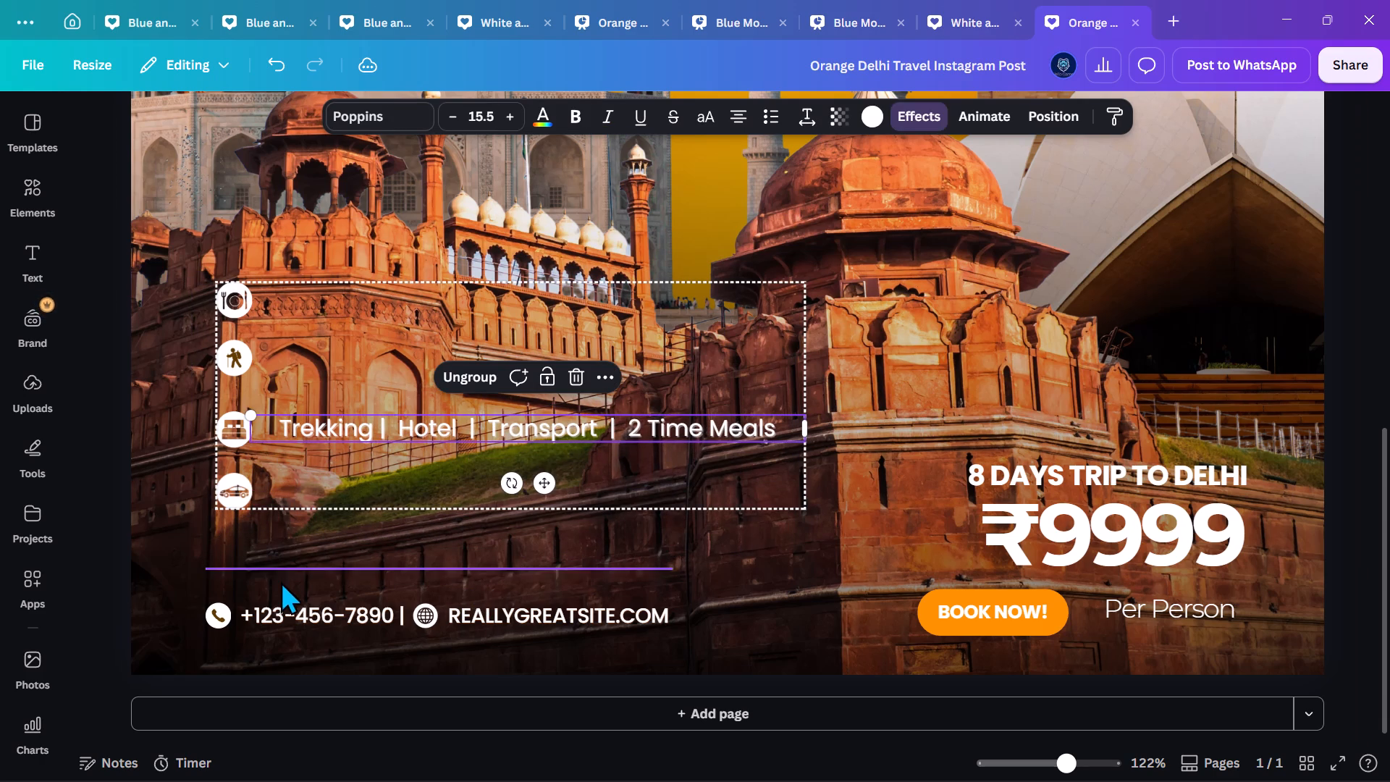
Move the whole icon and label group slightly left so the icon column lines up with the start of the divider line.
{"action": "left_click", "coordinate": [283, 522]}
{"action": "left_click", "coordinate": [240, 292]}
{"action": "left_click_drag", "start_coordinate": [240, 292], "coordinate": [229, 316]}
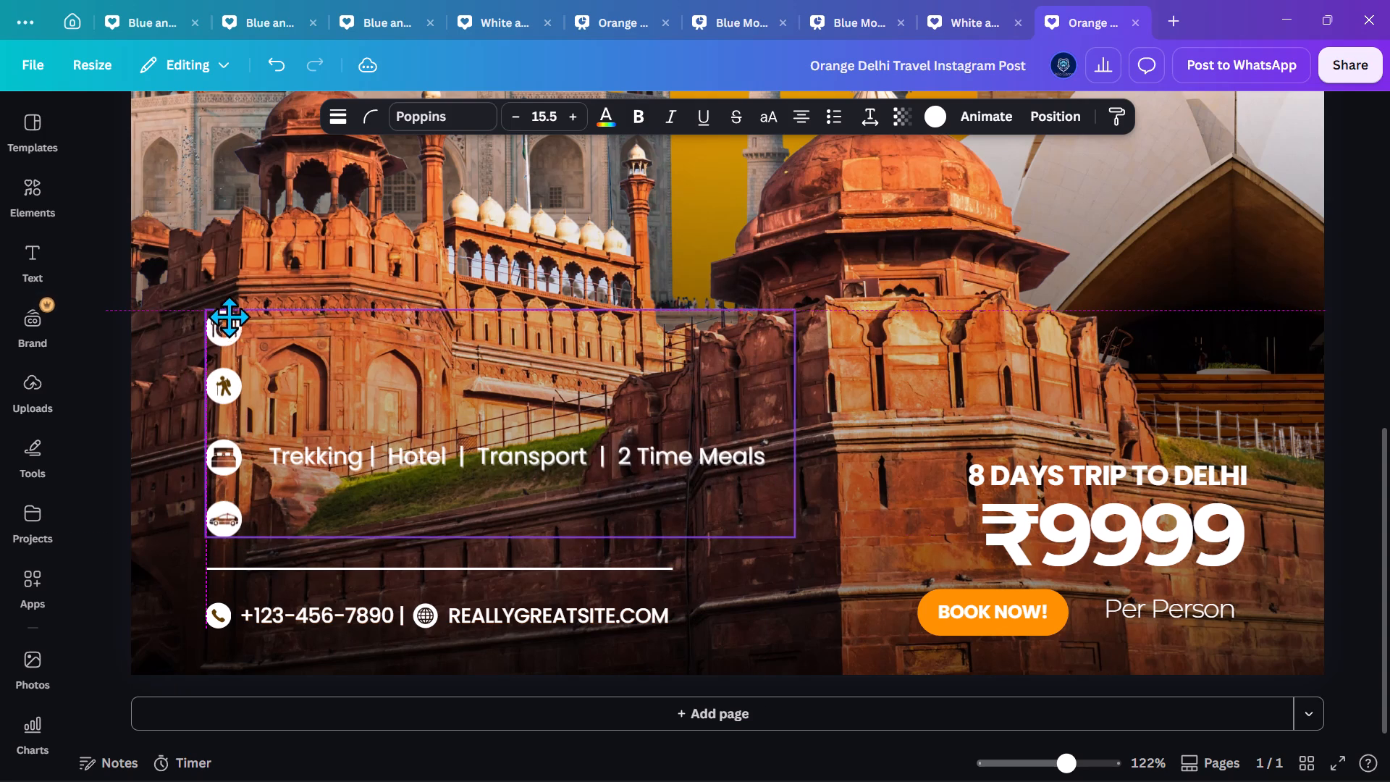
{"action": "left_click_drag", "start_coordinate": [229, 316], "coordinate": [232, 293]}
{"action": "left_click", "coordinate": [170, 562]}
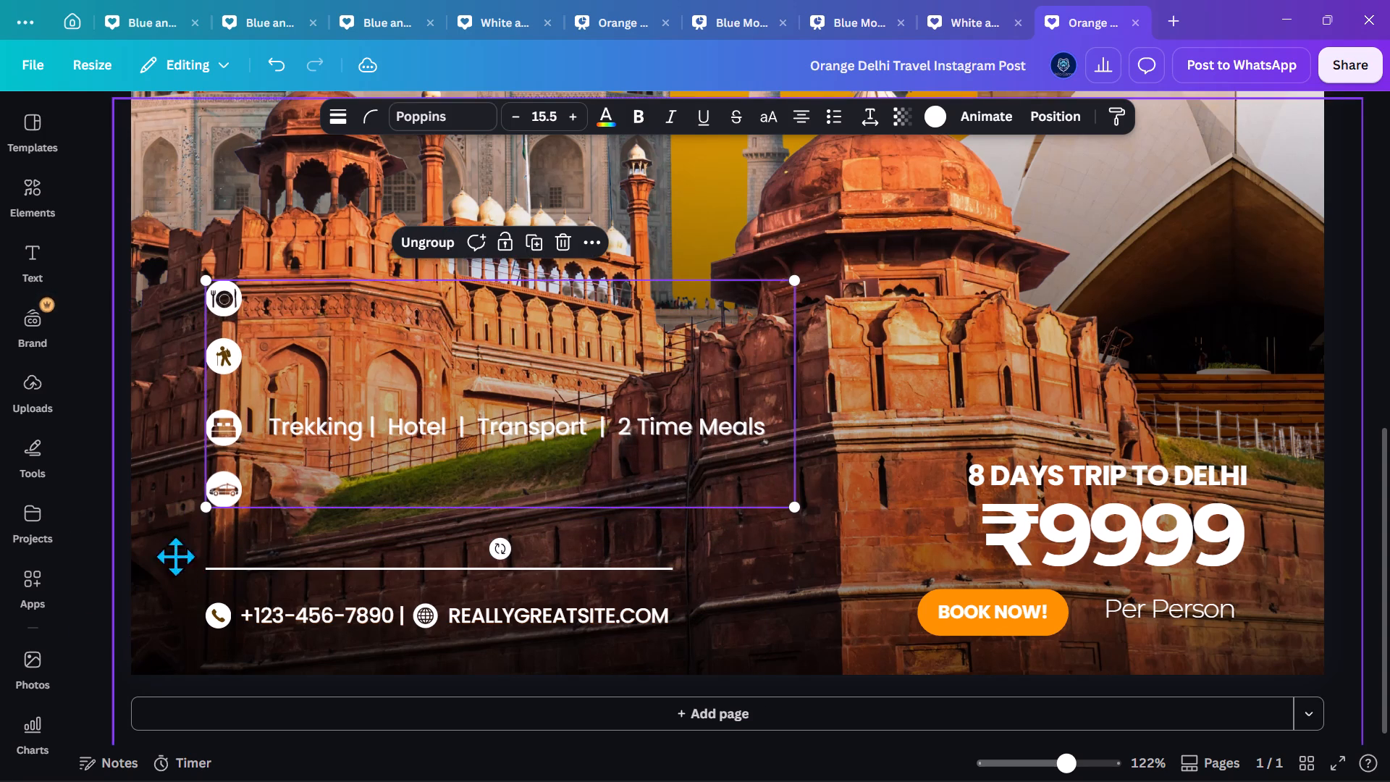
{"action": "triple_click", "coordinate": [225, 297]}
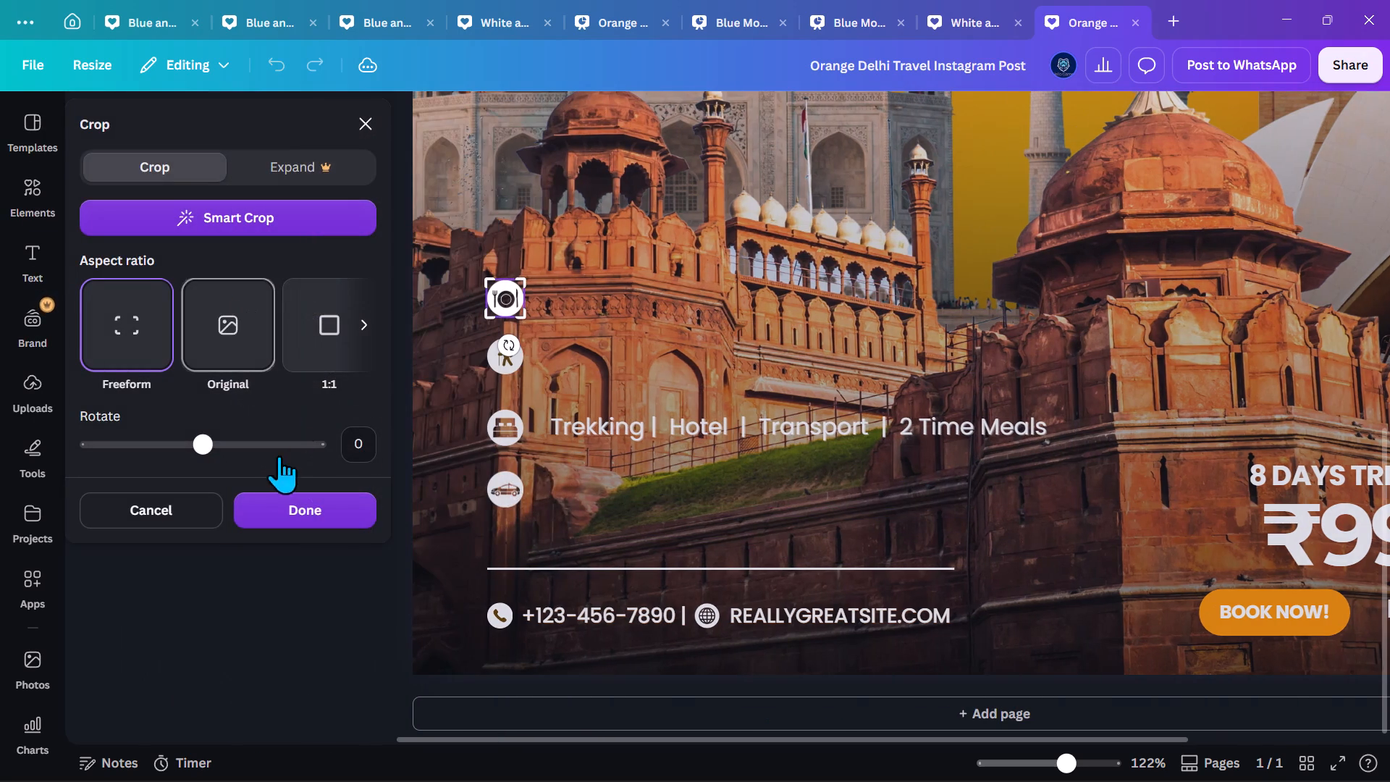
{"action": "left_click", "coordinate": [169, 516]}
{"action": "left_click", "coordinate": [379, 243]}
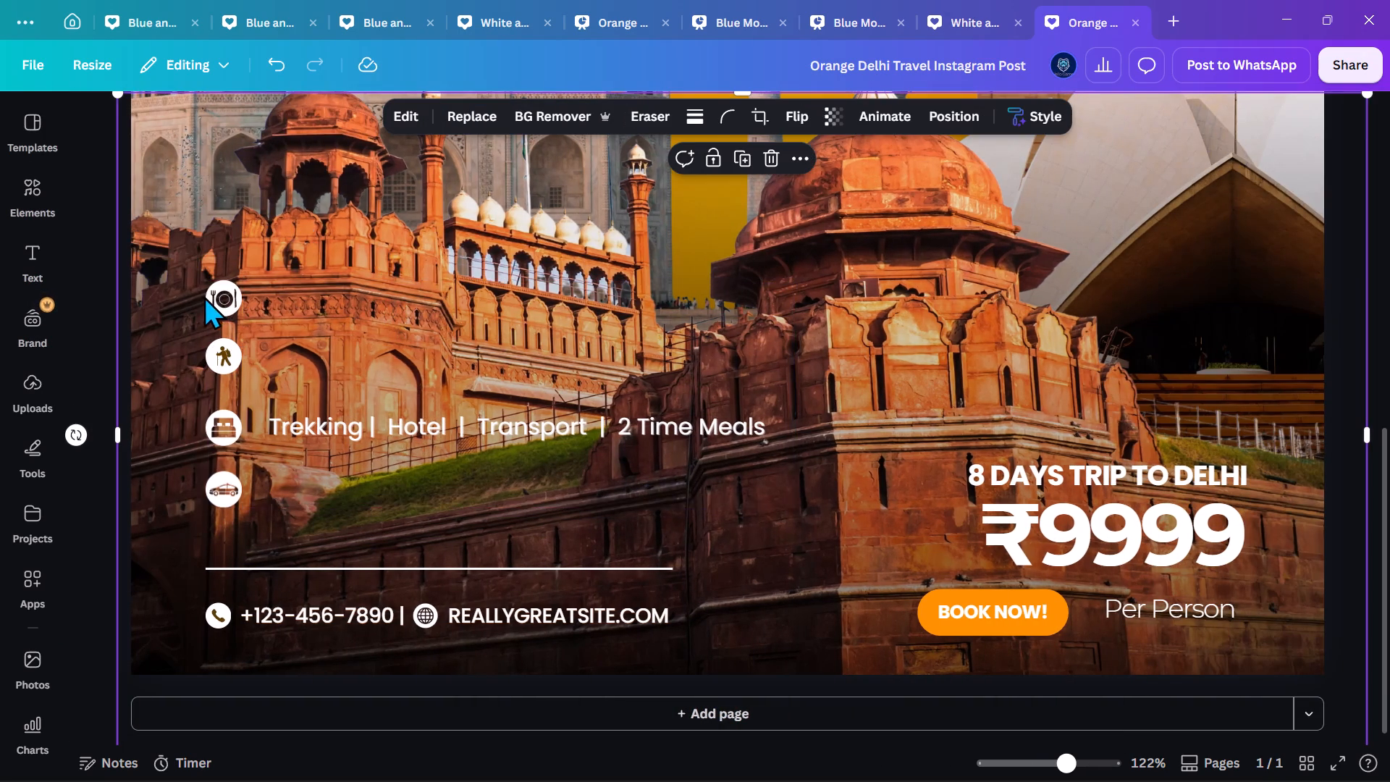
Move the plate icon from the top of the icon column to the bottom, below the car icon.
{"action": "left_click", "coordinate": [214, 303]}
{"action": "double_click", "coordinate": [228, 306]}
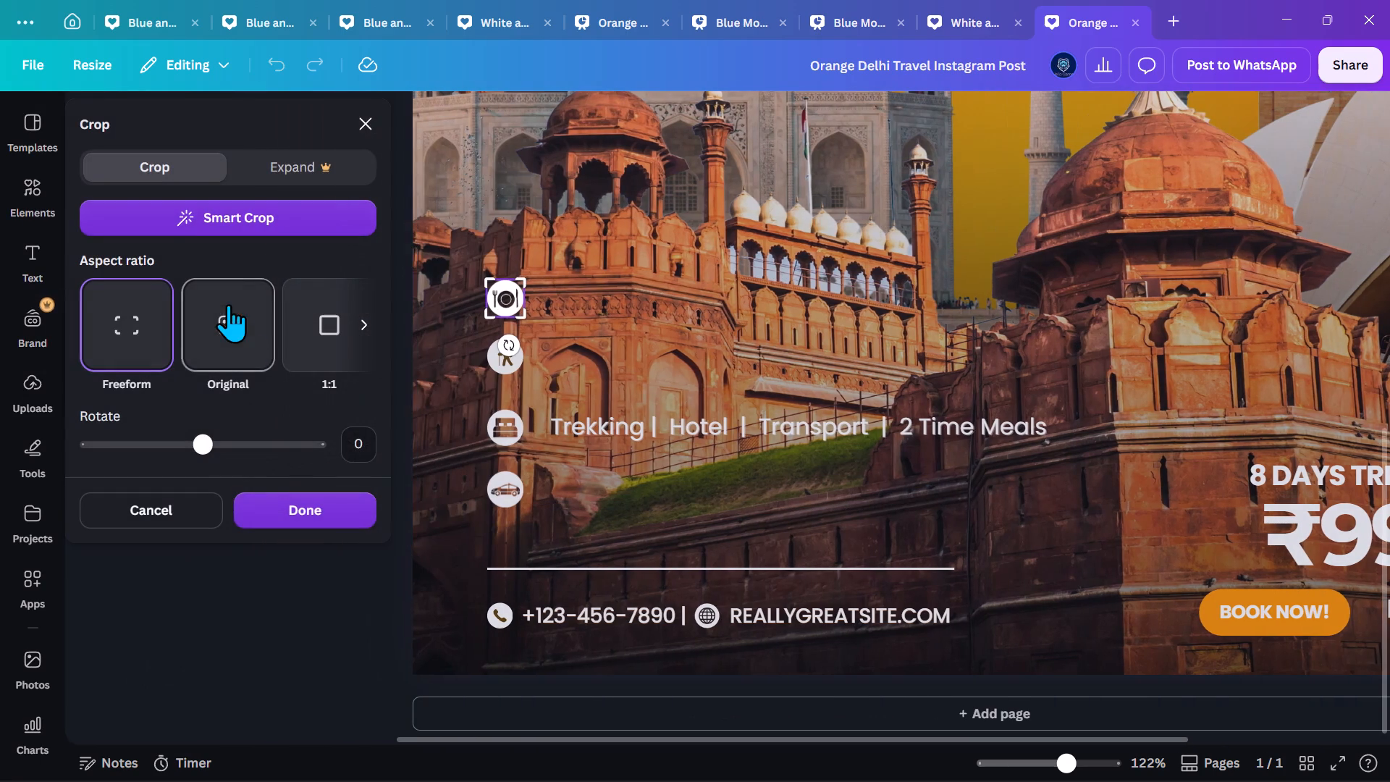
{"action": "left_click", "coordinate": [214, 498]}
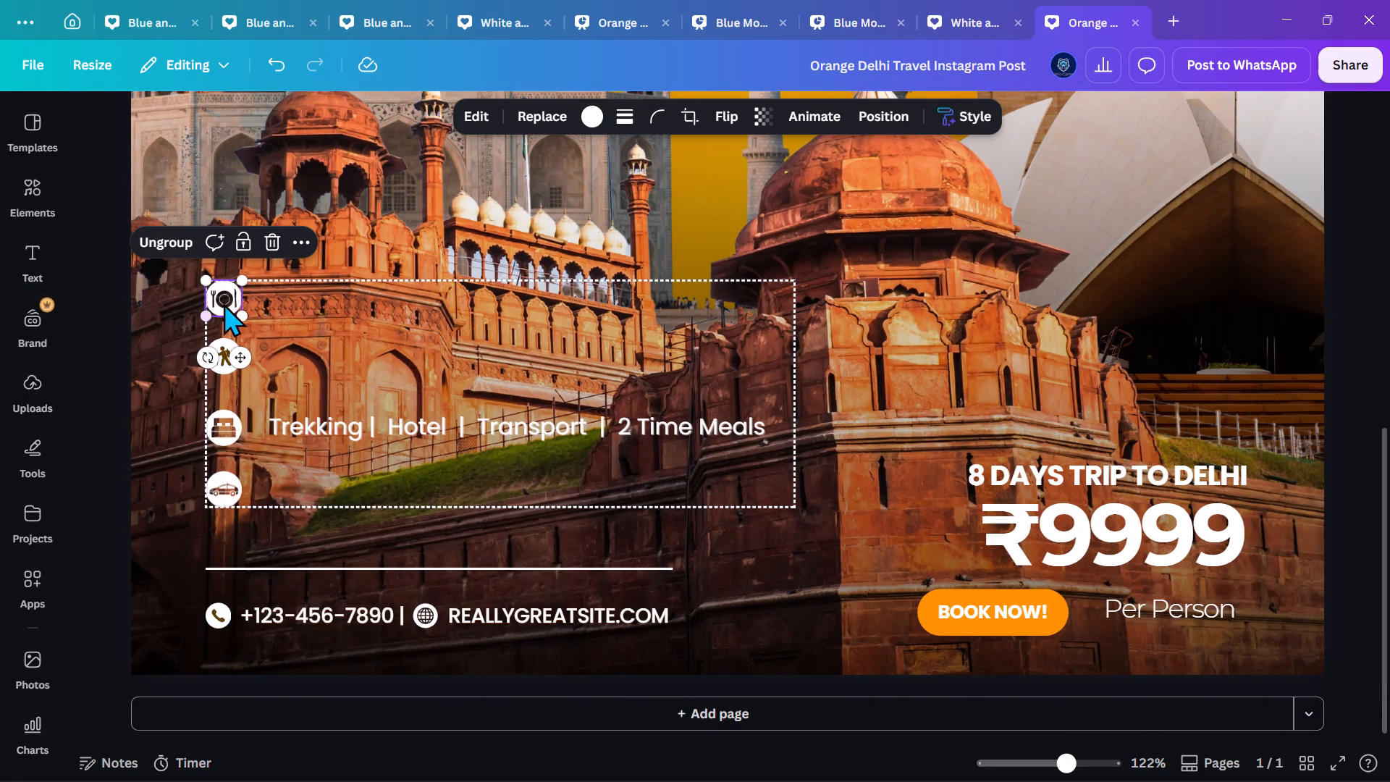
{"action": "left_click_drag", "start_coordinate": [243, 357], "coordinate": [261, 492]}
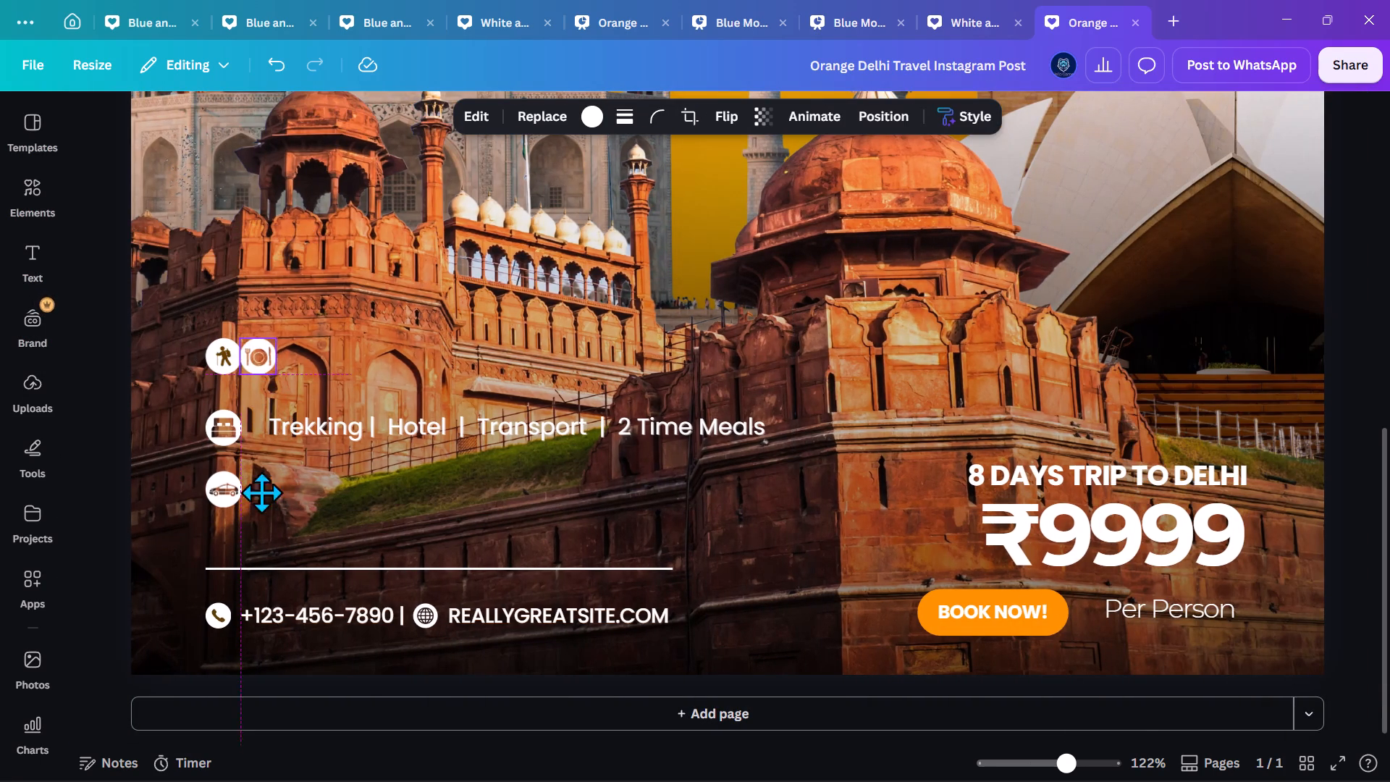
{"action": "left_click_drag", "start_coordinate": [261, 492], "coordinate": [242, 602]}
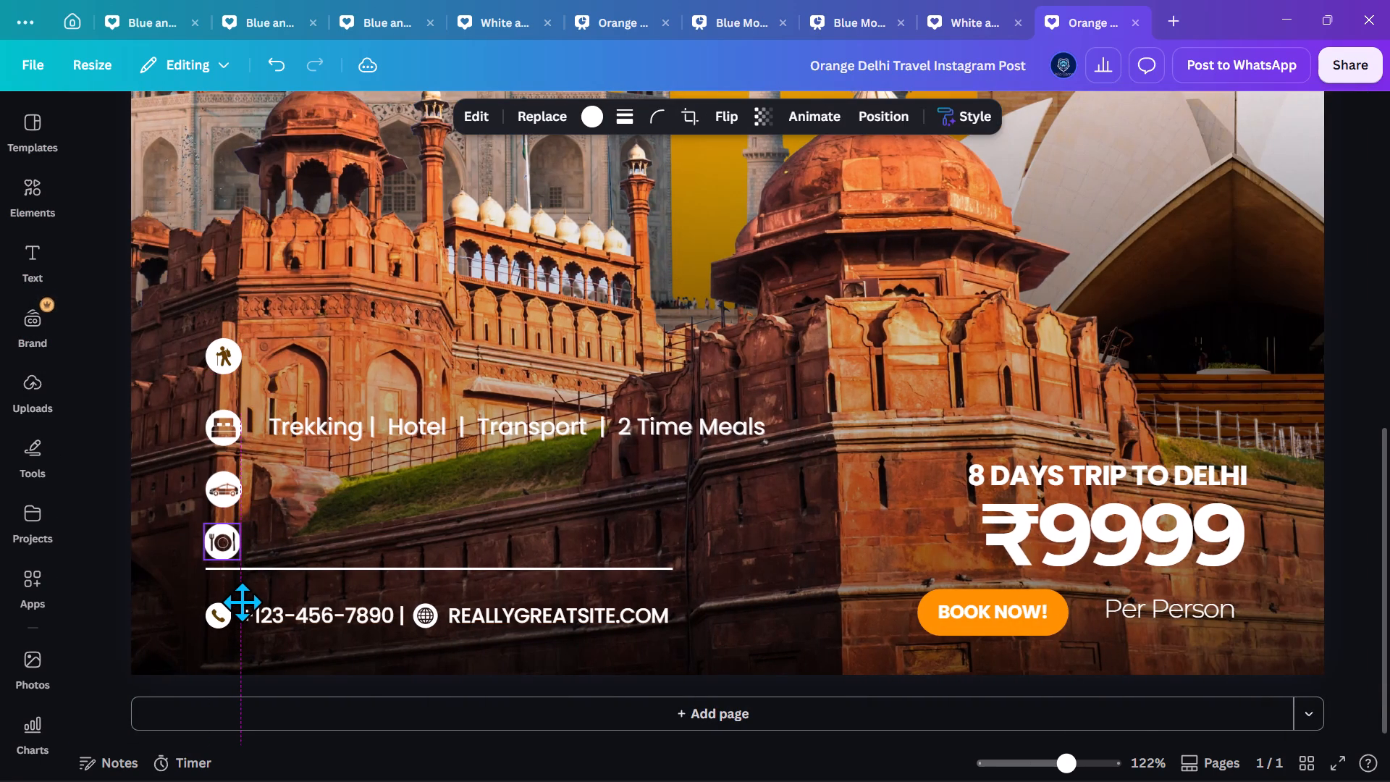
{"action": "left_click_drag", "start_coordinate": [242, 602], "coordinate": [242, 605]}
Move the whole icon and label group up so the plate icon clears the divider line.
{"action": "left_click", "coordinate": [309, 561]}
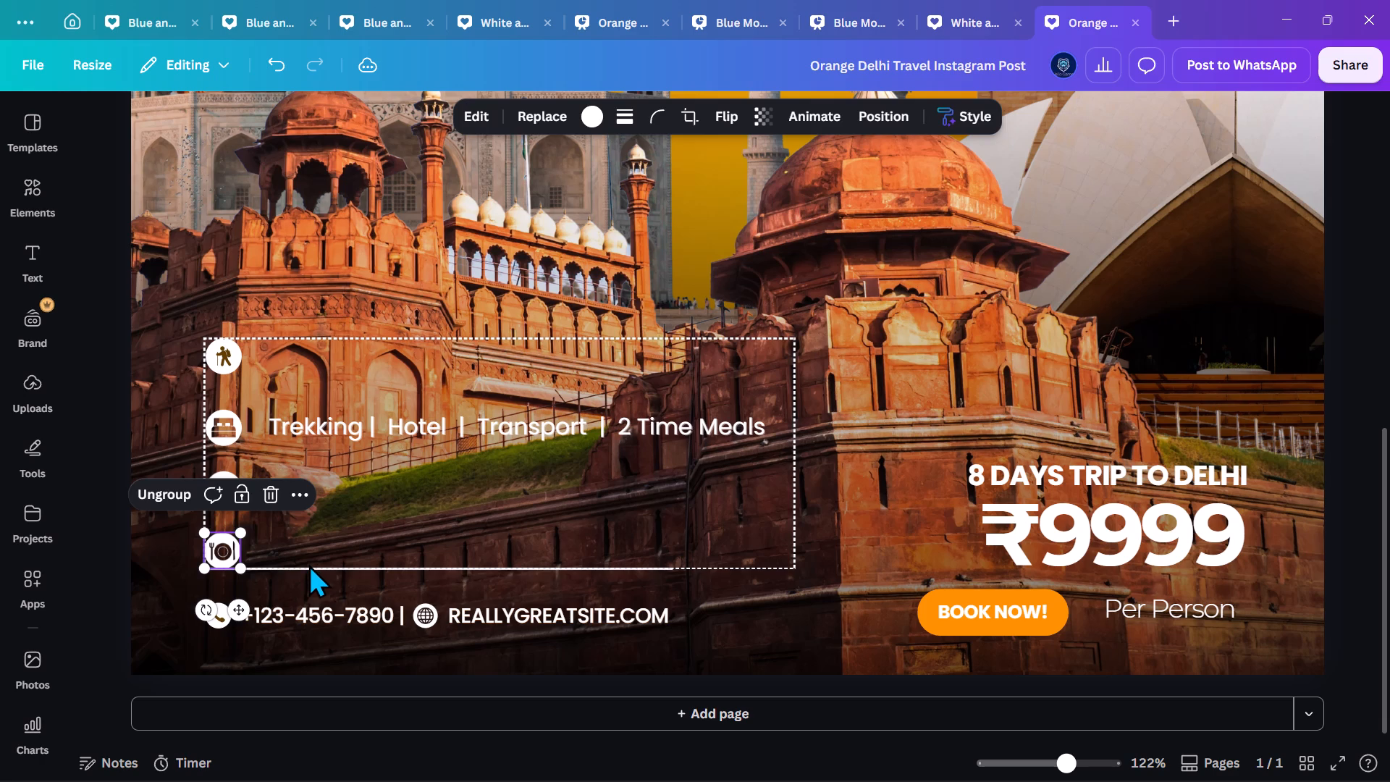
{"action": "left_click_drag", "start_coordinate": [315, 563], "coordinate": [316, 534]}
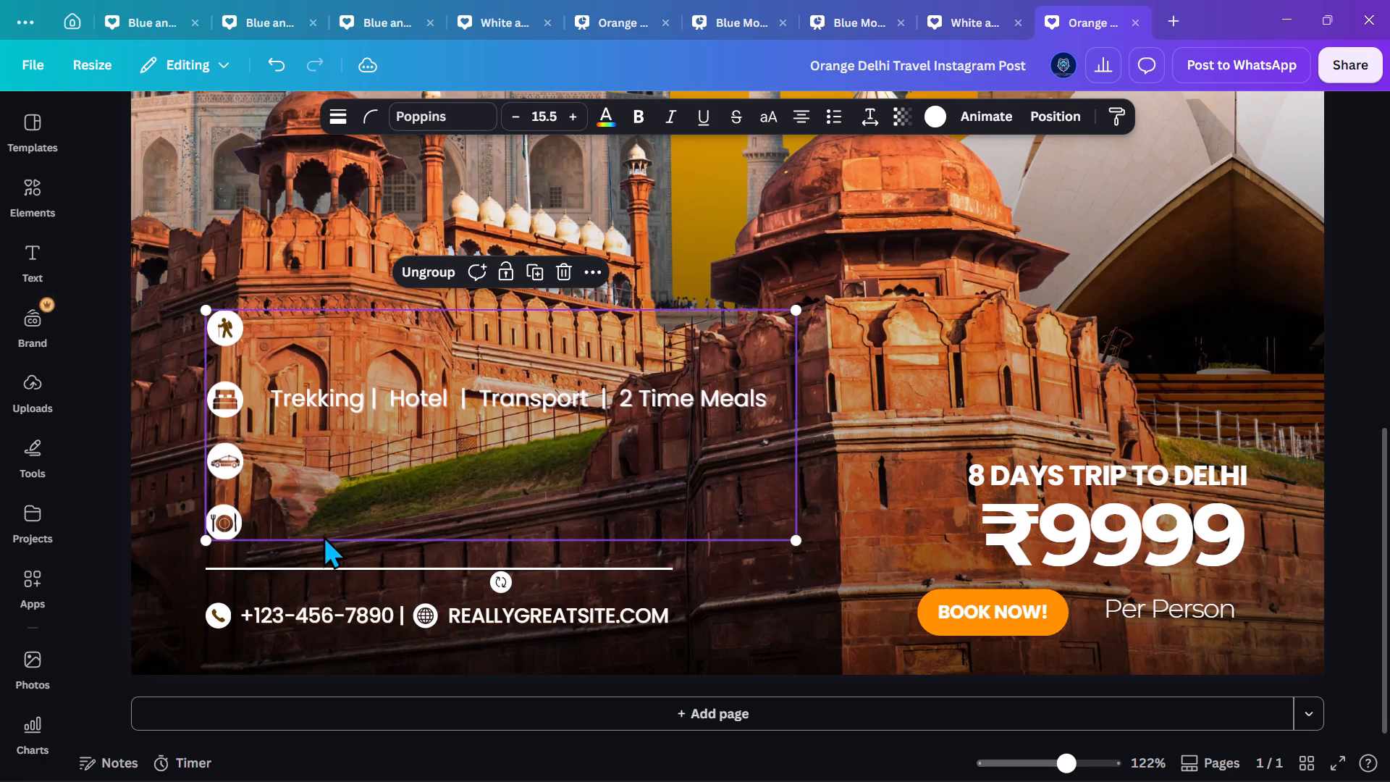
Rotate the divider line to 90° and place it vertically between the icon column and the label text.
{"action": "left_click", "coordinate": [322, 570]}
{"action": "left_click_drag", "start_coordinate": [319, 564], "coordinate": [388, 576]}
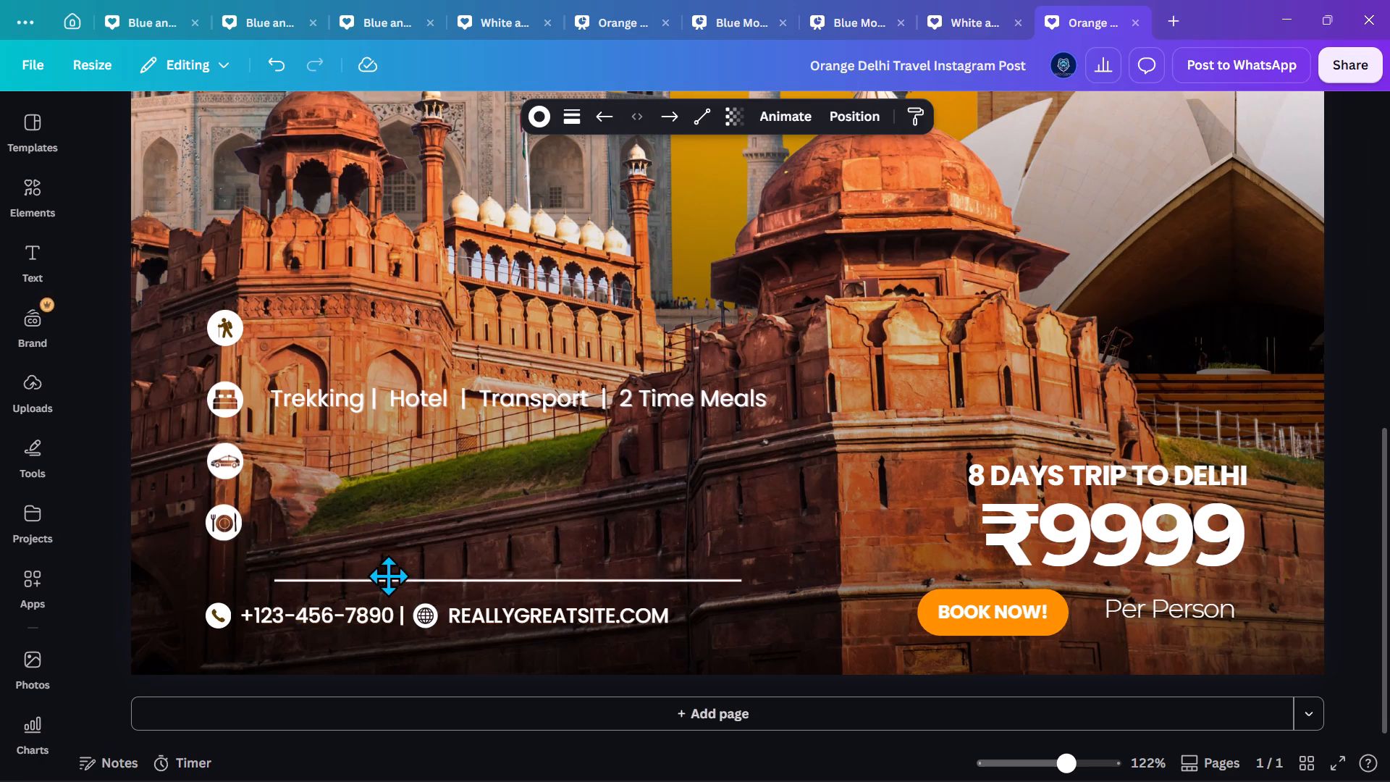
{"action": "left_click_drag", "start_coordinate": [388, 576], "coordinate": [379, 535]}
{"action": "left_click_drag", "start_coordinate": [486, 586], "coordinate": [101, 524]}
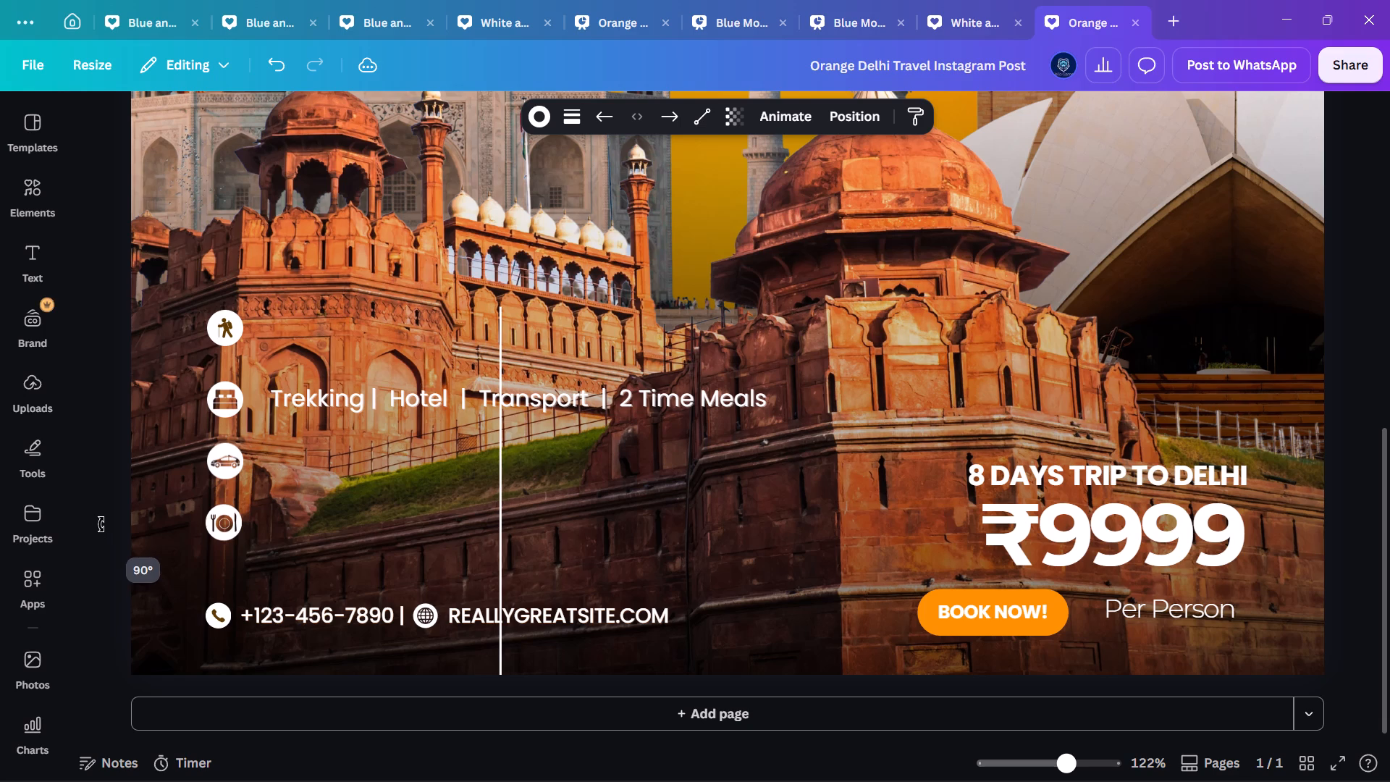
{"action": "left_click_drag", "start_coordinate": [101, 524], "coordinate": [103, 525]}
{"action": "left_click_drag", "start_coordinate": [453, 557], "coordinate": [255, 467]}
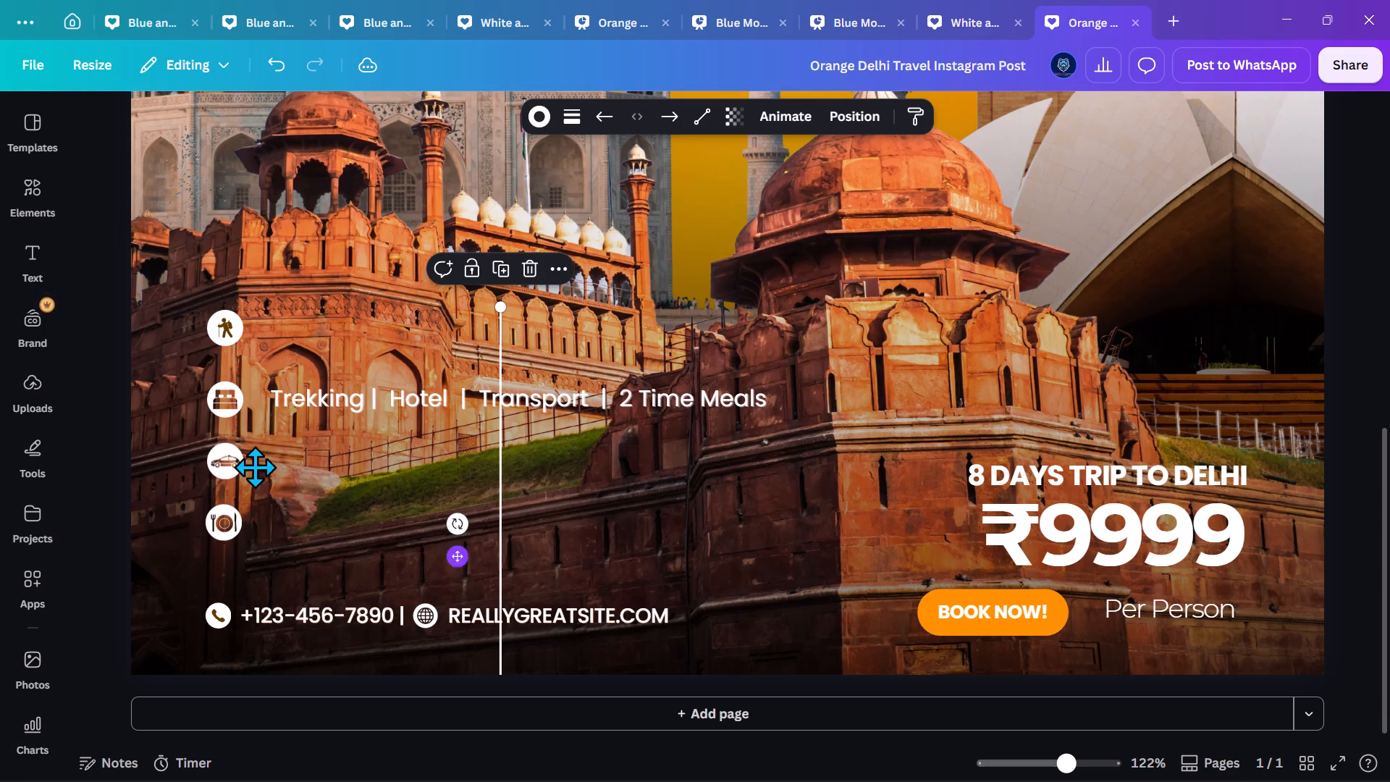
{"action": "left_click_drag", "start_coordinate": [255, 467], "coordinate": [205, 335]}
Nudge the hotel bed icon slightly up within the column to even out the icon spacing.
{"action": "left_click", "coordinate": [224, 398]}
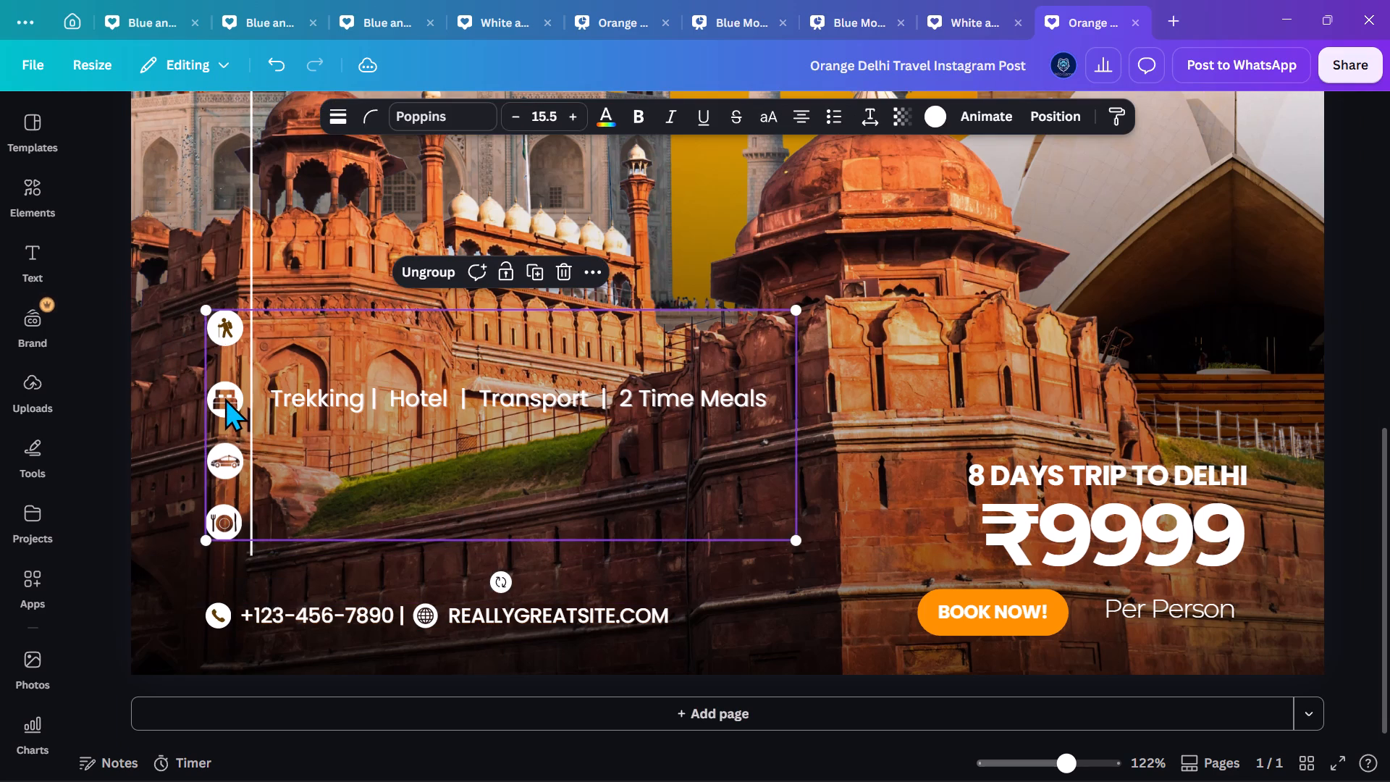
{"action": "left_click", "coordinate": [224, 398]}
{"action": "left_click_drag", "start_coordinate": [237, 456], "coordinate": [232, 447]}
{"action": "left_click", "coordinate": [331, 488]}
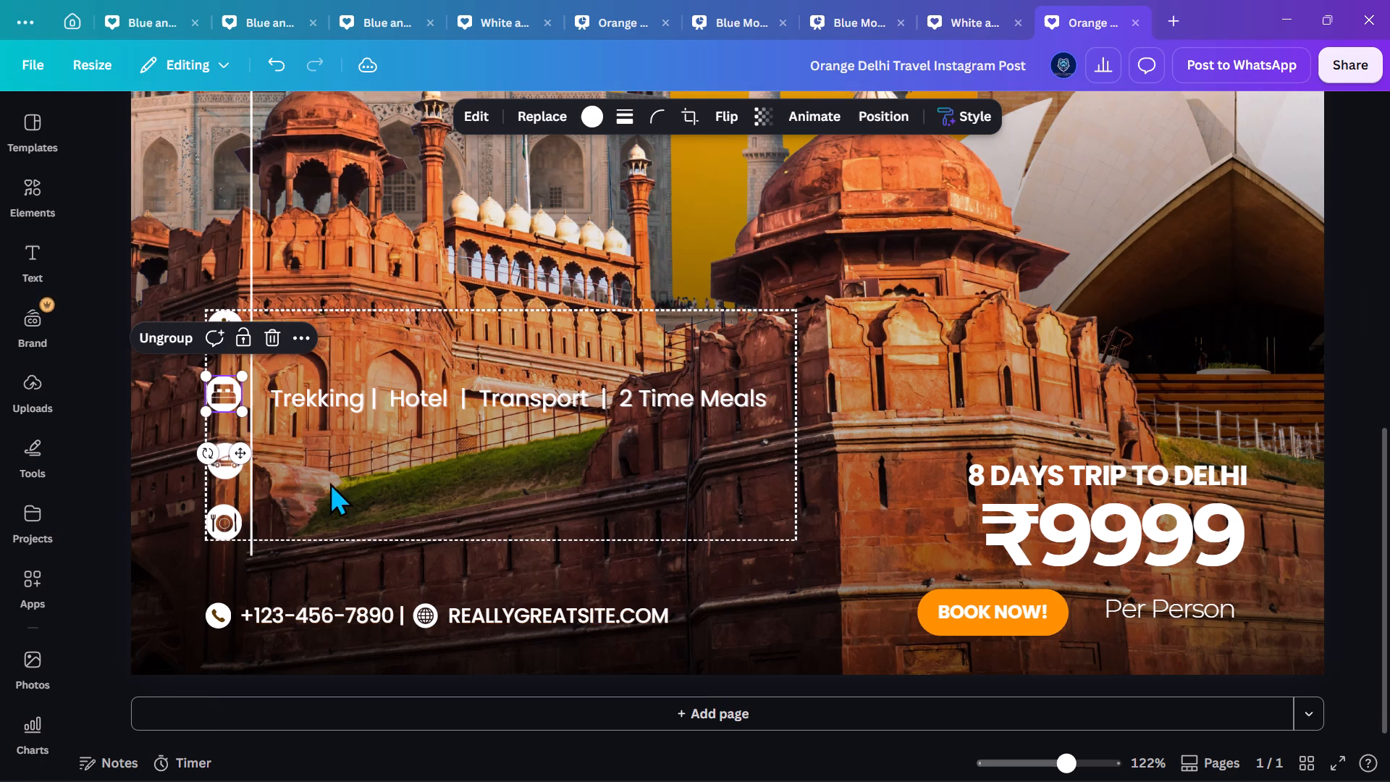
Move the icon and label group down until its bottom edge aligns with the lower end of the vertical divider.
{"action": "left_click", "coordinate": [322, 400]}
{"action": "left_click_drag", "start_coordinate": [324, 395], "coordinate": [323, 377]}
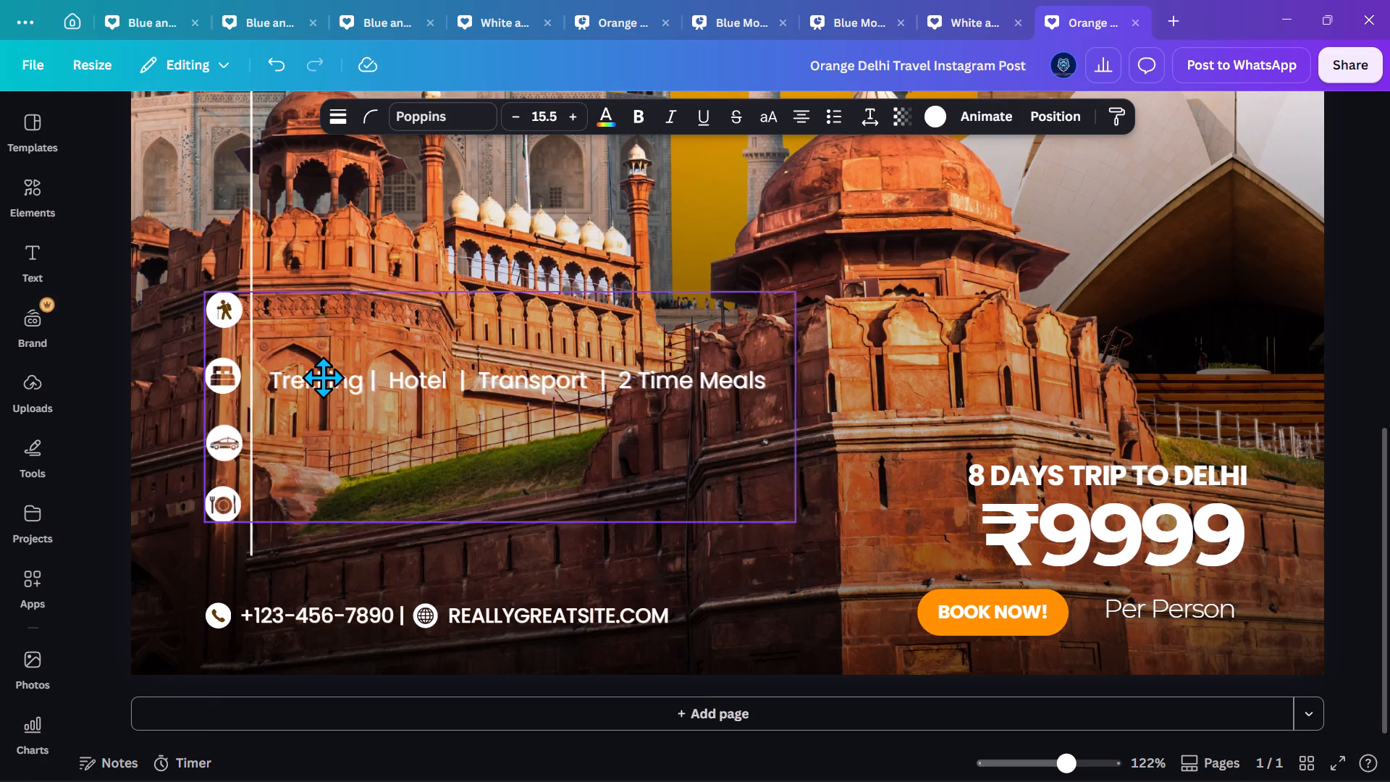
{"action": "left_click_drag", "start_coordinate": [323, 377], "coordinate": [326, 411]}
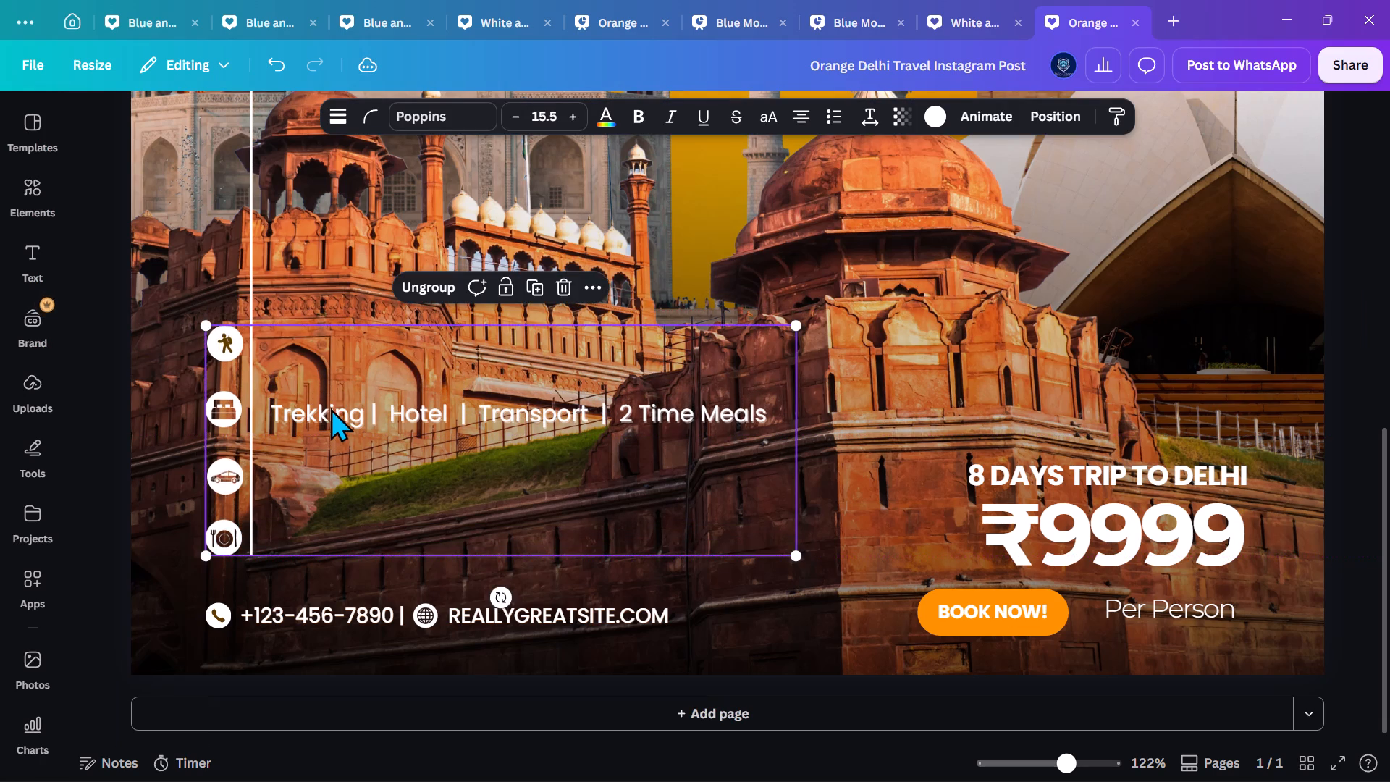
Move the amenity text row within its group up beside the trekking icon.
{"action": "double_click", "coordinate": [330, 408]}
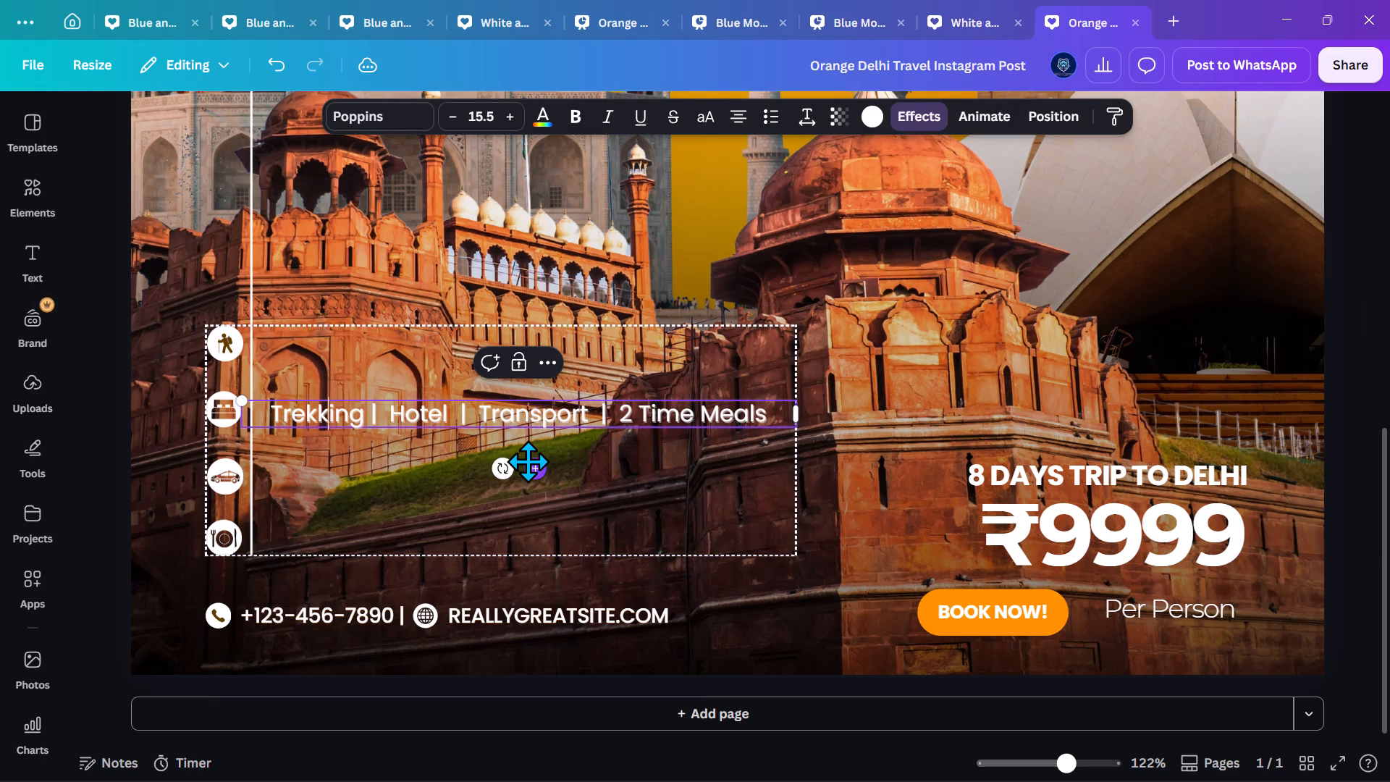
{"action": "left_click_drag", "start_coordinate": [528, 462], "coordinate": [519, 396]}
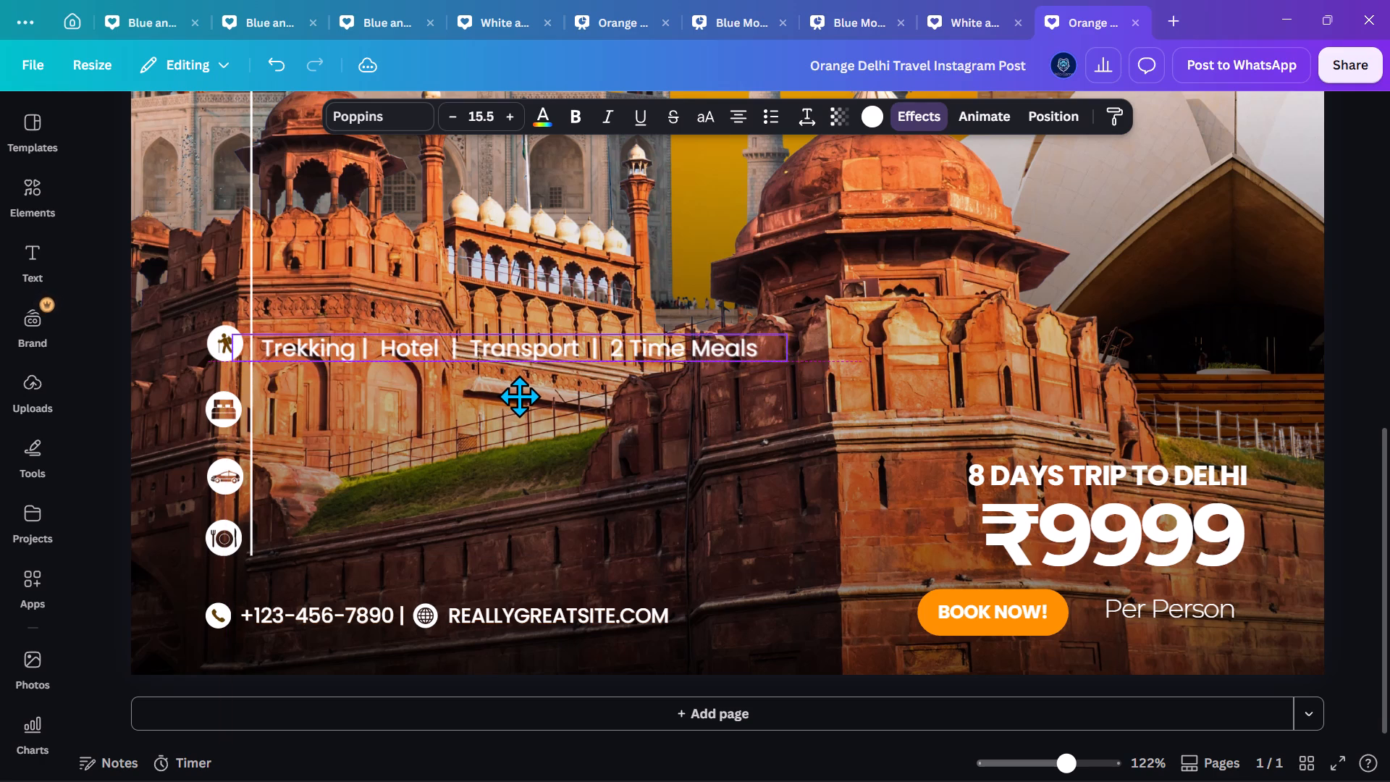
{"action": "left_click_drag", "start_coordinate": [519, 396], "coordinate": [521, 386]}
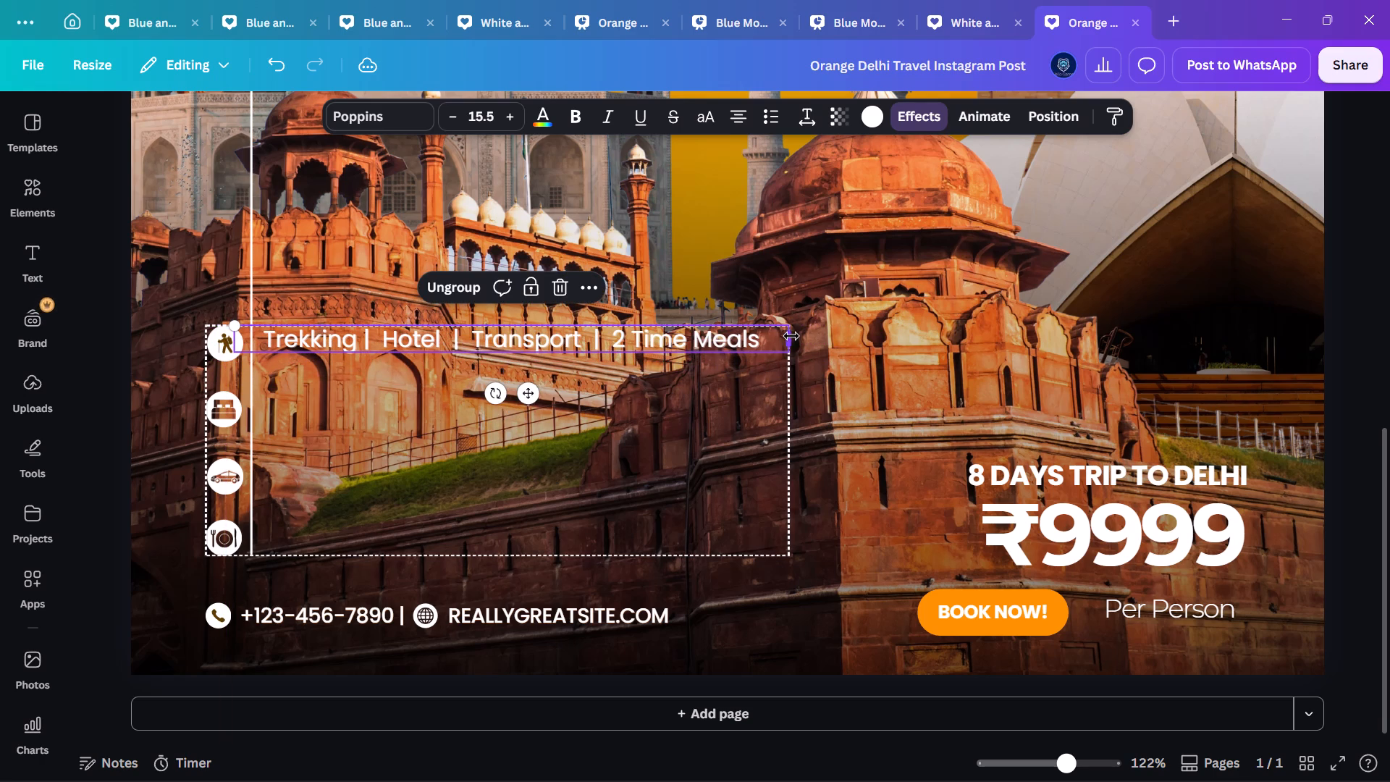
Narrow the amenity text box until Trekking, Hotel, Transport and 2 Time Meals each wrap onto their own line.
{"action": "left_click_drag", "start_coordinate": [791, 336], "coordinate": [500, 368]}
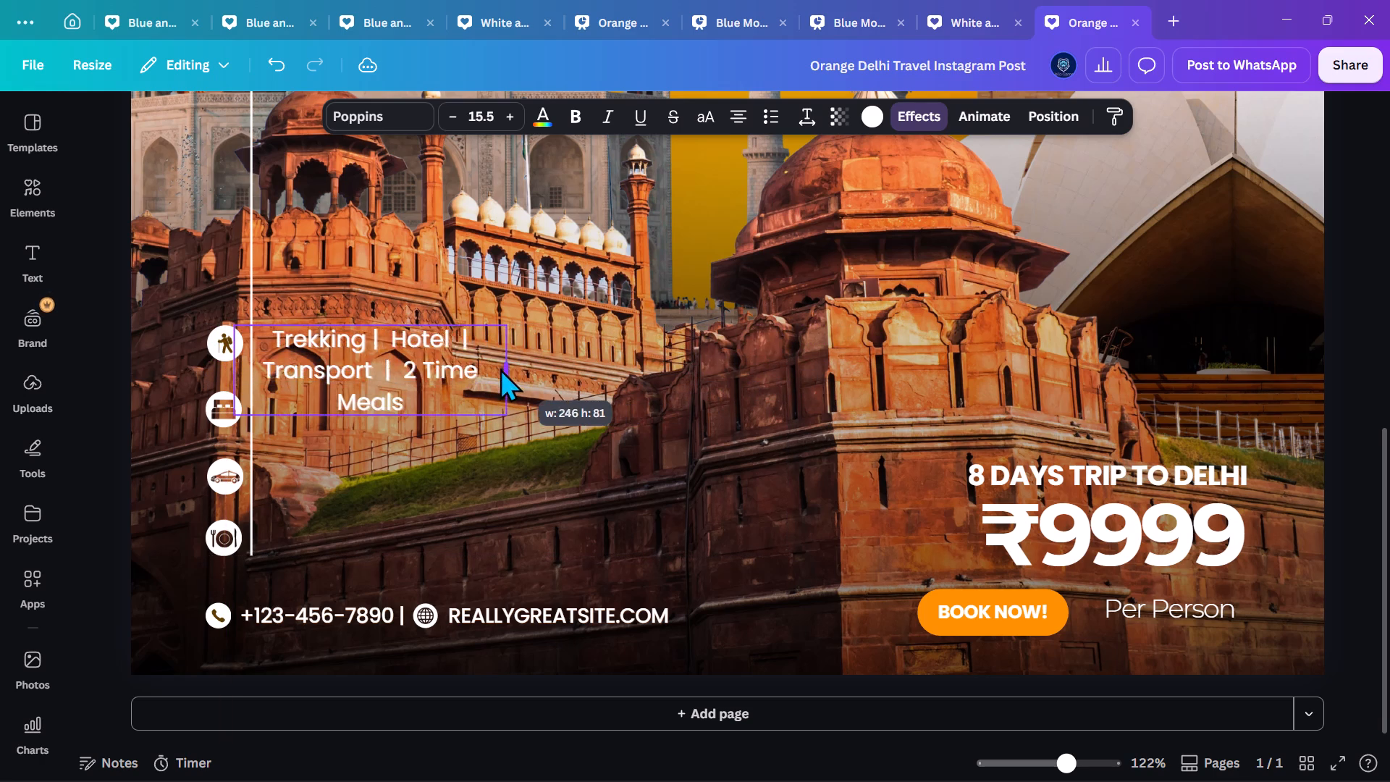
{"action": "left_click_drag", "start_coordinate": [500, 368], "coordinate": [385, 377]}
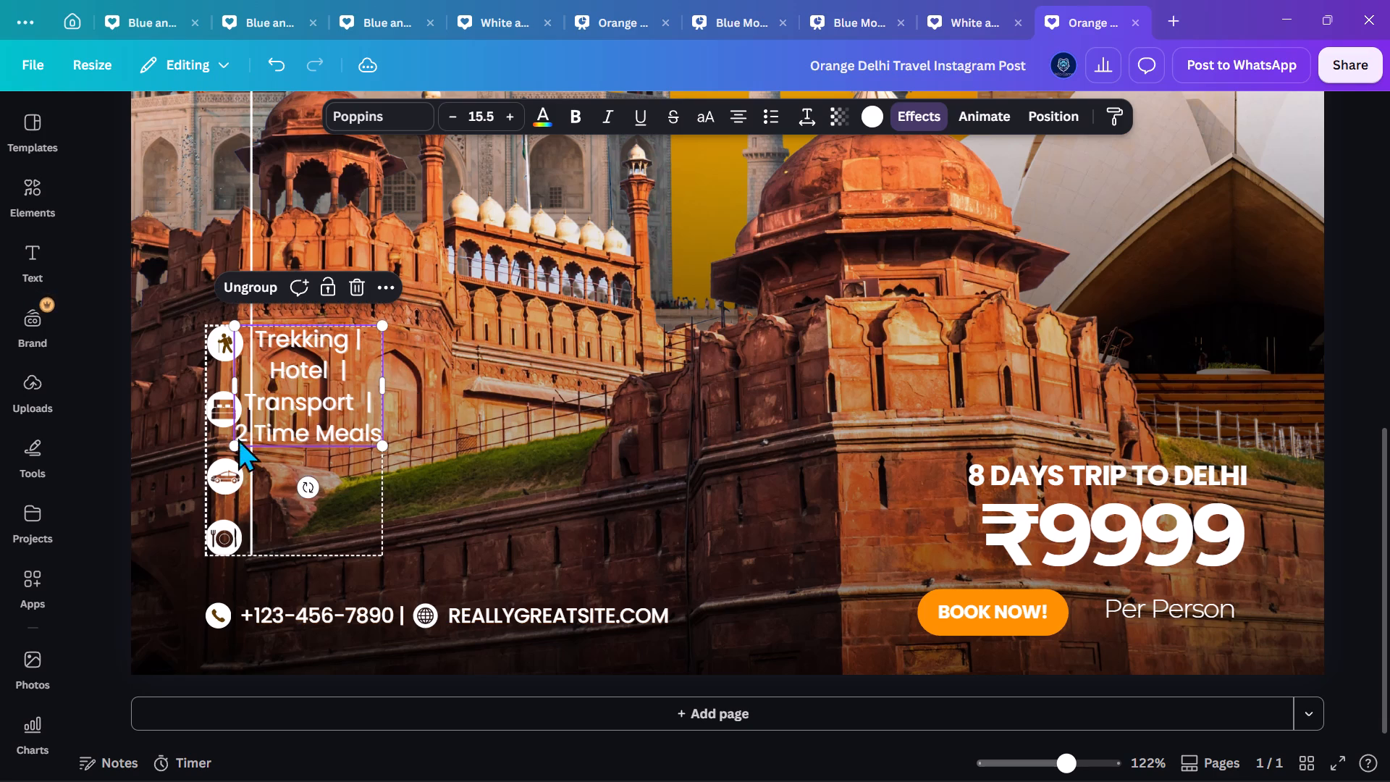
Scale the stacked amenity text to size 15.4 and nudge it slightly right and down.
{"action": "left_click_drag", "start_coordinate": [232, 447], "coordinate": [235, 465]}
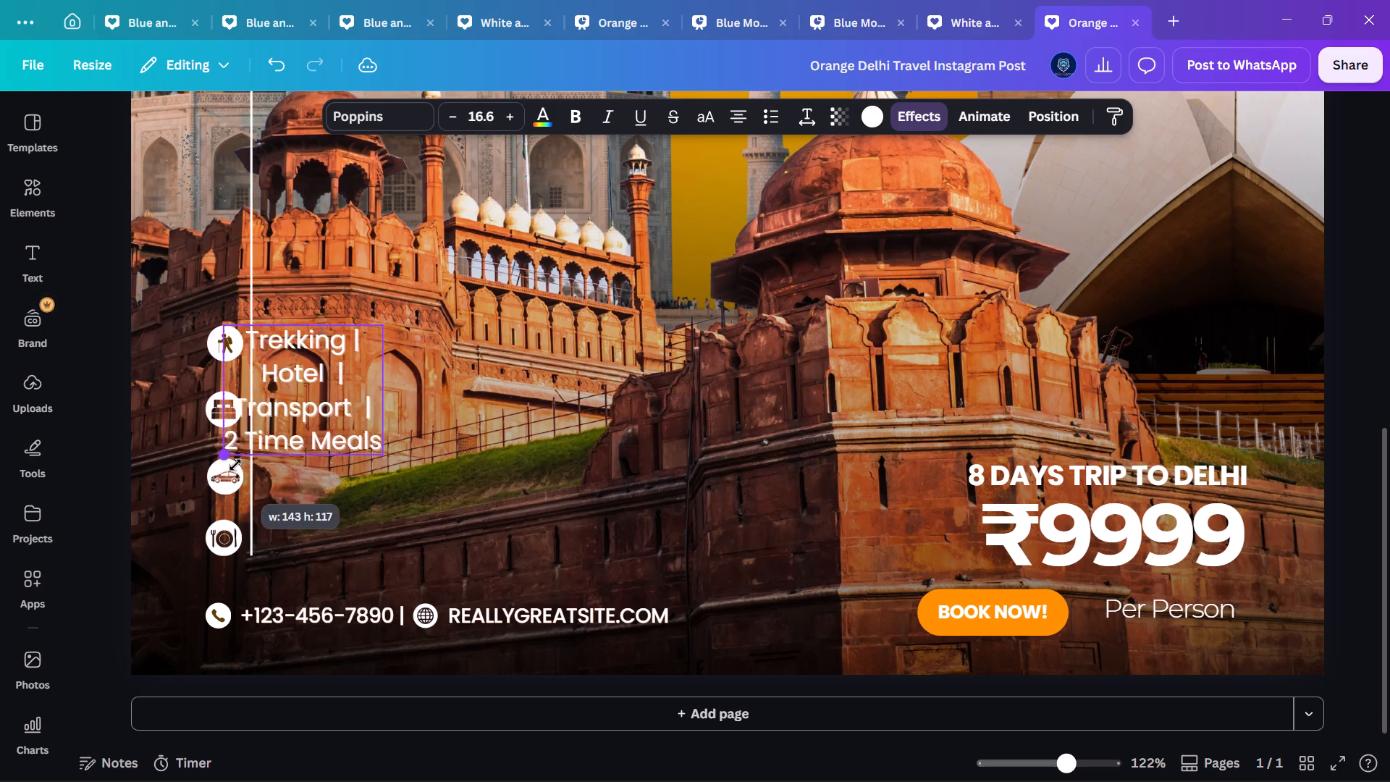
{"action": "left_click_drag", "start_coordinate": [235, 465], "coordinate": [242, 458]}
{"action": "left_click_drag", "start_coordinate": [318, 408], "coordinate": [319, 409]}
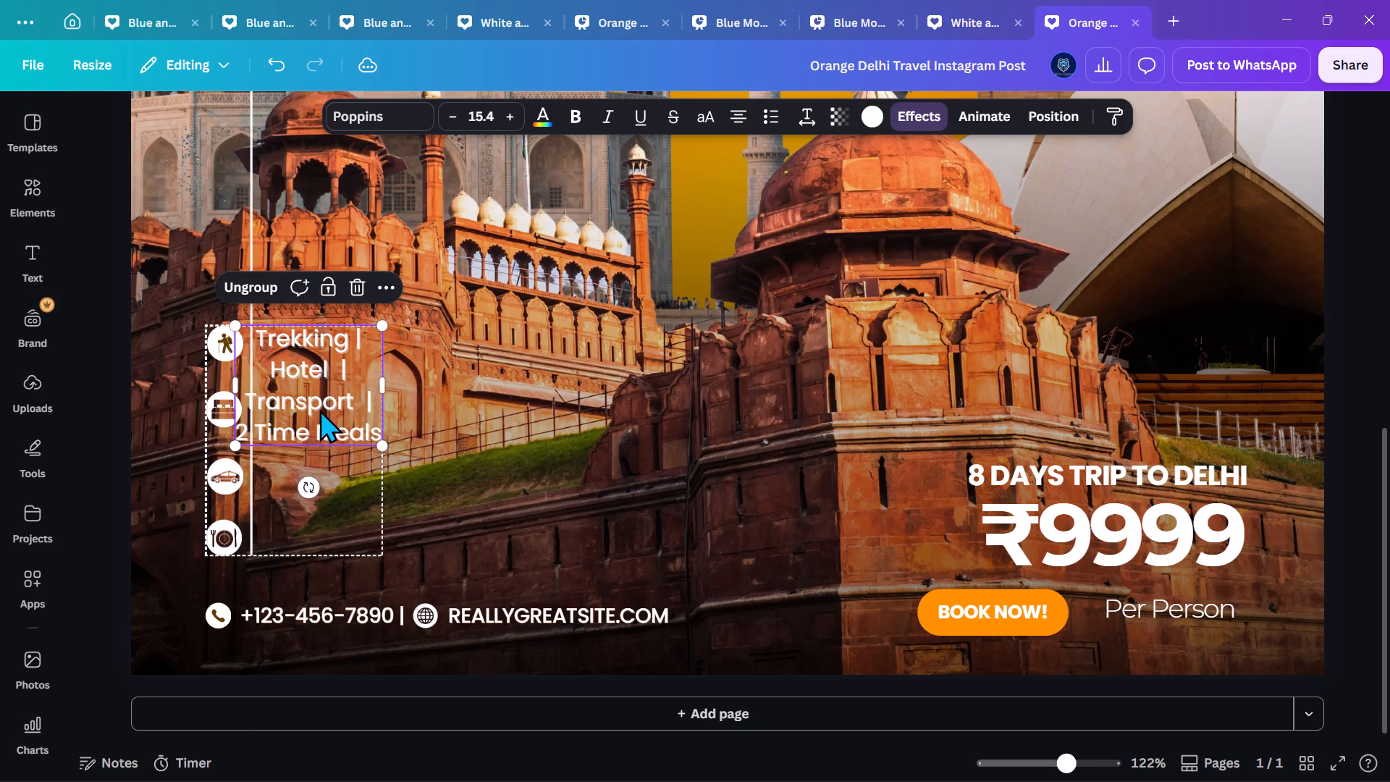
{"action": "left_click_drag", "start_coordinate": [319, 409], "coordinate": [325, 413]}
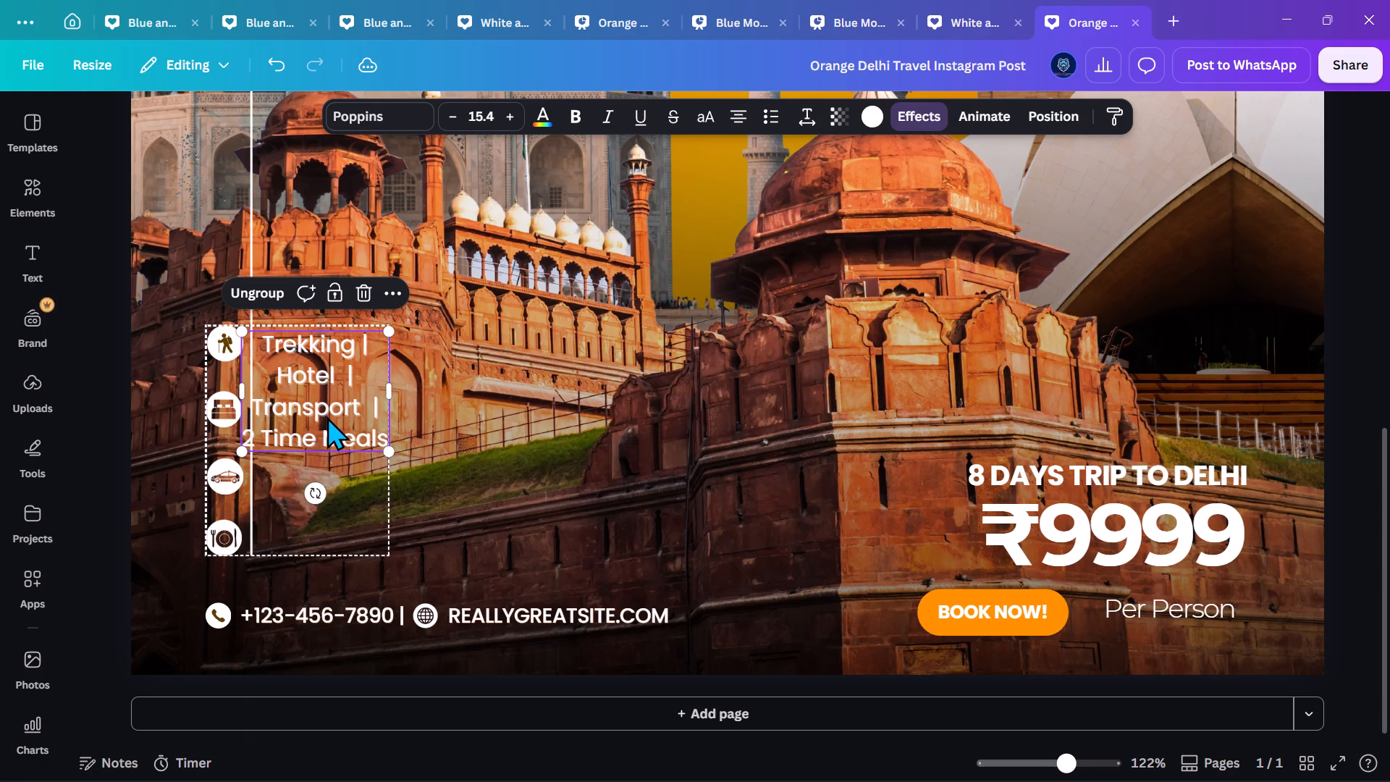
Insert line breaks after Trekking and after Hotel in the amenity text to space the labels out beside their icons.
{"action": "scroll", "coordinate": [327, 416], "scroll_direction": "up", "scroll_amount": 4, "text": "ctrl"}
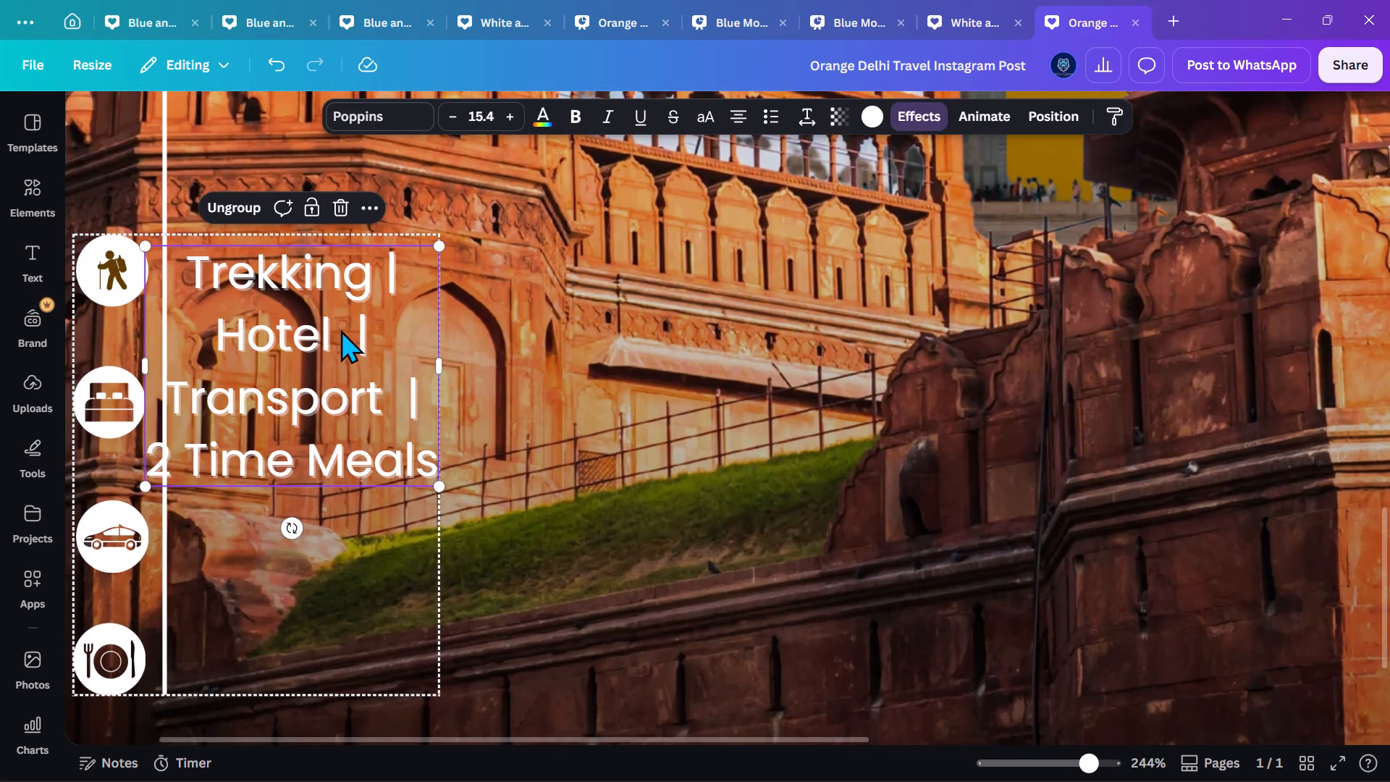
{"action": "left_click", "coordinate": [389, 282]}
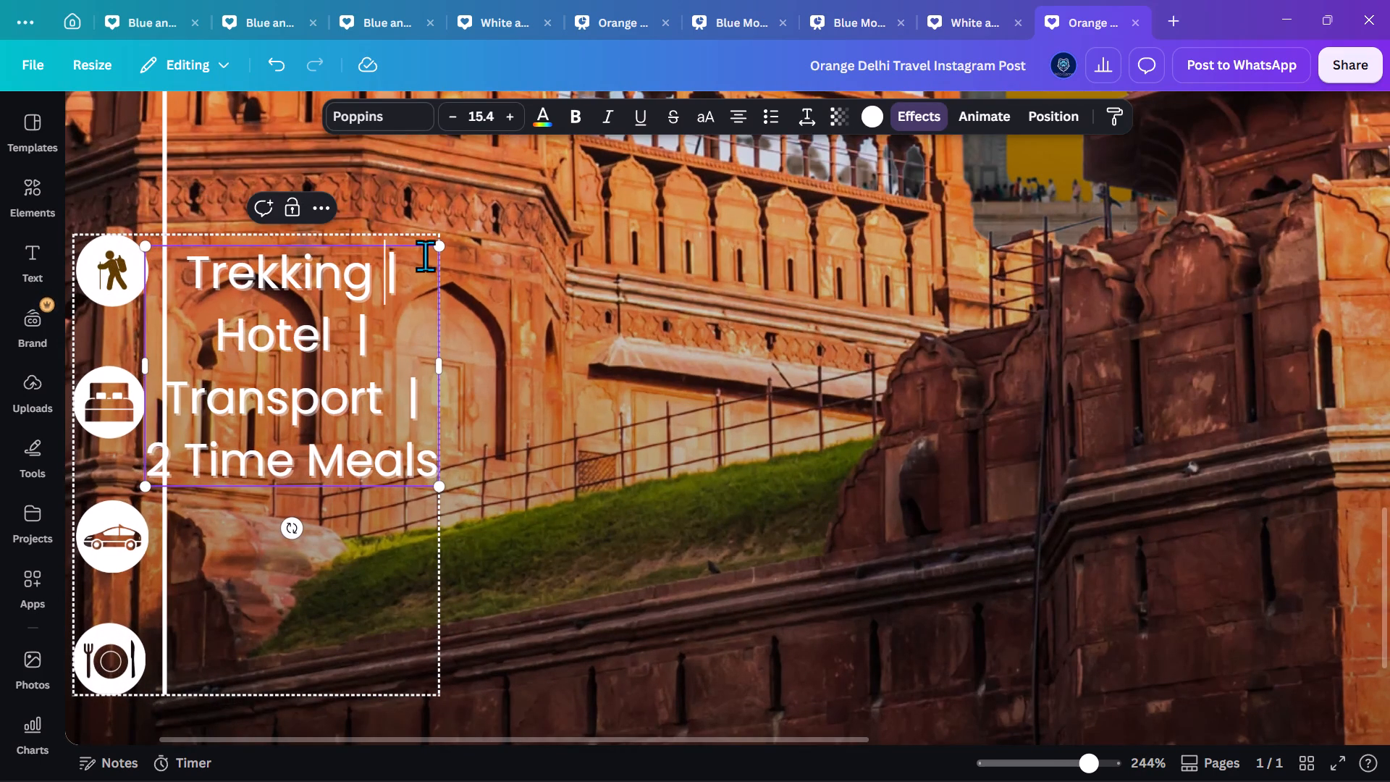
{"action": "key", "text": "Return"}
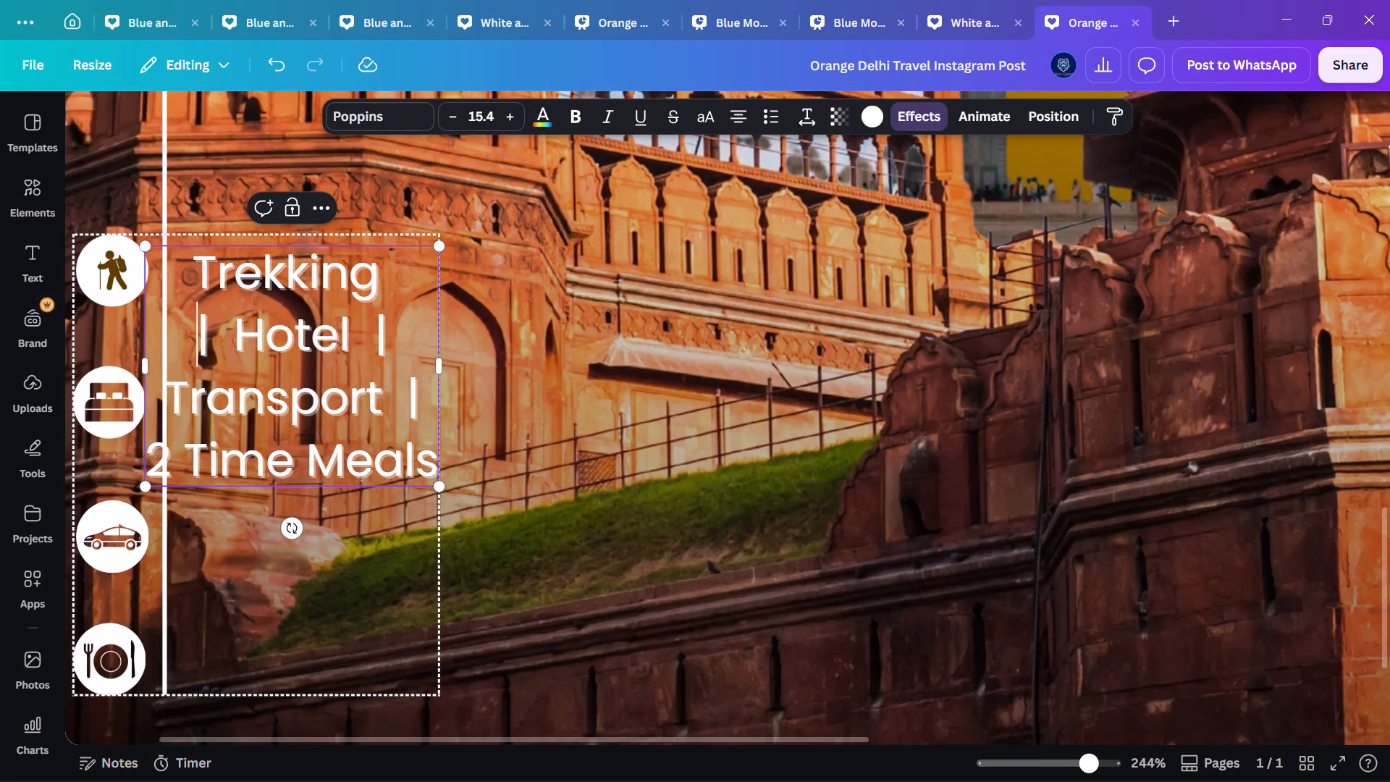
{"action": "key", "text": "Return"}
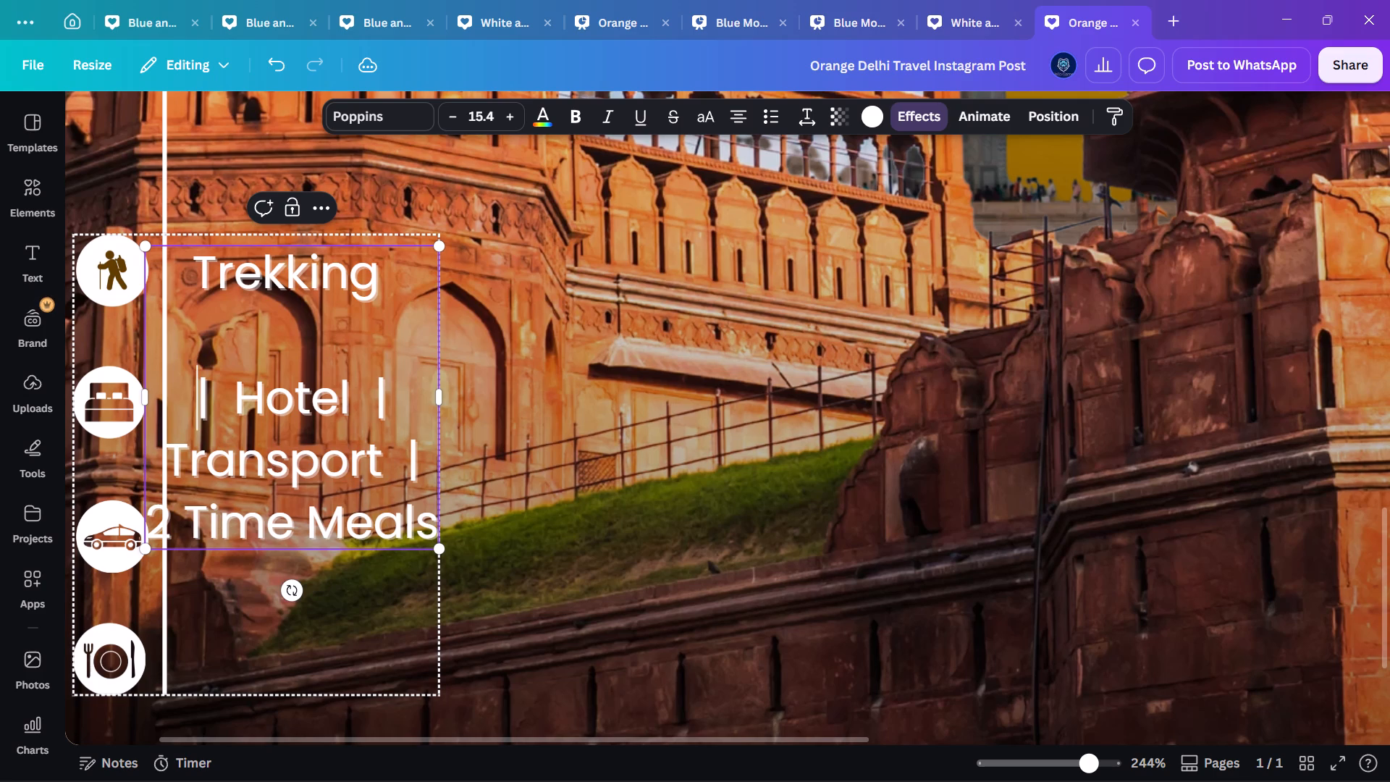
{"action": "key", "text": "Down"}
{"action": "key", "text": "Down"}
{"action": "key", "text": "Left"}
{"action": "key", "text": "Left"}
{"action": "key", "text": "Up"}
{"action": "key", "text": "Return"}
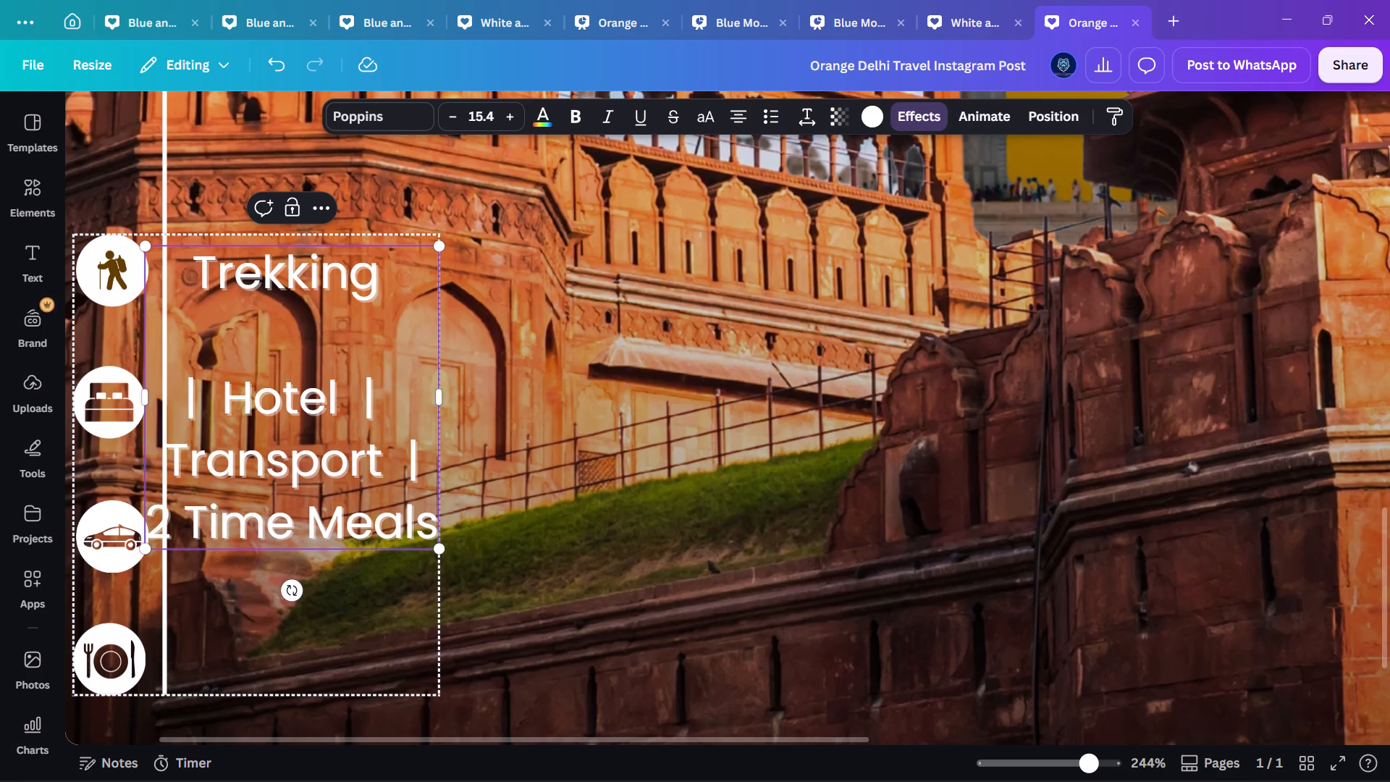
{"action": "key", "text": "Return"}
{"action": "key", "text": "Return"}
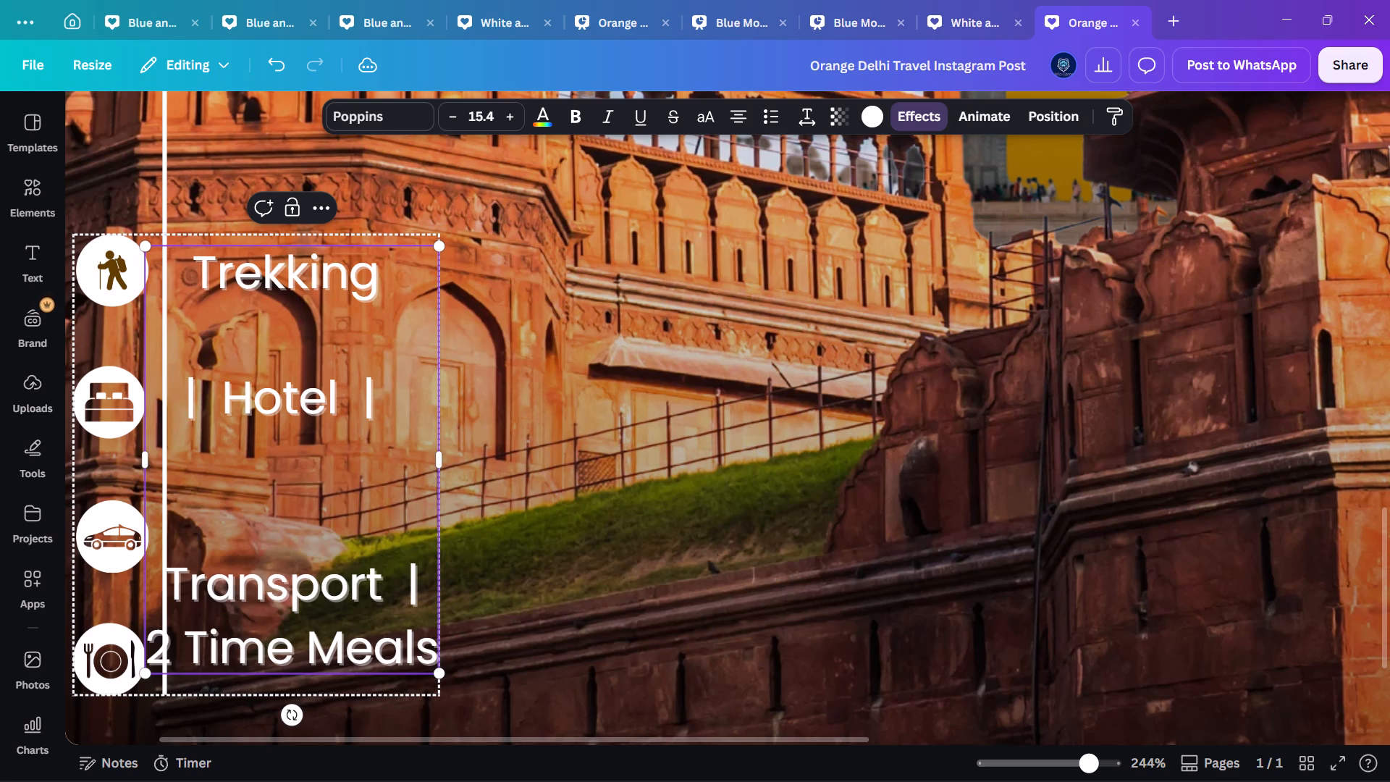
Replace the divider after Transport in the amenity text with two line breaks, pushing 2 Time Meals further down.
{"action": "key", "text": "Right"}
{"action": "key", "text": "Right"}
{"action": "key", "text": "Right"}
{"action": "key", "text": "Right"}
{"action": "key", "text": "Right"}
{"action": "key", "text": "Right"}
{"action": "key", "text": "Right"}
{"action": "key", "text": "Right"}
{"action": "key", "text": "Right"}
{"action": "key", "text": "Right"}
{"action": "key", "text": "Right"}
{"action": "key", "text": "Right"}
{"action": "key", "text": "BackSpace"}
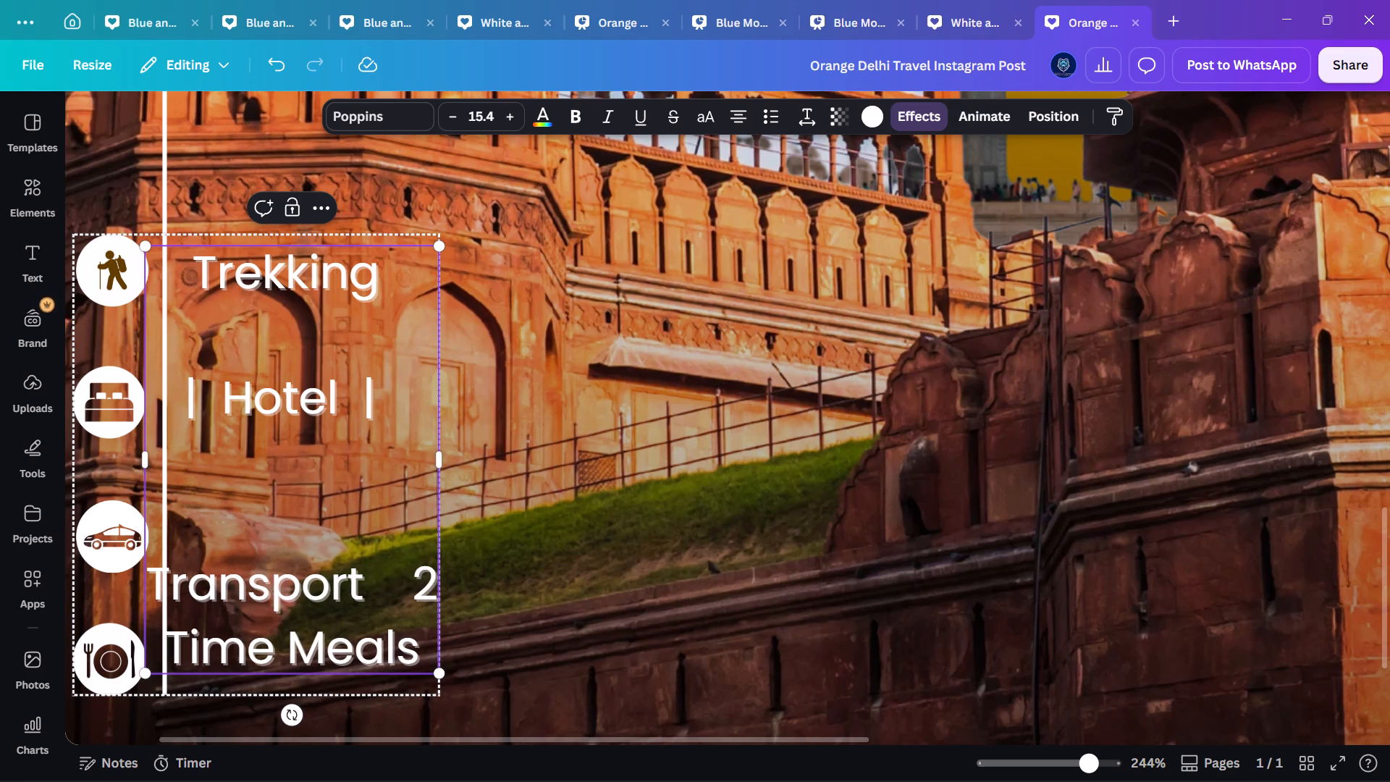
{"action": "key", "text": "Return"}
{"action": "key", "text": "Return"}
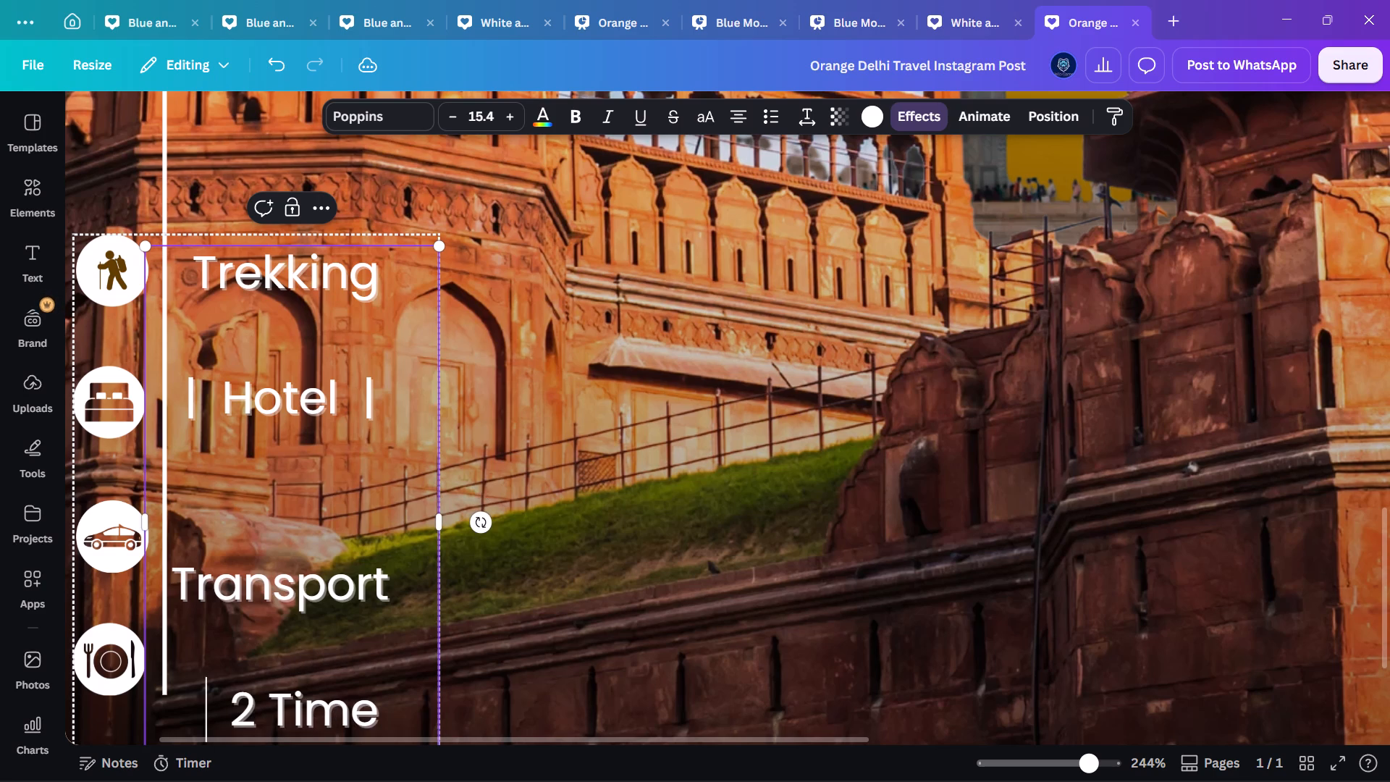
Scale the stacked amenity text down to size 12.5 so its lines fit beside the four icons.
{"action": "scroll", "coordinate": [425, 230], "scroll_direction": "down", "scroll_amount": 2, "text": "ctrl"}
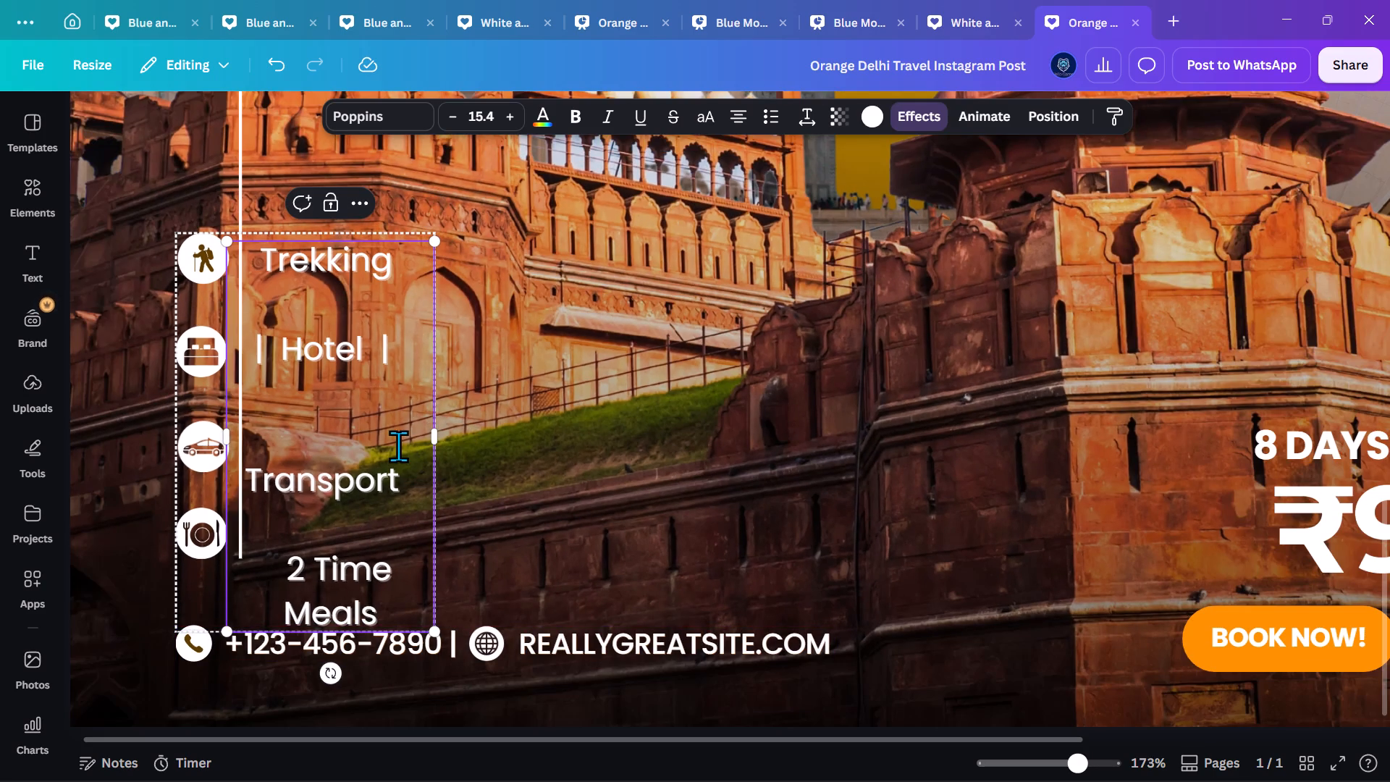
{"action": "left_click_drag", "start_coordinate": [398, 446], "coordinate": [393, 434]}
{"action": "left_click_drag", "start_coordinate": [430, 634], "coordinate": [385, 593]}
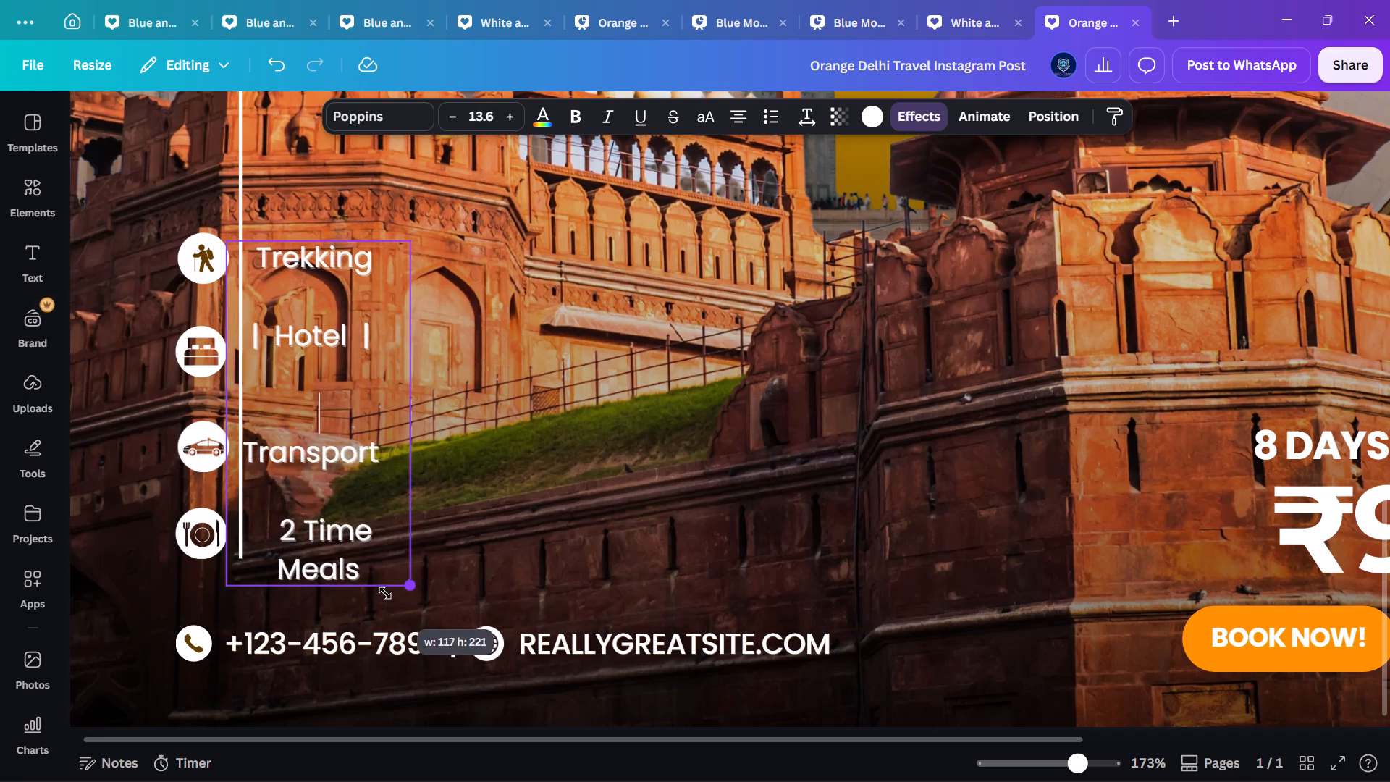
{"action": "left_click_drag", "start_coordinate": [385, 593], "coordinate": [365, 576]}
{"action": "left_click_drag", "start_coordinate": [337, 455], "coordinate": [337, 472]}
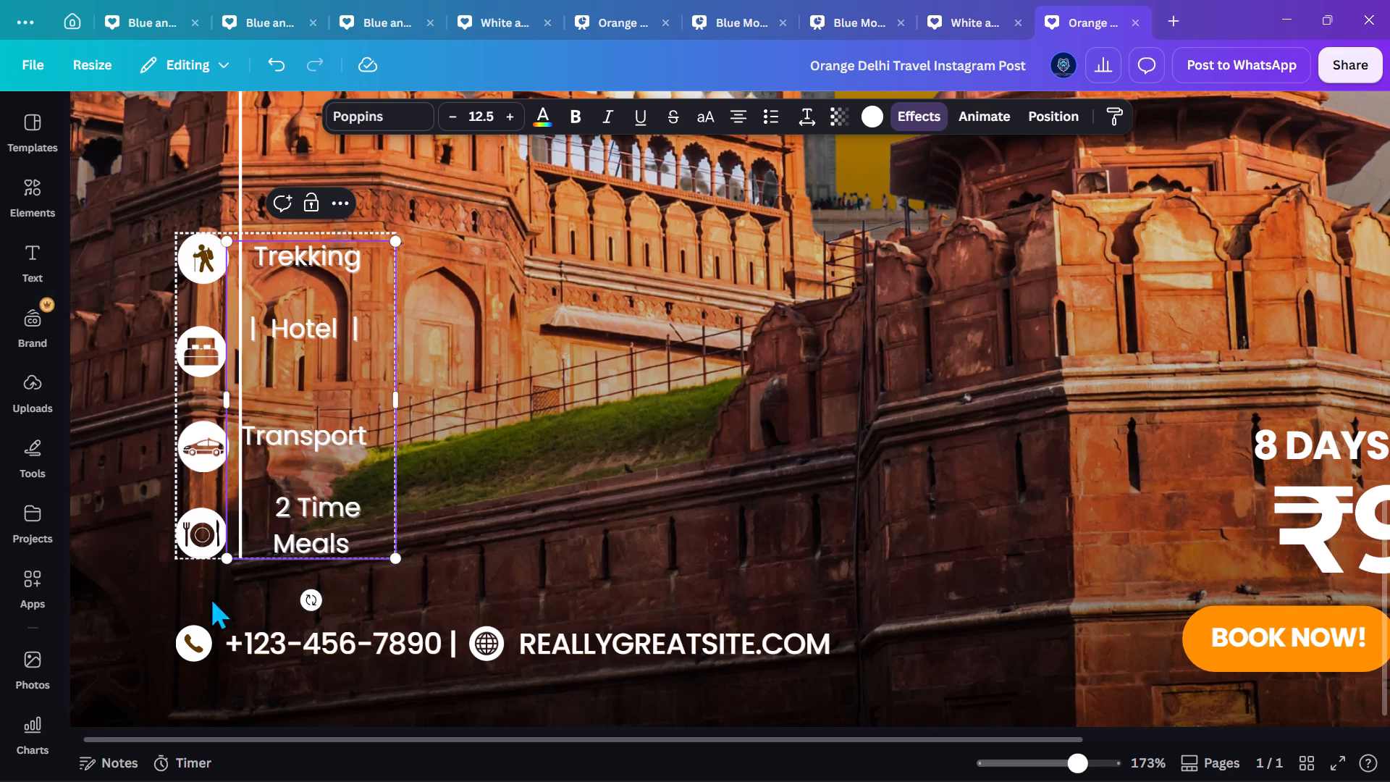
Move the group of service icons and amenity text slightly right and down.
{"action": "left_click", "coordinate": [342, 588]}
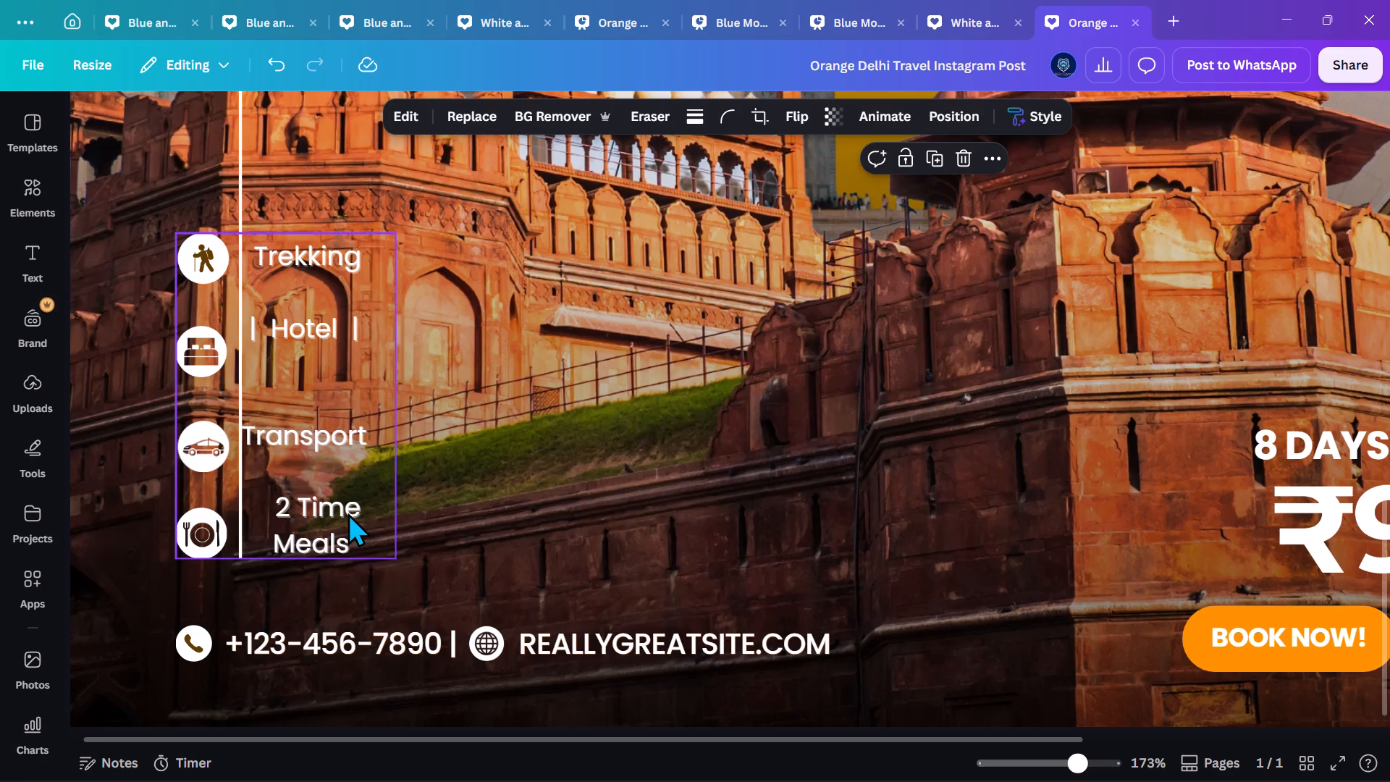
{"action": "left_click", "coordinate": [347, 513]}
{"action": "left_click_drag", "start_coordinate": [347, 528], "coordinate": [358, 532]}
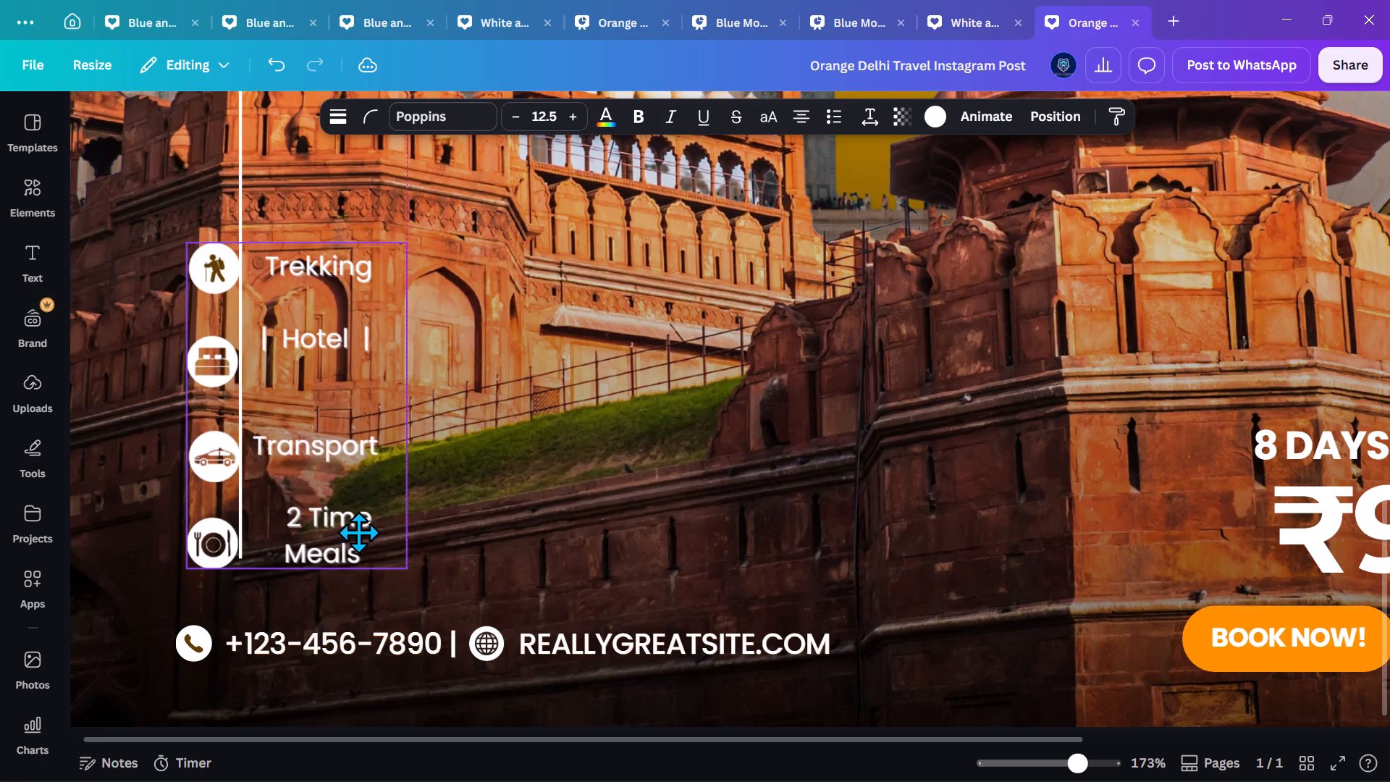
Move the amenity icon and label group up slightly so it ends just above the lower end of the vertical divider.
{"action": "left_click_drag", "start_coordinate": [358, 532], "coordinate": [355, 513]}
Delete the vertical bar before Hotel and push that label down one line beside the bed icon.
{"action": "double_click", "coordinate": [287, 309]}
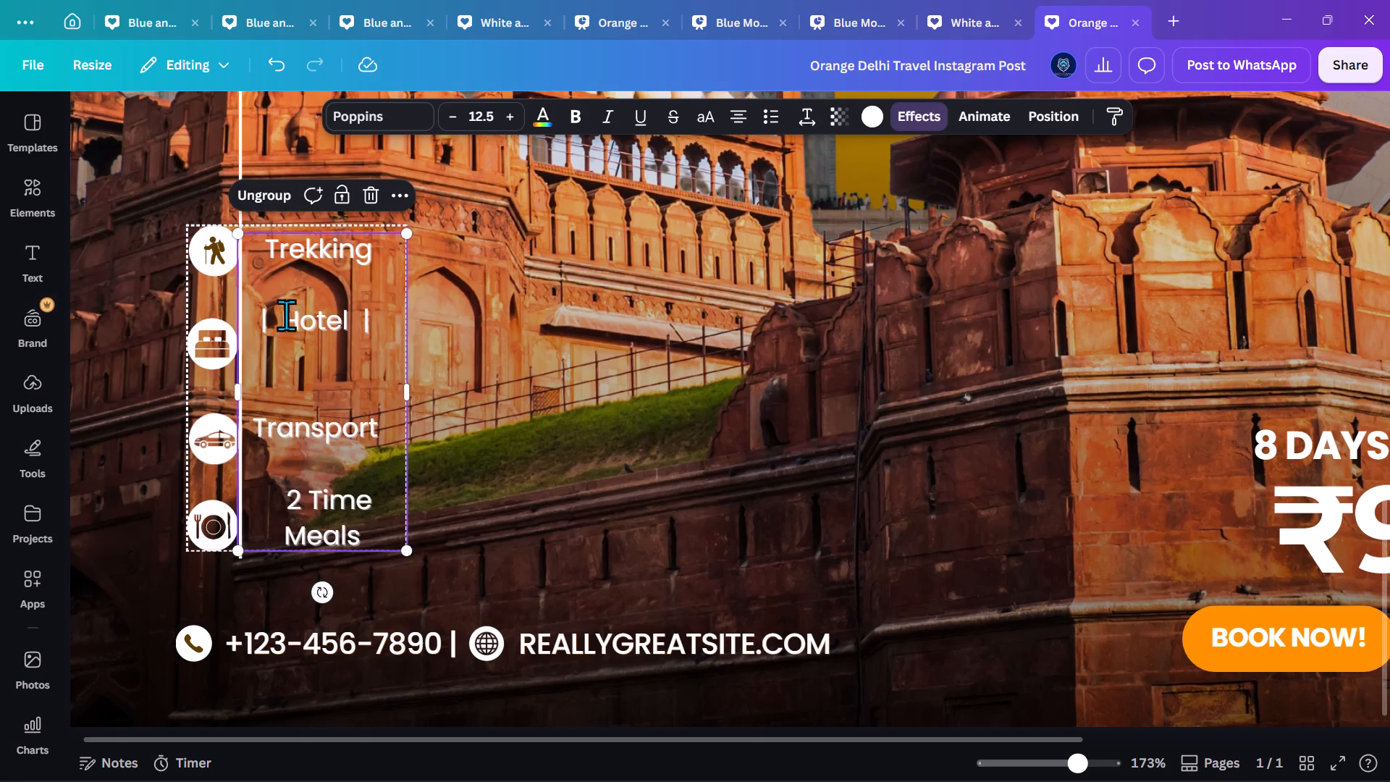
{"action": "left_click", "coordinate": [282, 321]}
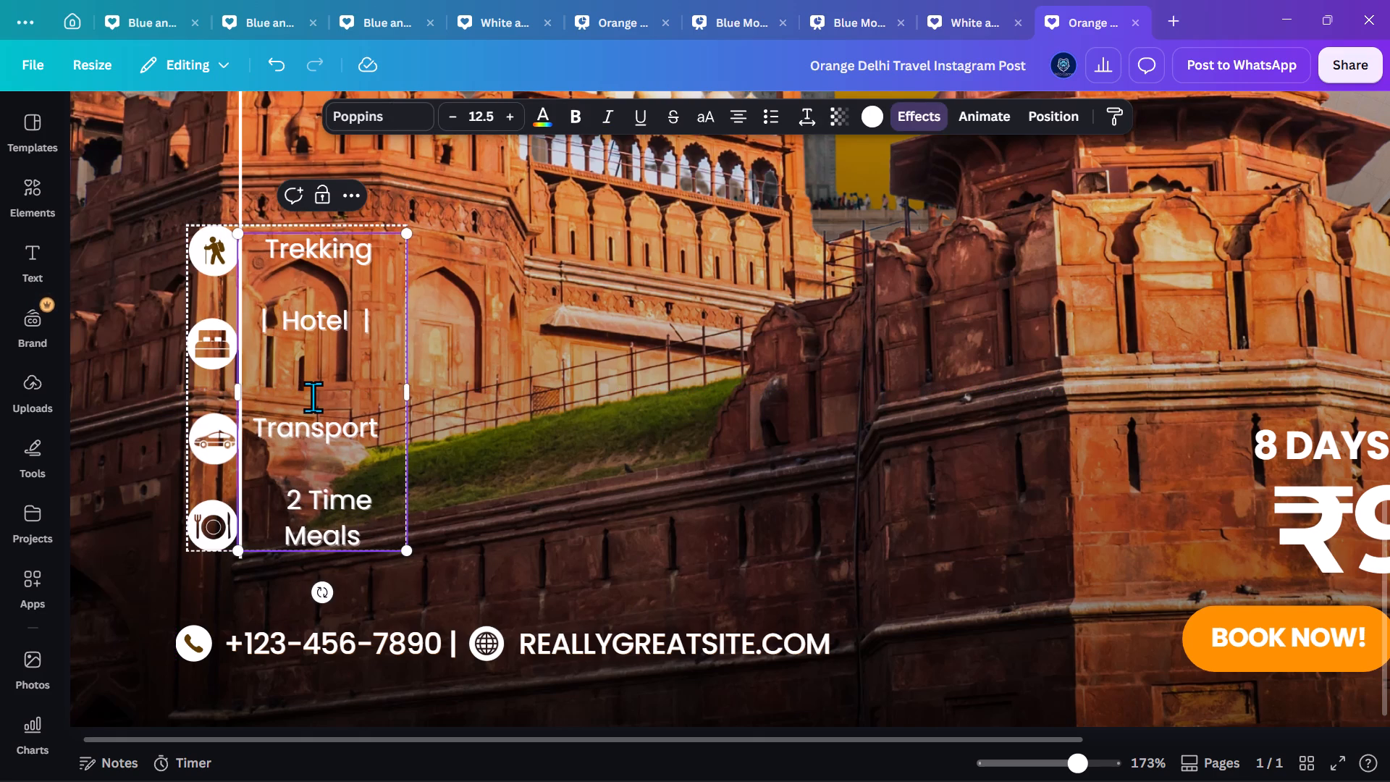
{"action": "key", "text": "BackSpace"}
{"action": "key", "text": "BackSpace"}
{"action": "key", "text": "BackSpace"}
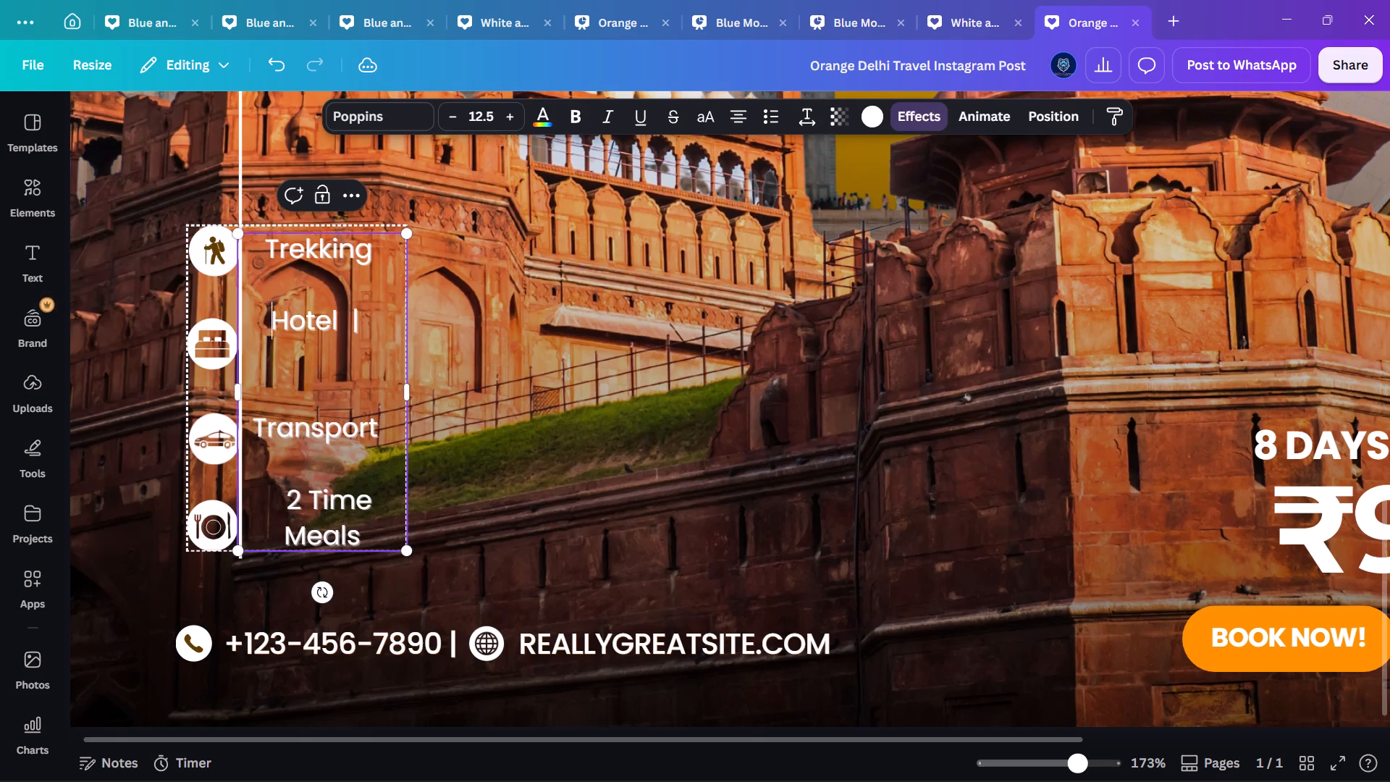
{"action": "key", "text": "Return"}
Delete the vertical bar after Hotel in the amenity text.
{"action": "key", "text": "Right"}
{"action": "key", "text": "Right"}
{"action": "key", "text": "Right"}
{"action": "key", "text": "Right"}
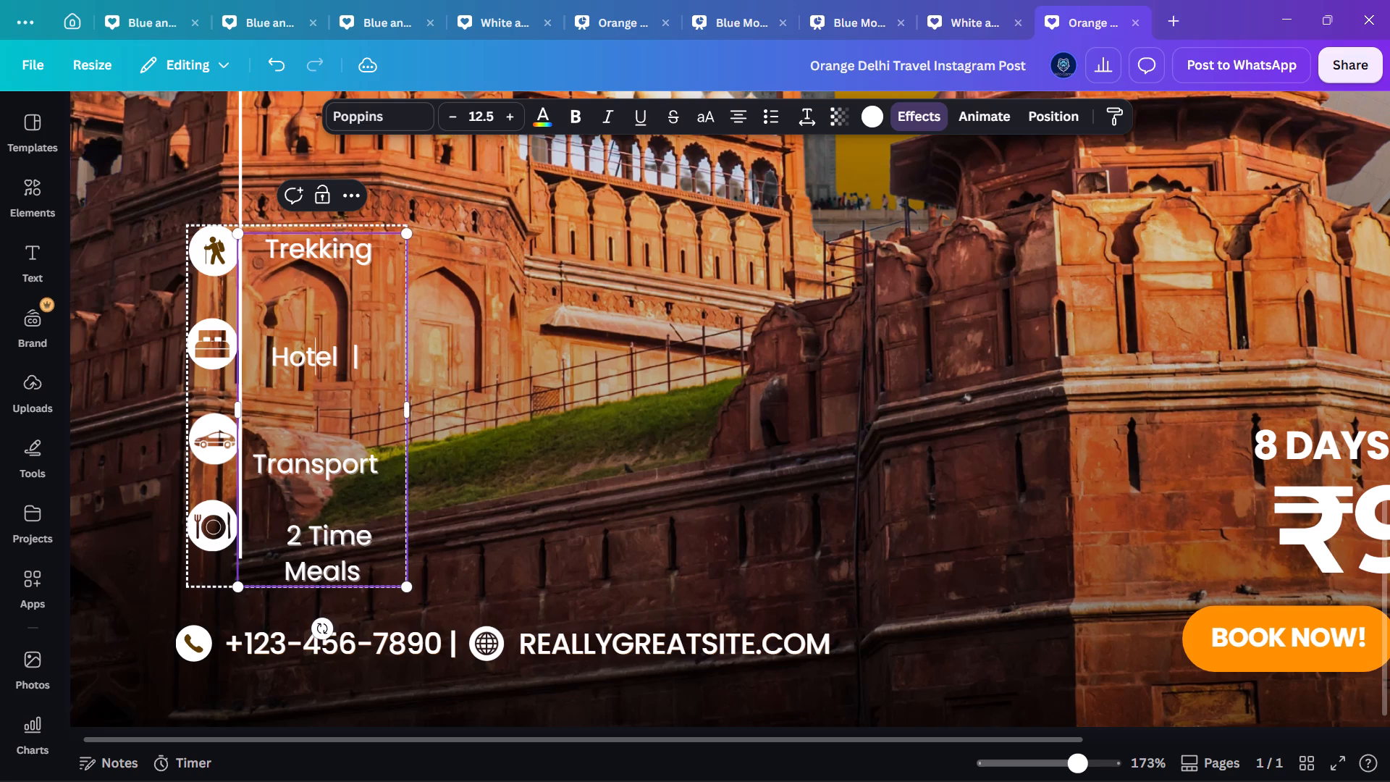
{"action": "key", "text": "Right"}
{"action": "key", "text": "Right"}
{"action": "key", "text": "Right"}
{"action": "key", "text": "Right"}
{"action": "key", "text": "BackSpace"}
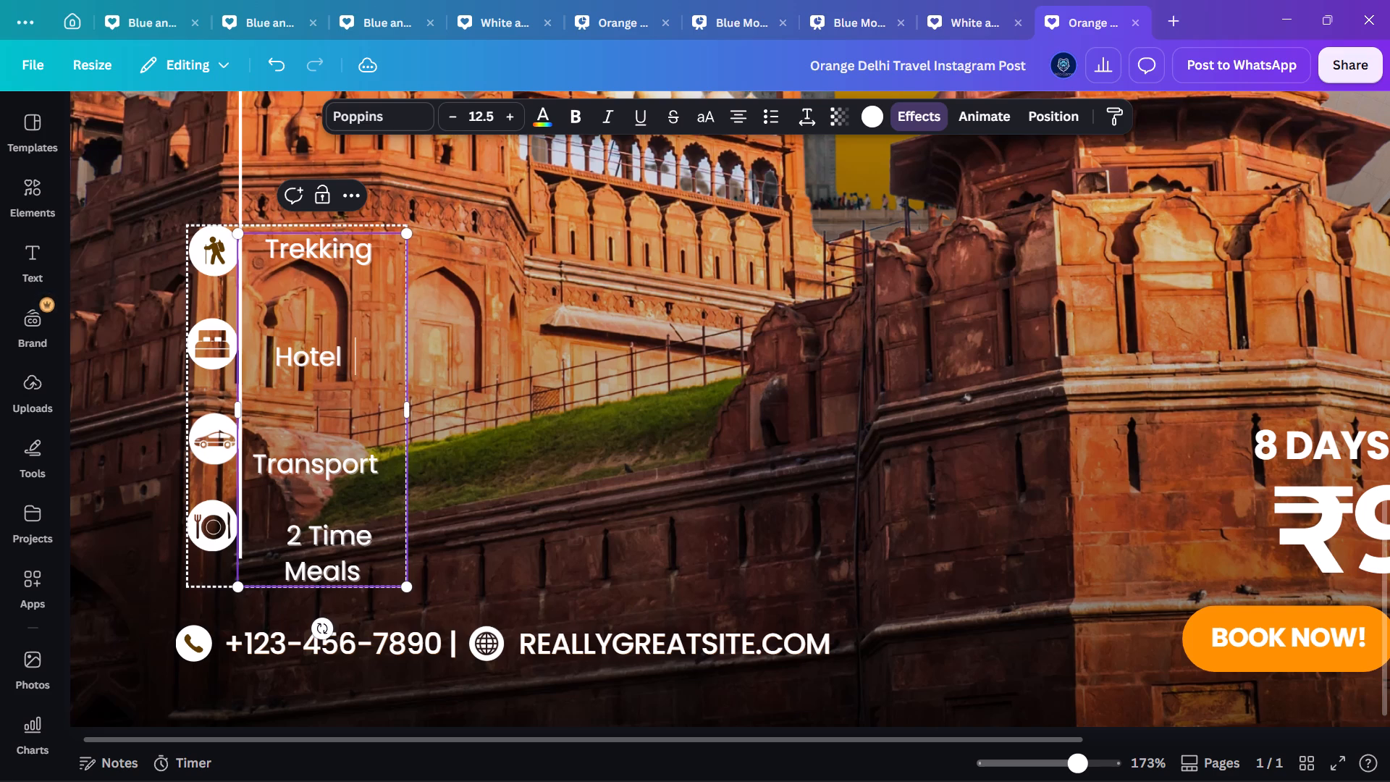
Remove one blank line above Transport to bring that label up beside the car icon.
{"action": "key", "text": "Down"}
{"action": "key", "text": "Down"}
{"action": "key", "text": "Down"}
{"action": "key", "text": "Down"}
{"action": "key", "text": "Down"}
{"action": "key", "text": "Left"}
{"action": "key", "text": "Left"}
{"action": "key", "text": "Left"}
{"action": "key", "text": "Up"}
{"action": "key", "text": "Up"}
{"action": "key", "text": "Up"}
{"action": "key", "text": "Left"}
{"action": "key", "text": "Left"}
{"action": "key", "text": "Down"}
{"action": "key", "text": "Down"}
{"action": "key", "text": "Down"}
{"action": "key", "text": "Left"}
{"action": "key", "text": "Left"}
{"action": "key", "text": "Left"}
{"action": "key", "text": "Left"}
{"action": "key", "text": "Left"}
{"action": "key", "text": "BackSpace"}
Add a line break before 2 Time Meals so the label sits on a single line beside the meal icon.
{"action": "key", "text": "Down"}
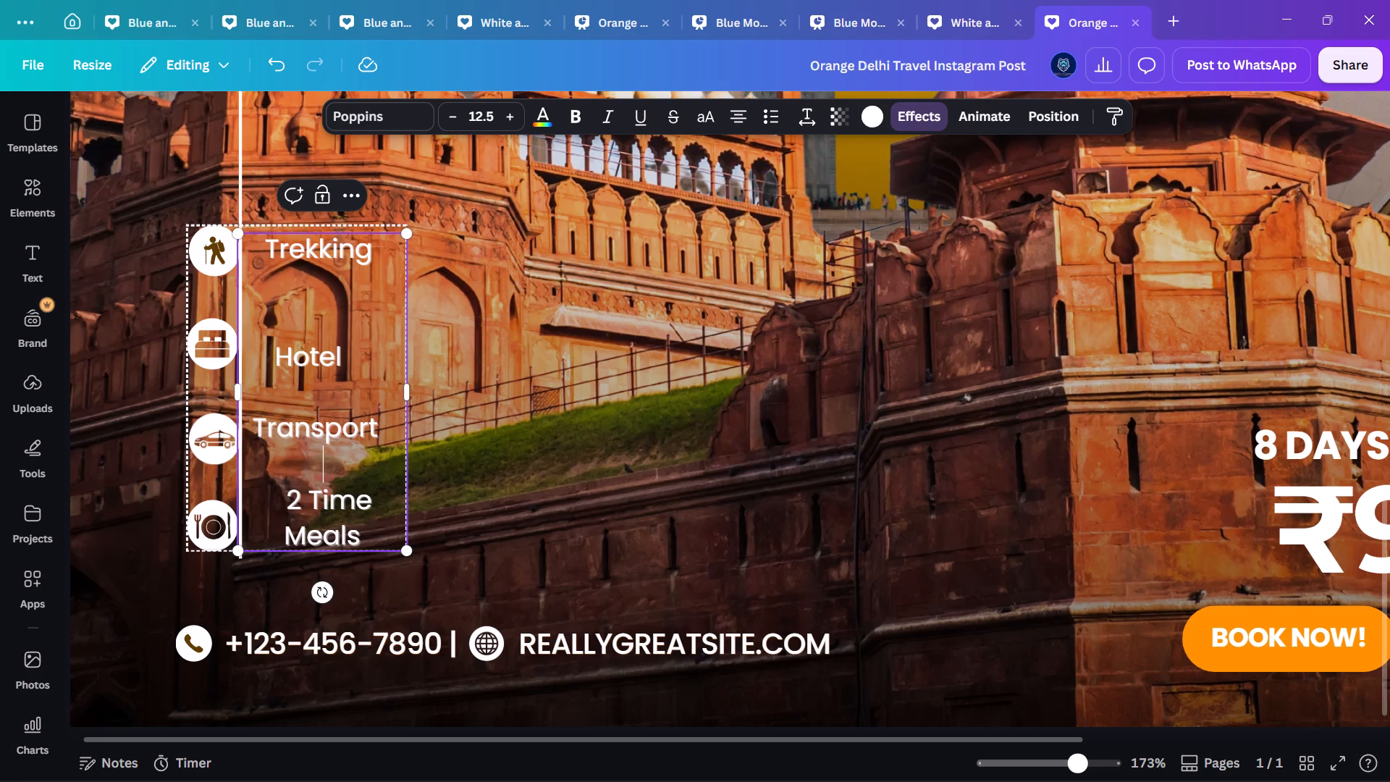
{"action": "key", "text": "Left"}
{"action": "key", "text": "Left"}
{"action": "key", "text": "Down"}
{"action": "key", "text": "Down"}
{"action": "key", "text": "Left"}
{"action": "key", "text": "Left"}
{"action": "key", "text": "Left"}
{"action": "key", "text": "Return"}
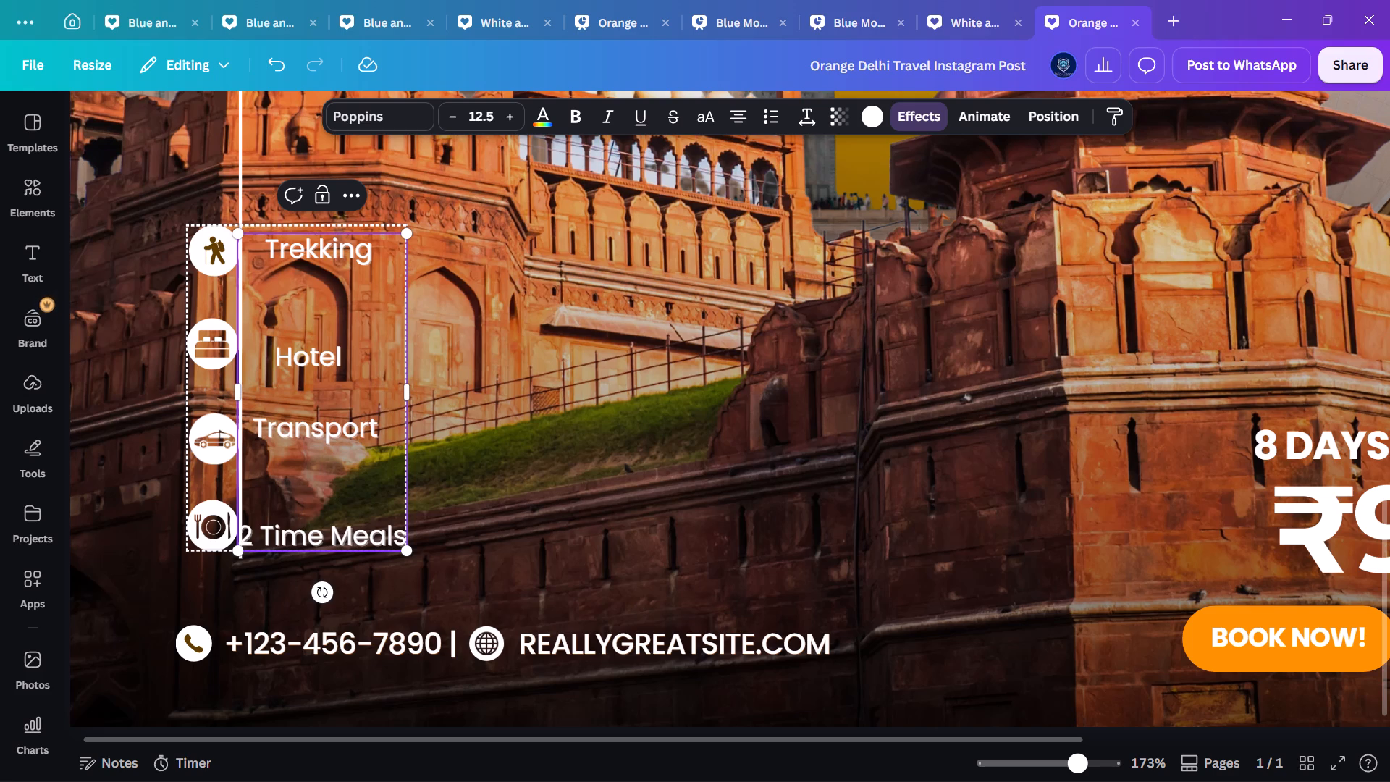
{"action": "left_click", "coordinate": [516, 476]}
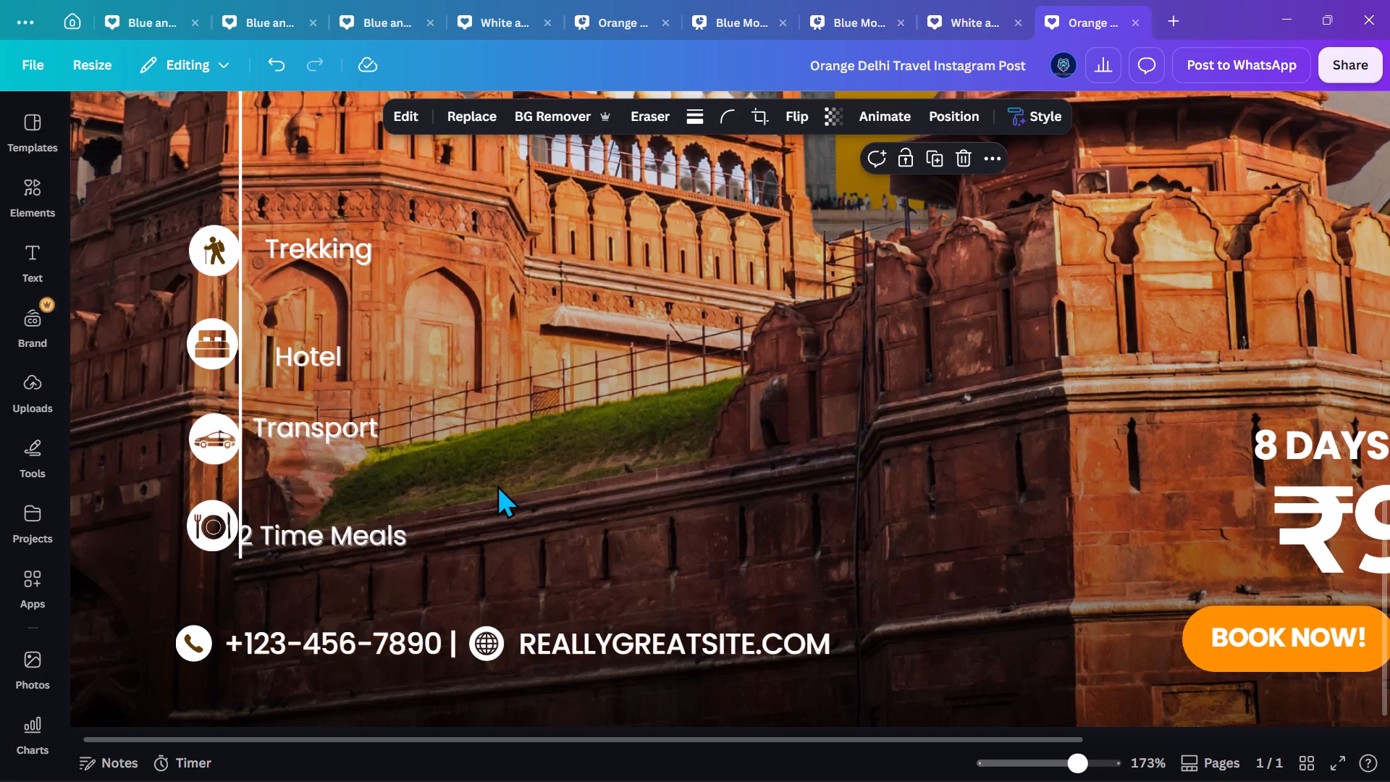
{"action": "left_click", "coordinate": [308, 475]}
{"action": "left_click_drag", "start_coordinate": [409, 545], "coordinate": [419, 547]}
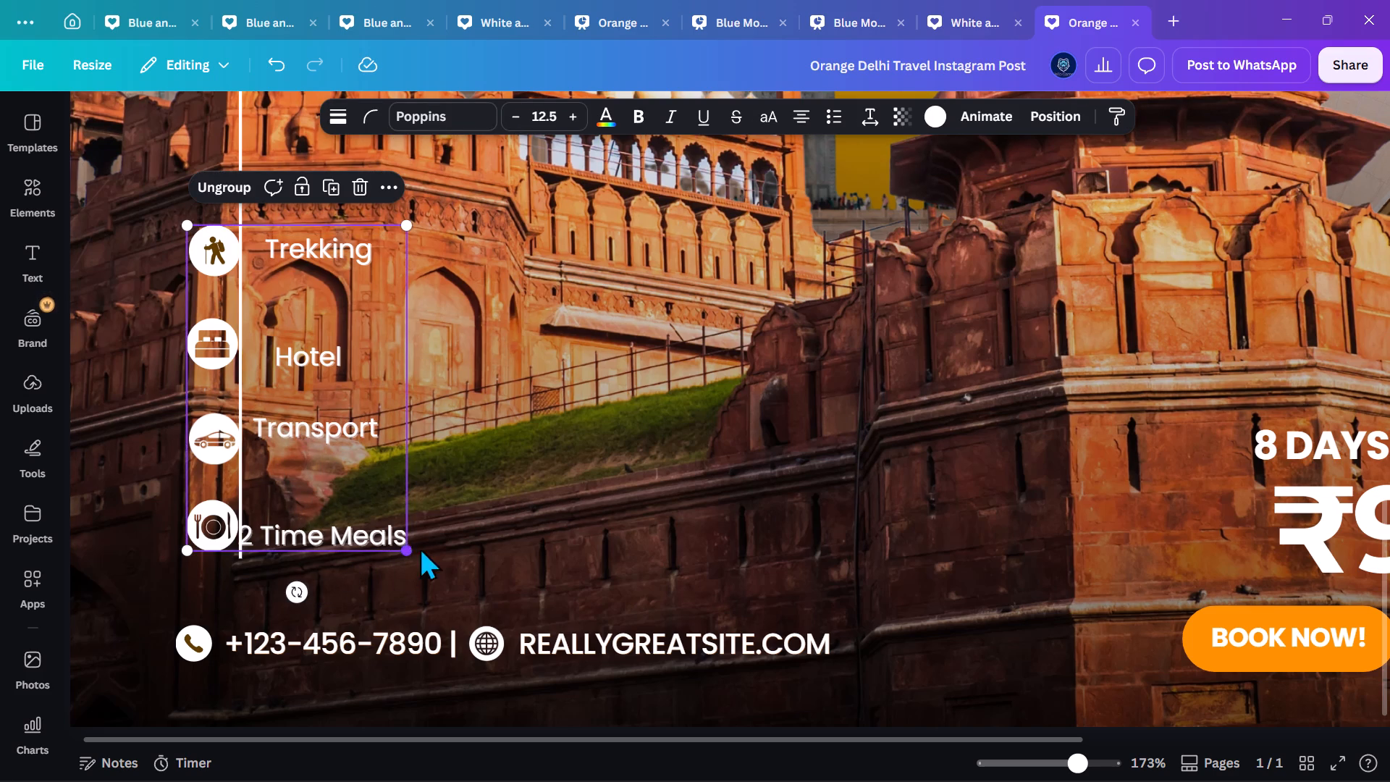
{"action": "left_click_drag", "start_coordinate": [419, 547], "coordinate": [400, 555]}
Remove the space between 2 and Time in the last amenity label so it reads 2Time Meals.
{"action": "double_click", "coordinate": [333, 432]}
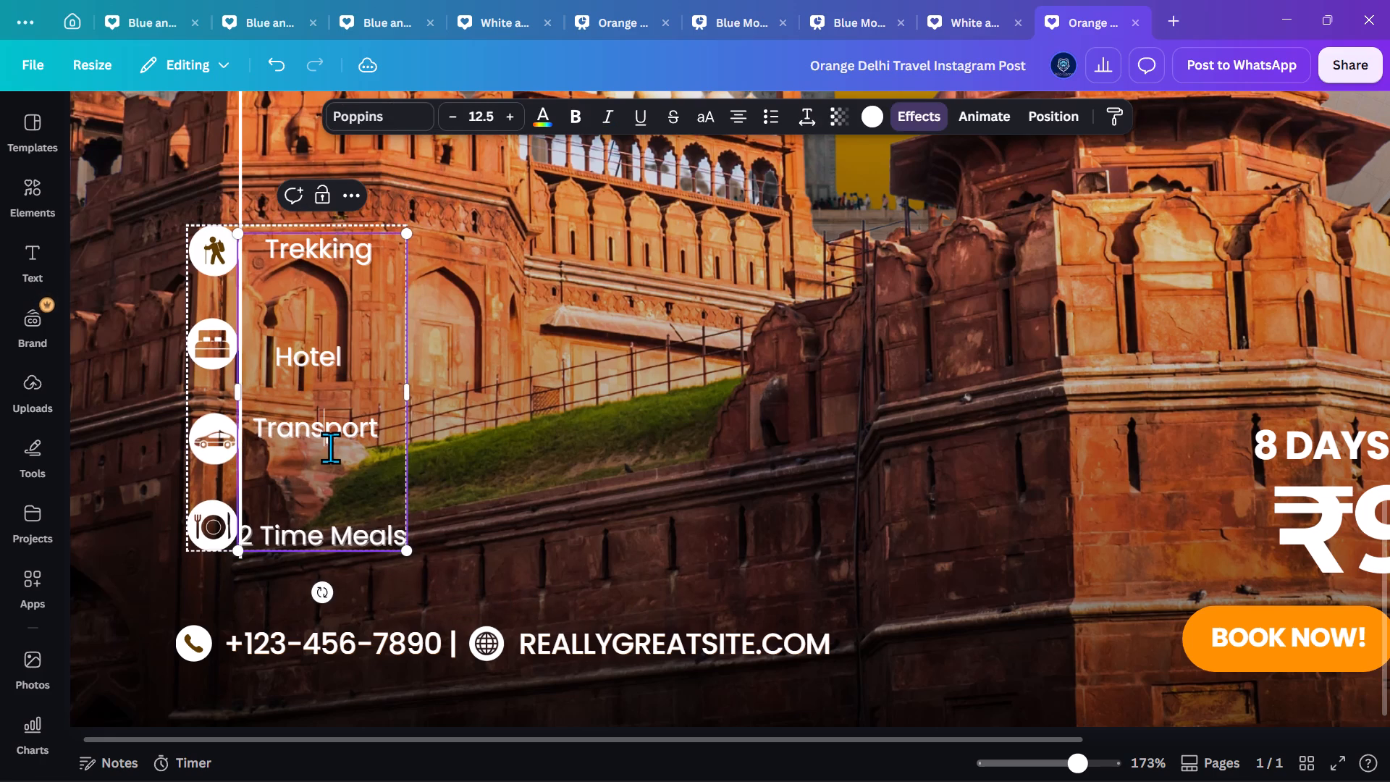
{"action": "left_click", "coordinate": [261, 534]}
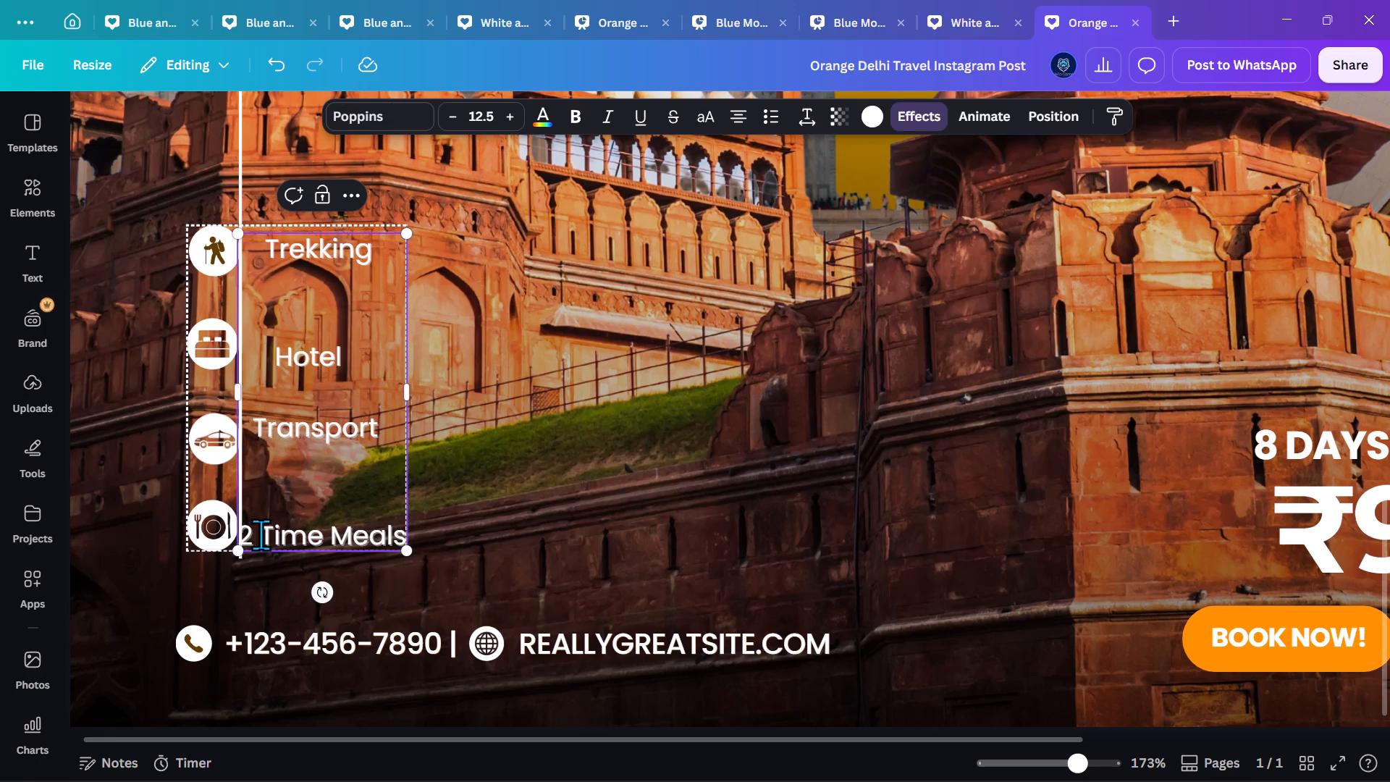
{"action": "key", "text": "Left"}
{"action": "key", "text": "BackSpace"}
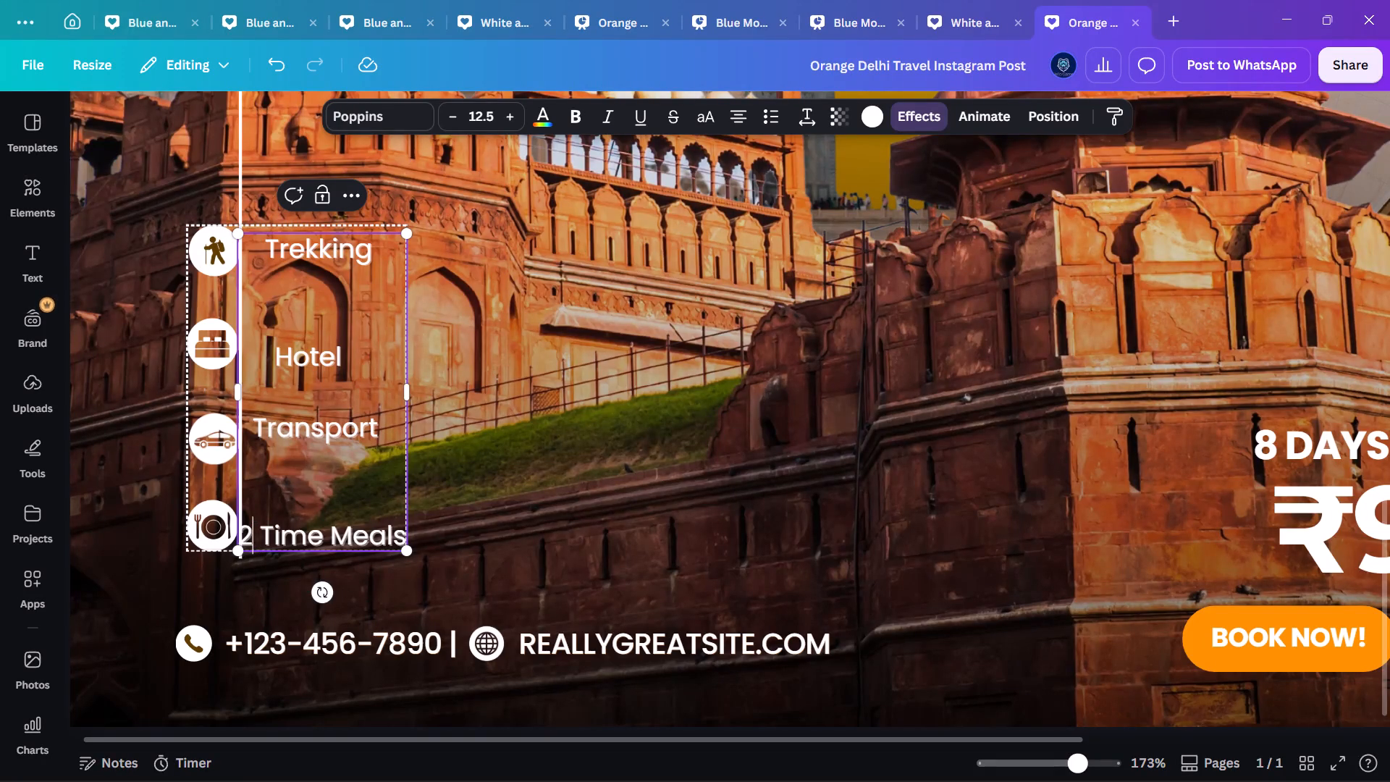
{"action": "key", "text": "Right"}
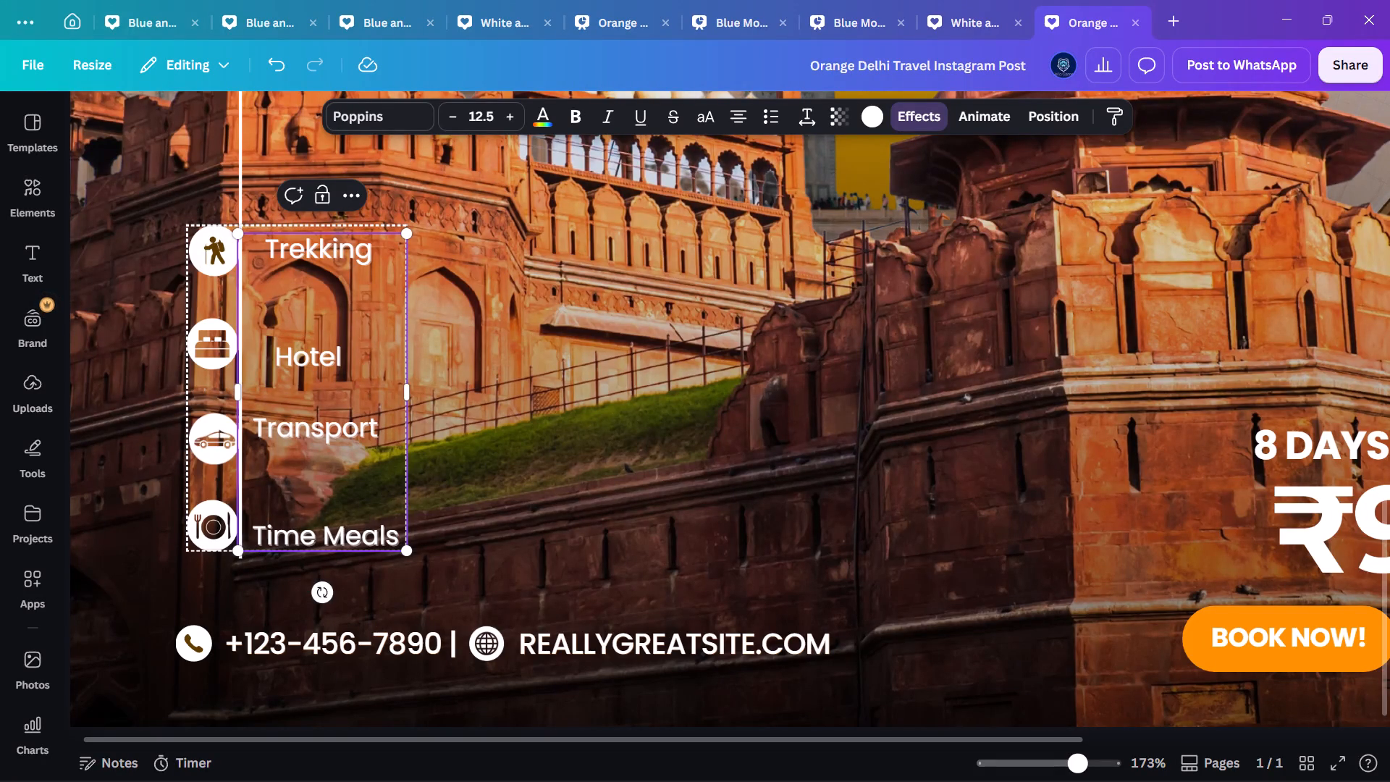
{"action": "key", "text": "2"}
{"action": "key", "text": "Left"}
{"action": "key", "text": "space"}
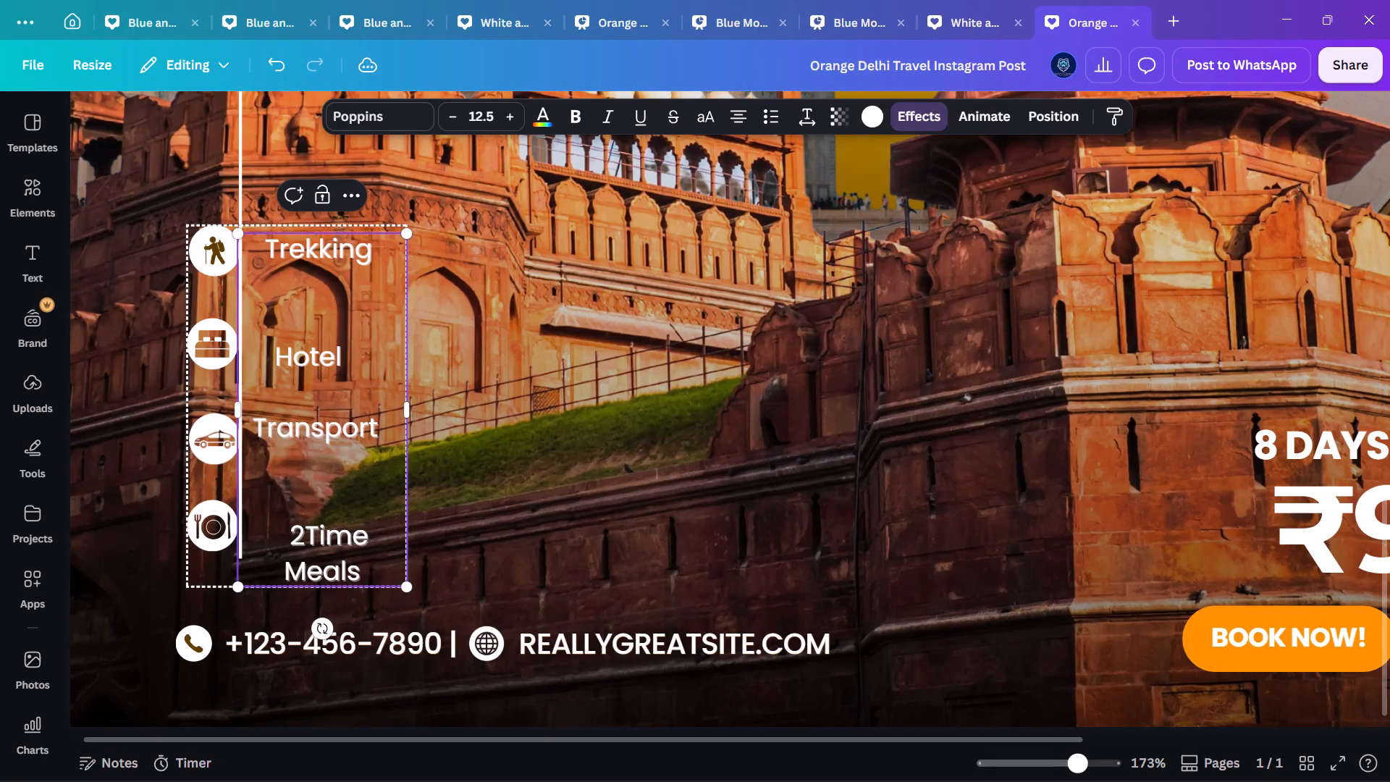
{"action": "key", "text": "BackSpace"}
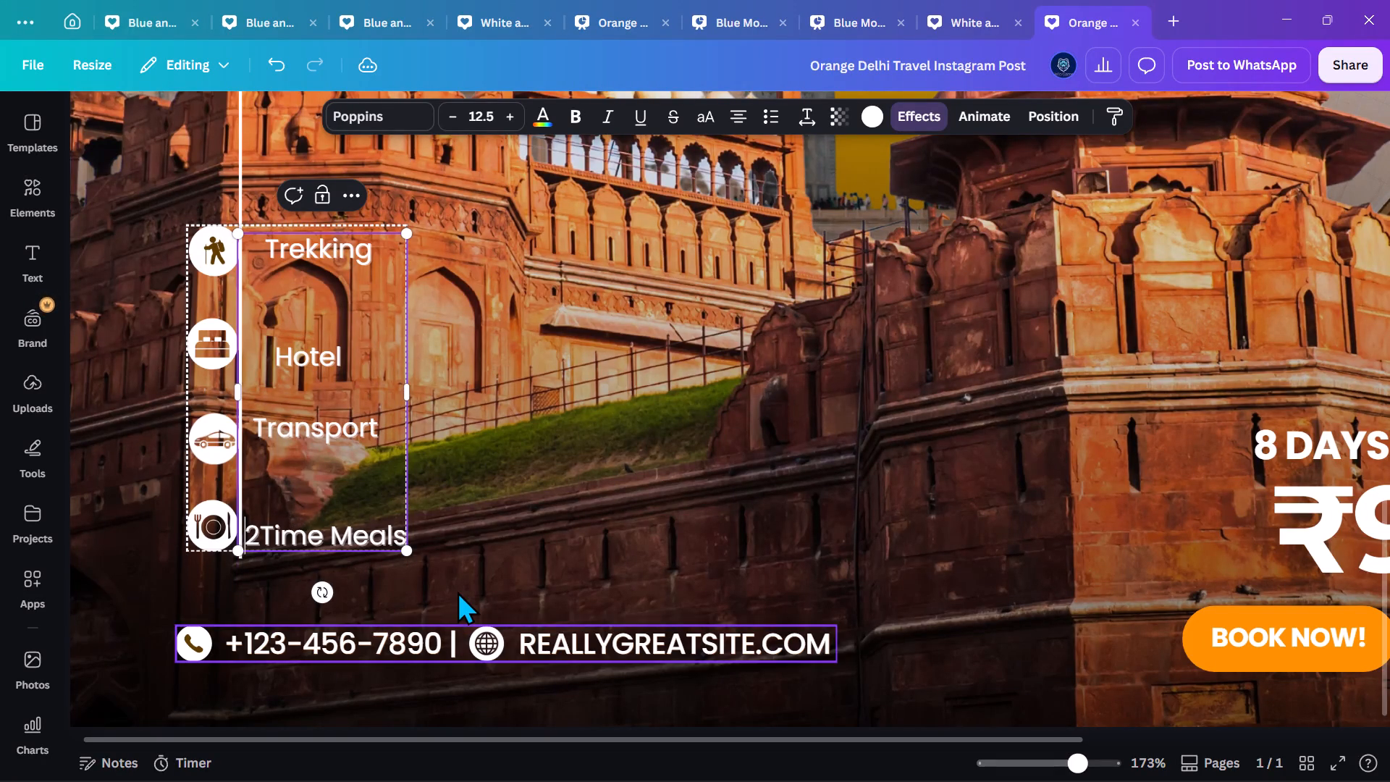
Widen the amenity text box slightly to shift the centred labels away from the vertical divider.
{"action": "left_click_drag", "start_coordinate": [408, 395], "coordinate": [427, 390]}
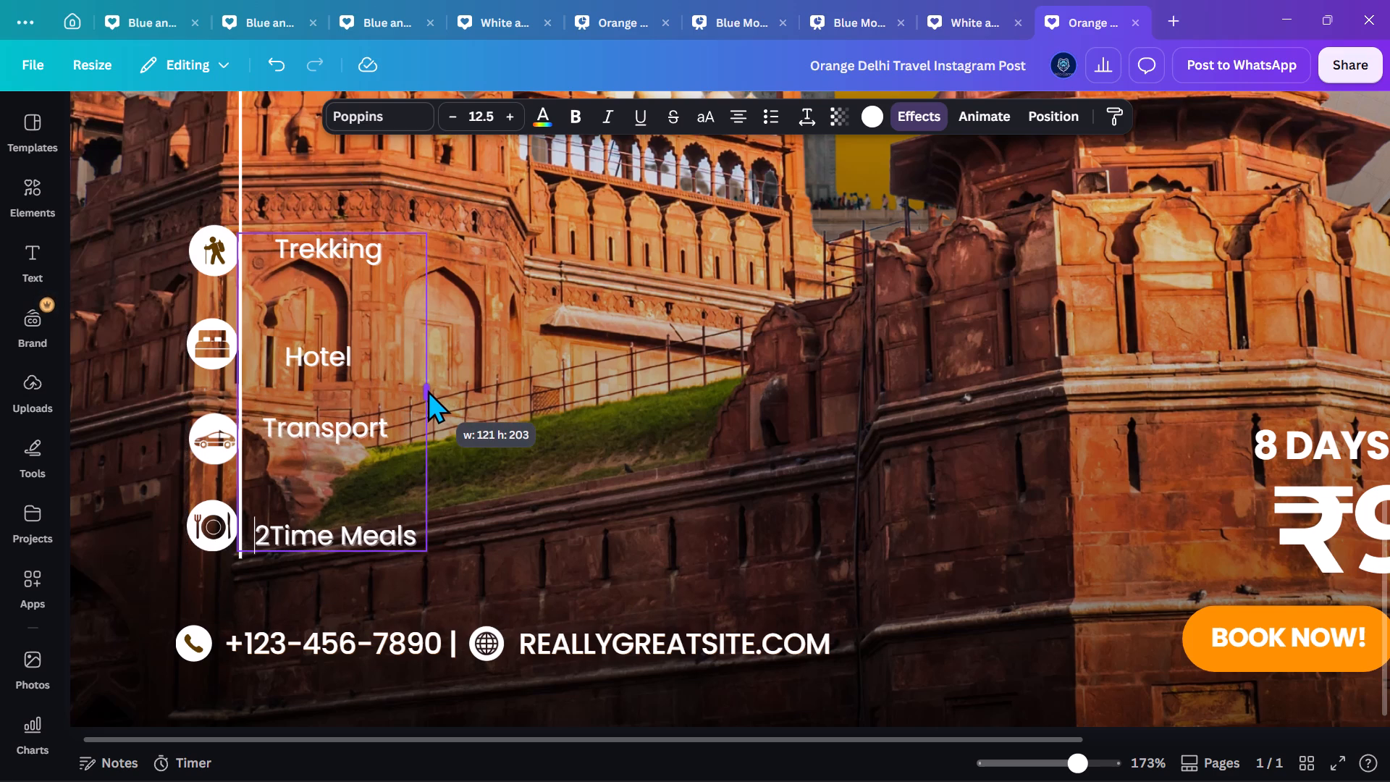
{"action": "left_click_drag", "start_coordinate": [427, 390], "coordinate": [432, 402]}
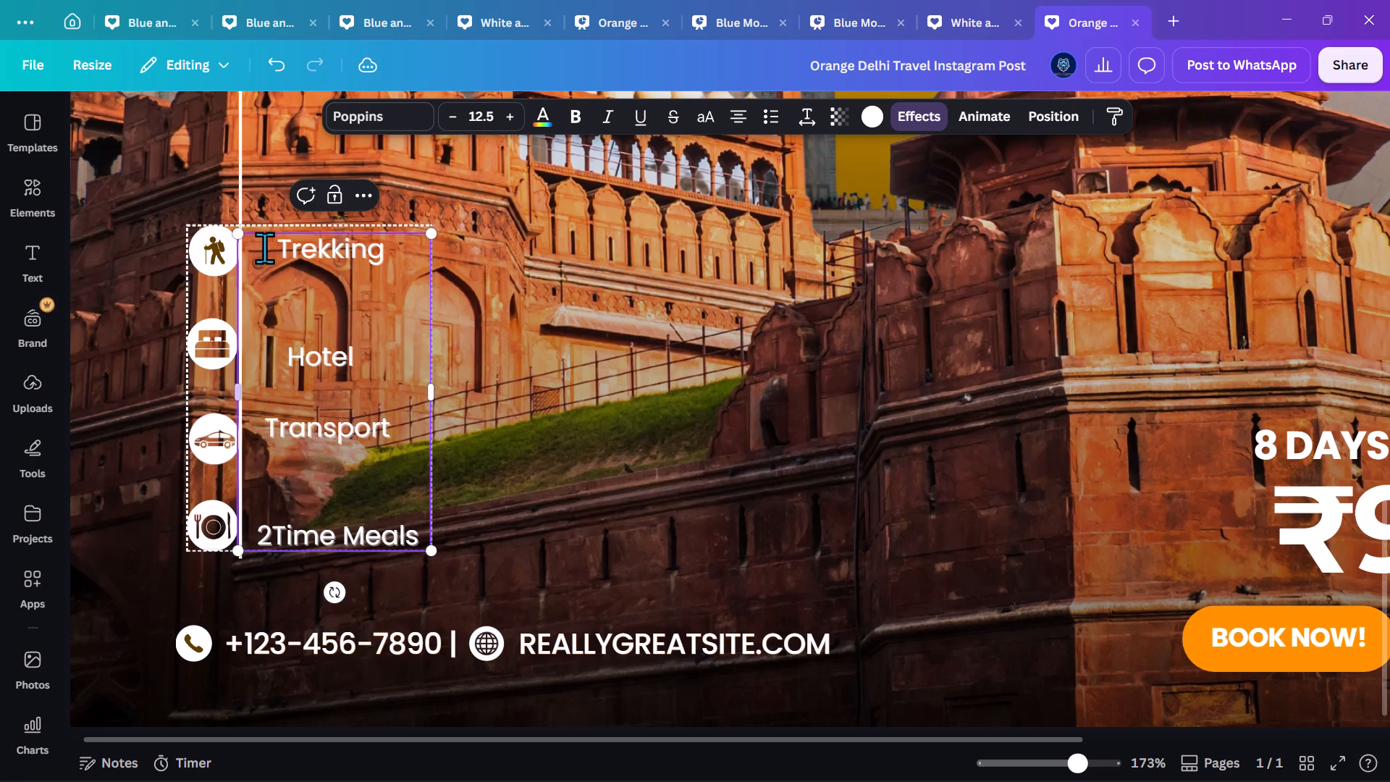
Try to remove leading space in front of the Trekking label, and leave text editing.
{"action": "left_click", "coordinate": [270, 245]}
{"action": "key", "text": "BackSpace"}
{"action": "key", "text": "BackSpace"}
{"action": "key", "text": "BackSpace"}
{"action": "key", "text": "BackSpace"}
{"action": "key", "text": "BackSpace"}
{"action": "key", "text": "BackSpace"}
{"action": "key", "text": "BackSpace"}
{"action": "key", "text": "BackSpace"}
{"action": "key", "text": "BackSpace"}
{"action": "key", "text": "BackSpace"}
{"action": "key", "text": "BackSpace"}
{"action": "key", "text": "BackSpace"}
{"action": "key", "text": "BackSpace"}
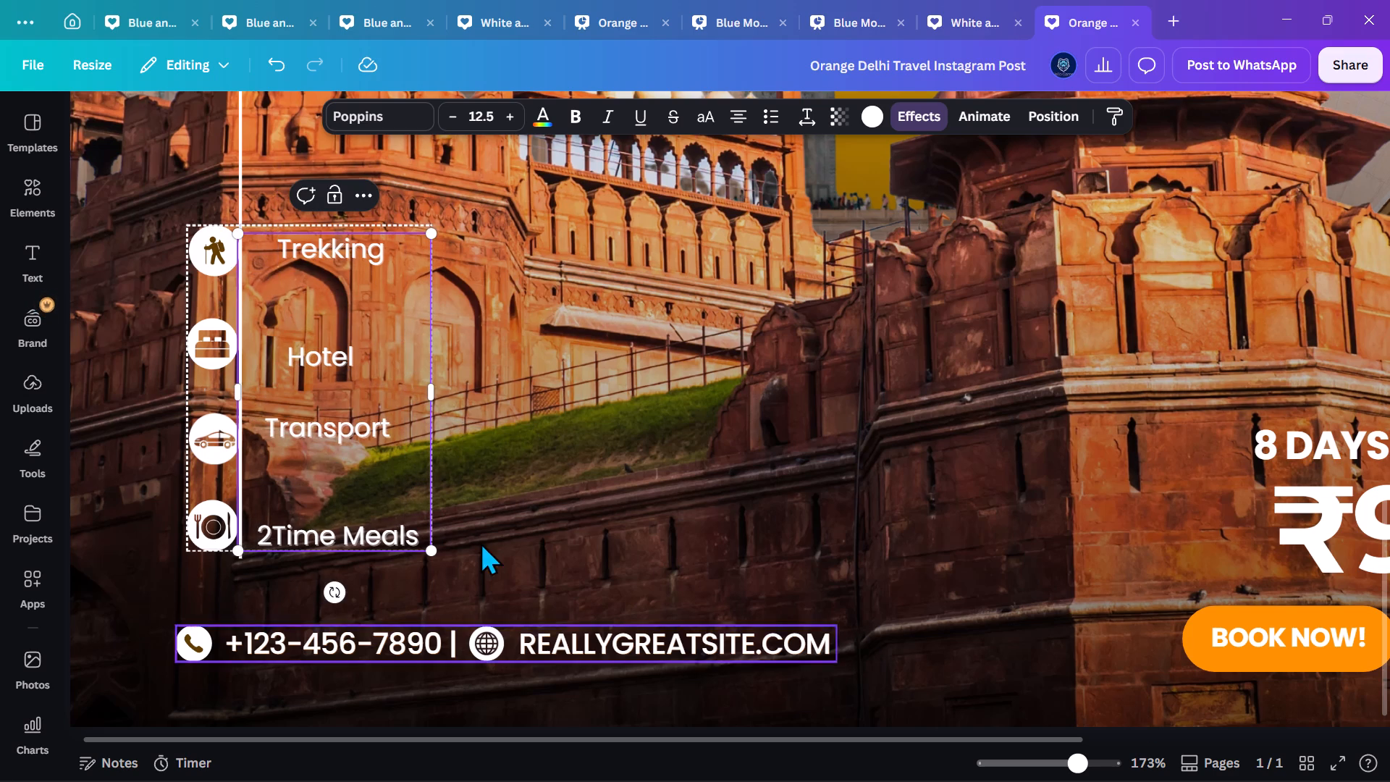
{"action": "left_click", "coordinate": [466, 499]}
Shorten the vertical divider from its upper end to the trekking icon, keeping it at 90° and about 196 long.
{"action": "scroll", "coordinate": [432, 560], "scroll_direction": "up", "scroll_amount": 2}
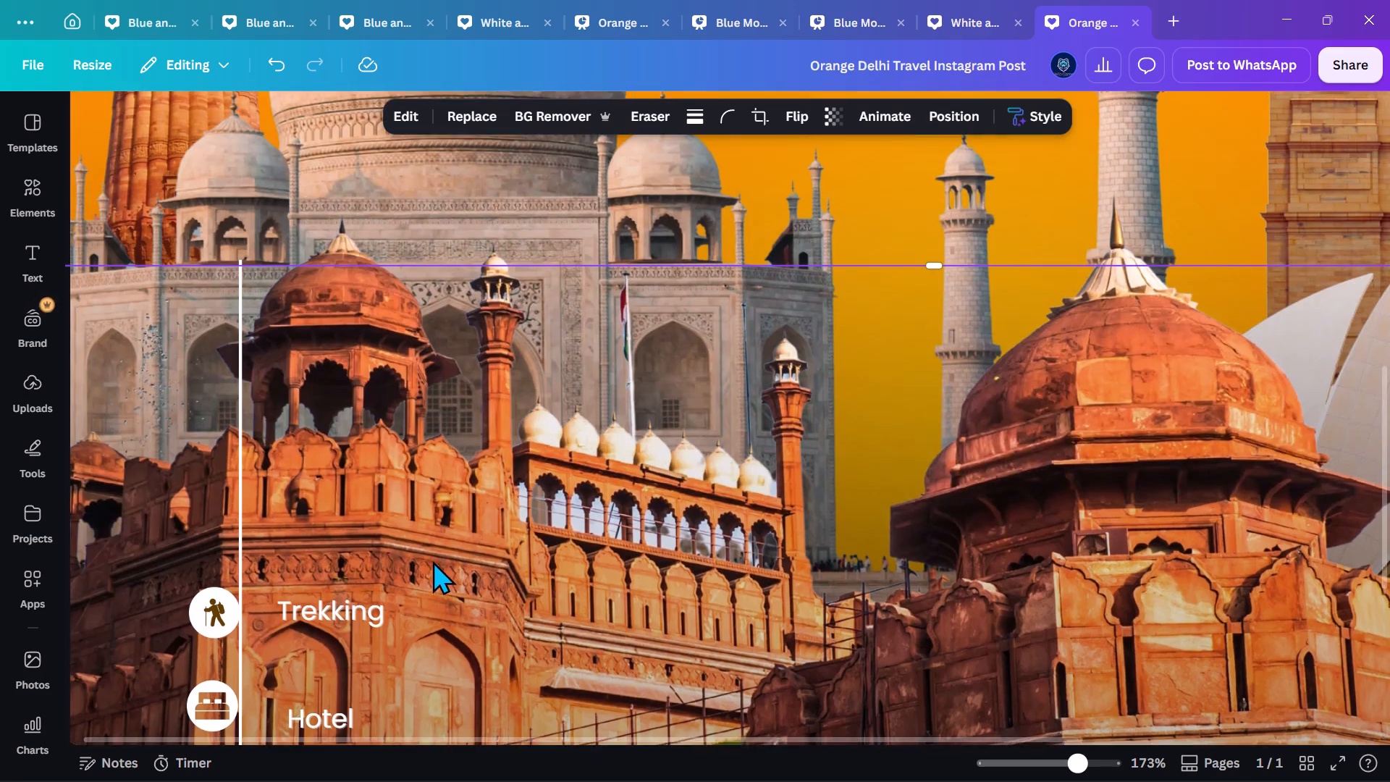
{"action": "scroll", "coordinate": [432, 560], "scroll_direction": "up", "scroll_amount": 1}
{"action": "left_click", "coordinate": [240, 587]}
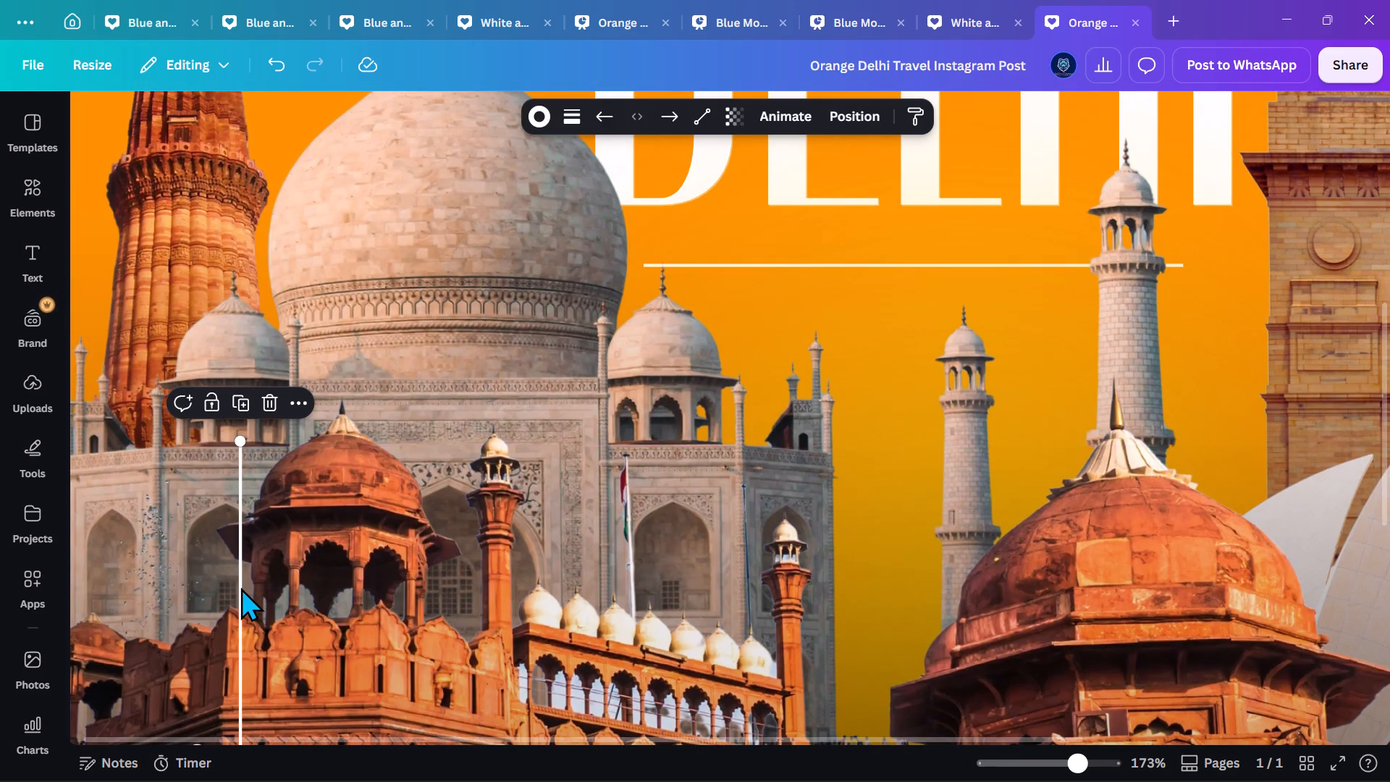
{"action": "left_click_drag", "start_coordinate": [242, 437], "coordinate": [237, 495]}
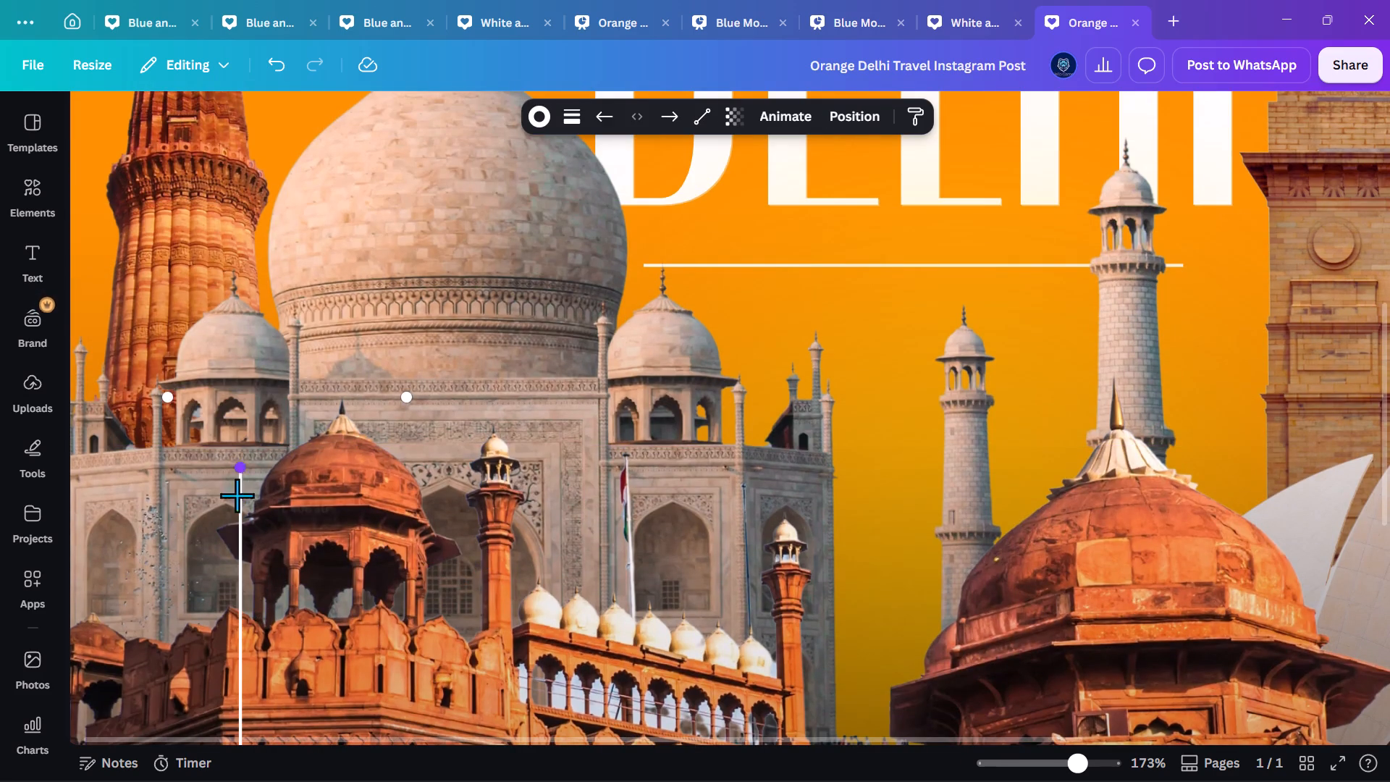
{"action": "left_click_drag", "start_coordinate": [237, 495], "coordinate": [228, 730]}
{"action": "scroll", "coordinate": [228, 728], "scroll_direction": "down", "scroll_amount": 2}
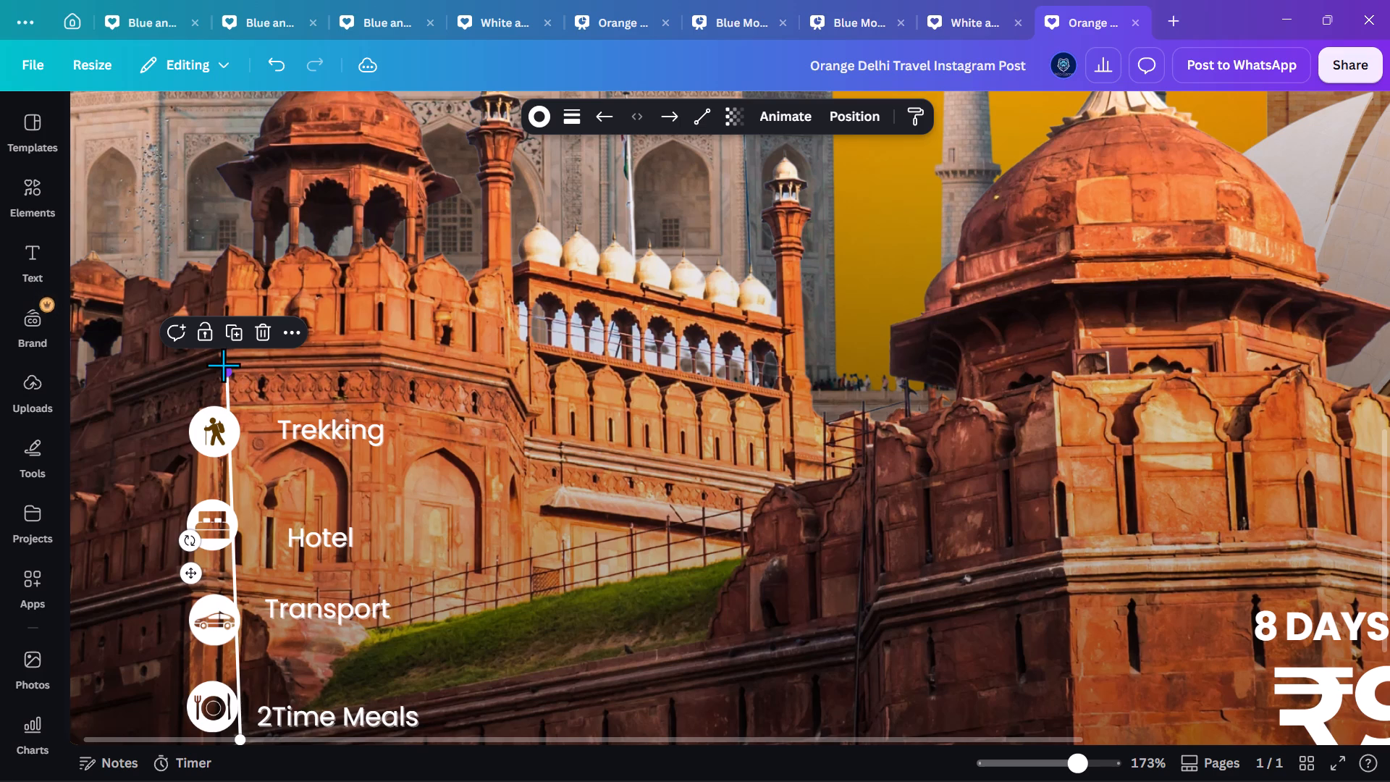
{"action": "left_click_drag", "start_coordinate": [223, 365], "coordinate": [235, 428]}
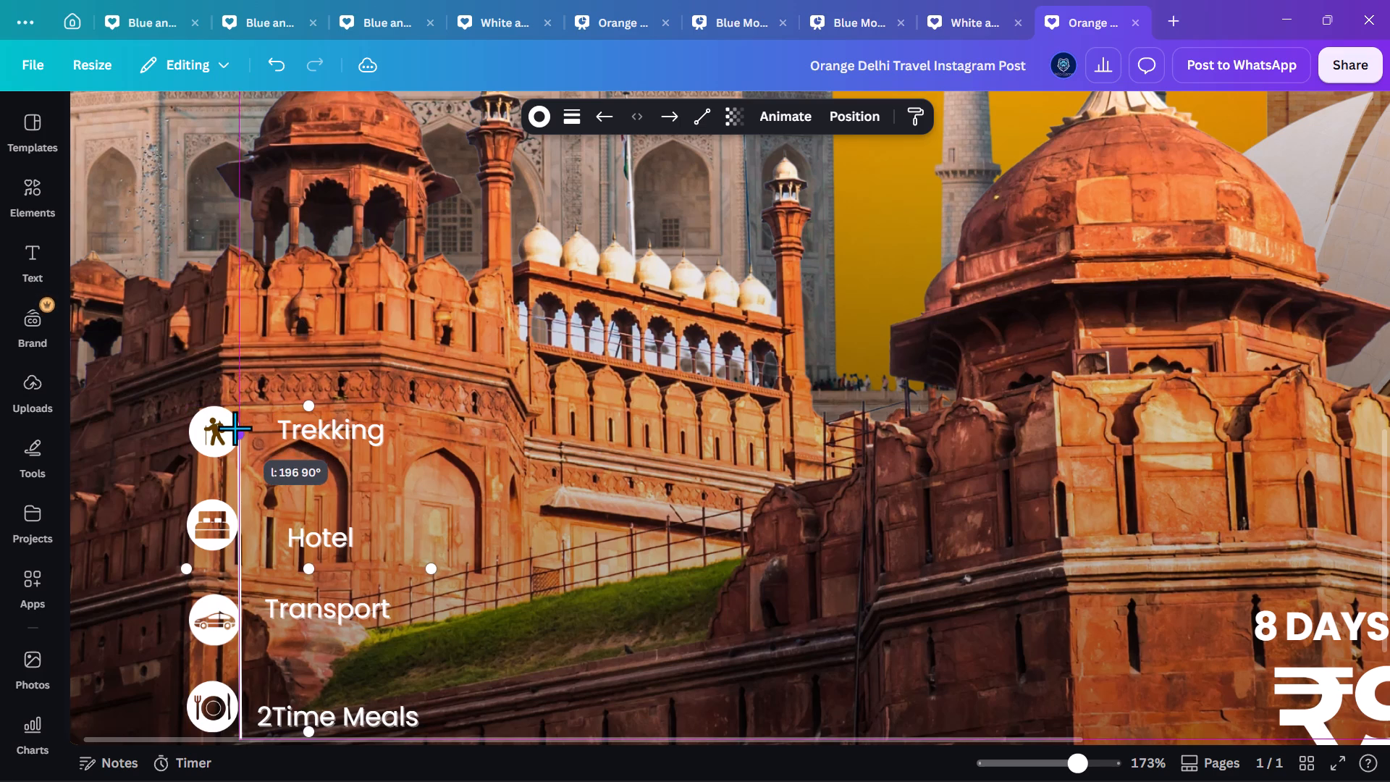
{"action": "left_click_drag", "start_coordinate": [235, 428], "coordinate": [235, 429]}
{"action": "scroll", "coordinate": [353, 513], "scroll_direction": "down", "scroll_amount": 2}
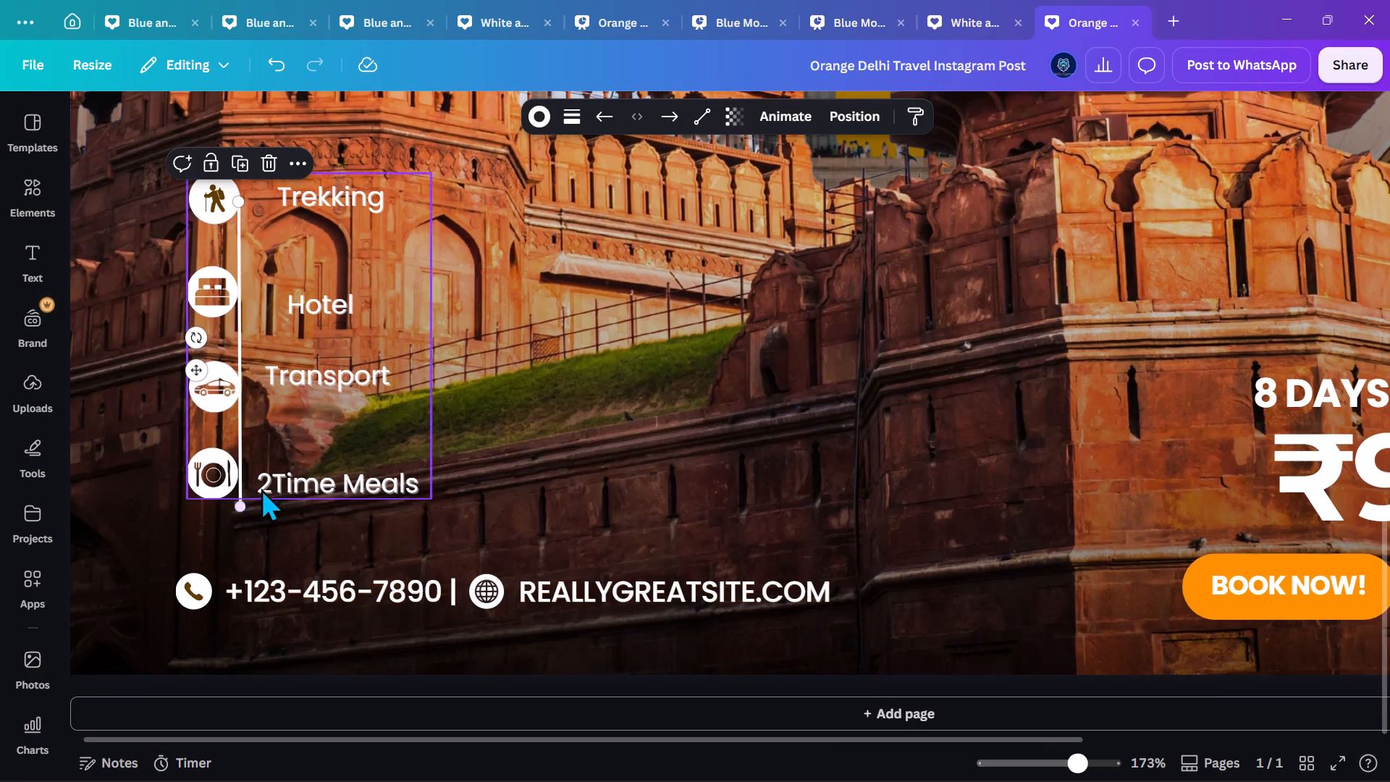
Extend the vertical divider's upper end to the top of the trekking icon, keeping it straight at 90°.
{"action": "scroll", "coordinate": [261, 488], "scroll_direction": "up", "scroll_amount": 1}
{"action": "left_click_drag", "start_coordinate": [238, 563], "coordinate": [233, 545]}
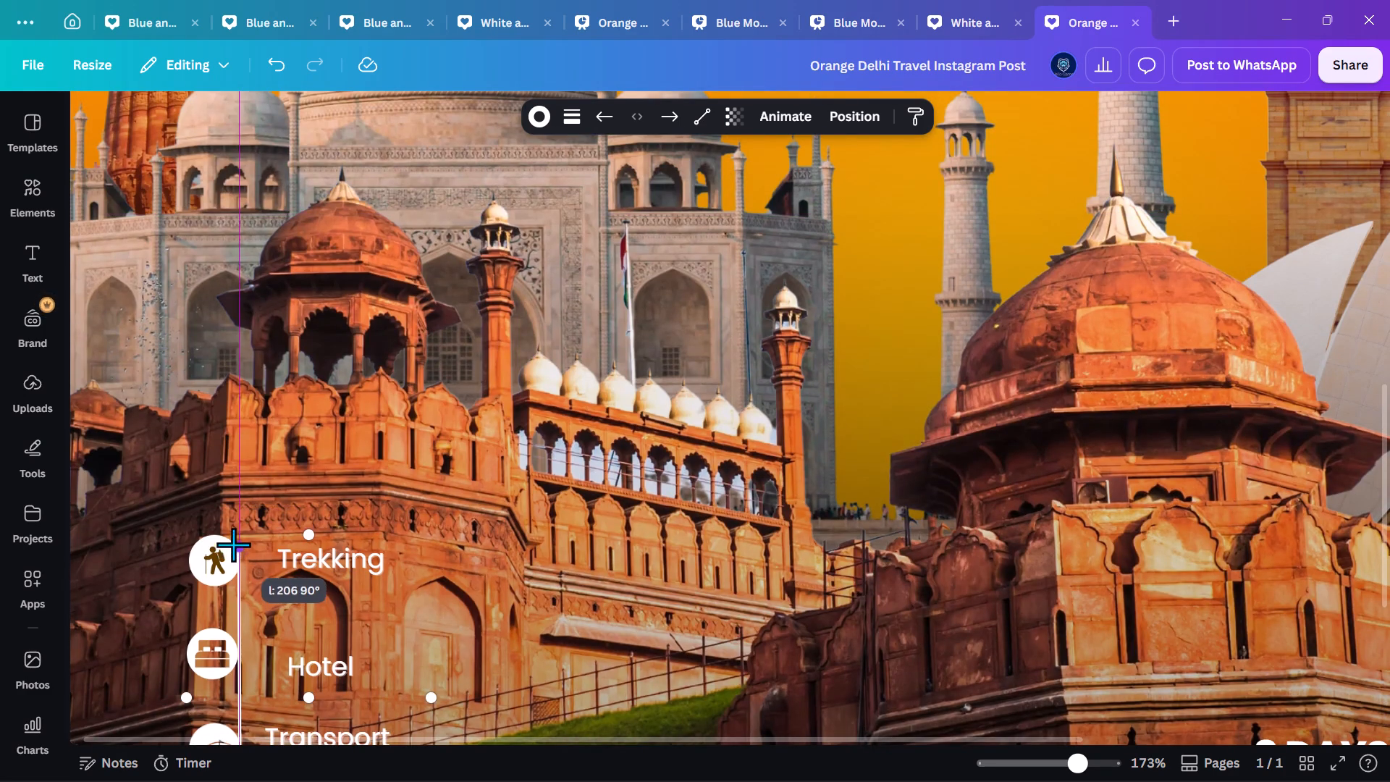
{"action": "left_click_drag", "start_coordinate": [233, 545], "coordinate": [236, 532]}
{"action": "left_click", "coordinate": [544, 534]}
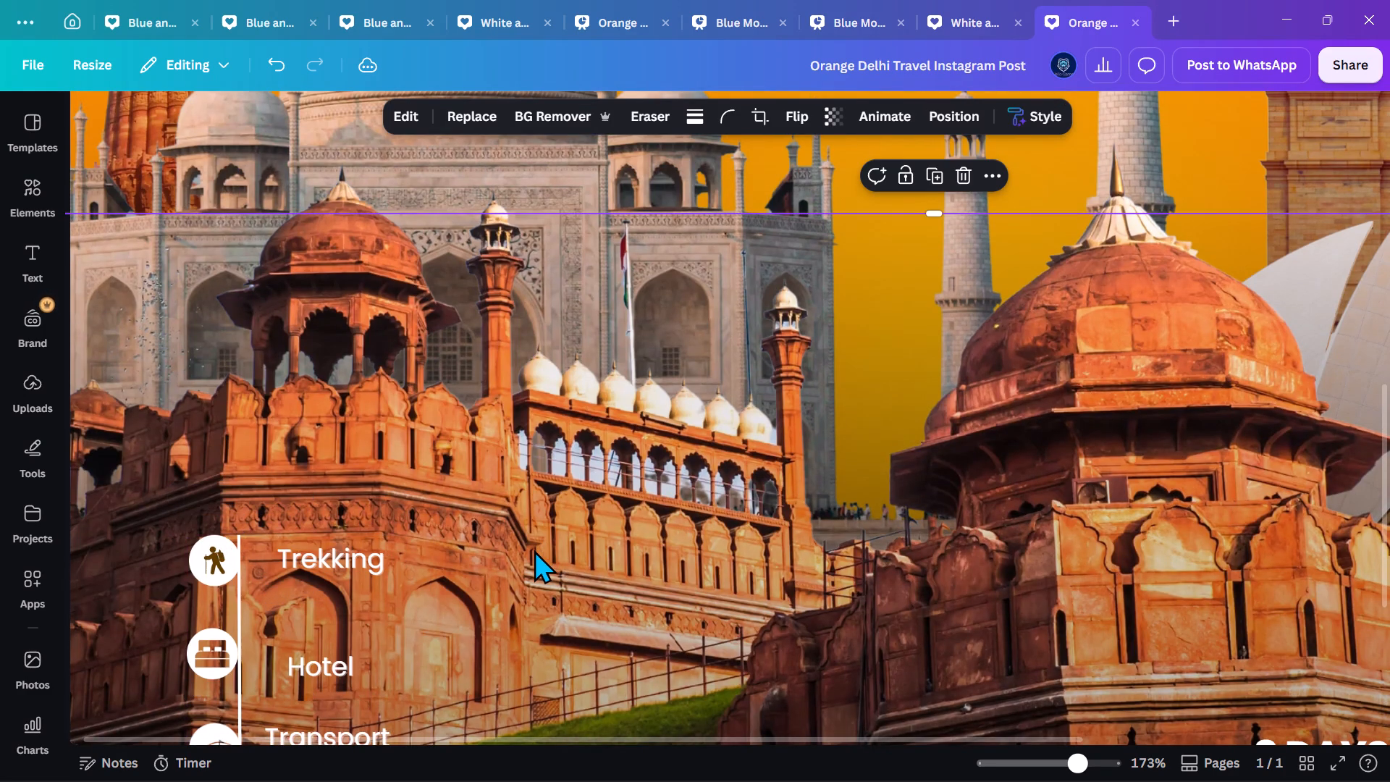
Move the grouped phone and website contact line slightly down and left, closer to the post's lower-left corner.
{"action": "scroll", "coordinate": [534, 550], "scroll_direction": "down", "scroll_amount": 2, "text": "ctrl"}
{"action": "scroll", "coordinate": [534, 550], "scroll_direction": "down", "scroll_amount": 2}
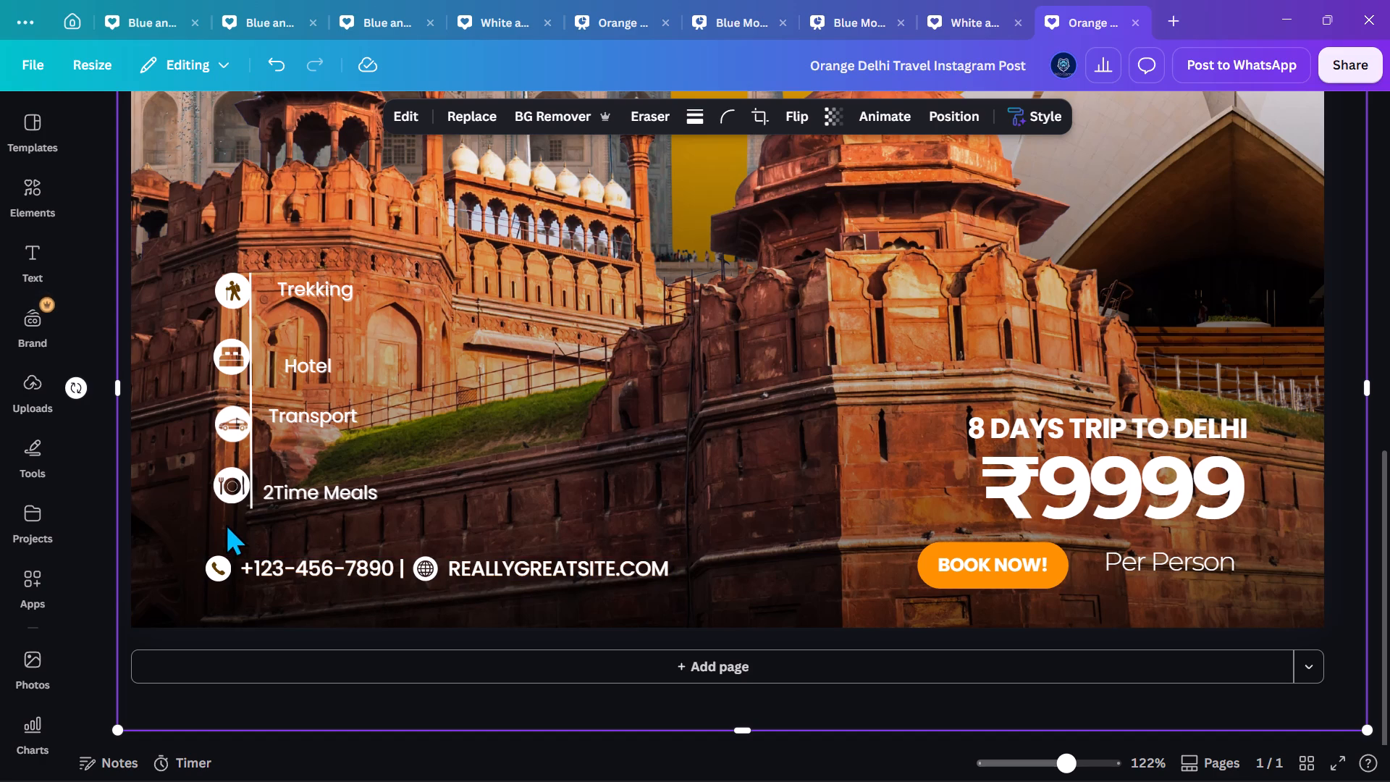
{"action": "left_click", "coordinate": [188, 547]}
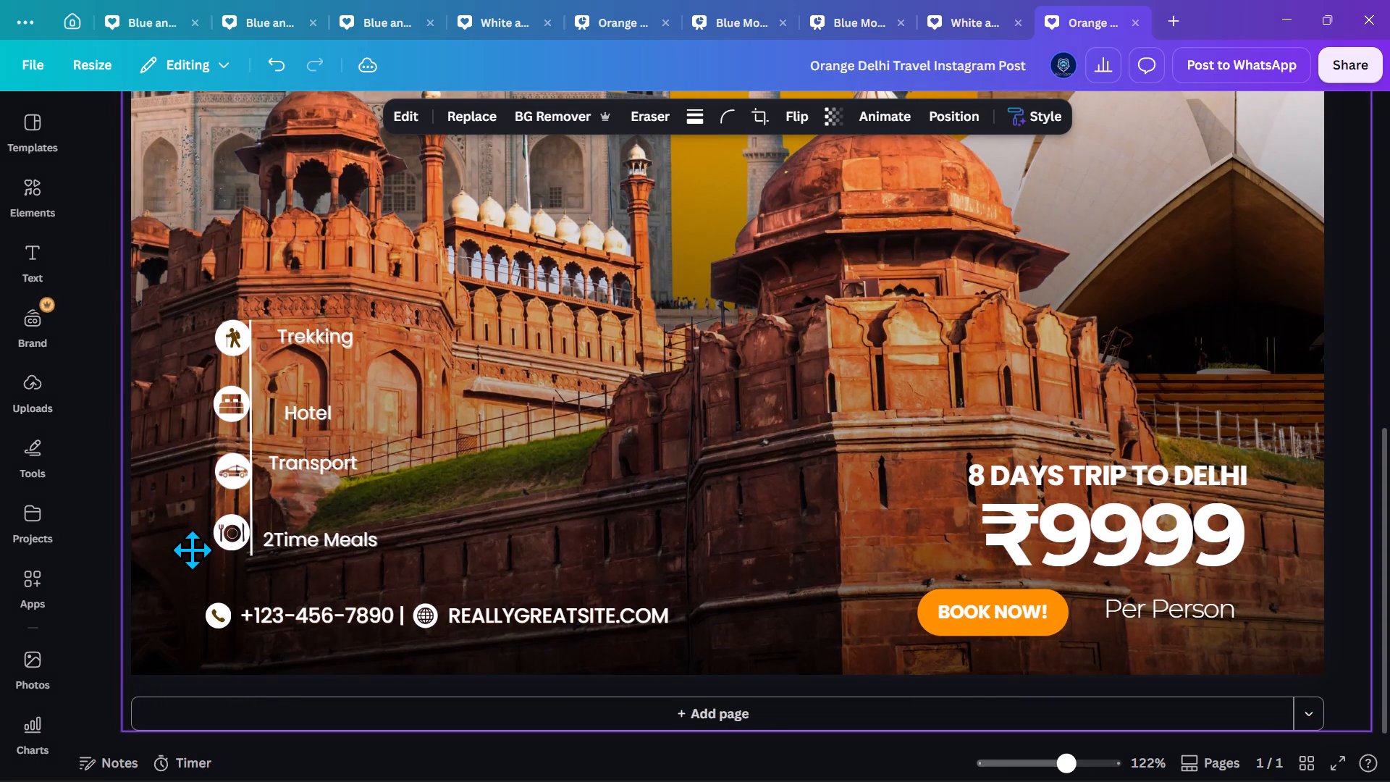
{"action": "left_click", "coordinate": [301, 604]}
{"action": "left_click", "coordinate": [301, 604]}
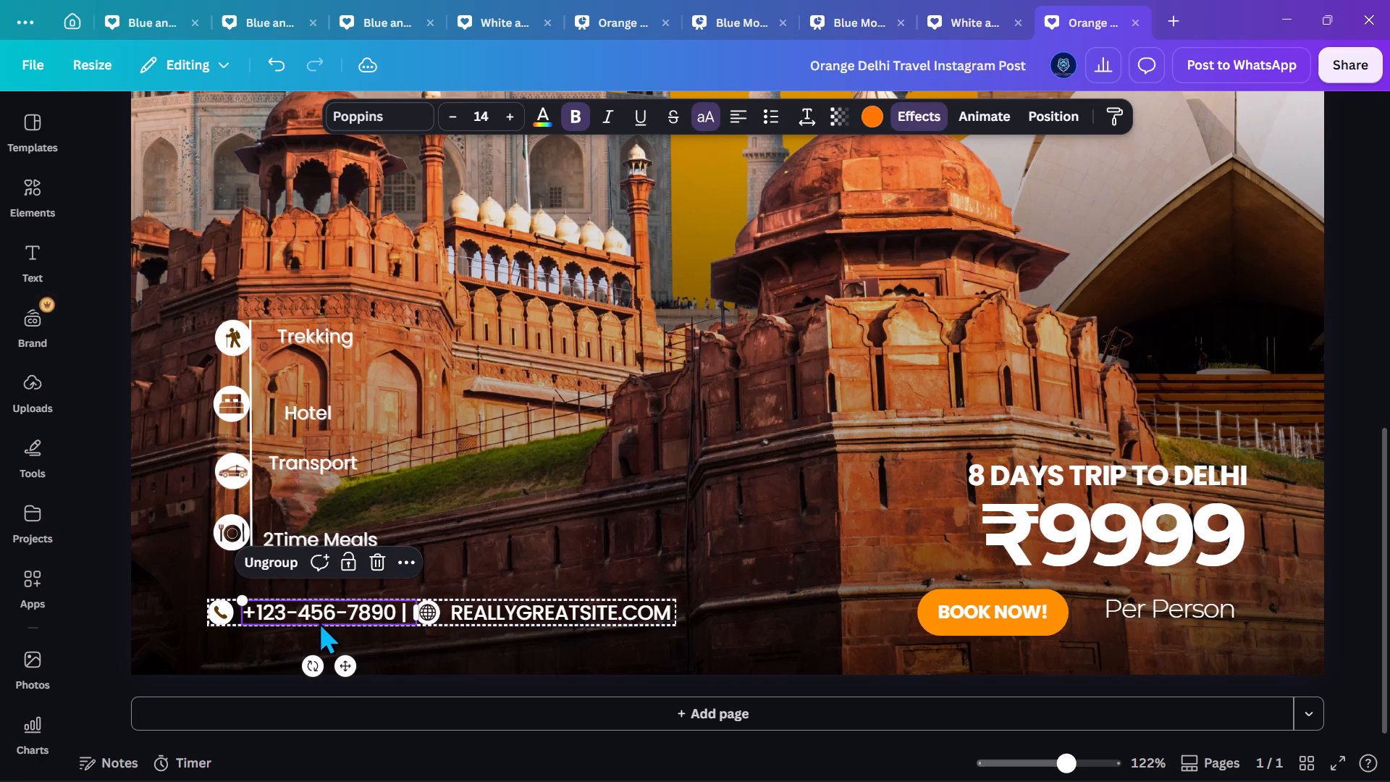
{"action": "left_click", "coordinate": [341, 661]}
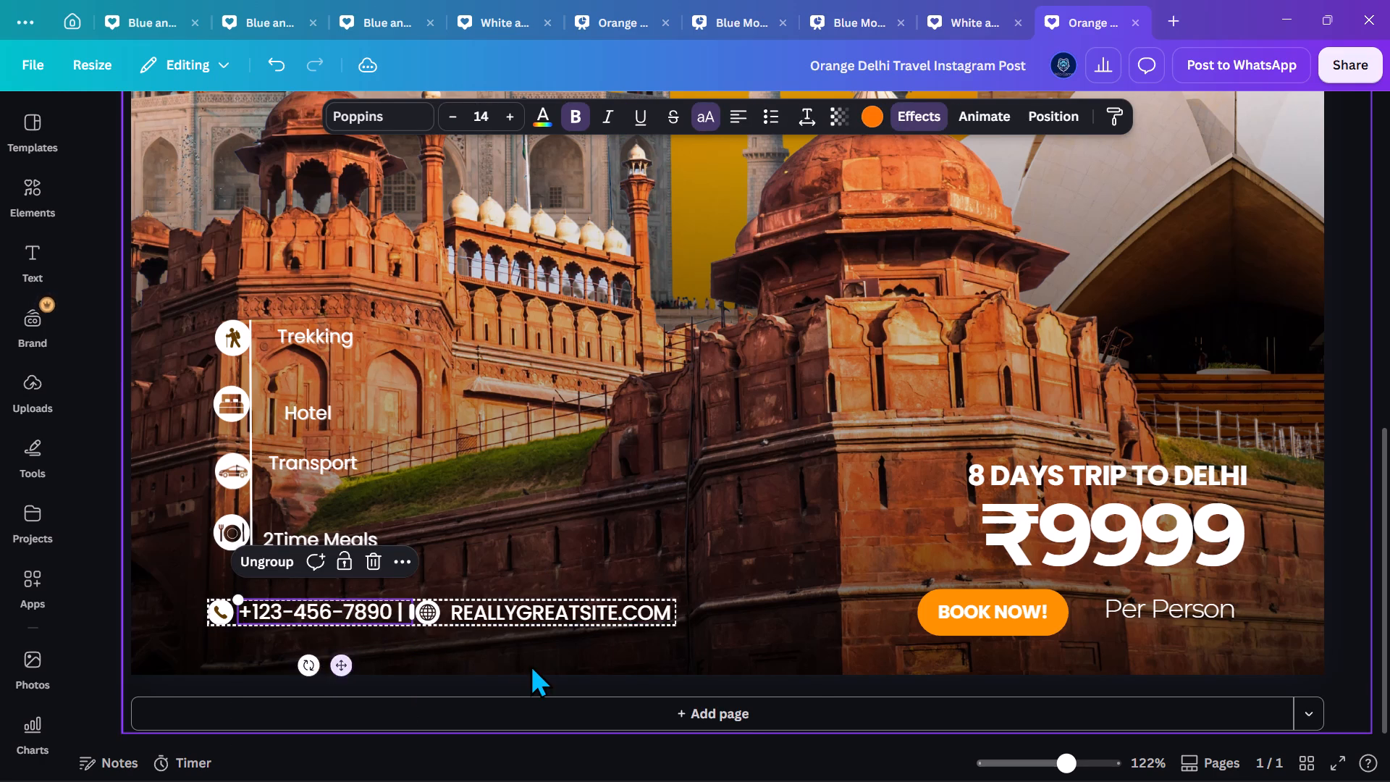
{"action": "left_click", "coordinate": [530, 664]}
{"action": "left_click", "coordinate": [497, 592]}
{"action": "left_click_drag", "start_coordinate": [408, 617], "coordinate": [372, 644]}
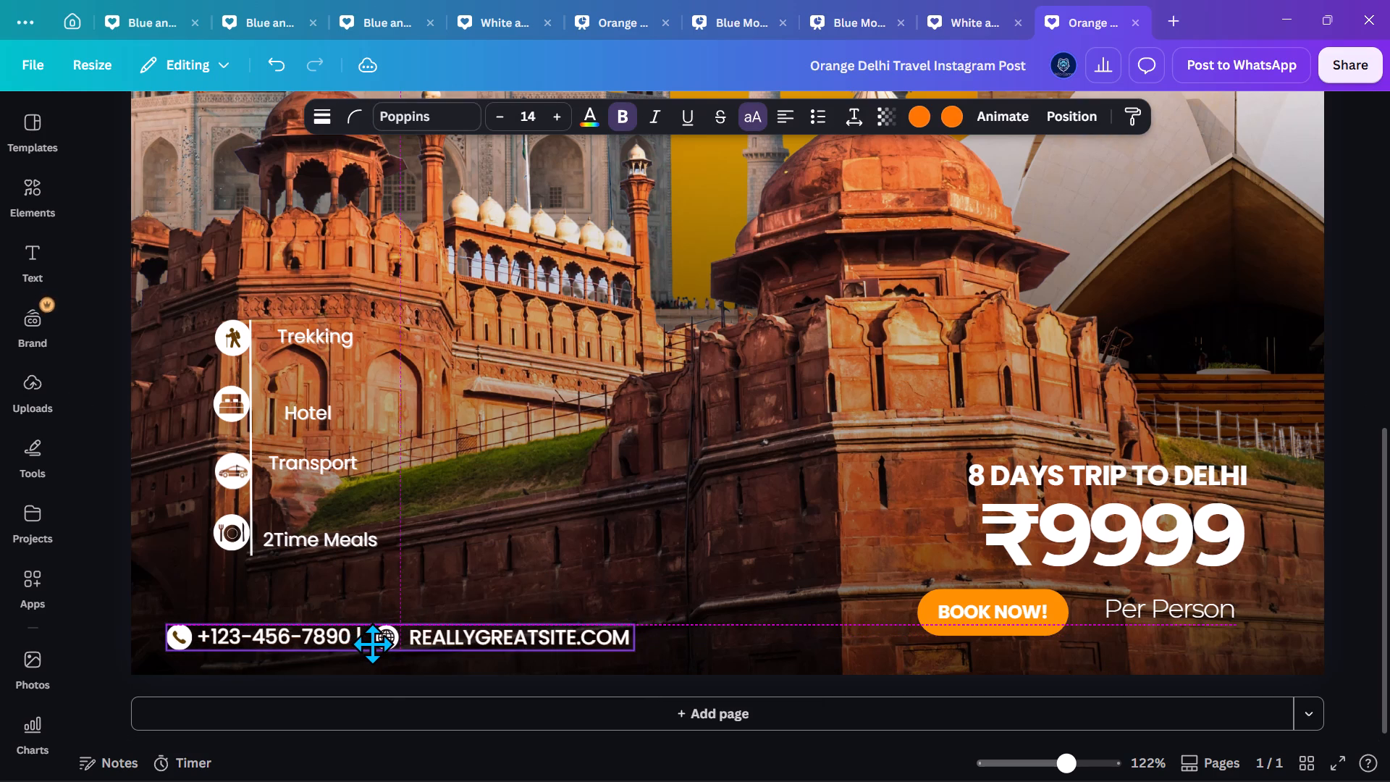
{"action": "left_click_drag", "start_coordinate": [372, 644], "coordinate": [372, 640]}
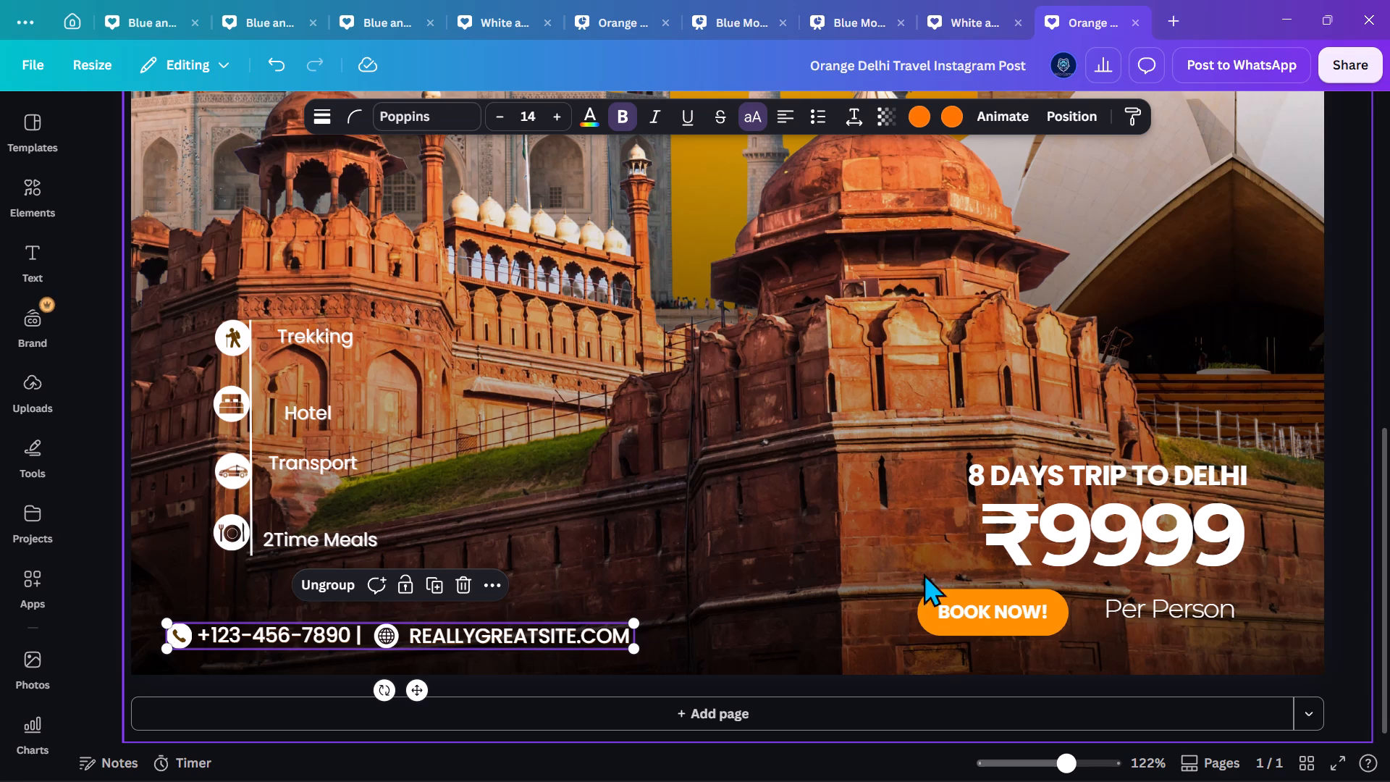
Reposition the ₹9999 price slightly down and left, between the 8 DAYS TRIP TO DELHI heading and the Per Person text.
{"action": "left_click_drag", "start_coordinate": [916, 584], "coordinate": [979, 578]}
{"action": "left_click_drag", "start_coordinate": [1011, 539], "coordinate": [973, 568]}
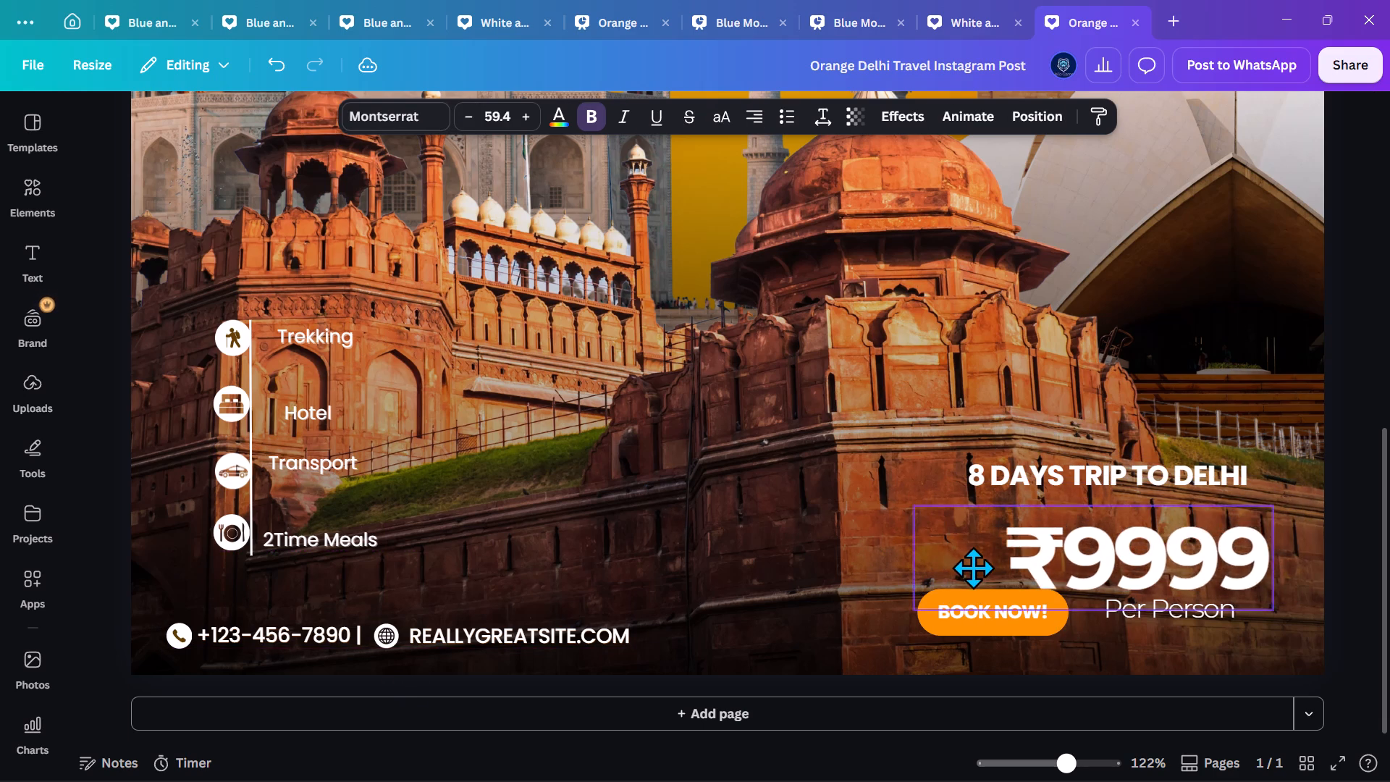
{"action": "left_click_drag", "start_coordinate": [973, 568], "coordinate": [934, 545]}
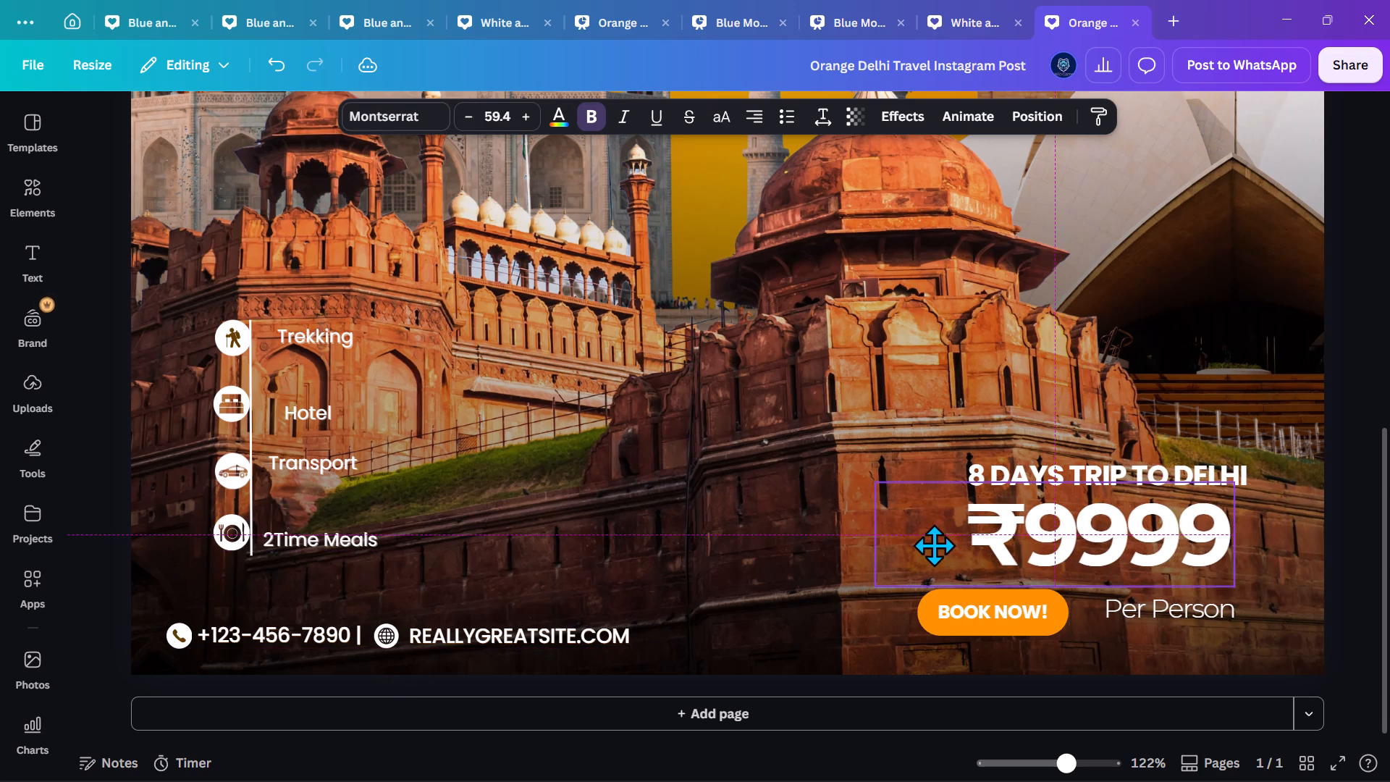
{"action": "left_click_drag", "start_coordinate": [934, 545], "coordinate": [940, 552]}
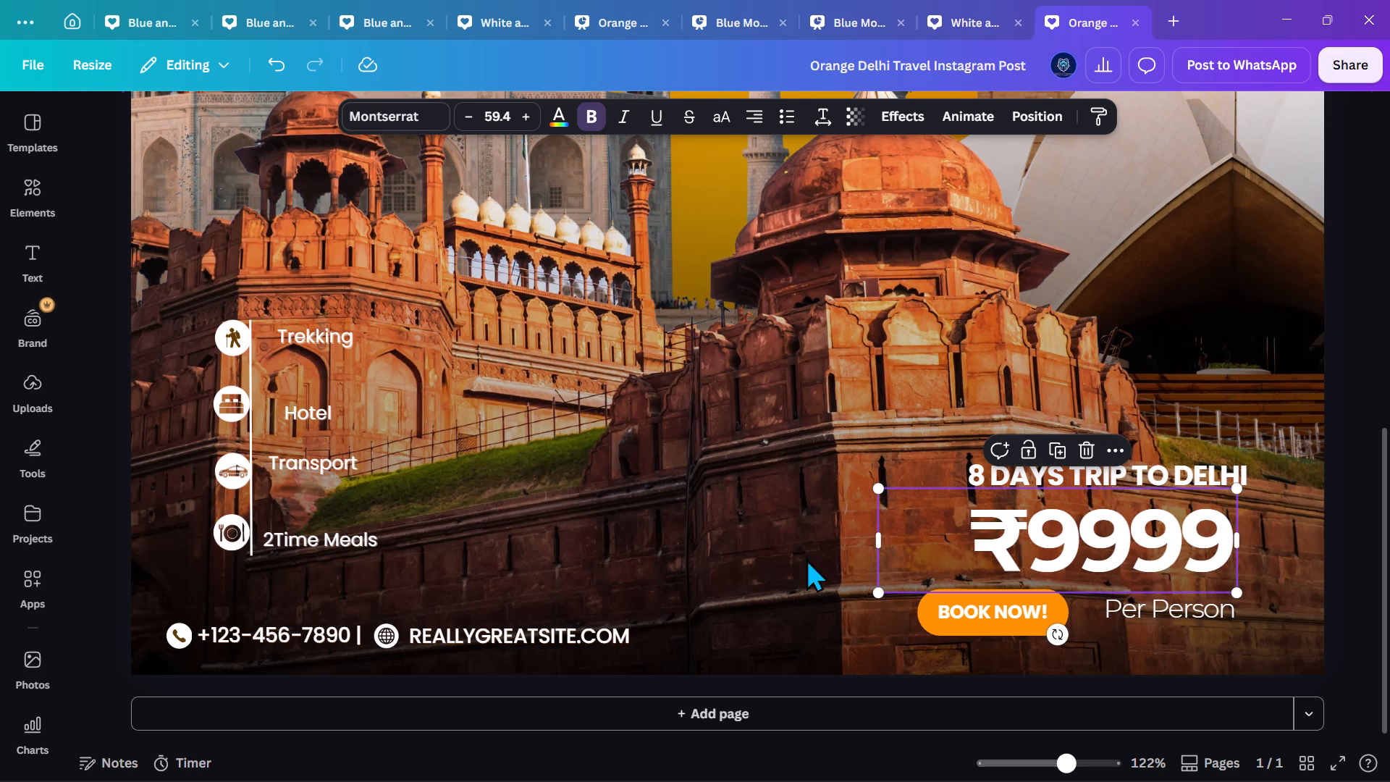
Nudge the Per Person text slightly closer to the BOOK NOW! button, level with it.
{"action": "left_click_drag", "start_coordinate": [1138, 604], "coordinate": [1133, 618]}
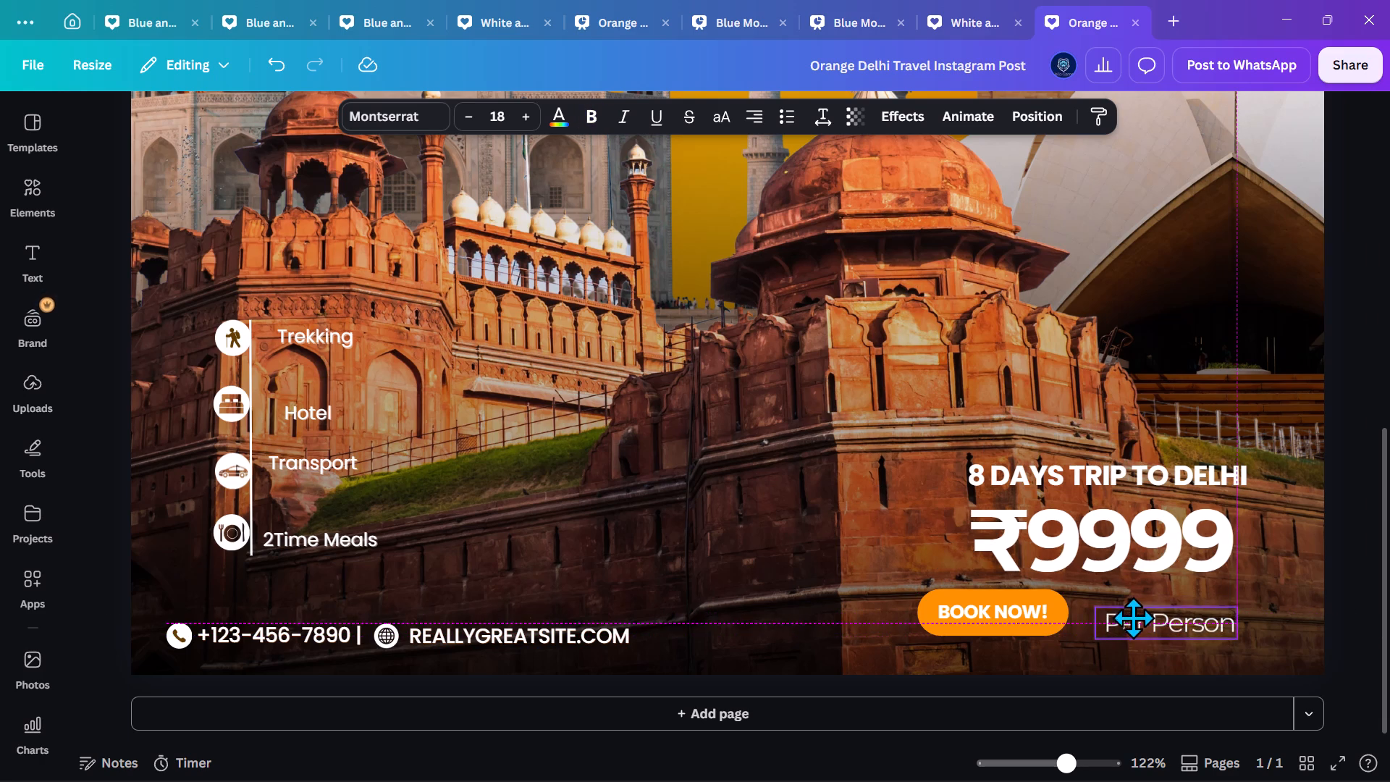
{"action": "left_click_drag", "start_coordinate": [1133, 618], "coordinate": [1130, 608]}
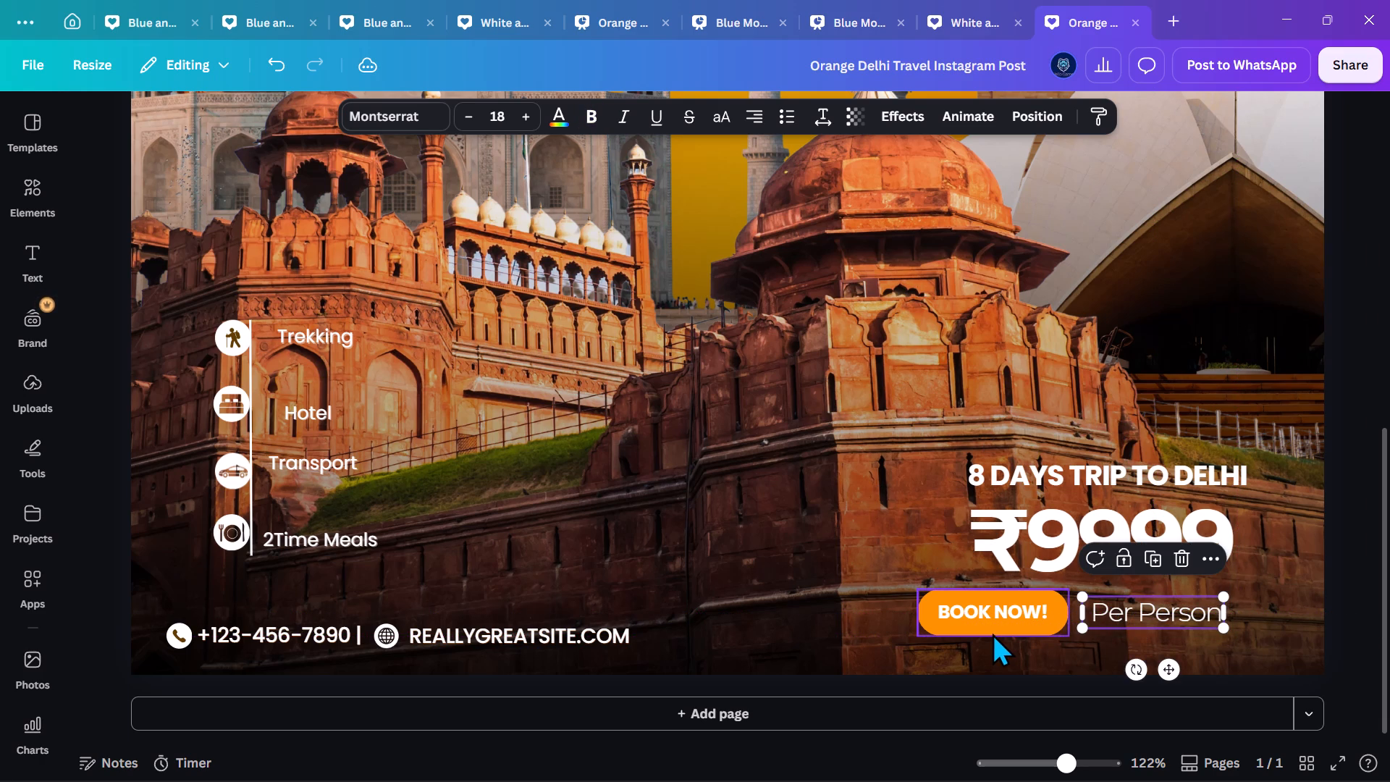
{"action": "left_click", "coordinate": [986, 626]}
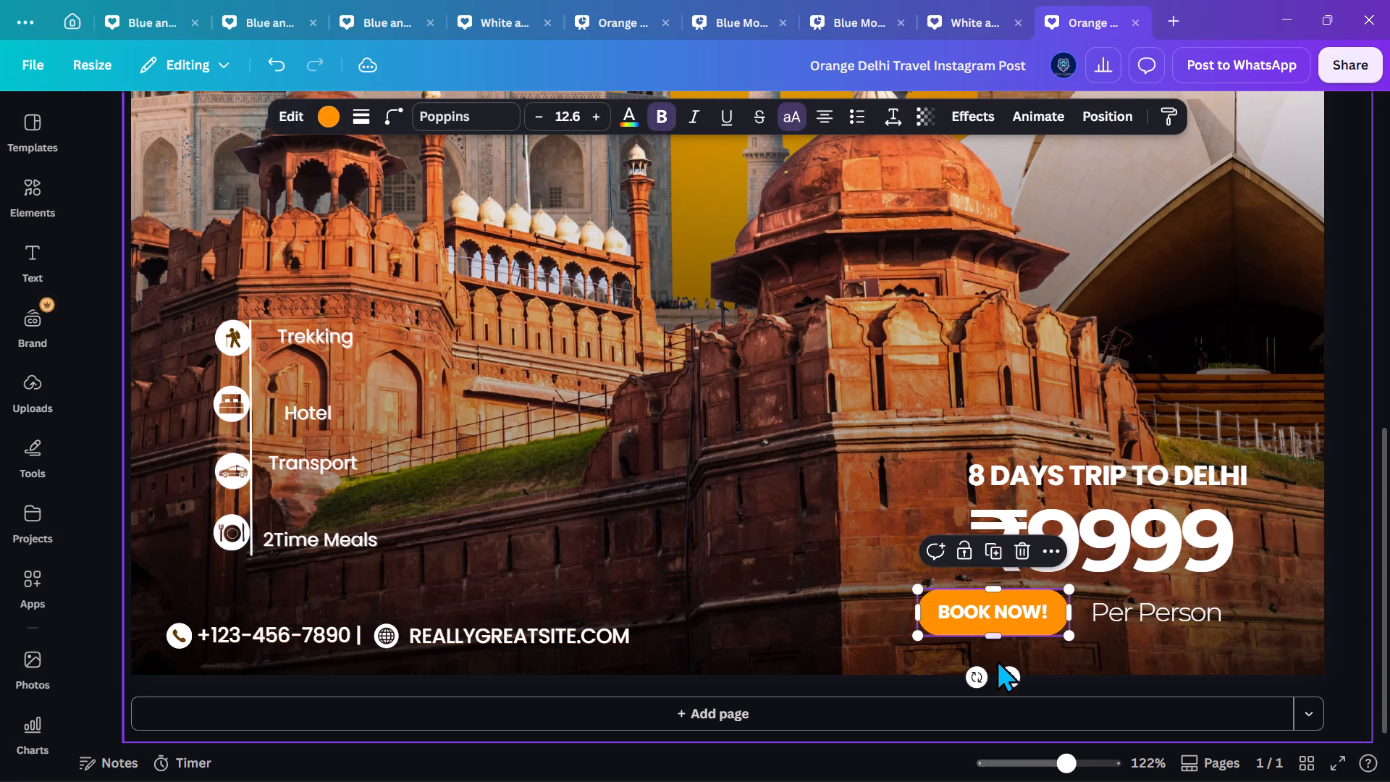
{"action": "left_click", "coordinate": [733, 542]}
Change the start of the contact phone number to the country code +91 followed by a space.
{"action": "left_click", "coordinate": [413, 636]}
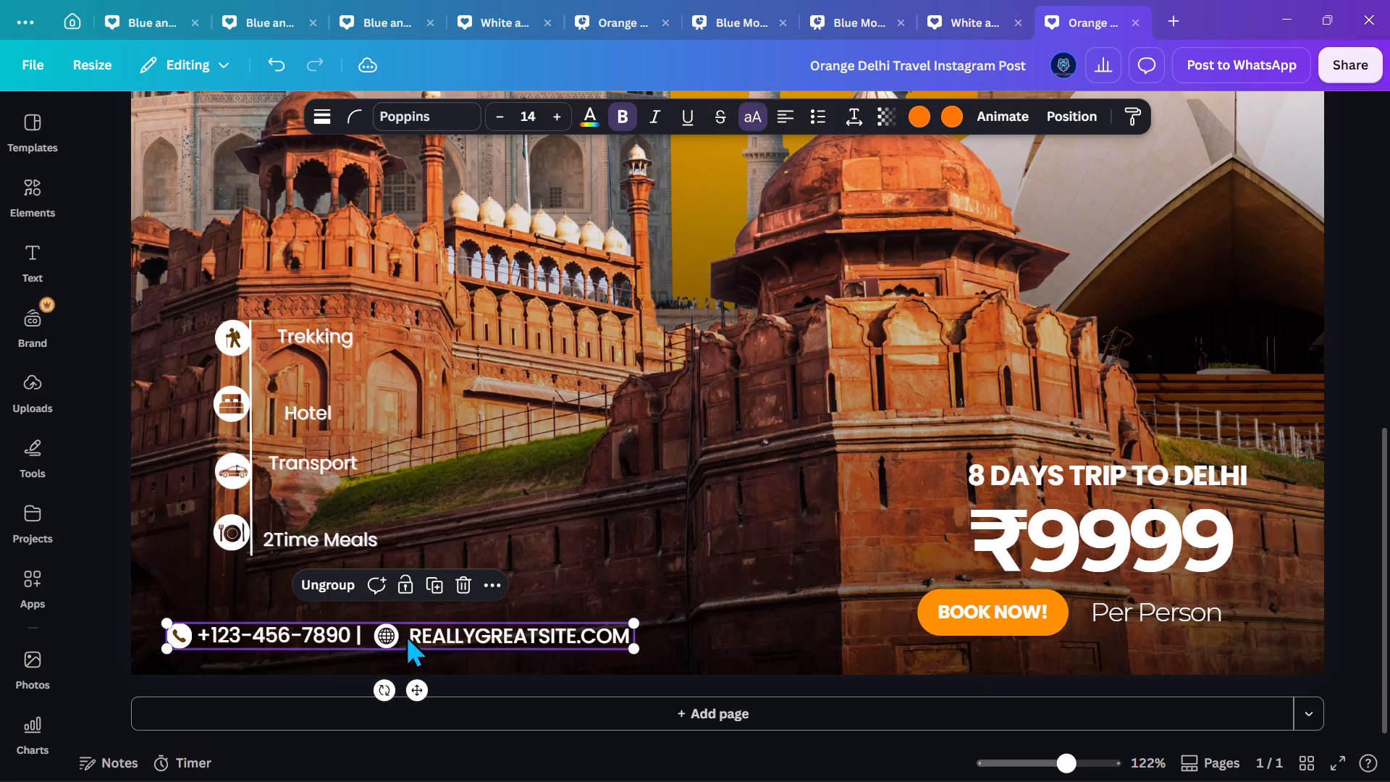
{"action": "double_click", "coordinate": [287, 631]}
{"action": "left_click", "coordinate": [348, 634]}
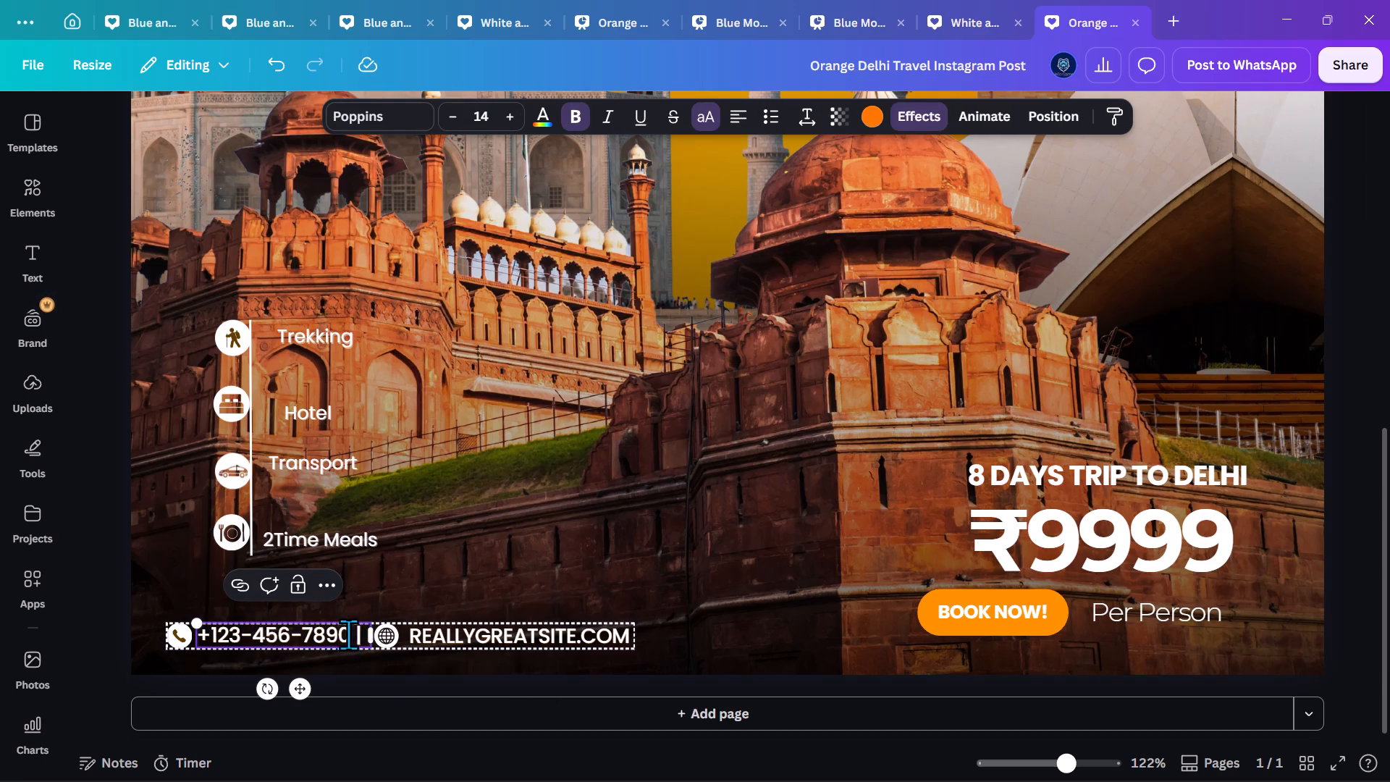
{"action": "key", "text": "Left"}
{"action": "key", "text": "Left"}
{"action": "key", "text": "Left"}
{"action": "key", "text": "Left"}
{"action": "key", "text": "Left"}
{"action": "key", "text": "Left"}
{"action": "key", "text": "Left"}
{"action": "key", "text": "Left"}
{"action": "key", "text": "Left"}
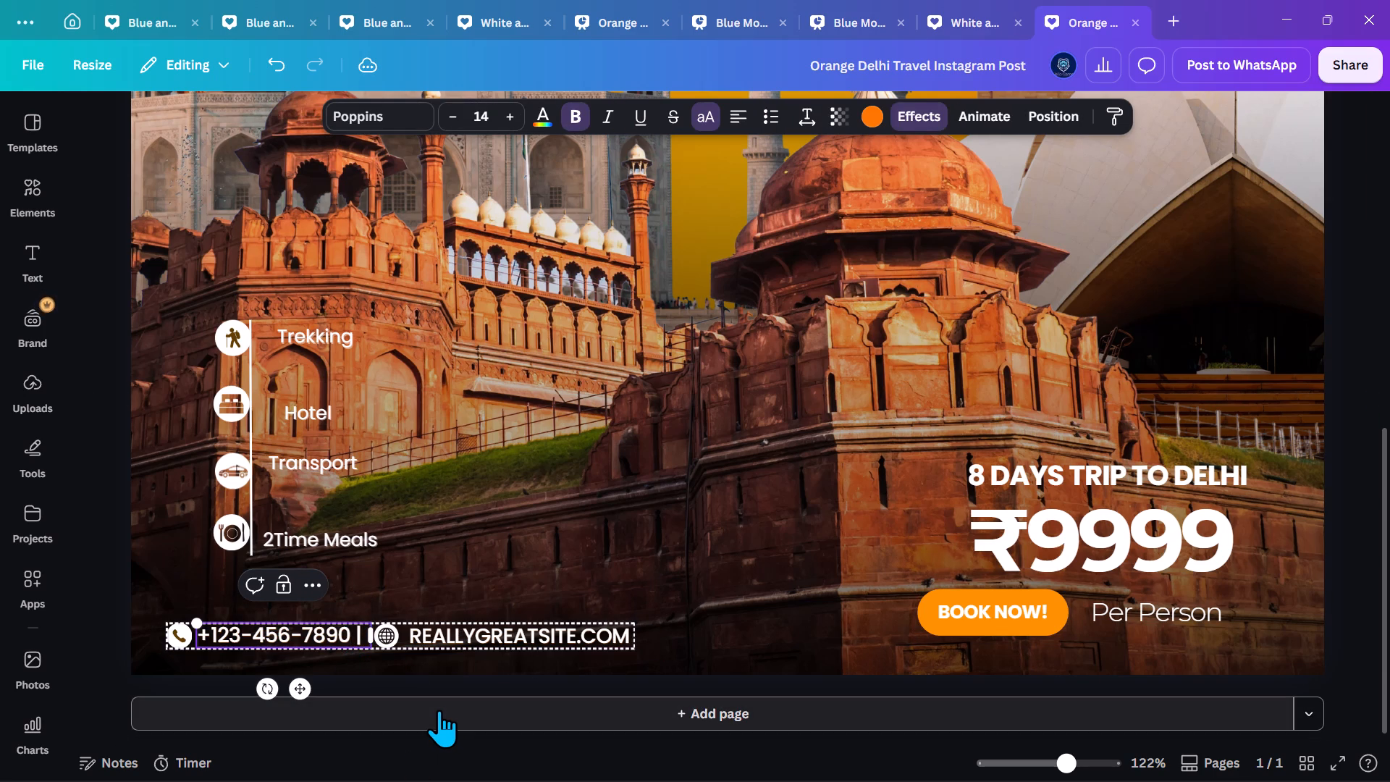
{"action": "key", "text": "Left"}
{"action": "key", "text": "Left"}
{"action": "key", "text": "BackSpace"}
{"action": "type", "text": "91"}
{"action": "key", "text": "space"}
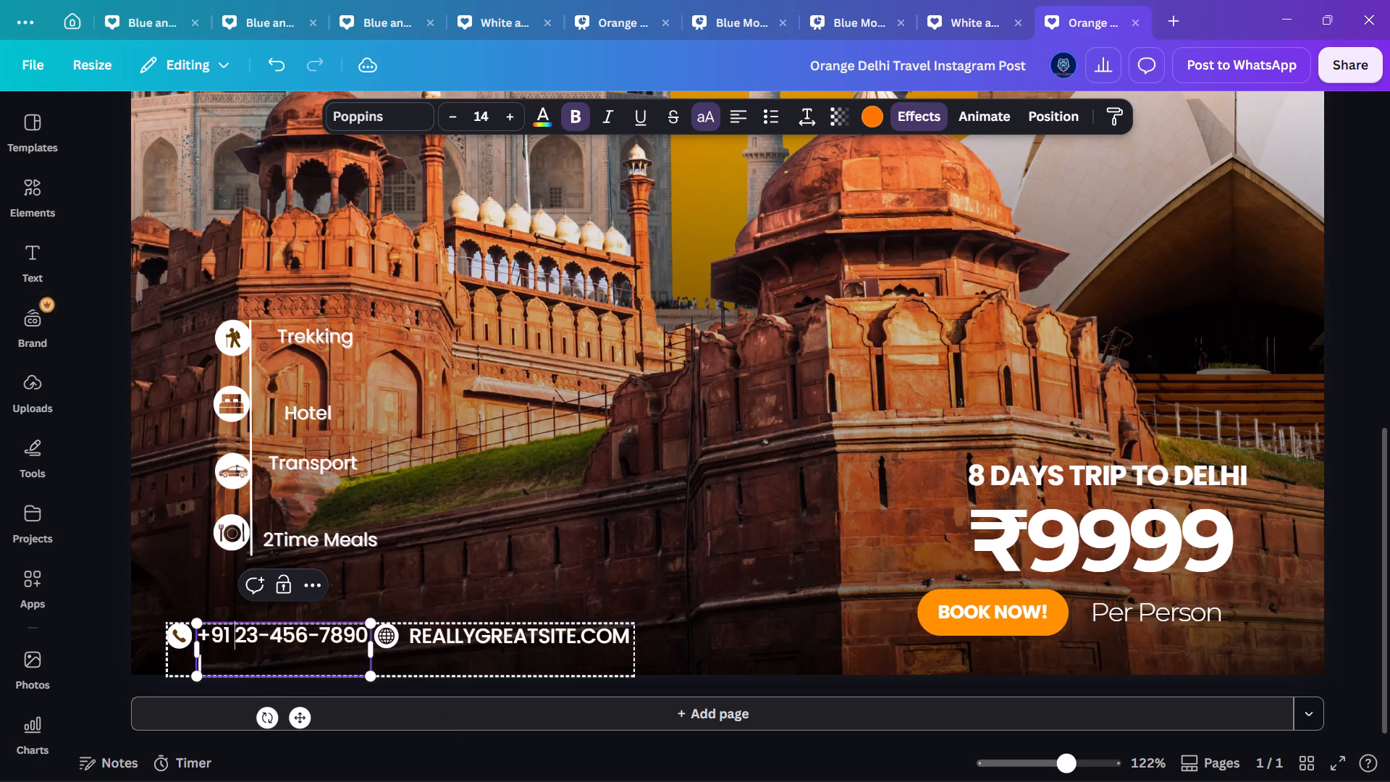
Replace everything after +91, including the trailing vertical bar, with a ten-digit placeholder number made only of nines.
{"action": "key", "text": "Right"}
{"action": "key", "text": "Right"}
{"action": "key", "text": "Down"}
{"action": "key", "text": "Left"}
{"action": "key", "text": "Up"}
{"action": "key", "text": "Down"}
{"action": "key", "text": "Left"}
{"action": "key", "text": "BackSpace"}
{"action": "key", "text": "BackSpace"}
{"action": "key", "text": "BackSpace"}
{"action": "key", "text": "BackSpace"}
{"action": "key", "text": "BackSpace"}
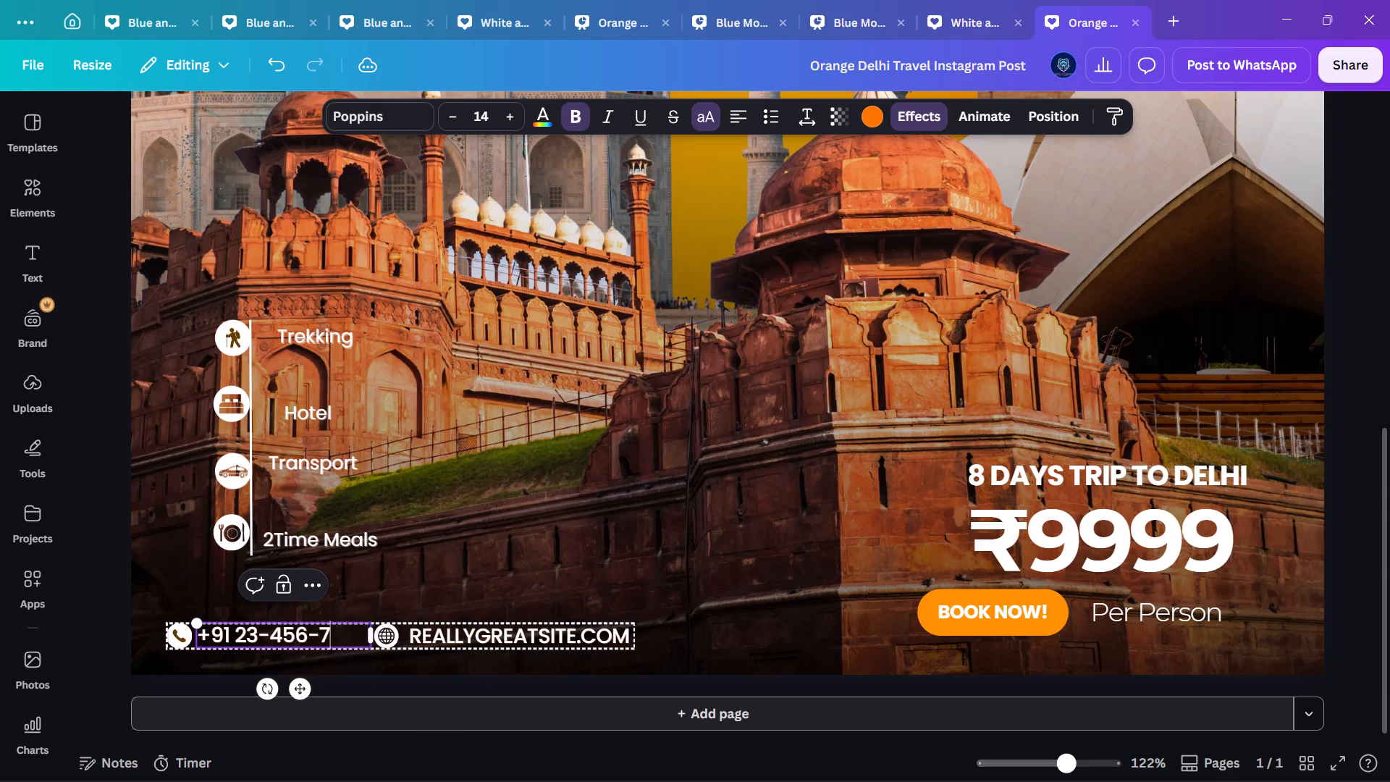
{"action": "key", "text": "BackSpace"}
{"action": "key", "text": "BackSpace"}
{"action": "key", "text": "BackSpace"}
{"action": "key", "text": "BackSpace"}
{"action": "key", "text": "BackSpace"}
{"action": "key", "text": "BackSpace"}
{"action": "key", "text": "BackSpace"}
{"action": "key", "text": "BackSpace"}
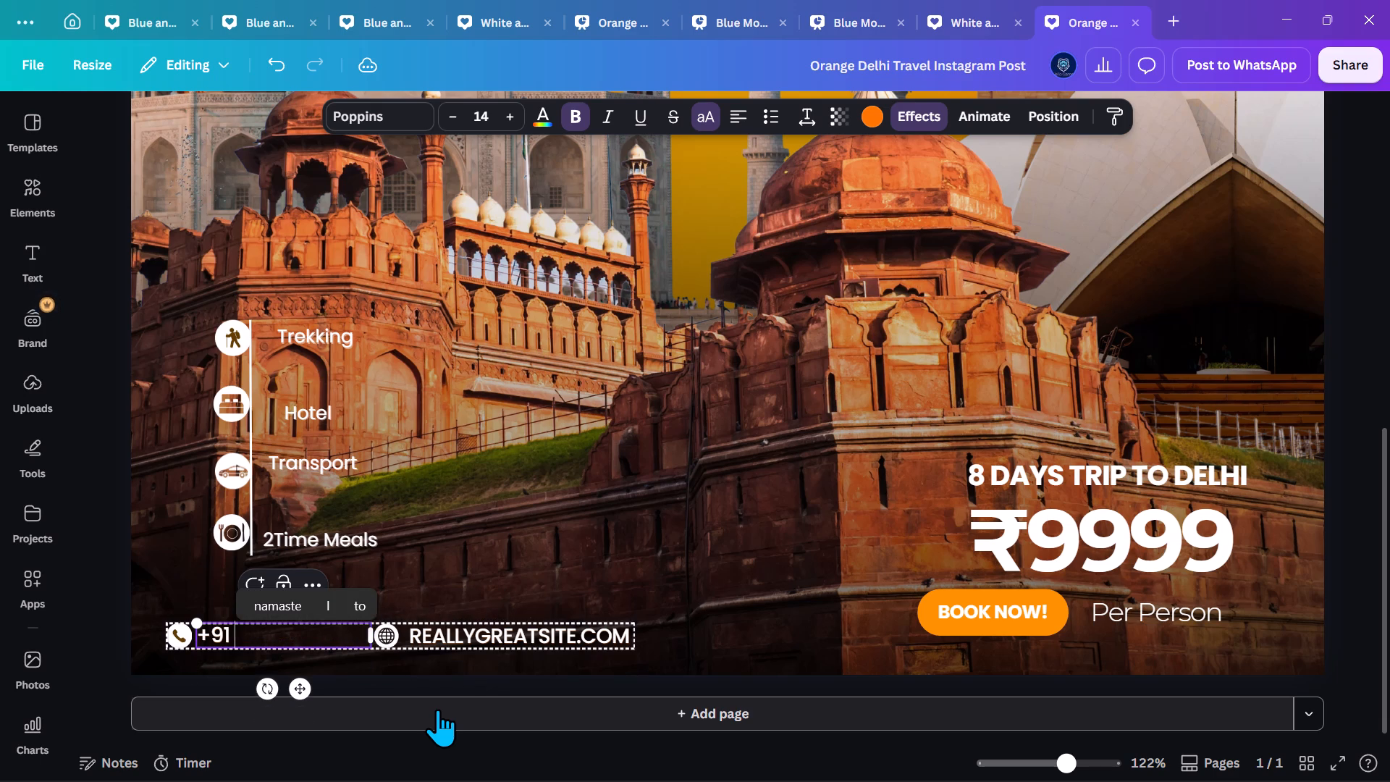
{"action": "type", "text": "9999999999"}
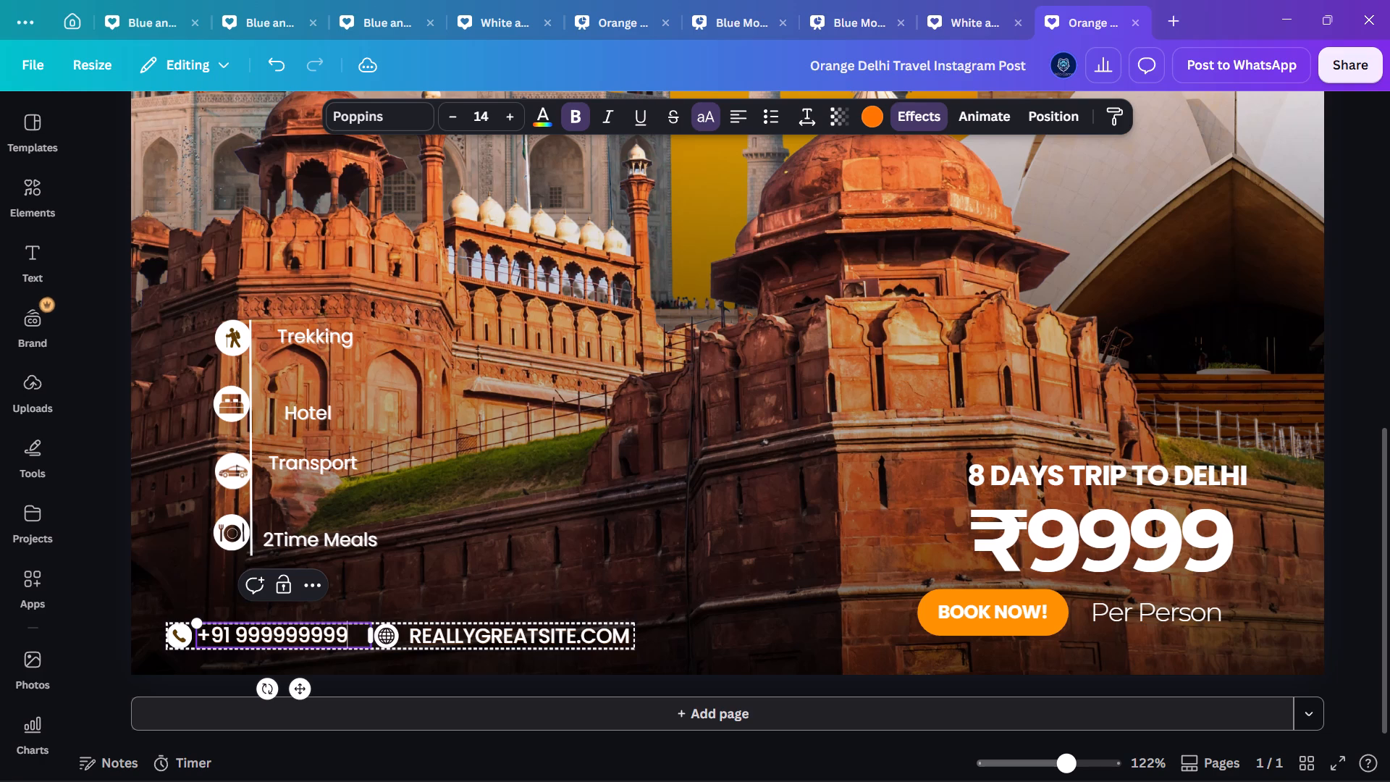
Replace the REALLYGREATSITE part of the website address with XYZ so it reads XYZ.COM.
{"action": "left_click", "coordinate": [491, 621]}
{"action": "left_click", "coordinate": [496, 623]}
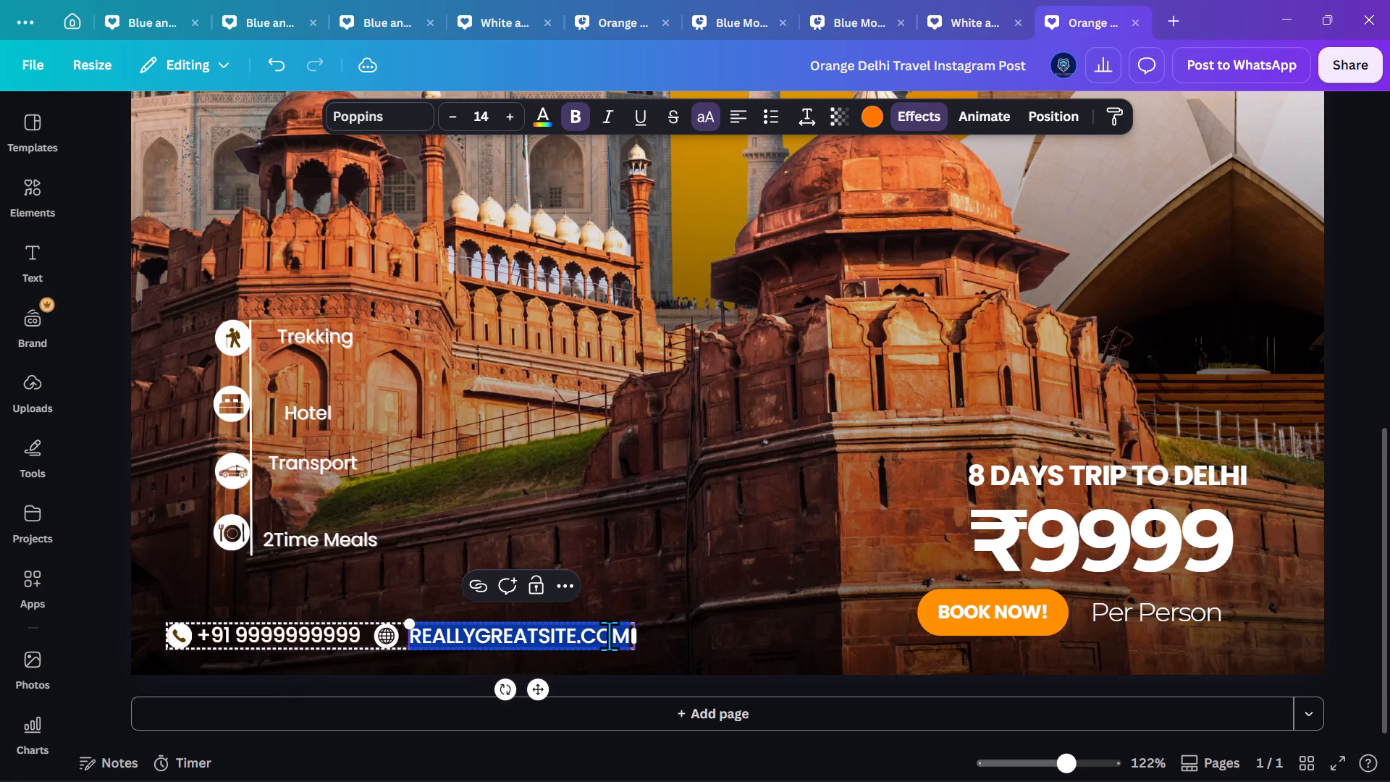
{"action": "left_click", "coordinate": [575, 630]}
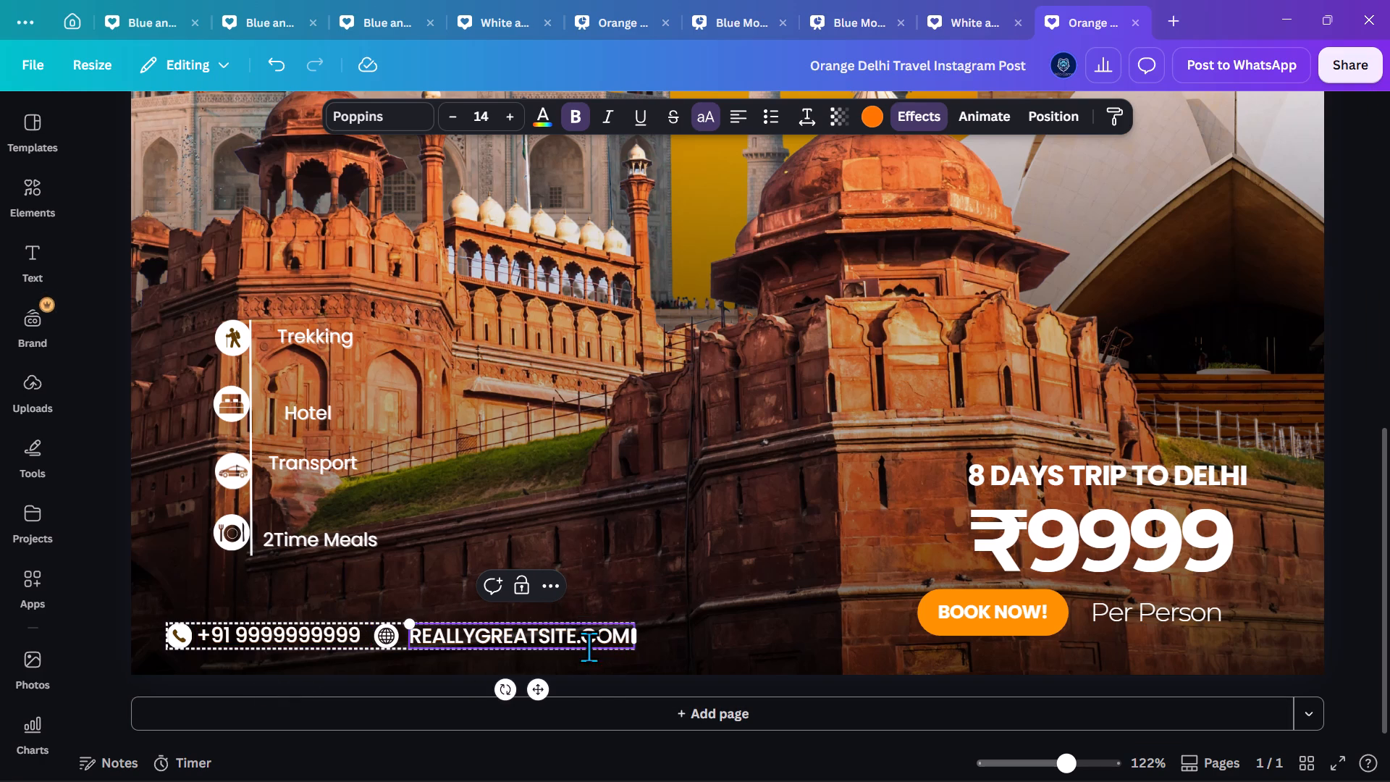
{"action": "key", "text": "BackSpace"}
{"action": "key", "text": "BackSpace"}
{"action": "key", "text": "BackSpace"}
{"action": "key", "text": "BackSpace"}
{"action": "key", "text": "BackSpace"}
{"action": "key", "text": "BackSpace"}
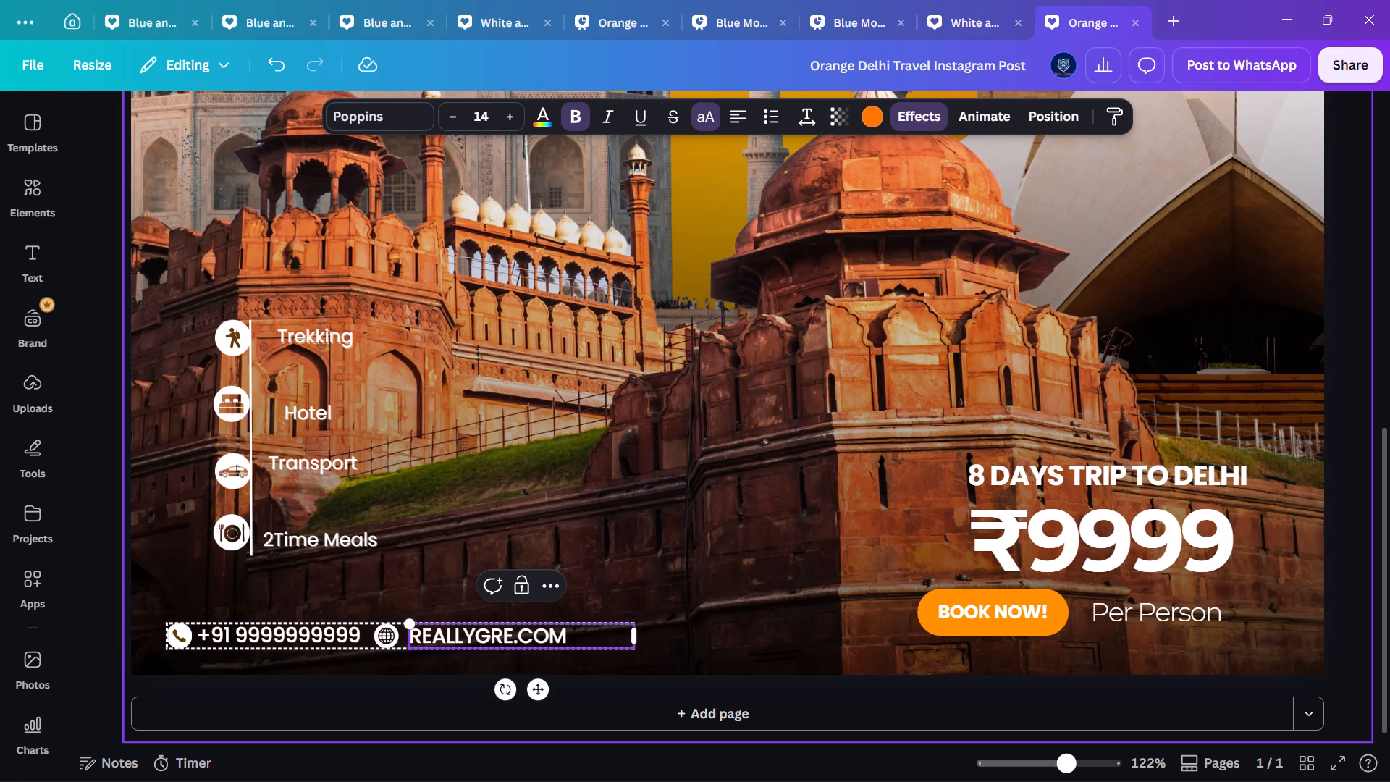
{"action": "key", "text": "BackSpace"}
{"action": "key", "text": "BackSpace"}
{"action": "key", "text": "BackSpace"}
{"action": "key", "text": "BackSpace"}
{"action": "key", "text": "BackSpace"}
{"action": "key", "text": "BackSpace"}
{"action": "key", "text": "BackSpace"}
{"action": "key", "text": "BackSpace"}
{"action": "key", "text": "BackSpace"}
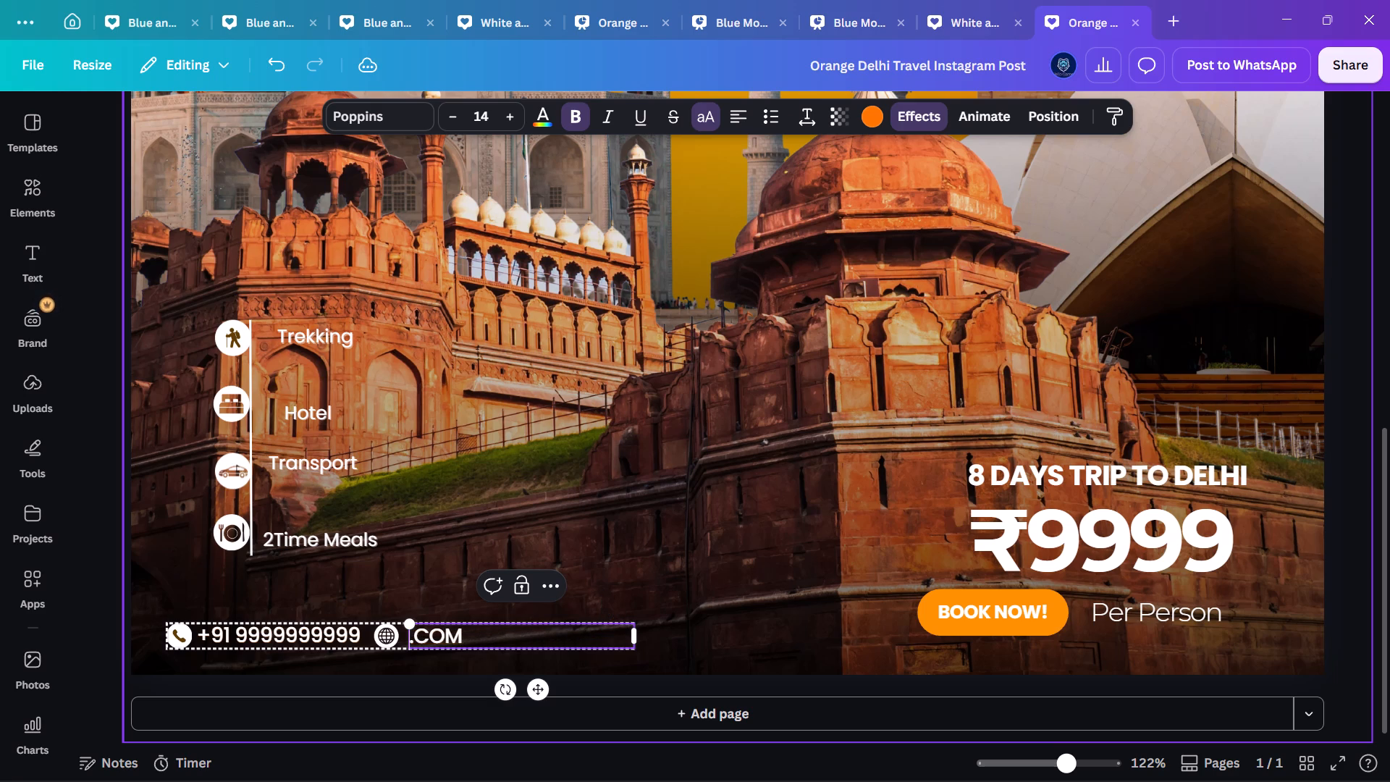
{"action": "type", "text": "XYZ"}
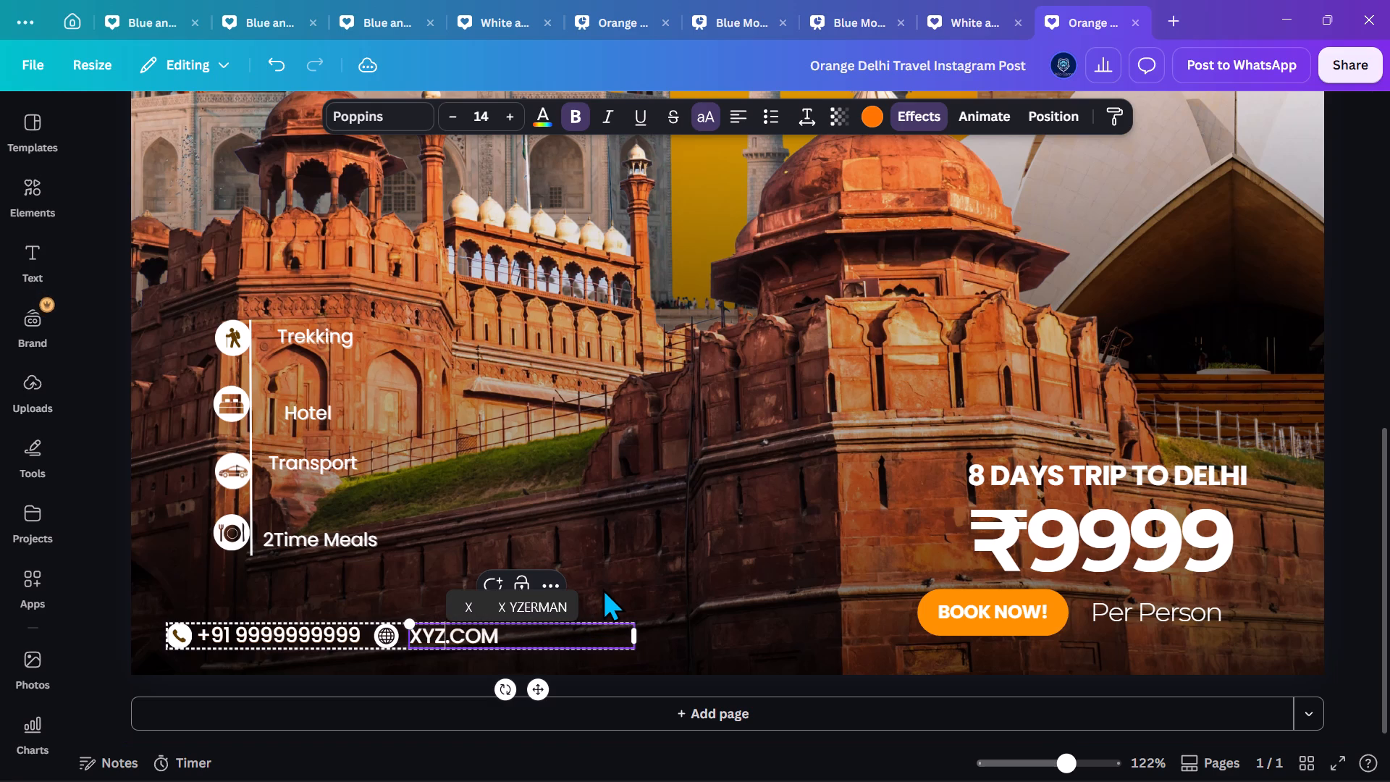
{"action": "left_click", "coordinate": [606, 581]}
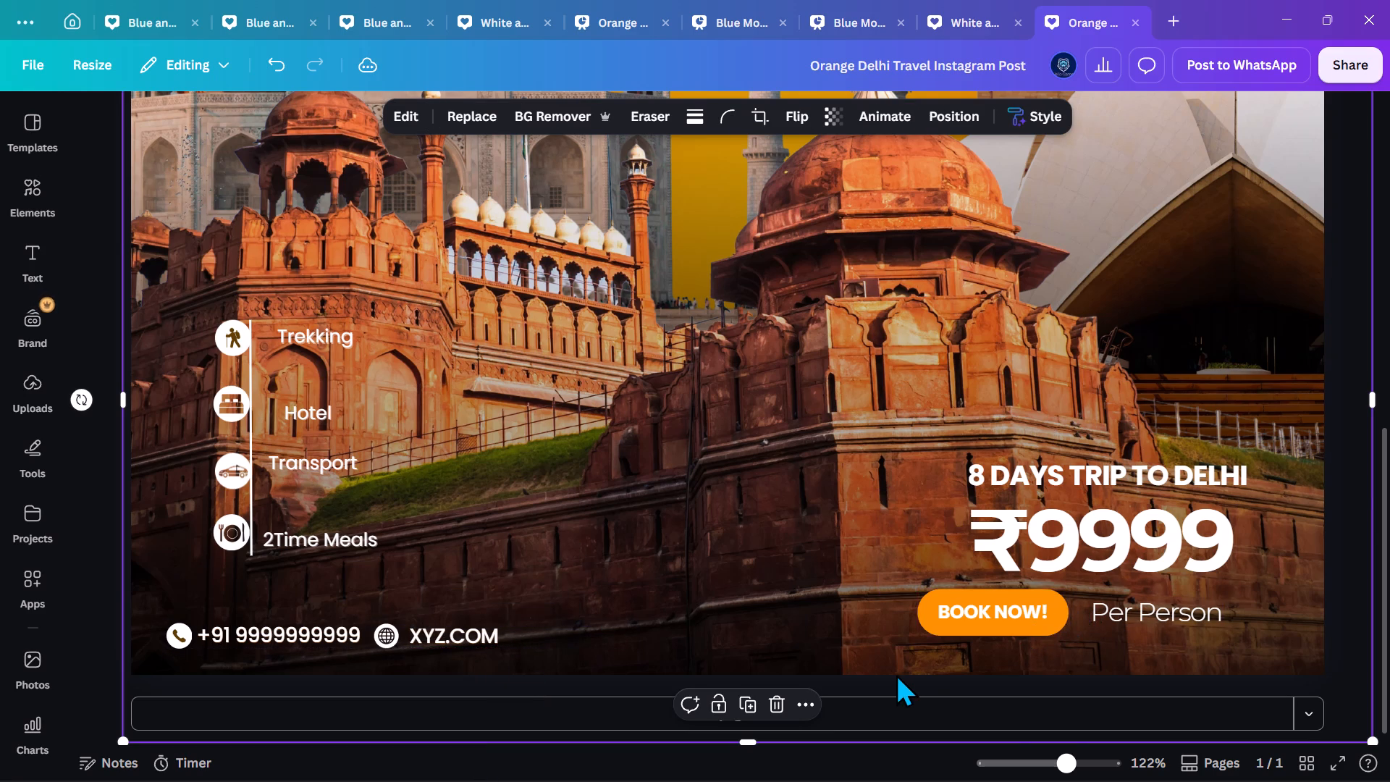
Reposition the dark gradient overlay so that it covers the lower part of the poster behind the contact and price details.
{"action": "scroll", "coordinate": [889, 670], "scroll_direction": "up", "scroll_amount": 2}
{"action": "scroll", "coordinate": [860, 641], "scroll_direction": "down", "scroll_amount": 2}
{"action": "left_click", "coordinate": [809, 521]}
{"action": "left_click_drag", "start_coordinate": [821, 567], "coordinate": [812, 326]}
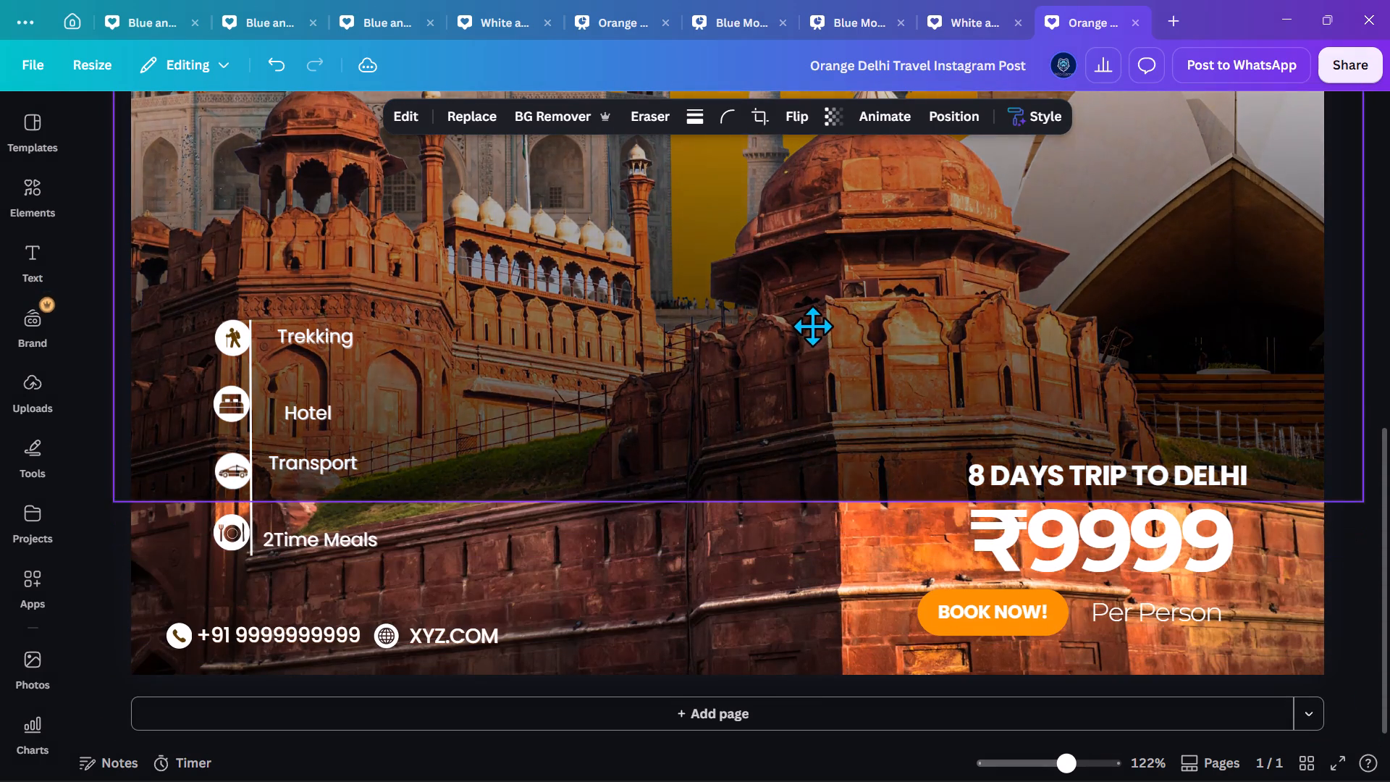
{"action": "left_click_drag", "start_coordinate": [812, 326], "coordinate": [809, 592]}
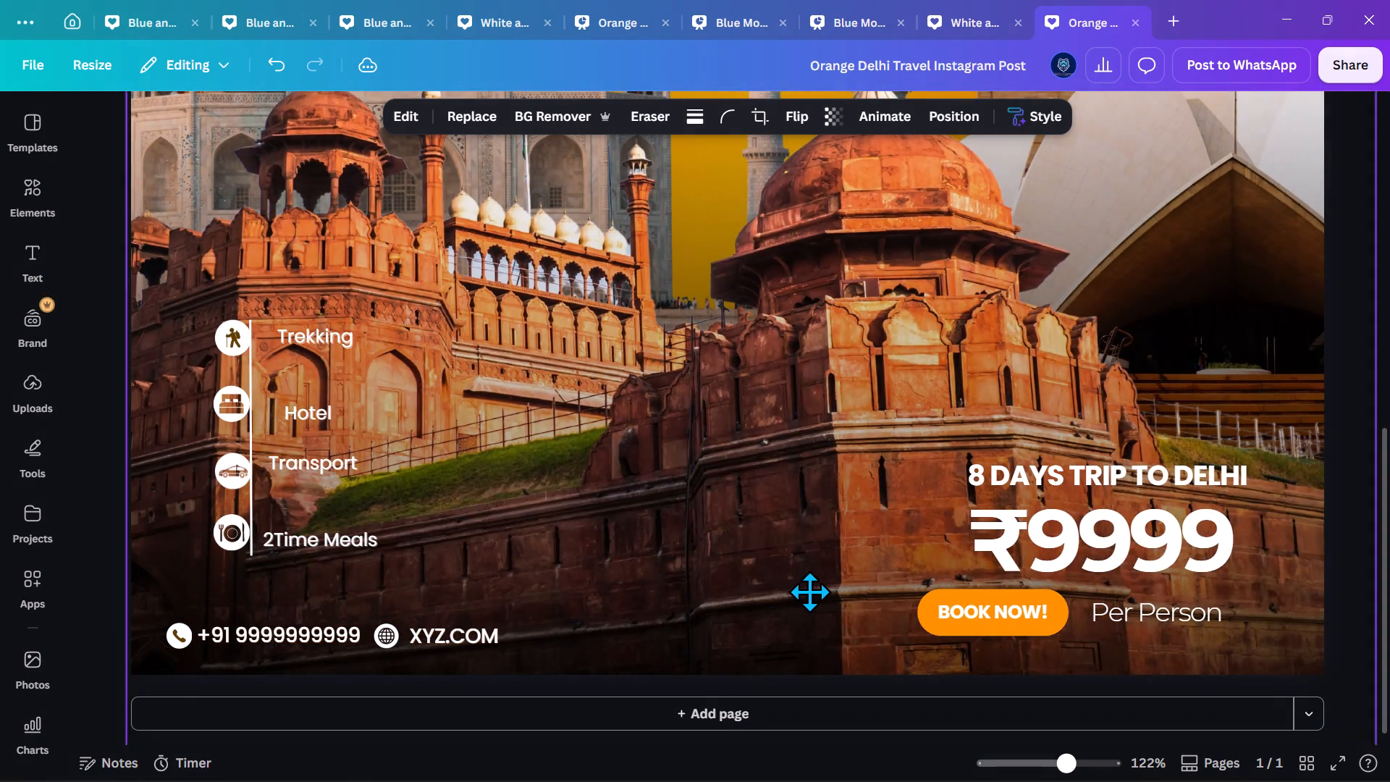
{"action": "left_click_drag", "start_coordinate": [809, 592], "coordinate": [833, 566]}
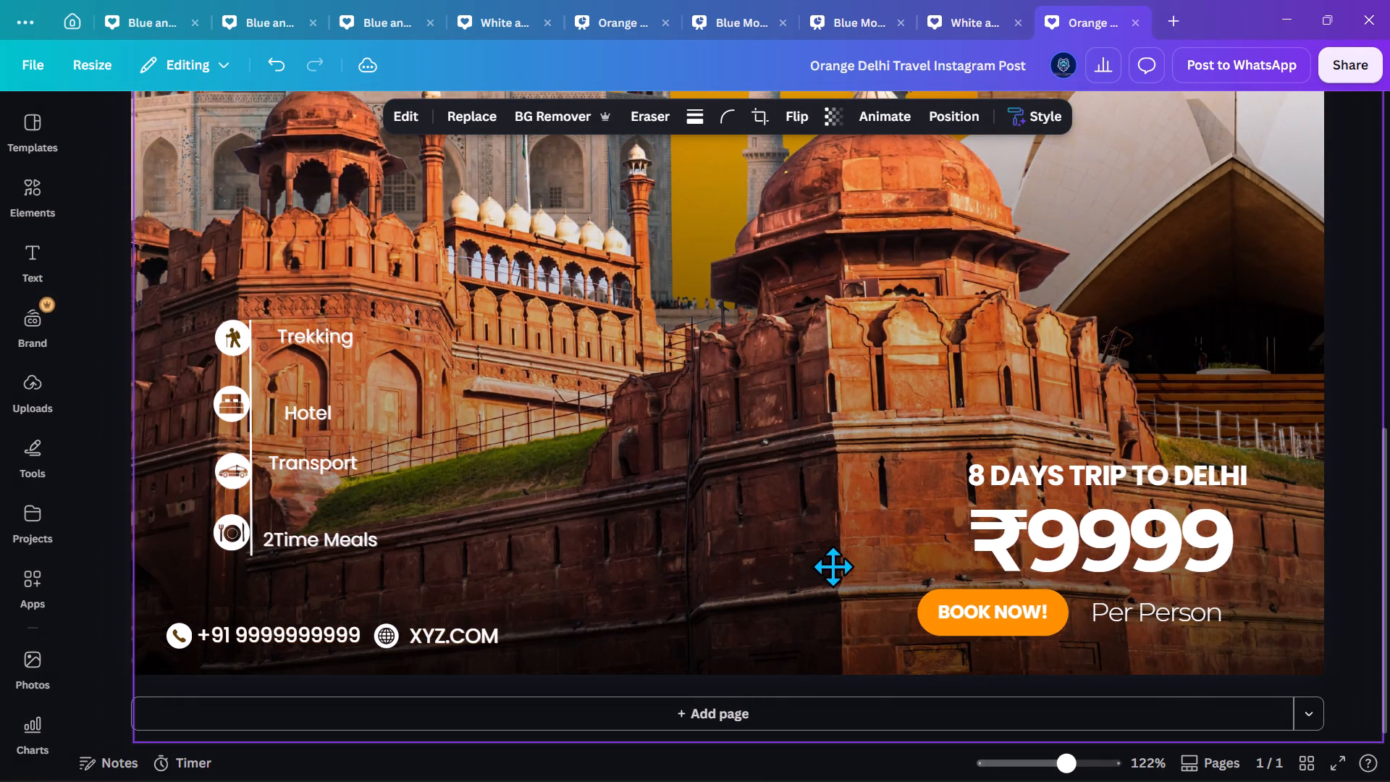
{"action": "left_click_drag", "start_coordinate": [833, 566], "coordinate": [833, 564]}
Shift the mandala ornament behind the LOGO box slightly down and inwards.
{"action": "scroll", "coordinate": [833, 564], "scroll_direction": "up", "scroll_amount": 2}
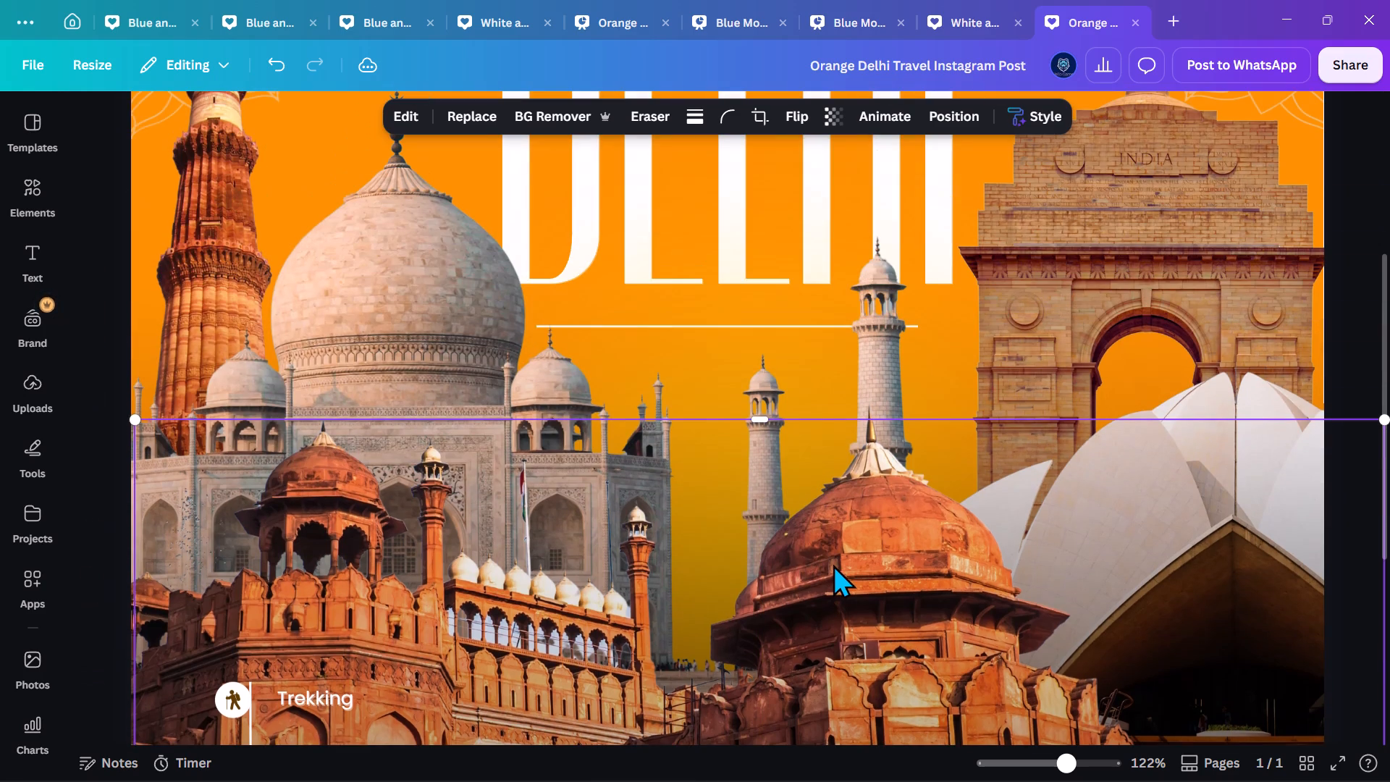
{"action": "left_click", "coordinate": [962, 344]}
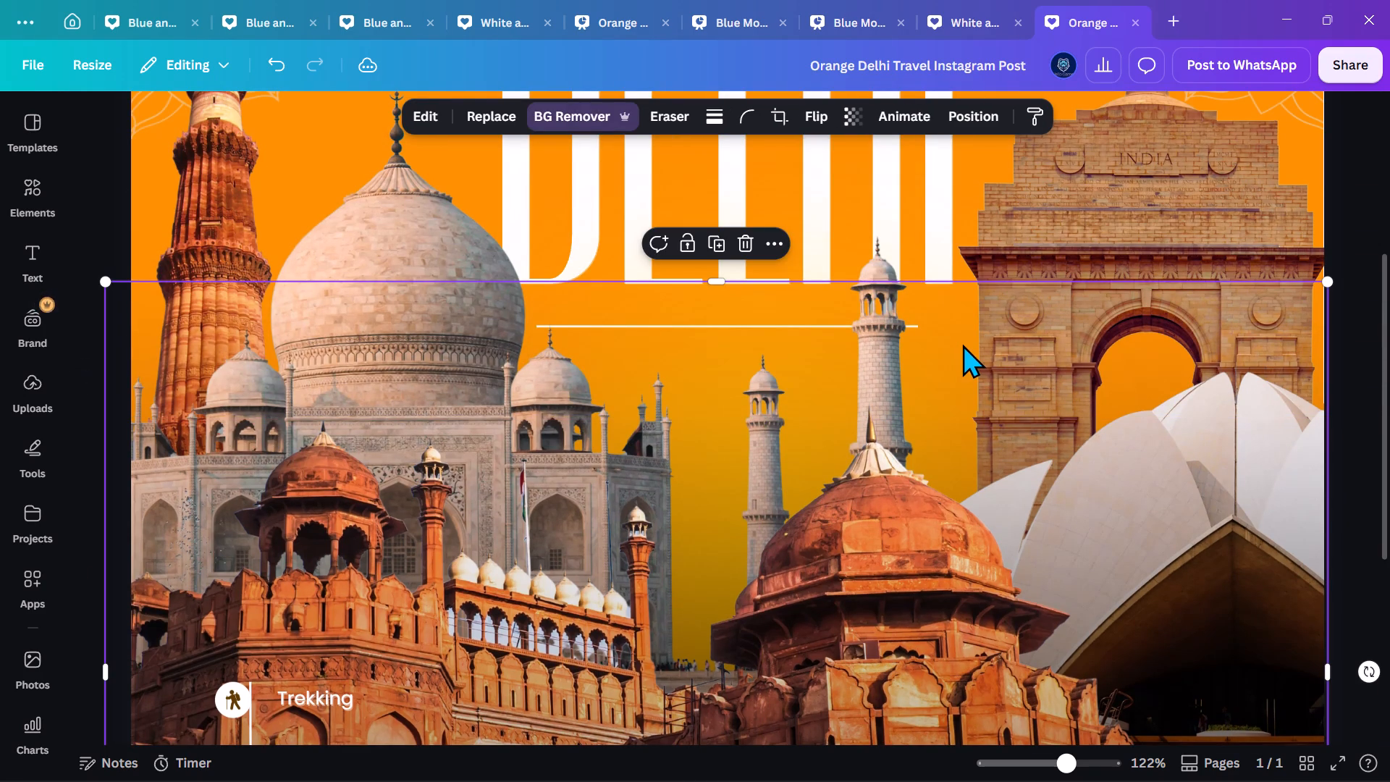
{"action": "scroll", "coordinate": [964, 346], "scroll_direction": "up", "scroll_amount": 2}
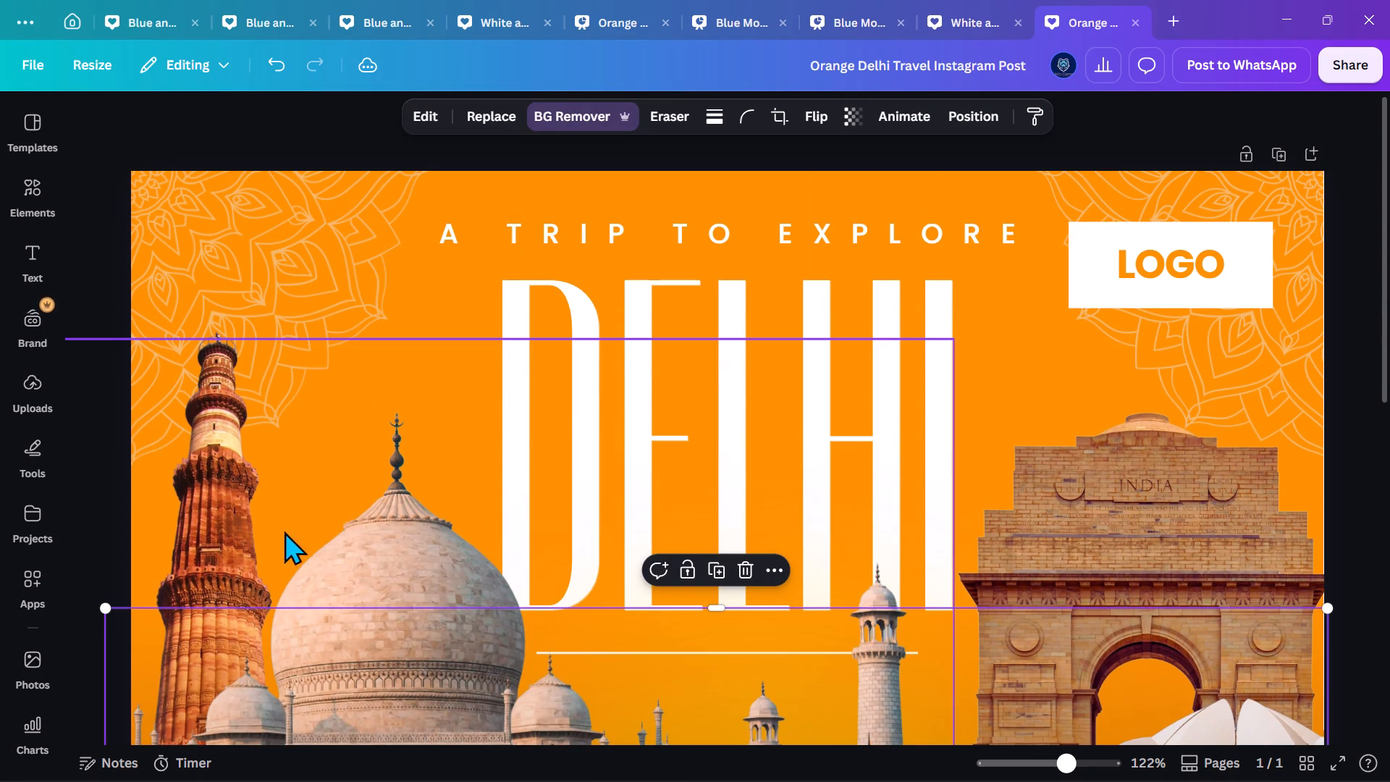
{"action": "left_click", "coordinate": [188, 529]}
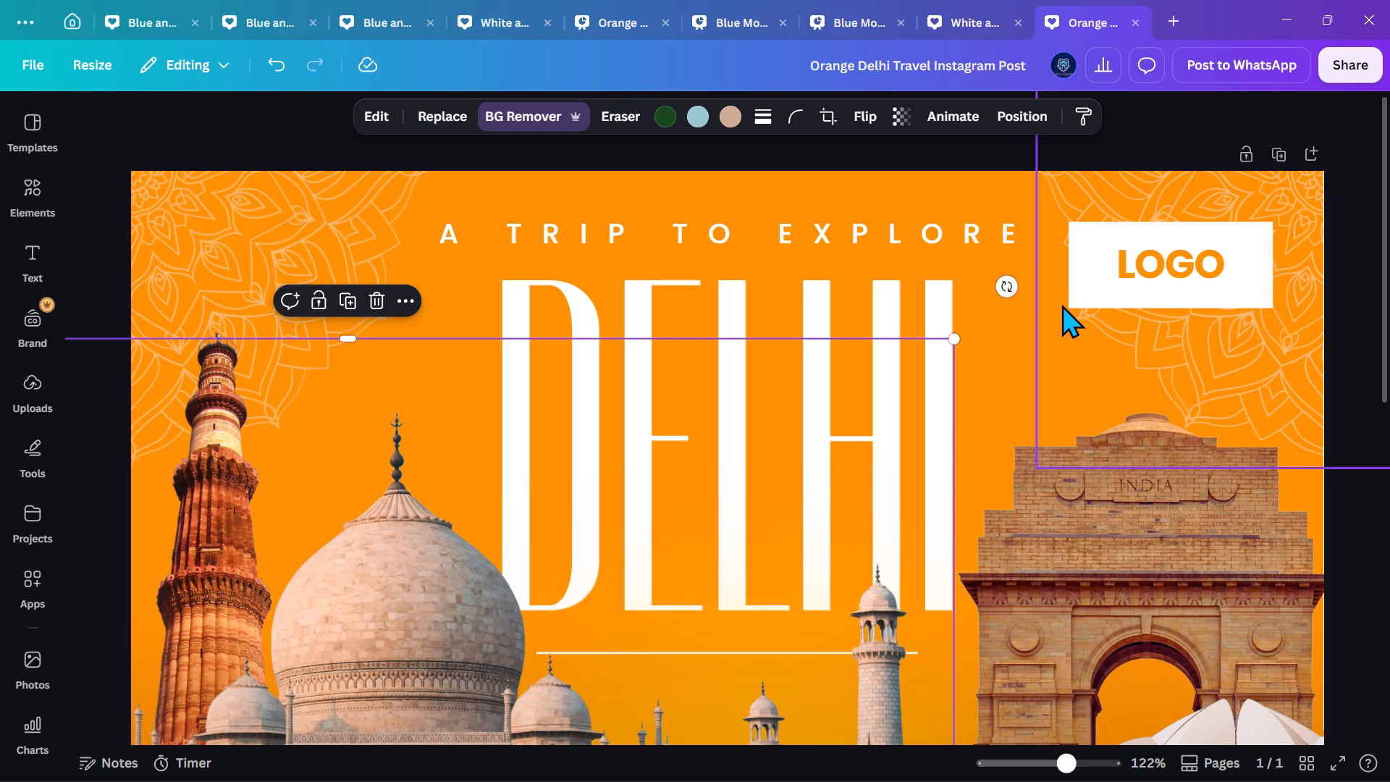
{"action": "left_click_drag", "start_coordinate": [1061, 304], "coordinate": [1054, 323]}
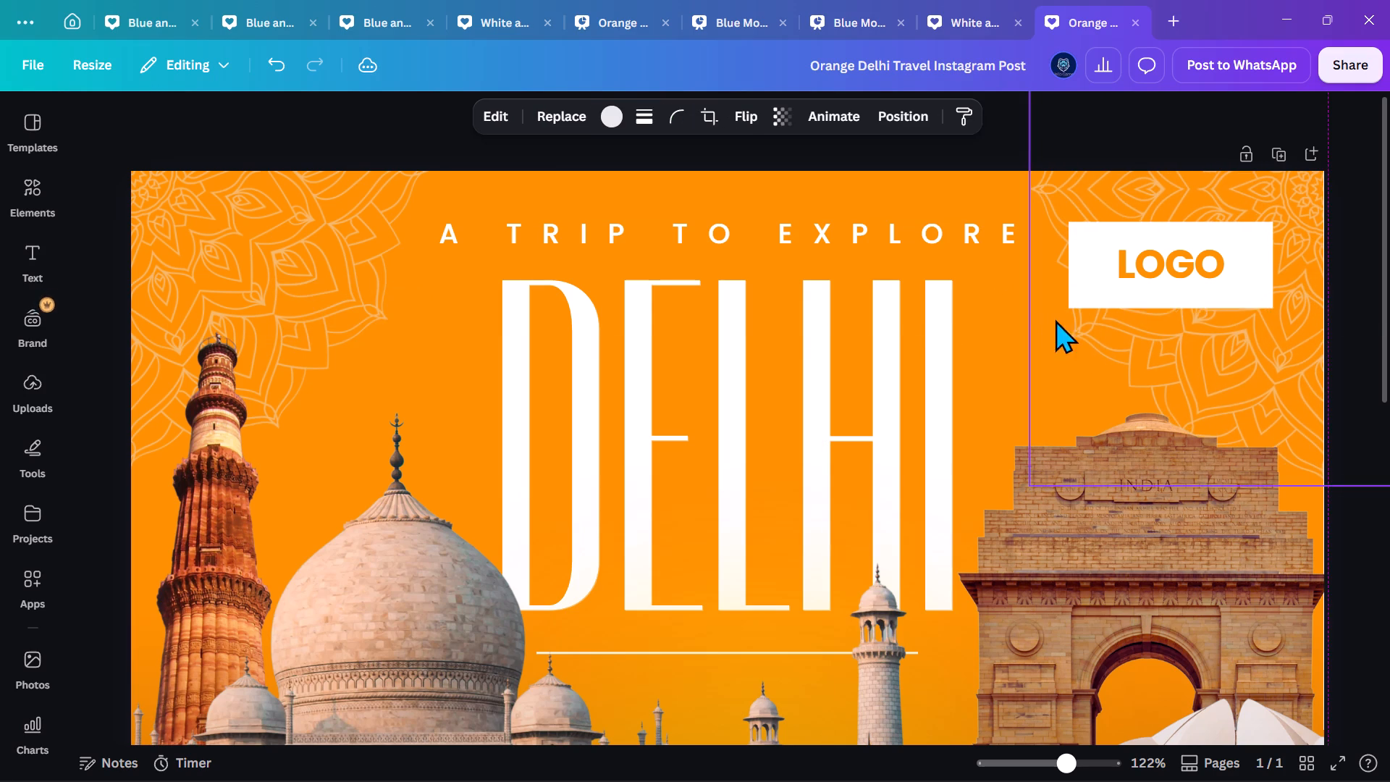
Move the LOGO box up towards the page corner and raise the A TRIP TO EXPLORE tagline slightly.
{"action": "left_click_drag", "start_coordinate": [1124, 281], "coordinate": [1147, 259]}
{"action": "left_click_drag", "start_coordinate": [990, 240], "coordinate": [992, 224]}
Move the DELHI title slightly left and down, to just above the thin horizontal line.
{"action": "left_click", "coordinate": [672, 448]}
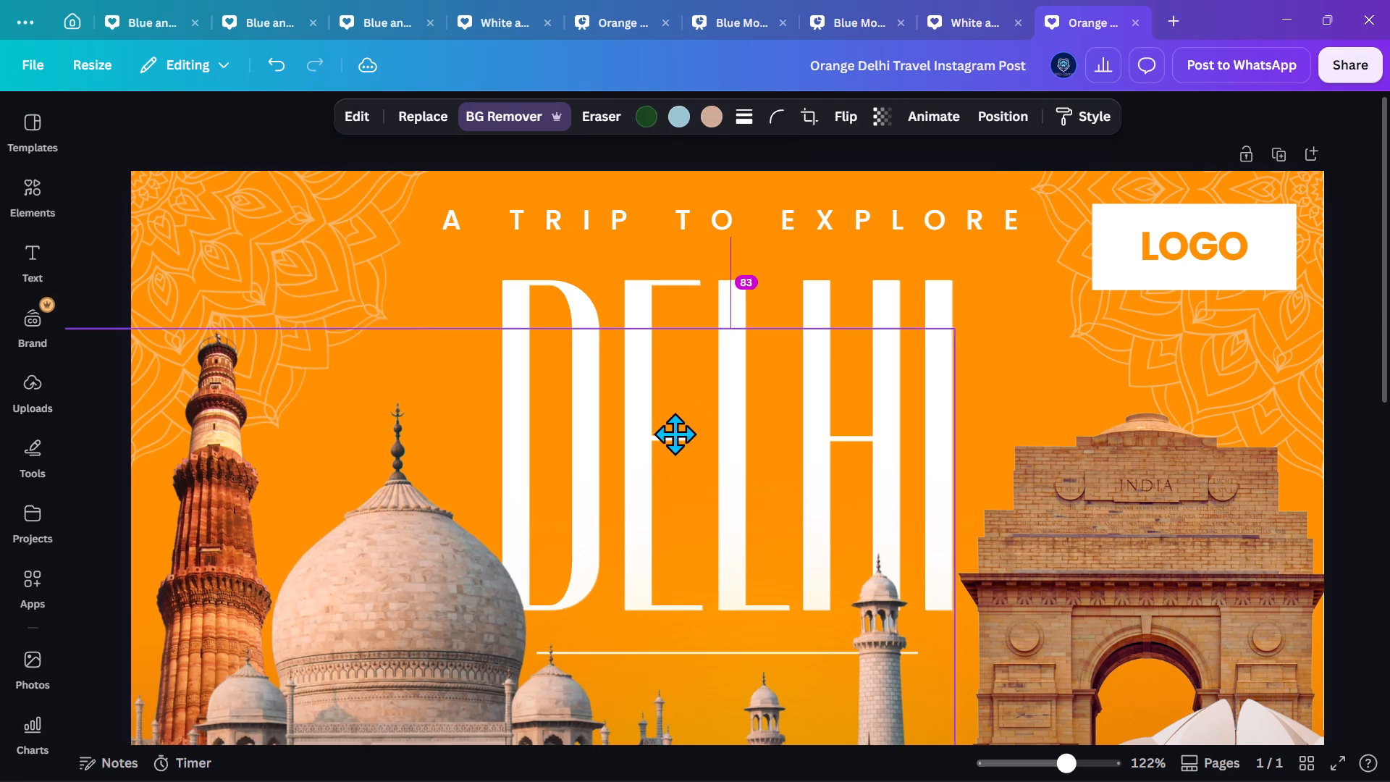
{"action": "left_click", "coordinate": [835, 324]}
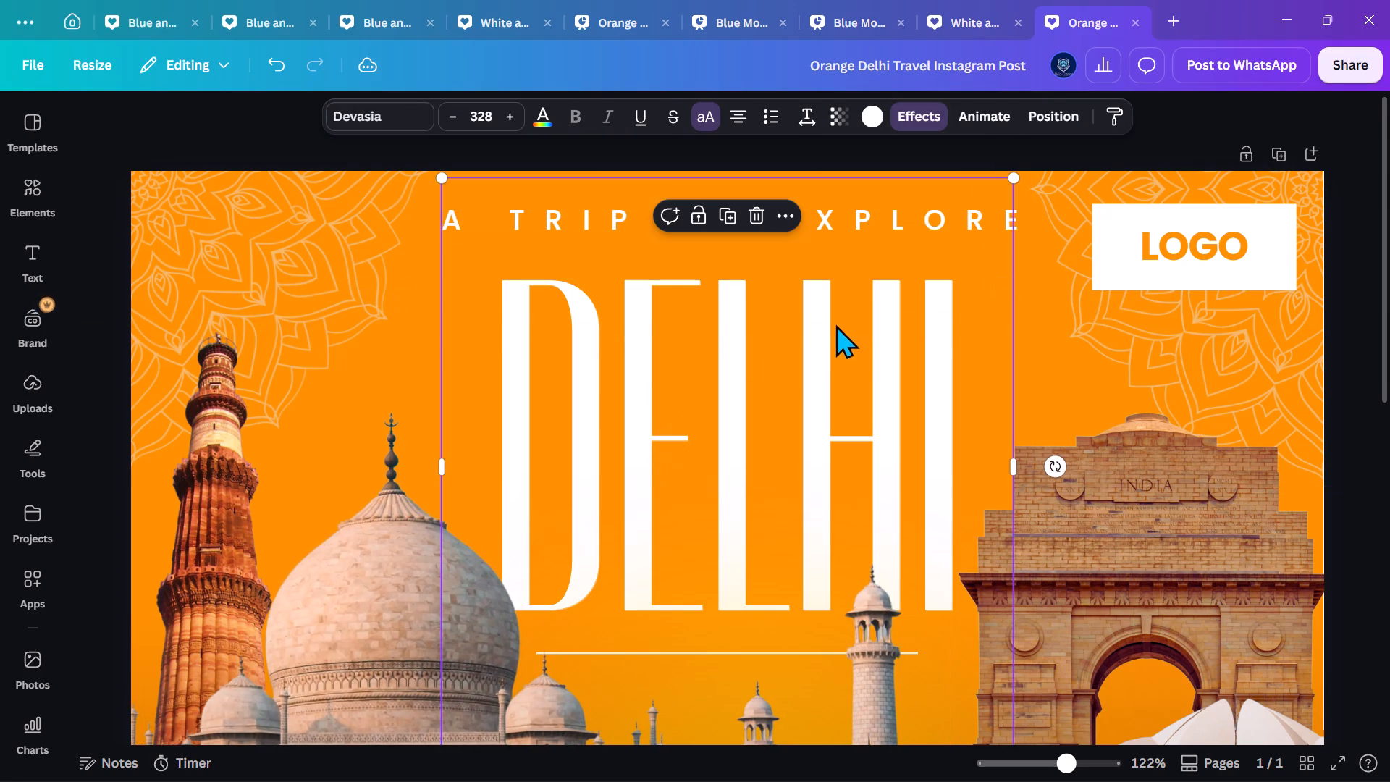
{"action": "left_click_drag", "start_coordinate": [848, 344], "coordinate": [826, 337]}
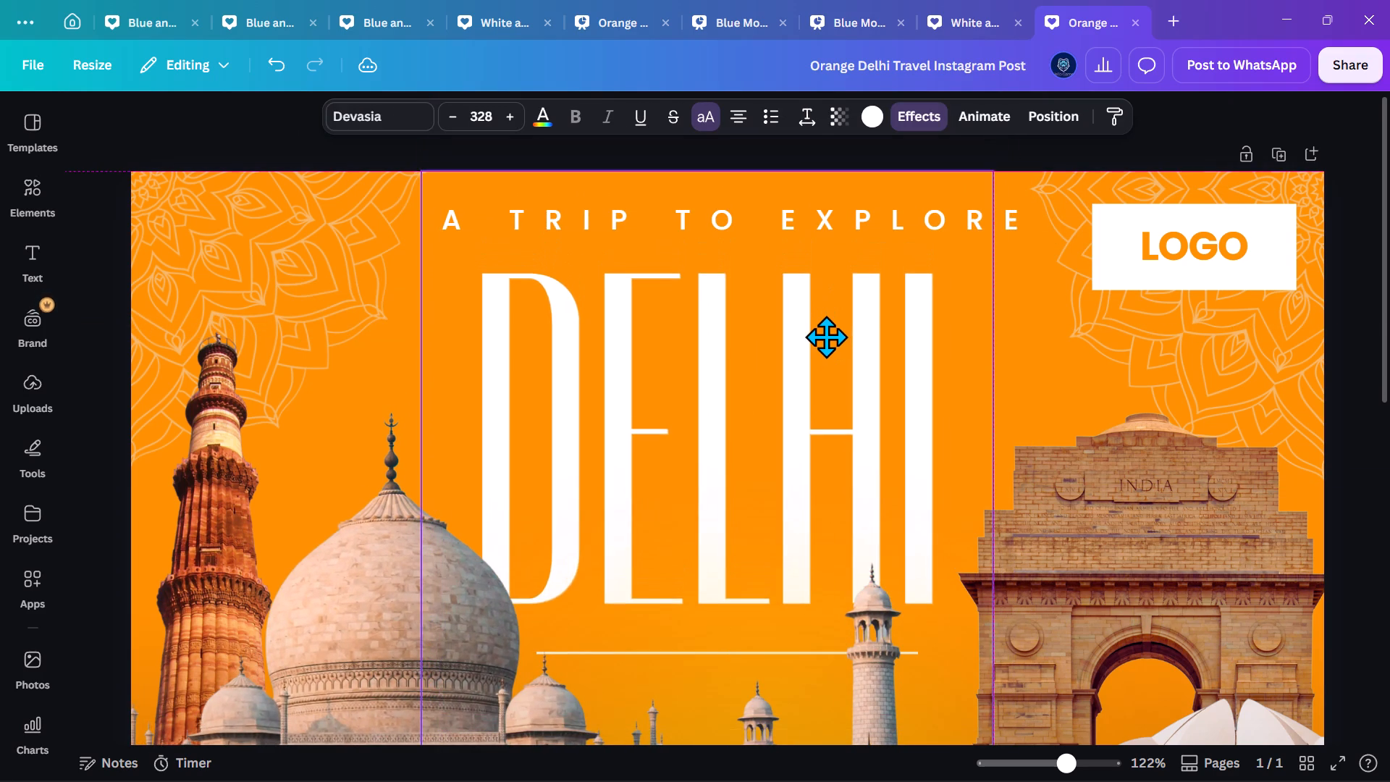
{"action": "left_click_drag", "start_coordinate": [826, 337], "coordinate": [831, 375]}
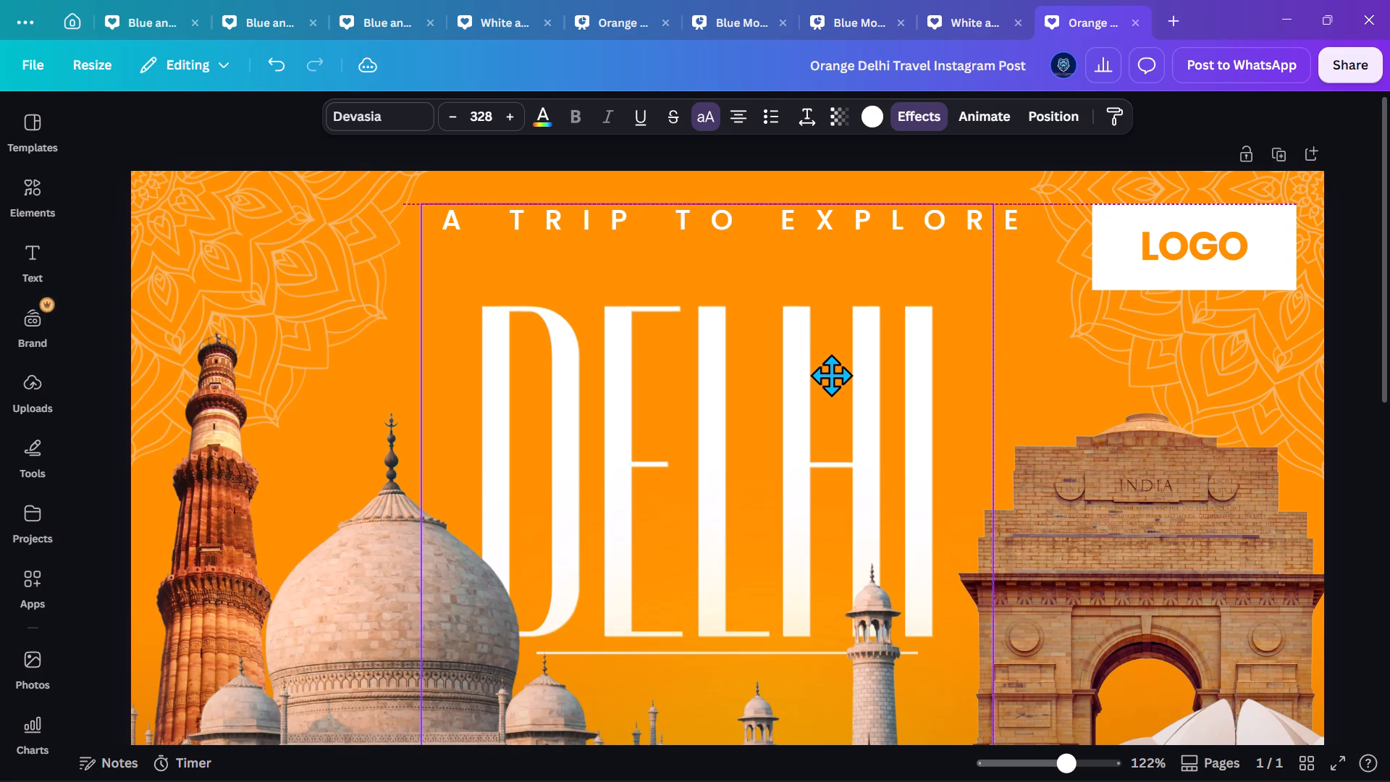
{"action": "left_click_drag", "start_coordinate": [831, 375], "coordinate": [831, 378]}
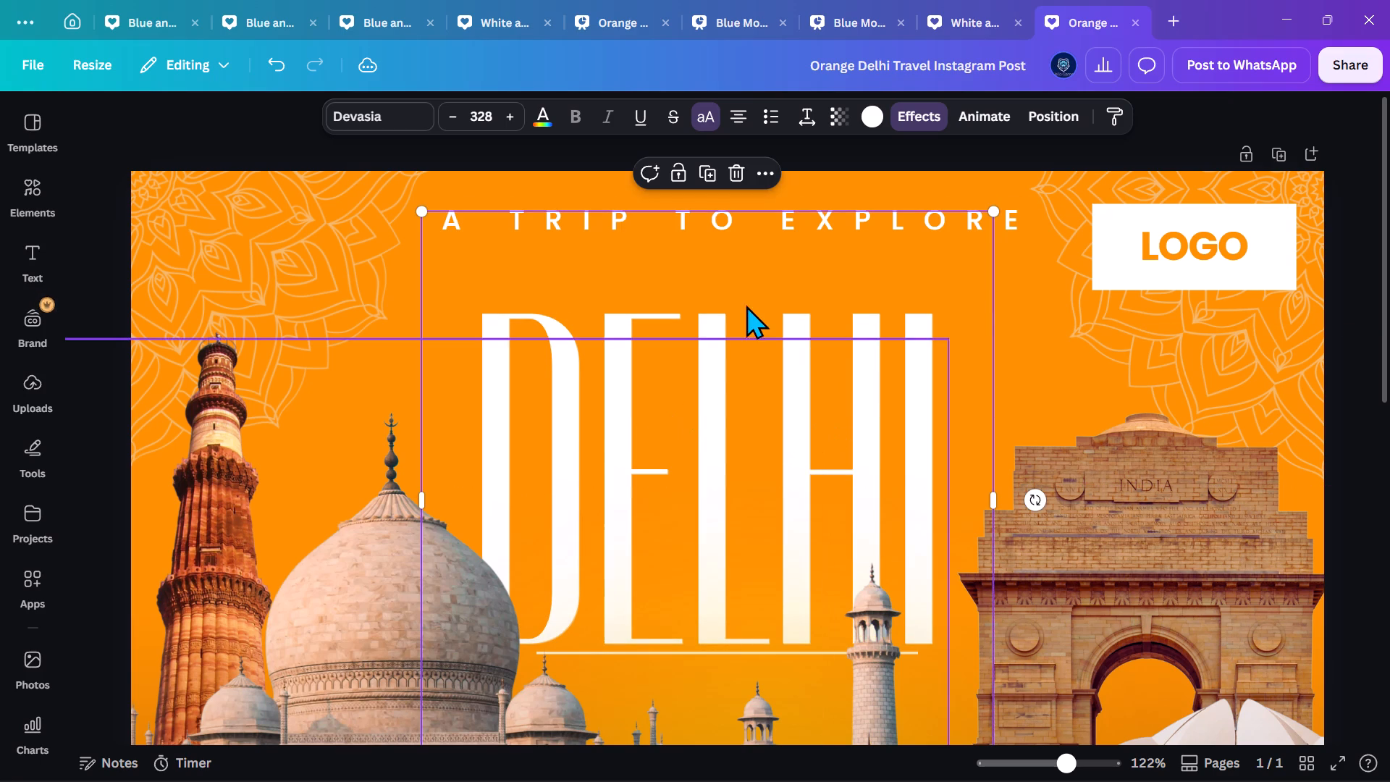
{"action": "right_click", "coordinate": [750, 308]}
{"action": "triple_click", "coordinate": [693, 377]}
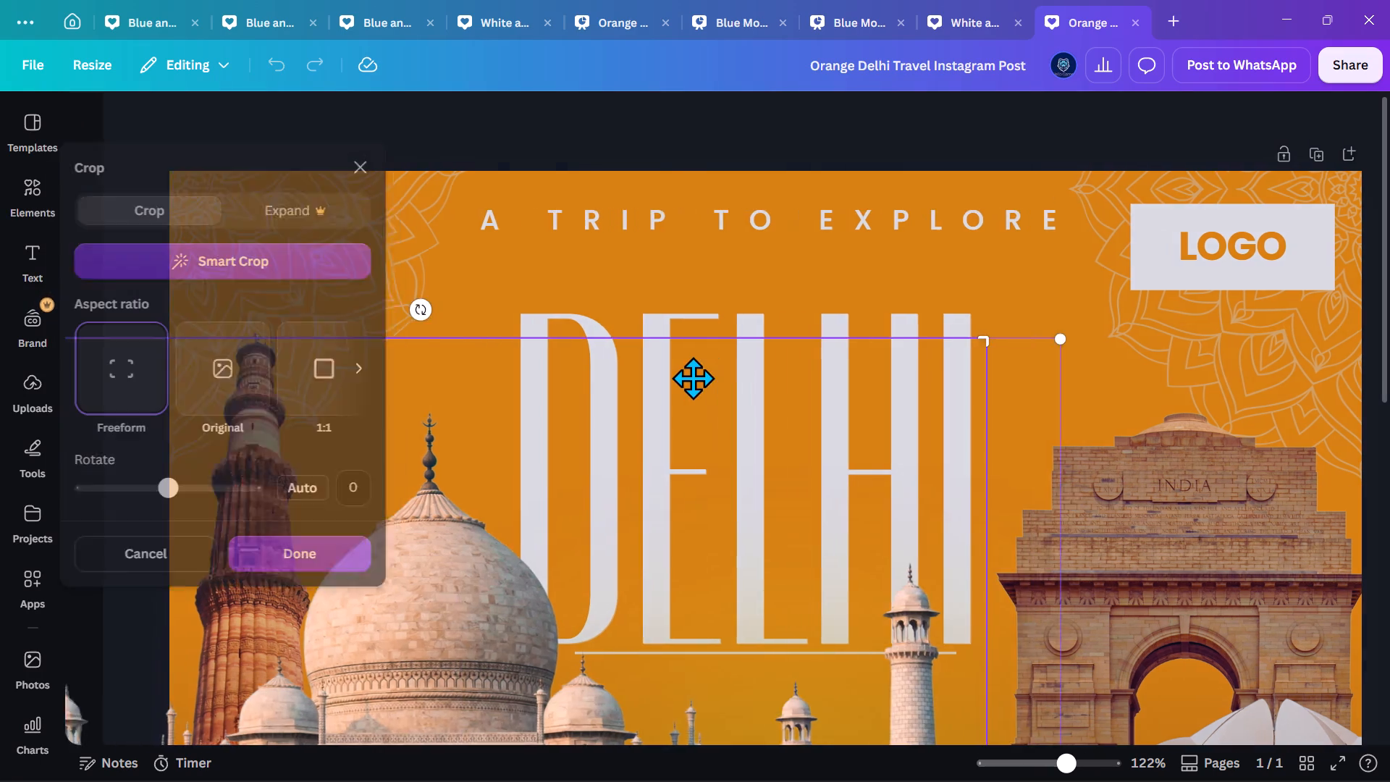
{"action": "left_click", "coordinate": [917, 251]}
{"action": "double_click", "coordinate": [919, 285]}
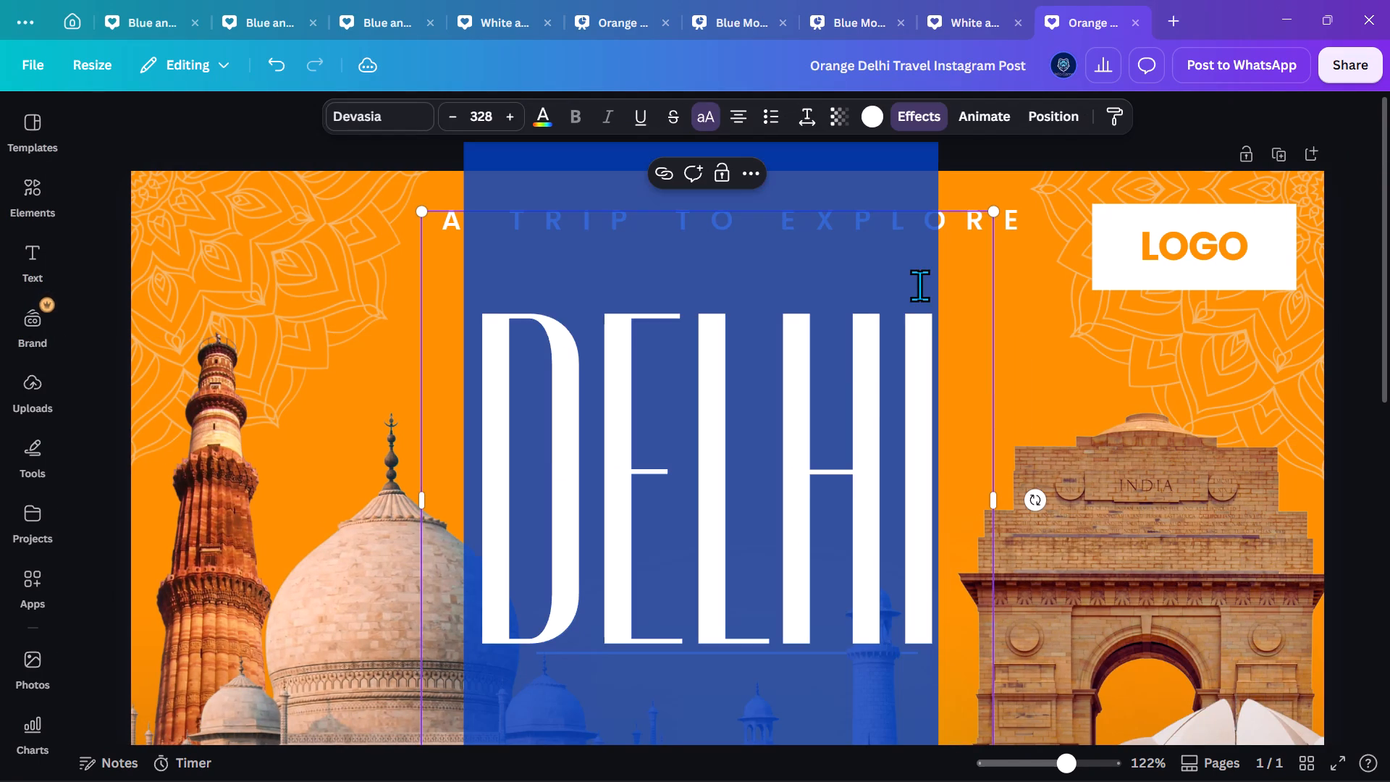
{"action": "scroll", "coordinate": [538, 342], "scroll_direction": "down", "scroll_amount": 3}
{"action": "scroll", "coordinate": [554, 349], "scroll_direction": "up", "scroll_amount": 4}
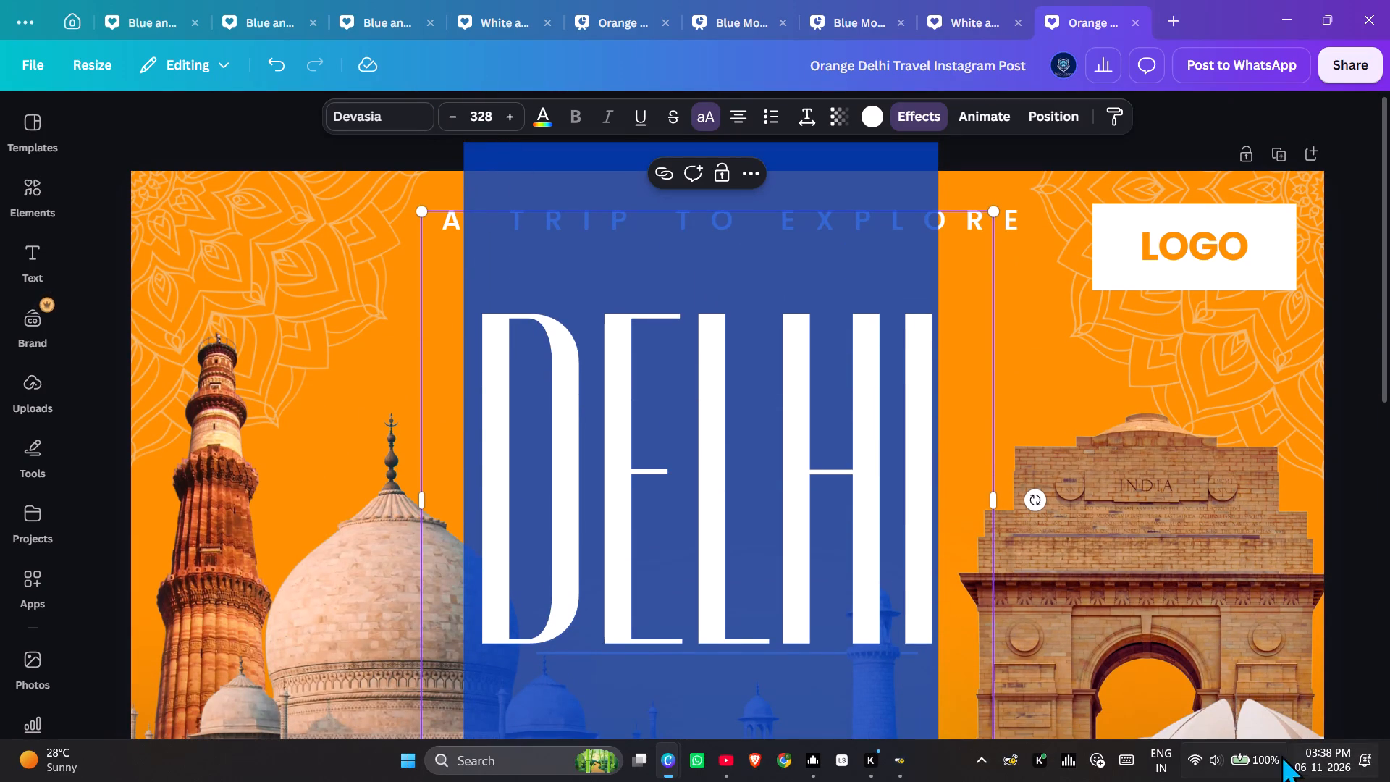
Switch Night light off in the Windows quick settings and return to the design.
{"action": "left_click", "coordinate": [1247, 760]}
{"action": "left_click", "coordinate": [1287, 422]}
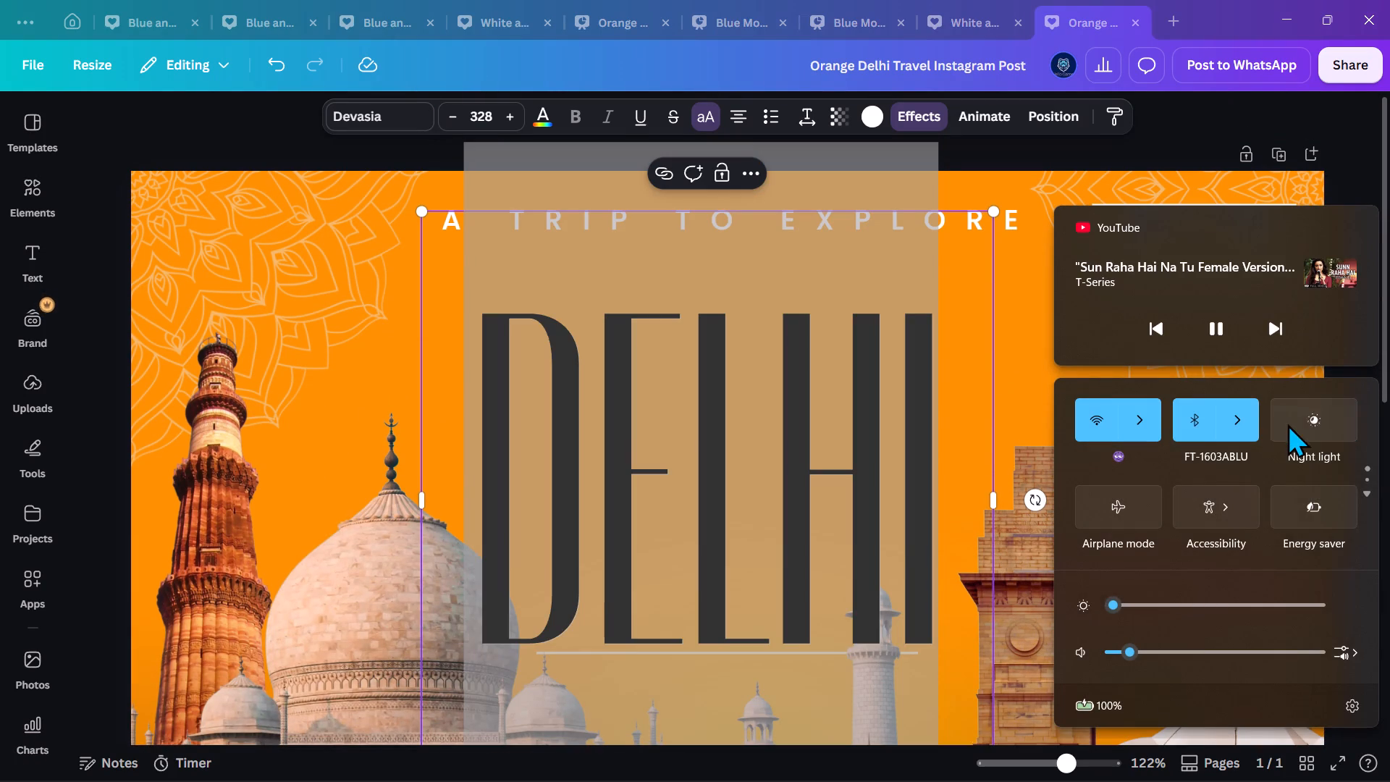
{"action": "left_click", "coordinate": [295, 214]}
Select the whole DELHI title text and open its font choices.
{"action": "double_click", "coordinate": [701, 455]}
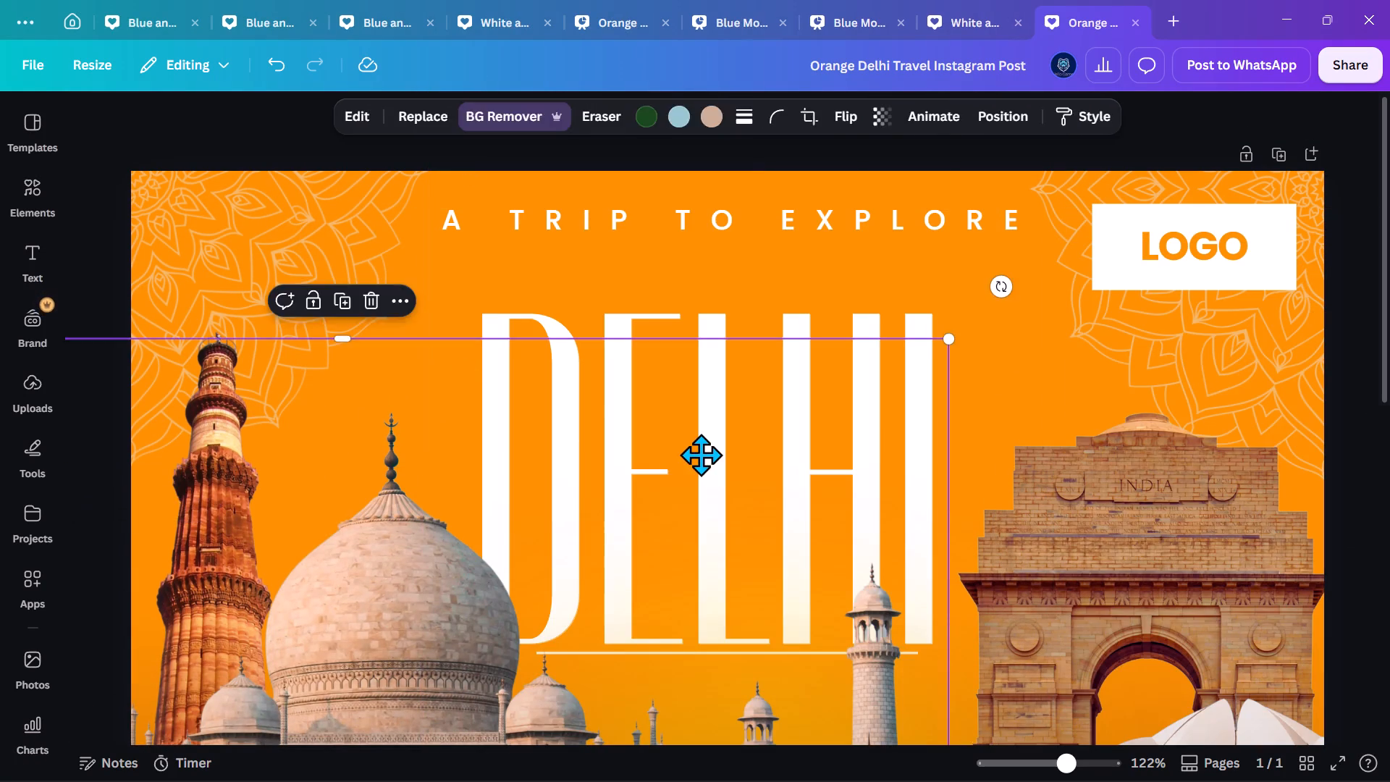
{"action": "left_click", "coordinate": [720, 281]}
{"action": "double_click", "coordinate": [775, 310]}
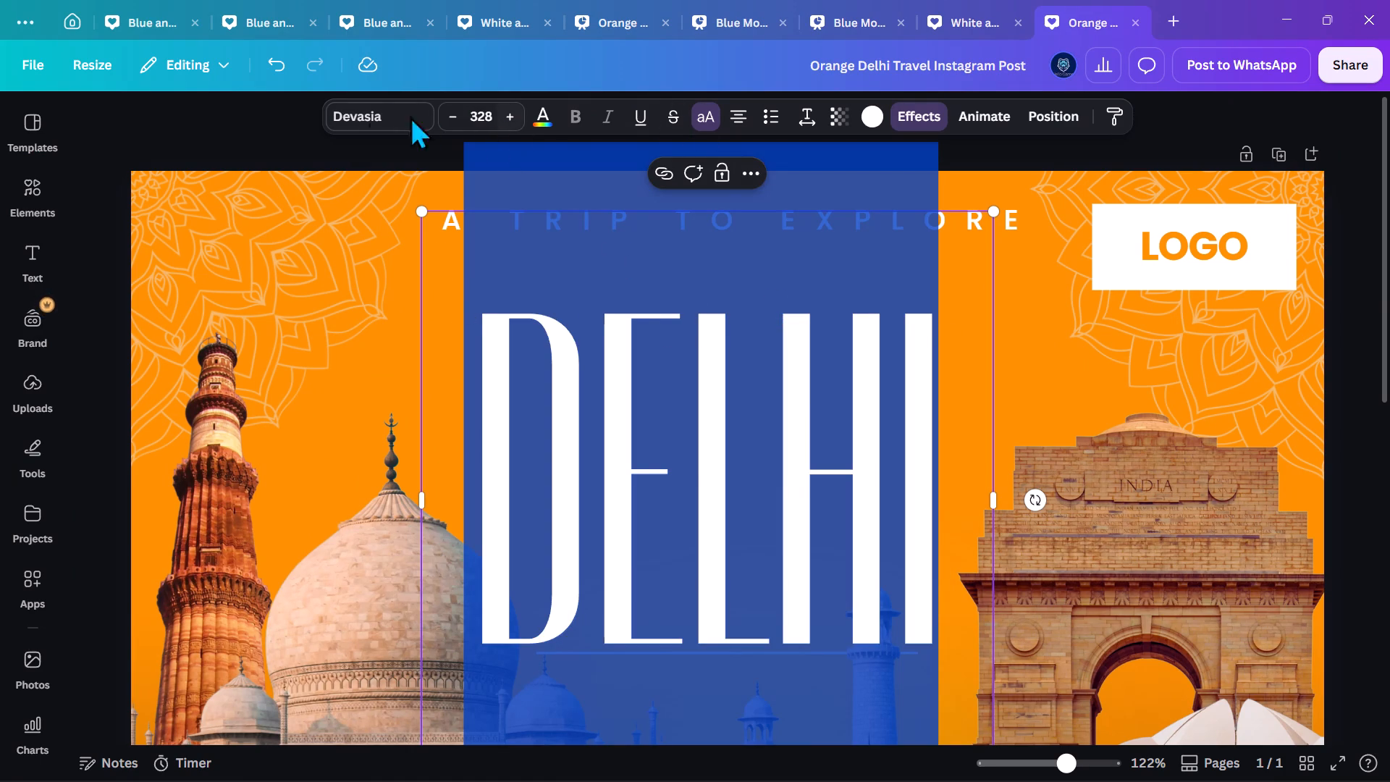
{"action": "left_click", "coordinate": [371, 116]}
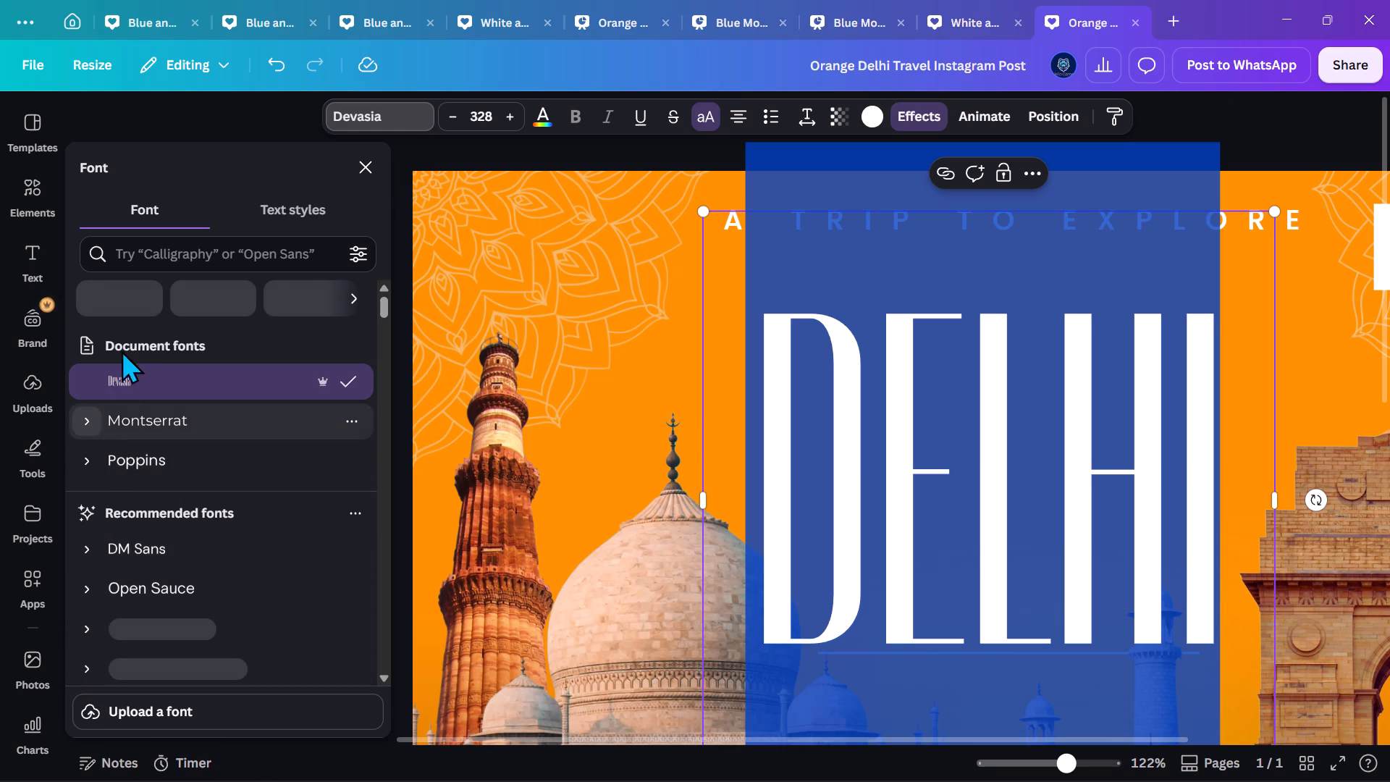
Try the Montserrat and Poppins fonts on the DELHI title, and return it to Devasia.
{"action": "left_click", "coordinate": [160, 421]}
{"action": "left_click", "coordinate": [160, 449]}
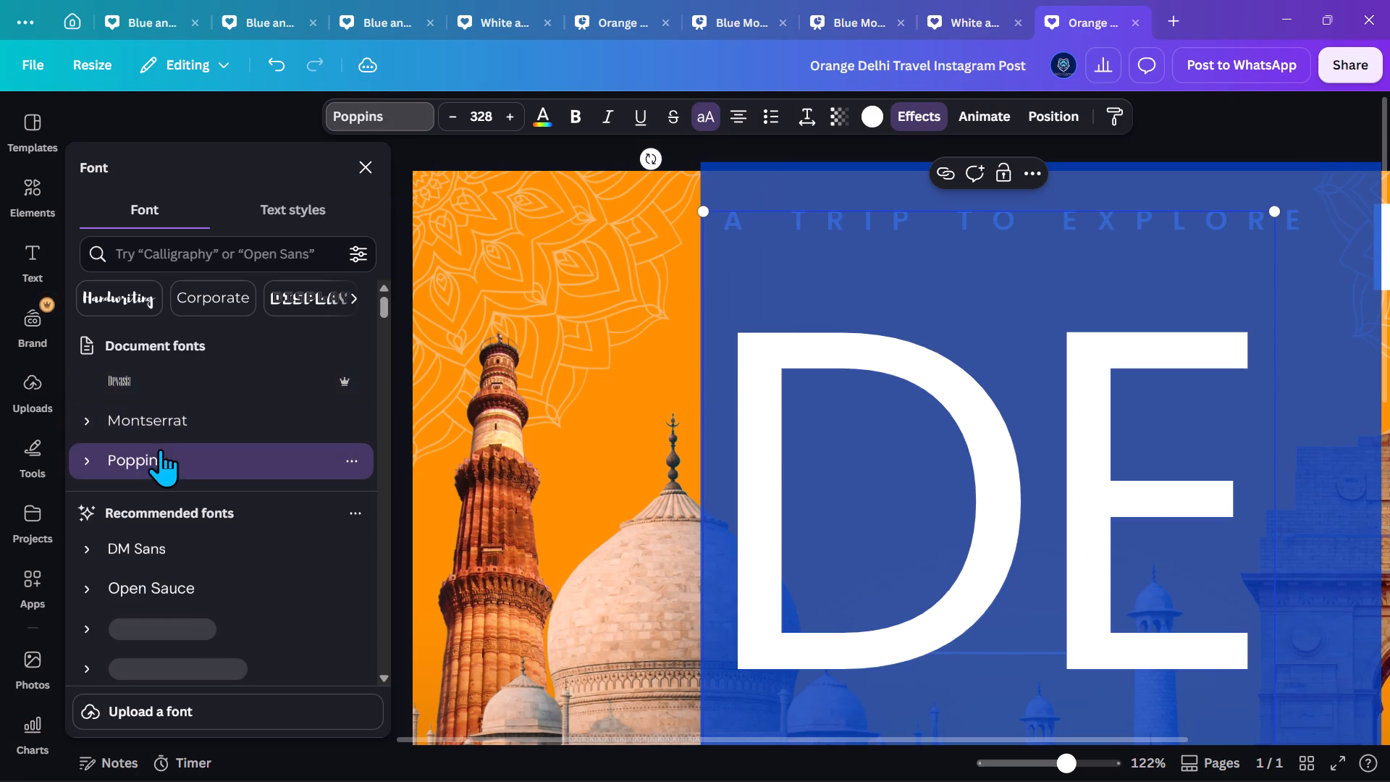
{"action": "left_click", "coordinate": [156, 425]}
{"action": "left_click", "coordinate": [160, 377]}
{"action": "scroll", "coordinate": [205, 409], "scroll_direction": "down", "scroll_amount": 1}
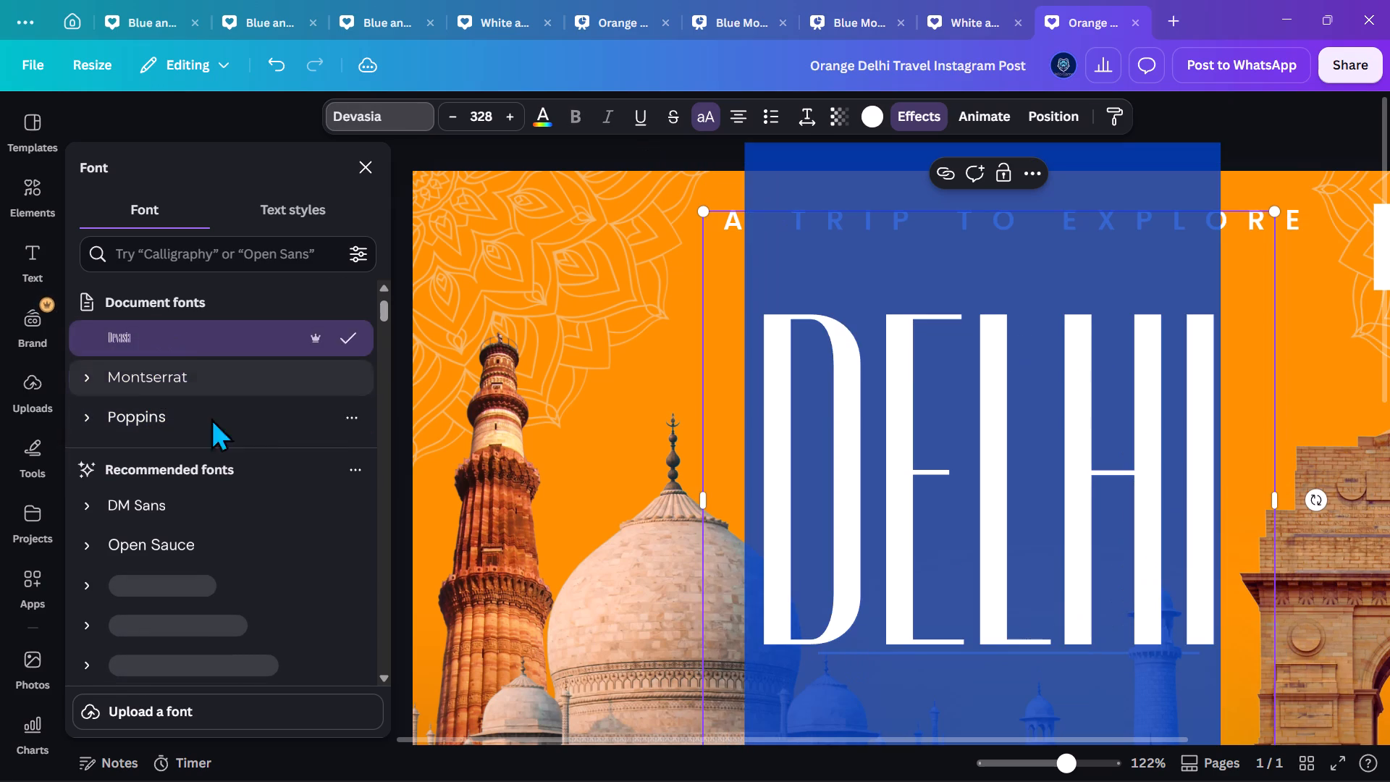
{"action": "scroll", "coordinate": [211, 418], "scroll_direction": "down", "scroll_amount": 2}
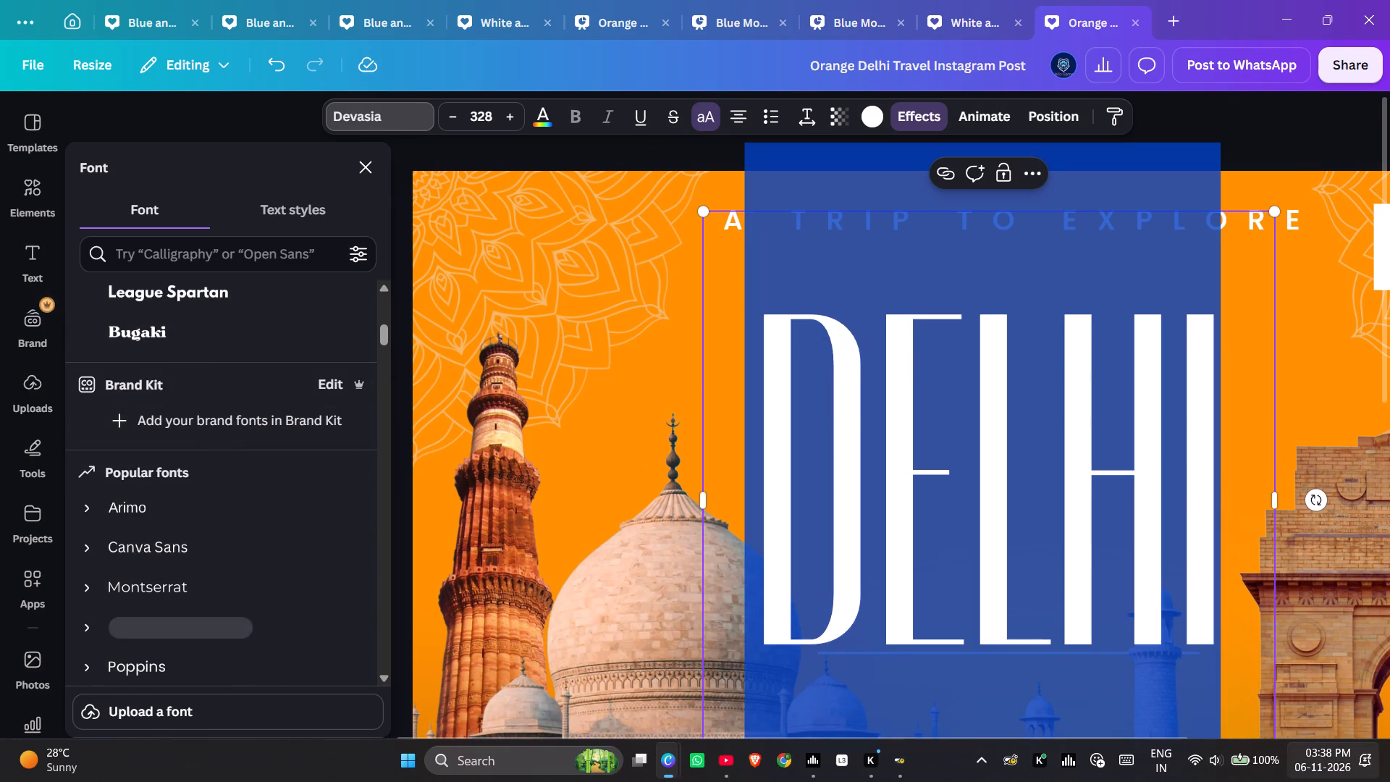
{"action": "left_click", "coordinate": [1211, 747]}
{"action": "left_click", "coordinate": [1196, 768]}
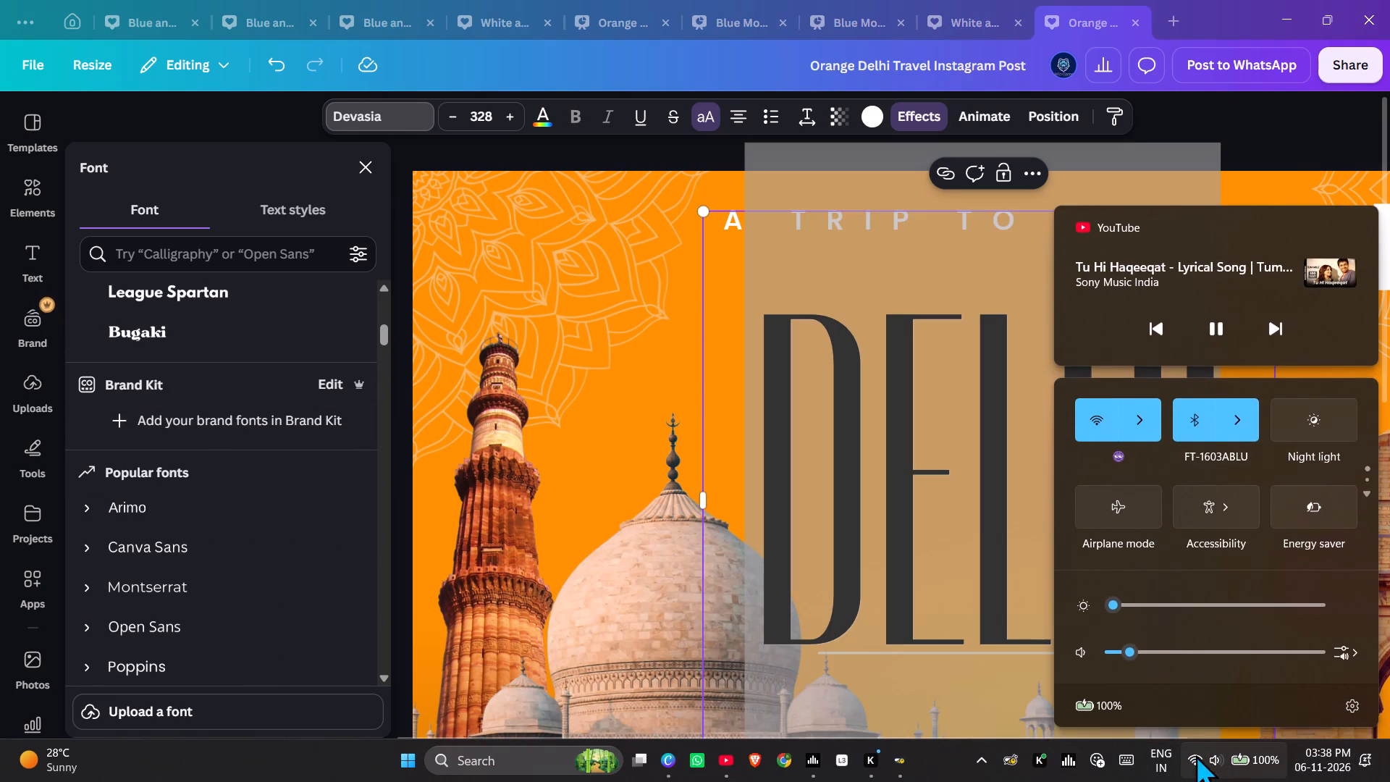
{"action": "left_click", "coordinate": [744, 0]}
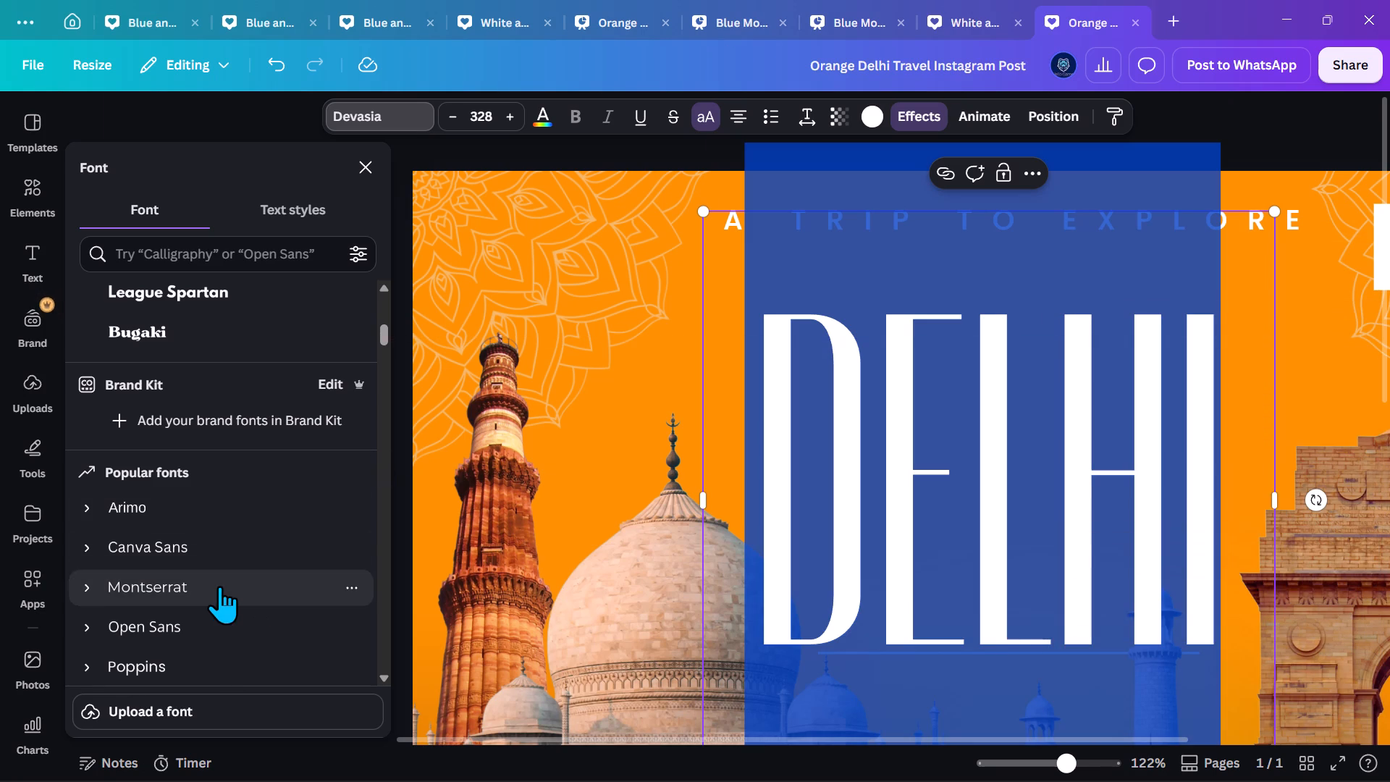
Change the DELHI title's font to League Spartan from the popular fonts.
{"action": "scroll", "coordinate": [219, 586], "scroll_direction": "down", "scroll_amount": 1}
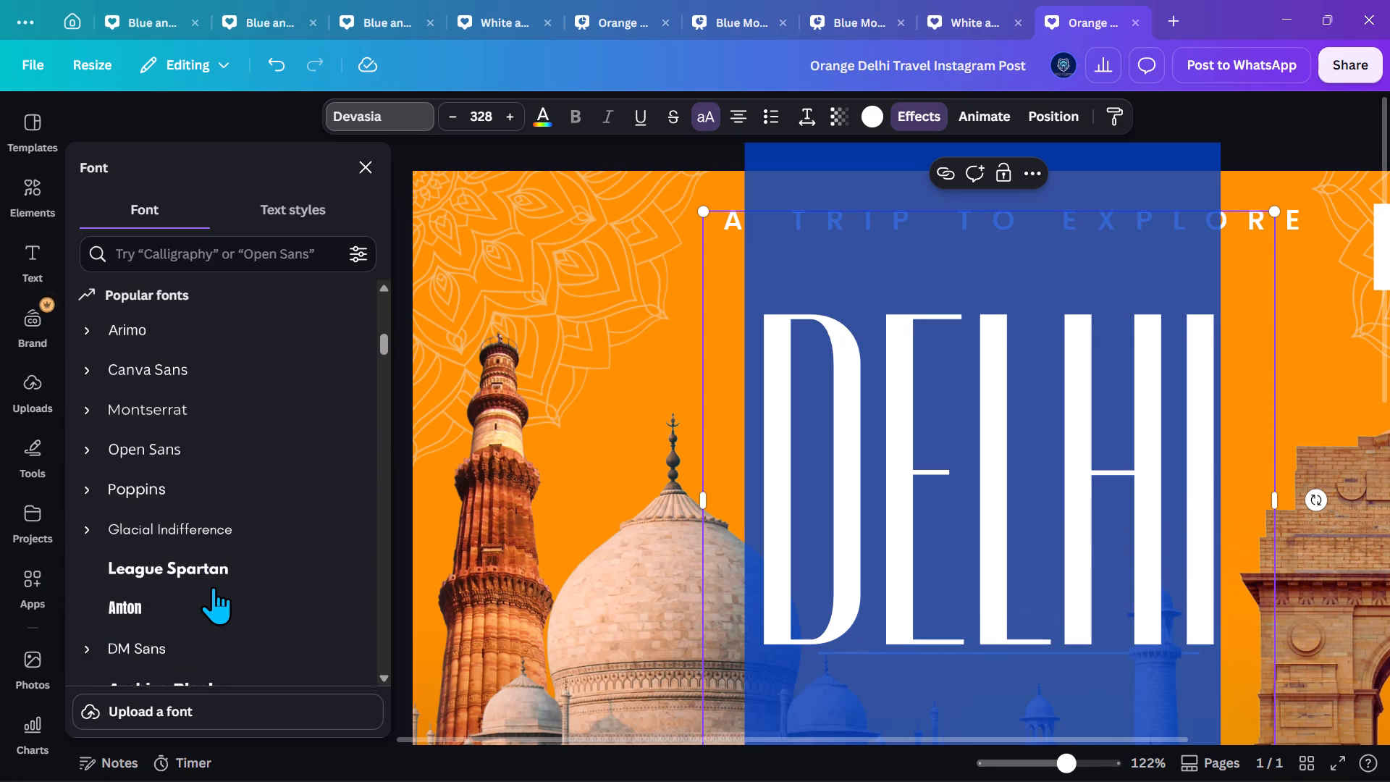
{"action": "left_click", "coordinate": [214, 573]}
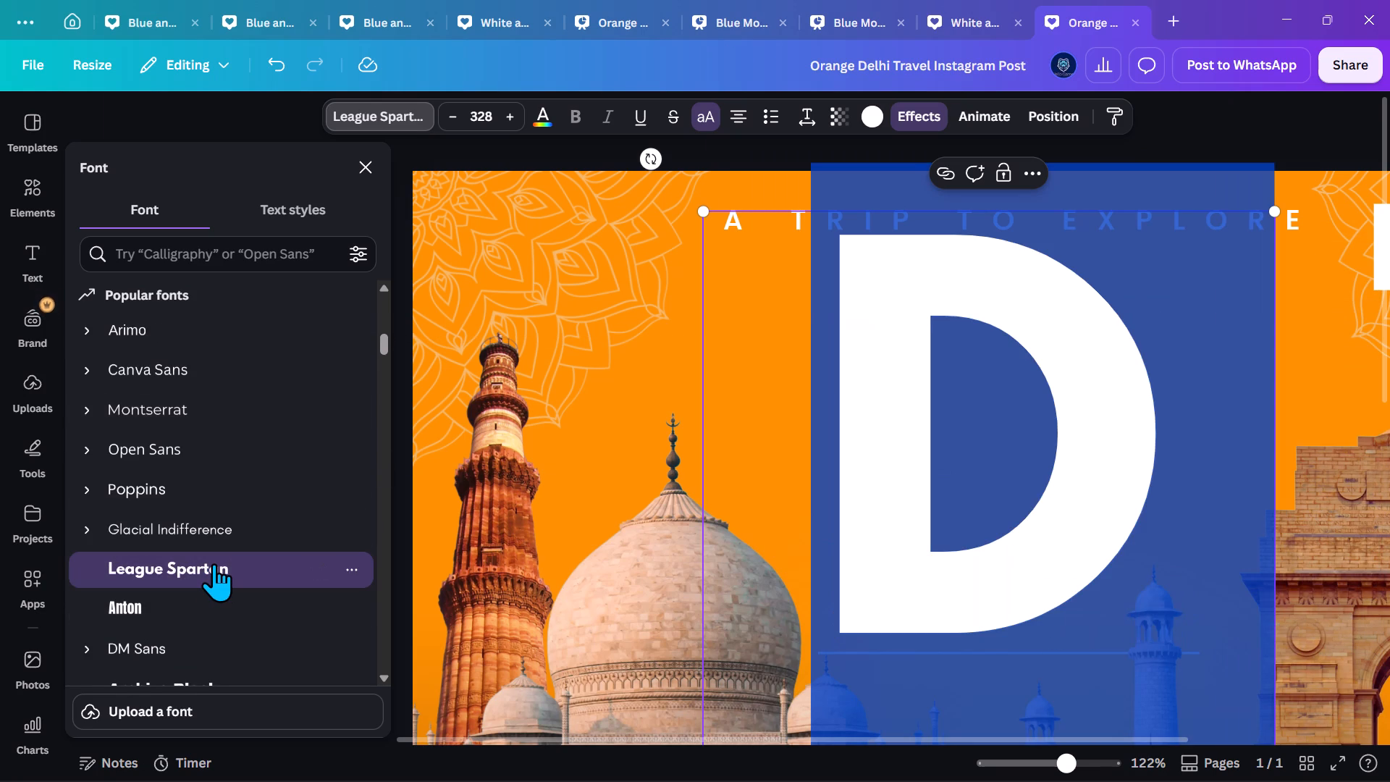
Filter the fonts to the Handwriting category and browse them for the DELHI title.
{"action": "scroll", "coordinate": [206, 501], "scroll_direction": "up", "scroll_amount": 3}
{"action": "scroll", "coordinate": [134, 321], "scroll_direction": "up", "scroll_amount": 1}
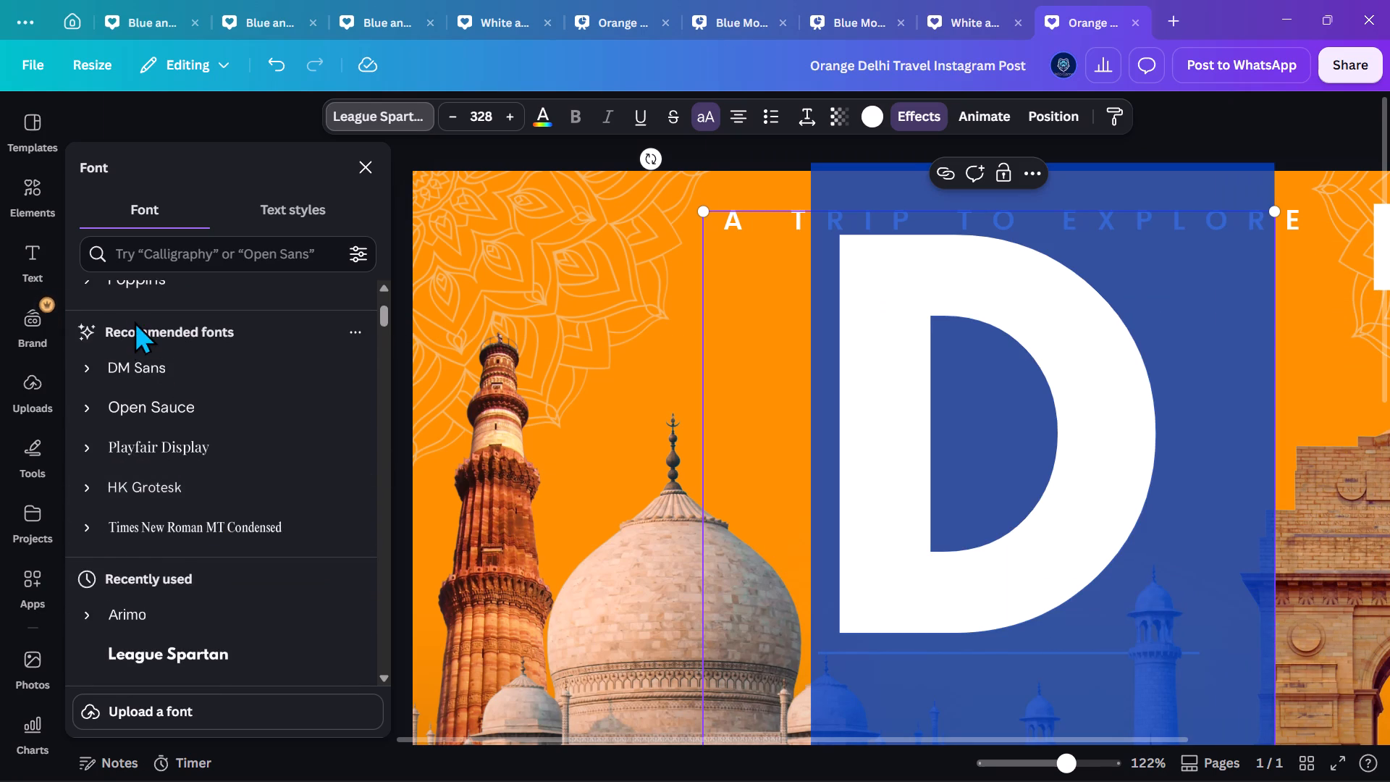
{"action": "scroll", "coordinate": [134, 321], "scroll_direction": "up", "scroll_amount": 5}
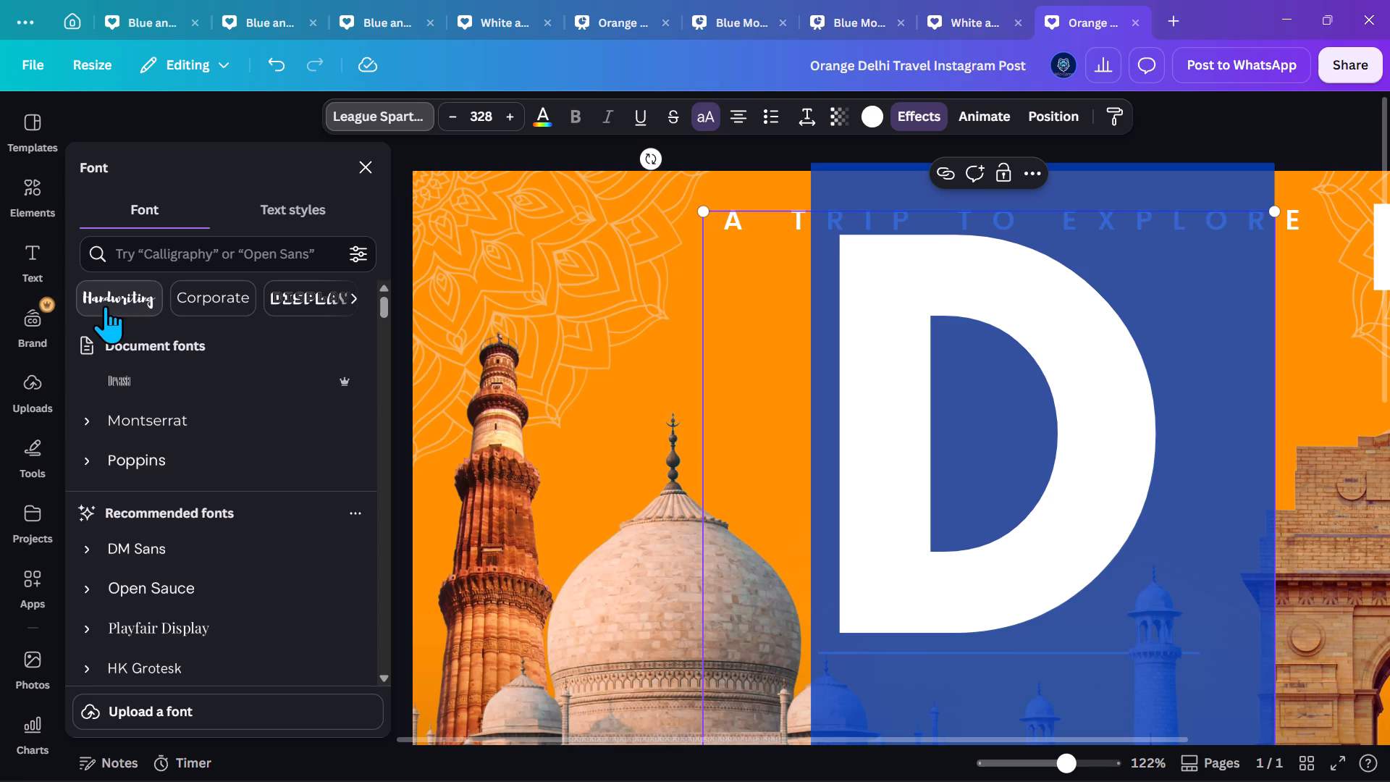
{"action": "left_click", "coordinate": [105, 306]}
{"action": "scroll", "coordinate": [105, 313], "scroll_direction": "down", "scroll_amount": 1}
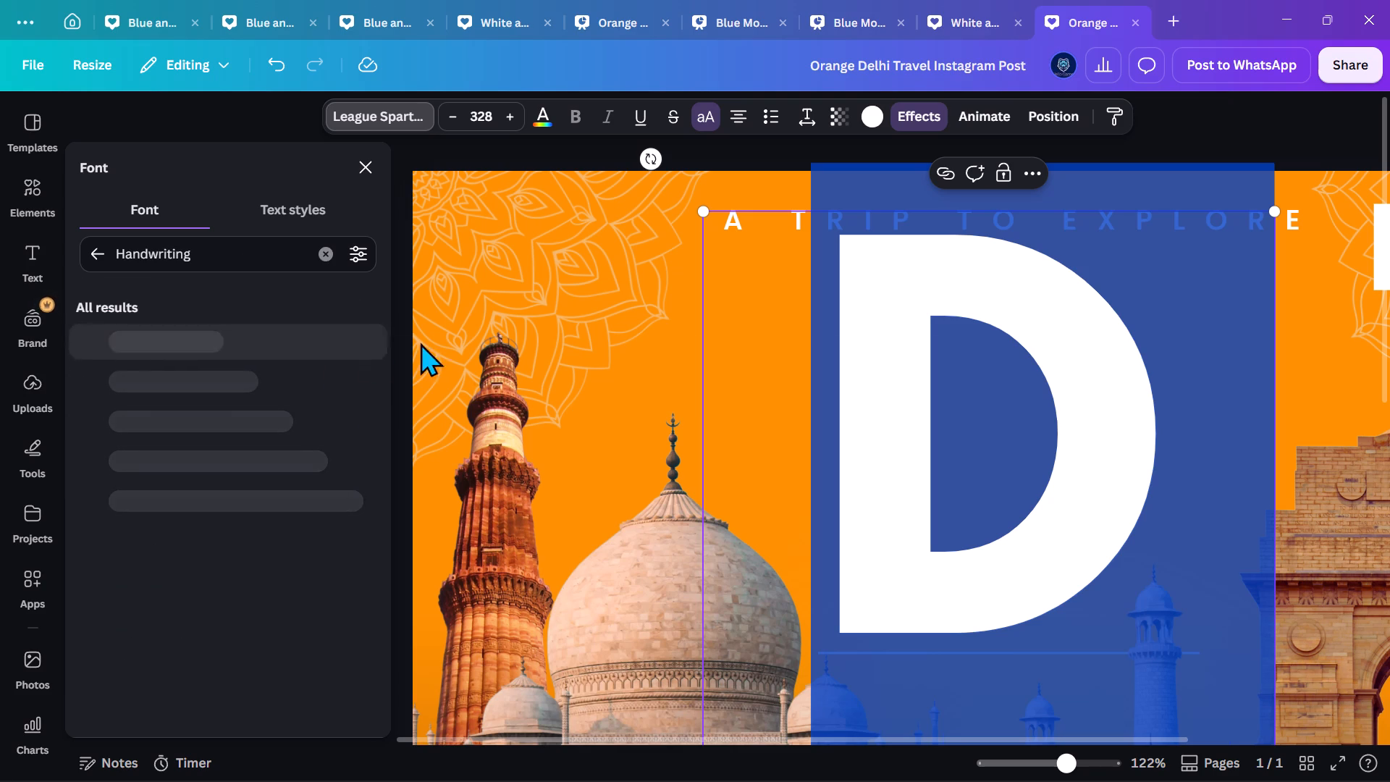
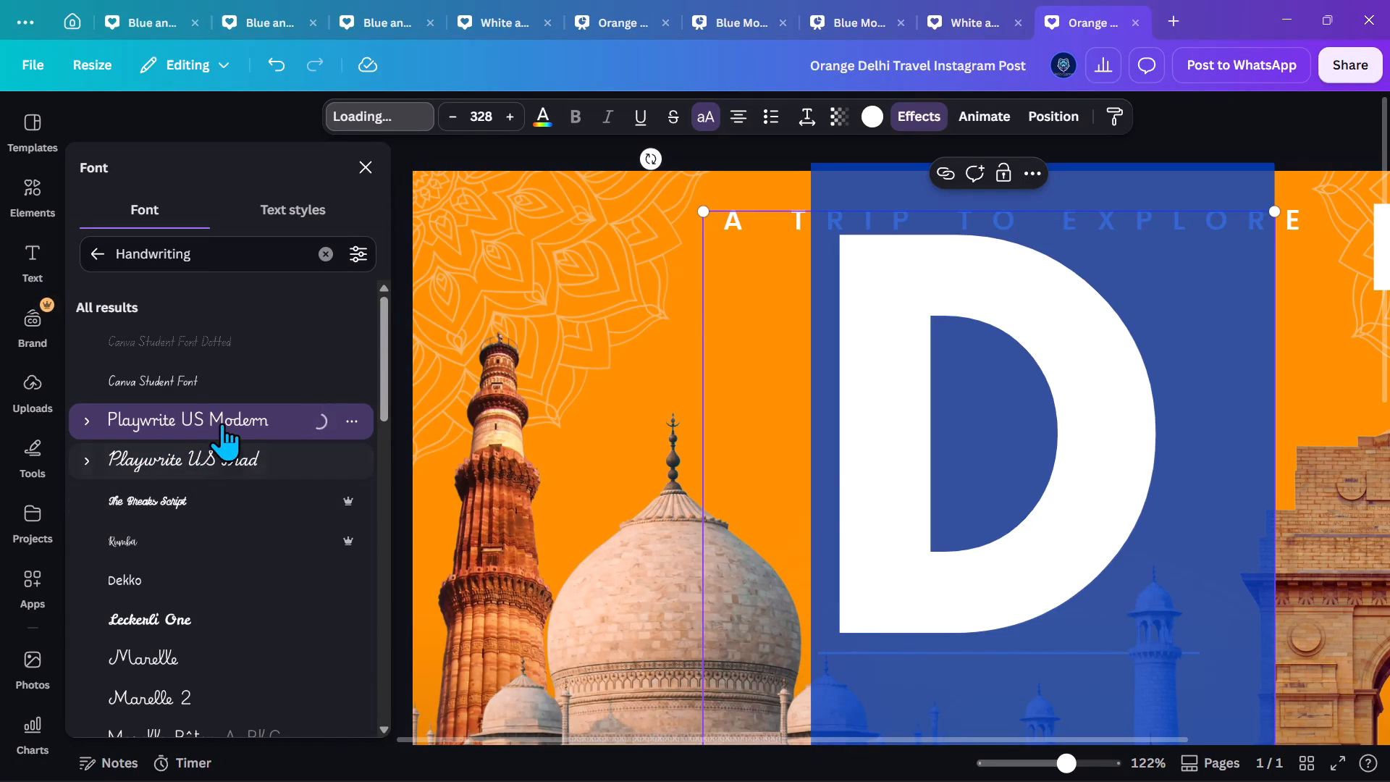
Change the DELHI title's font to Apricots from the handwriting fonts.
{"action": "left_click", "coordinate": [185, 653]}
{"action": "scroll", "coordinate": [181, 651], "scroll_direction": "down", "scroll_amount": 2}
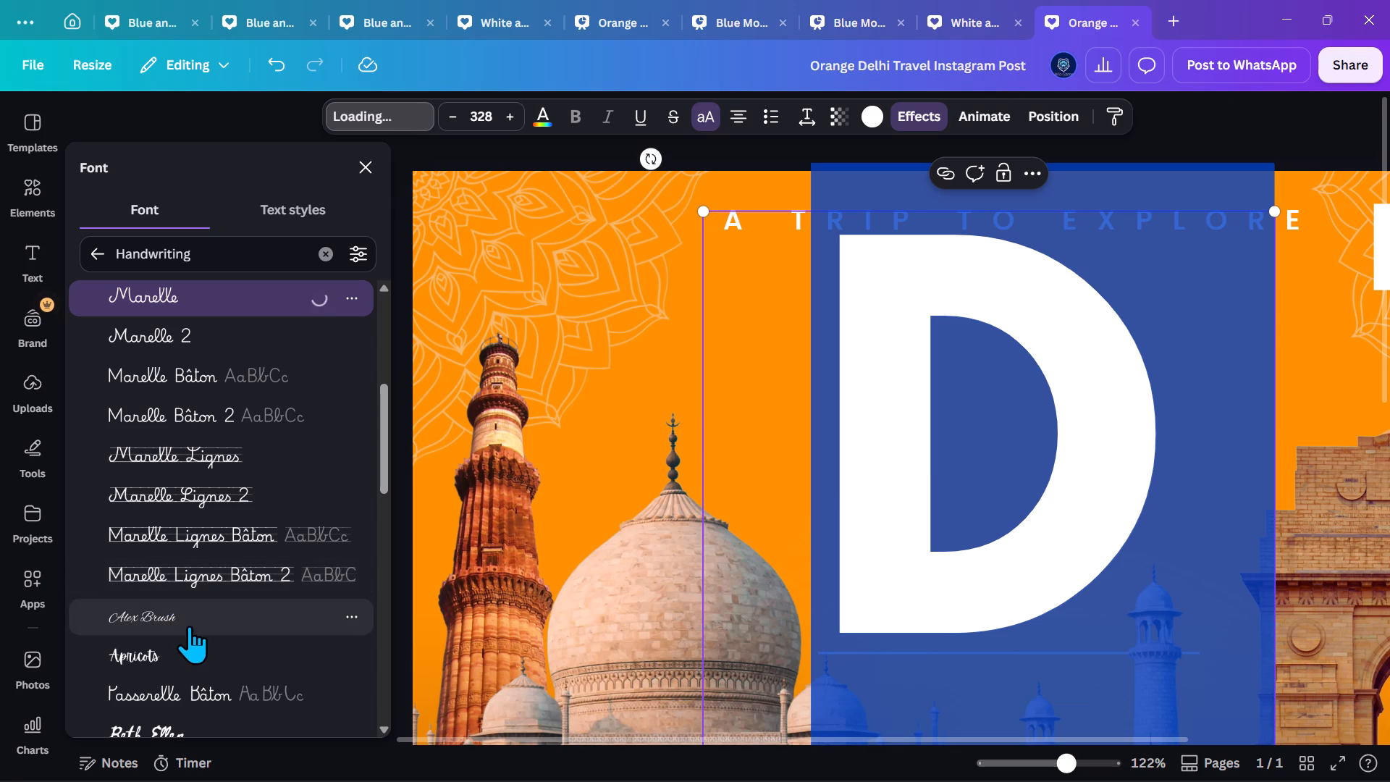
{"action": "left_click_drag", "start_coordinate": [188, 651], "coordinate": [188, 657]}
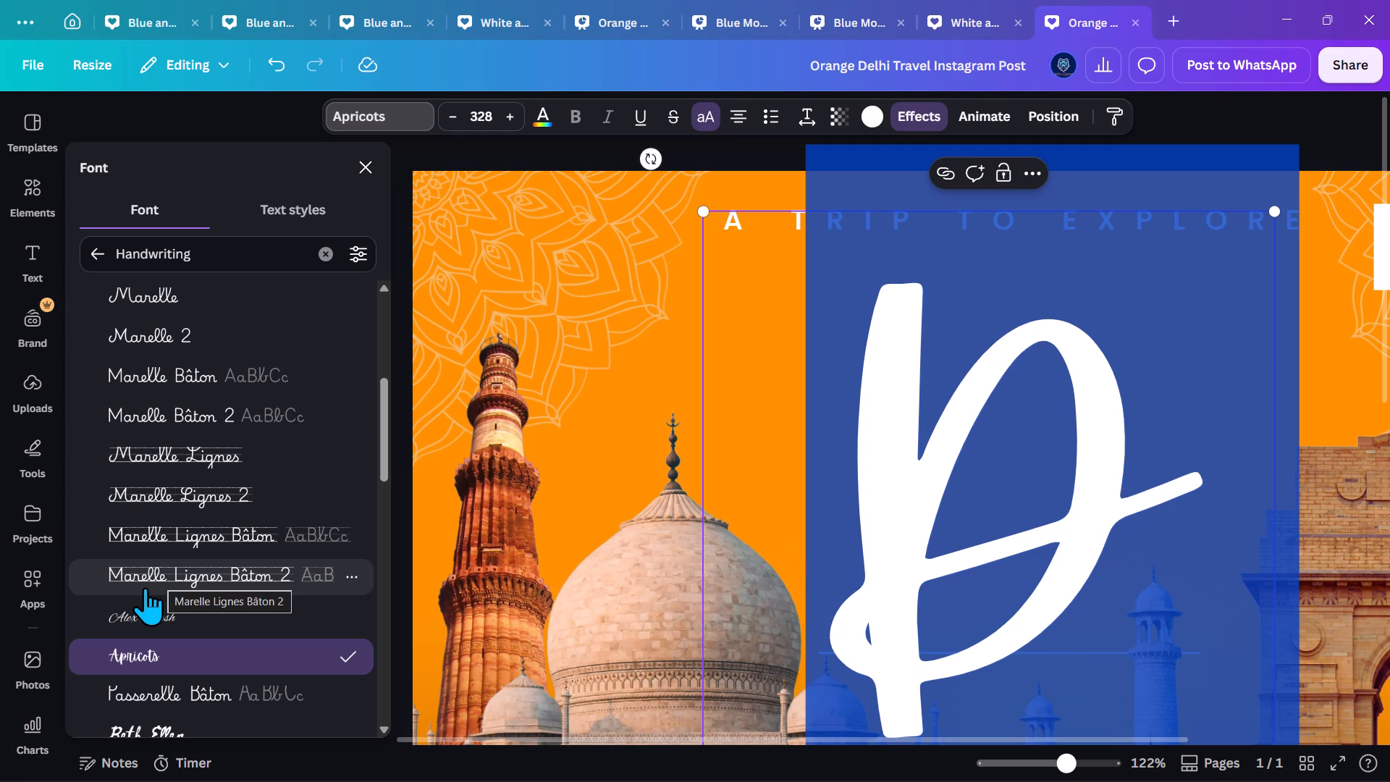
Shrink the oversized DELHI title to a font size of about 105.
{"action": "scroll", "coordinate": [1308, 492], "scroll_direction": "down", "scroll_amount": 3}
{"action": "scroll", "coordinate": [1184, 516], "scroll_direction": "down", "scroll_amount": 3}
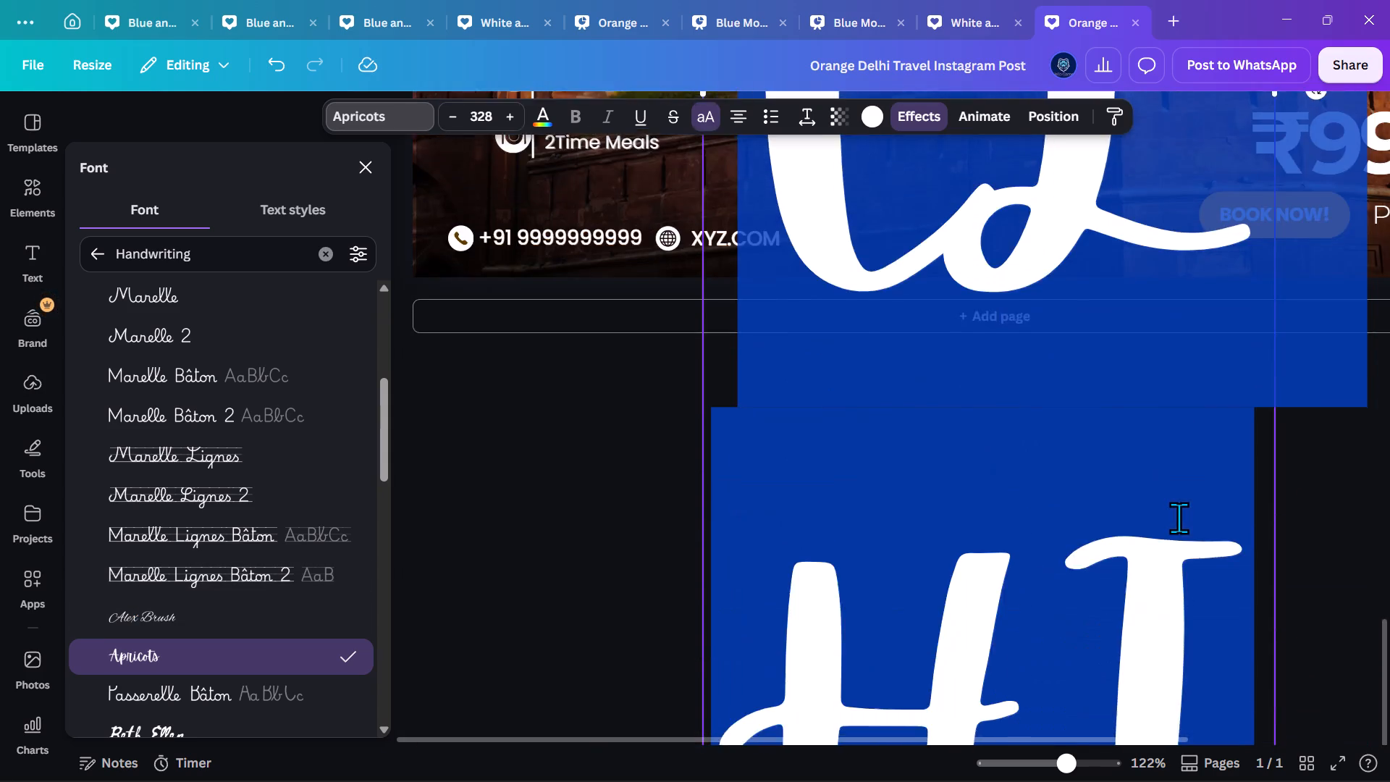
{"action": "scroll", "coordinate": [1179, 518], "scroll_direction": "down", "scroll_amount": 7}
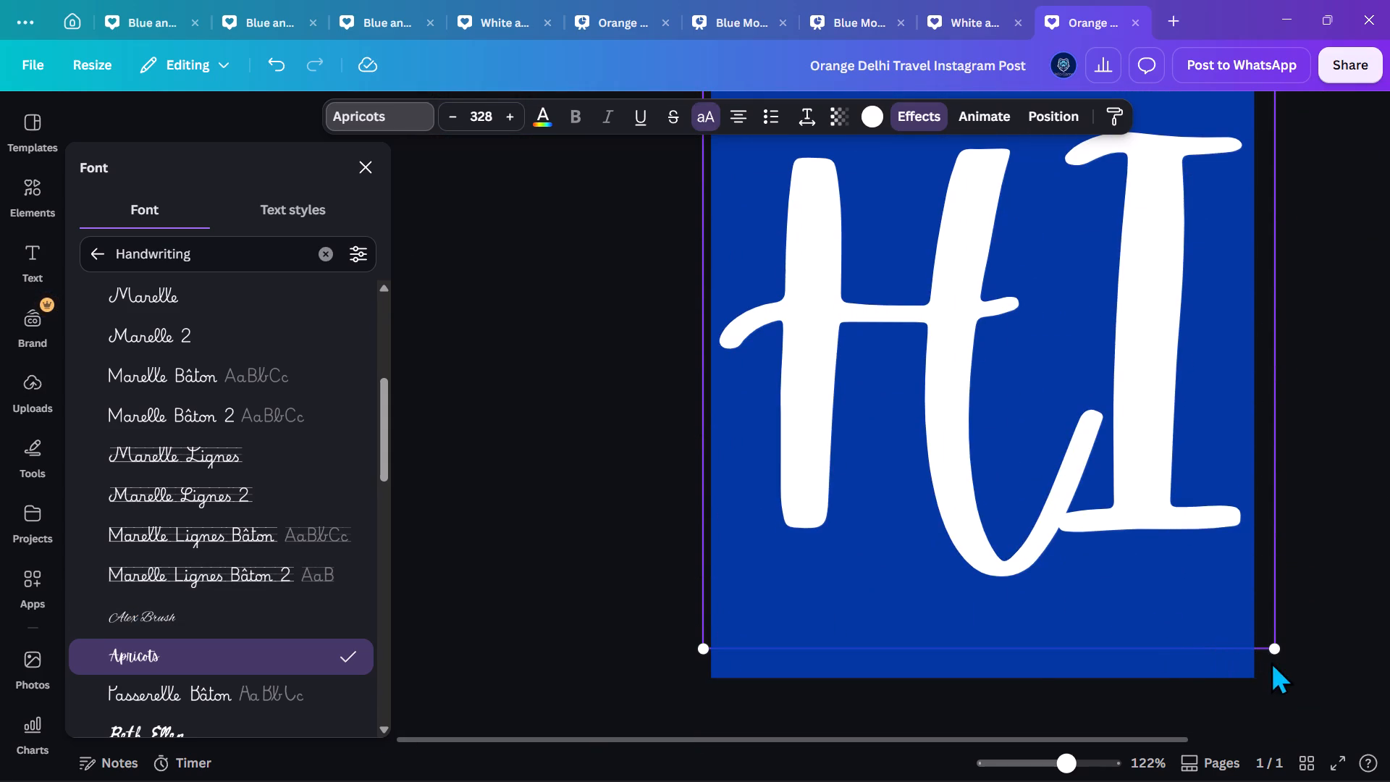
{"action": "left_click_drag", "start_coordinate": [1273, 652], "coordinate": [1113, 268]}
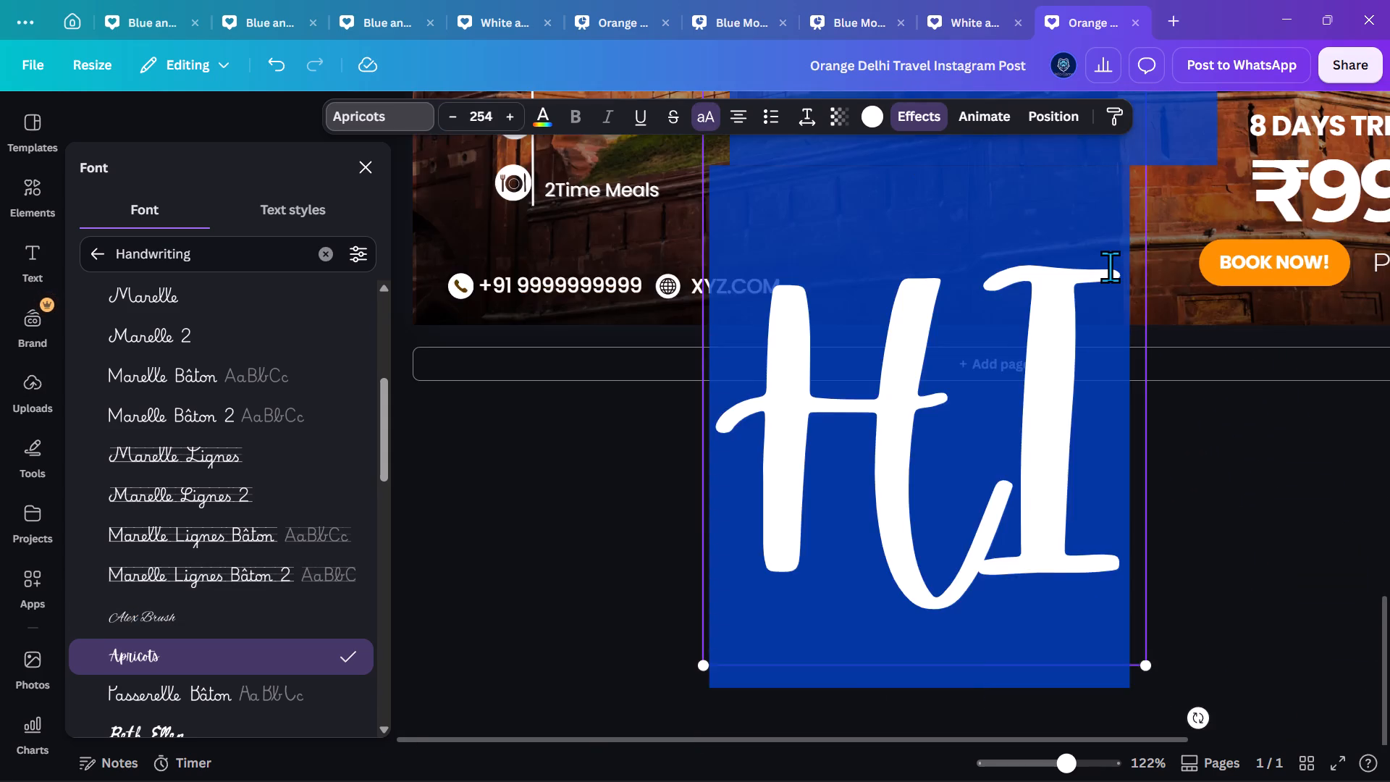
{"action": "scroll", "coordinate": [1110, 266], "scroll_direction": "up", "scroll_amount": 2}
{"action": "scroll", "coordinate": [1087, 390], "scroll_direction": "down", "scroll_amount": 2}
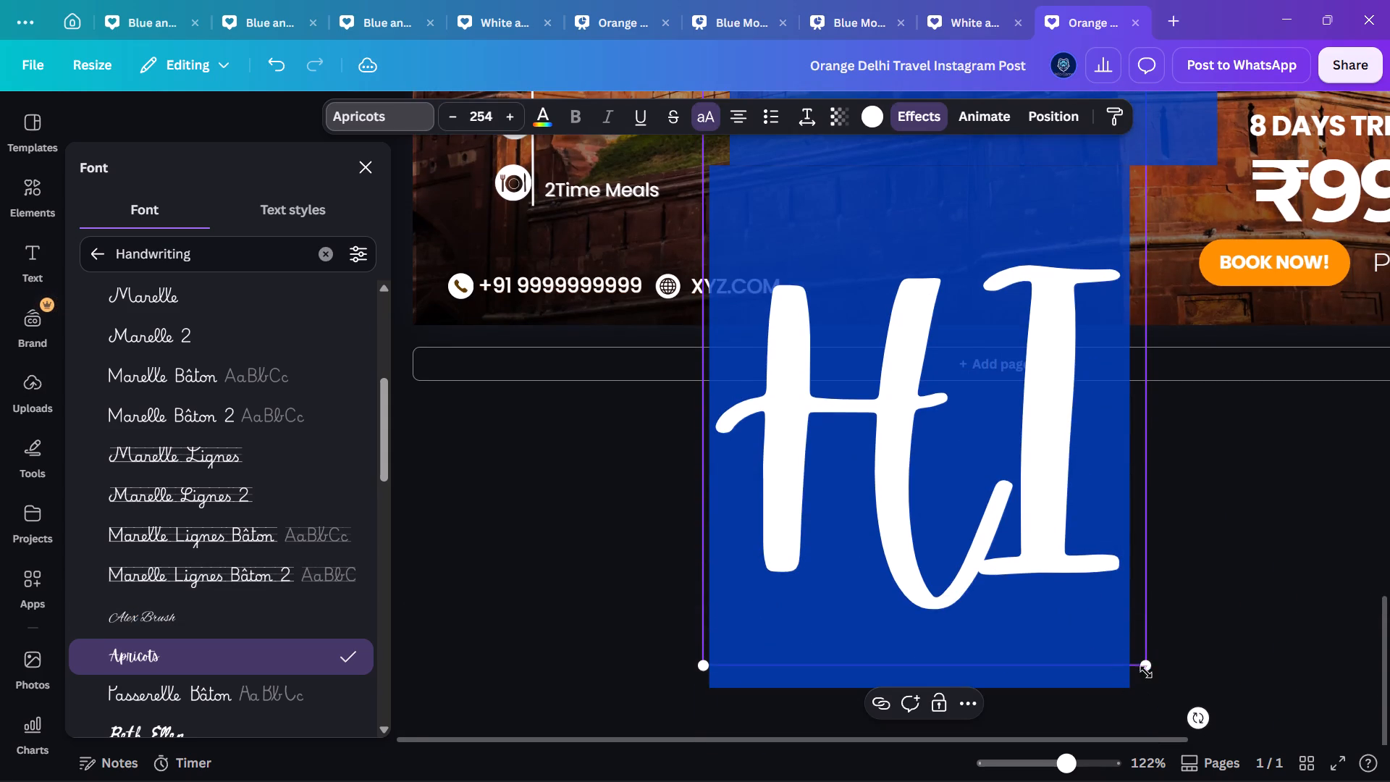
{"action": "left_click_drag", "start_coordinate": [1146, 666], "coordinate": [951, 186]}
{"action": "scroll", "coordinate": [951, 185], "scroll_direction": "up", "scroll_amount": 2}
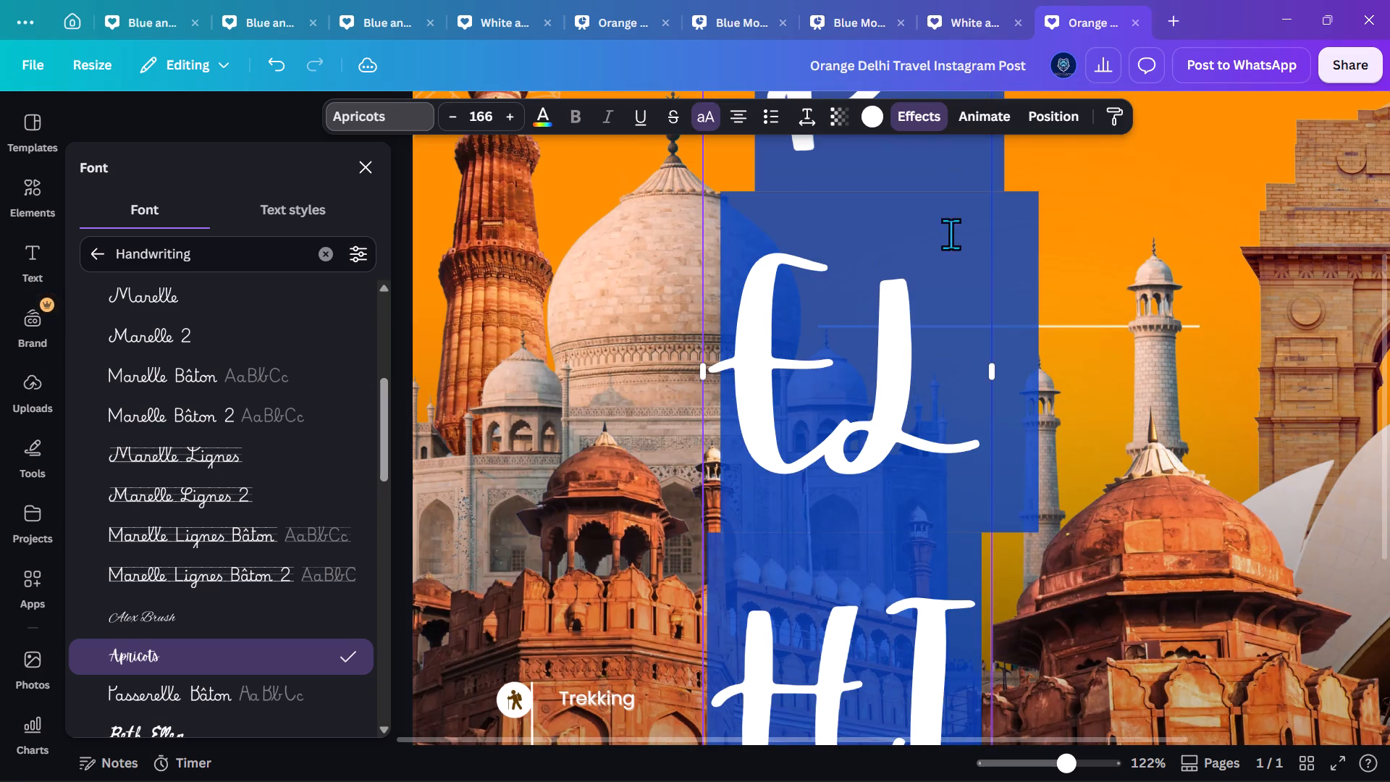
{"action": "left_click_drag", "start_coordinate": [995, 376], "coordinate": [1084, 369]}
{"action": "scroll", "coordinate": [1022, 455], "scroll_direction": "down", "scroll_amount": 3}
{"action": "left_click_drag", "start_coordinate": [1082, 493], "coordinate": [1004, 248]}
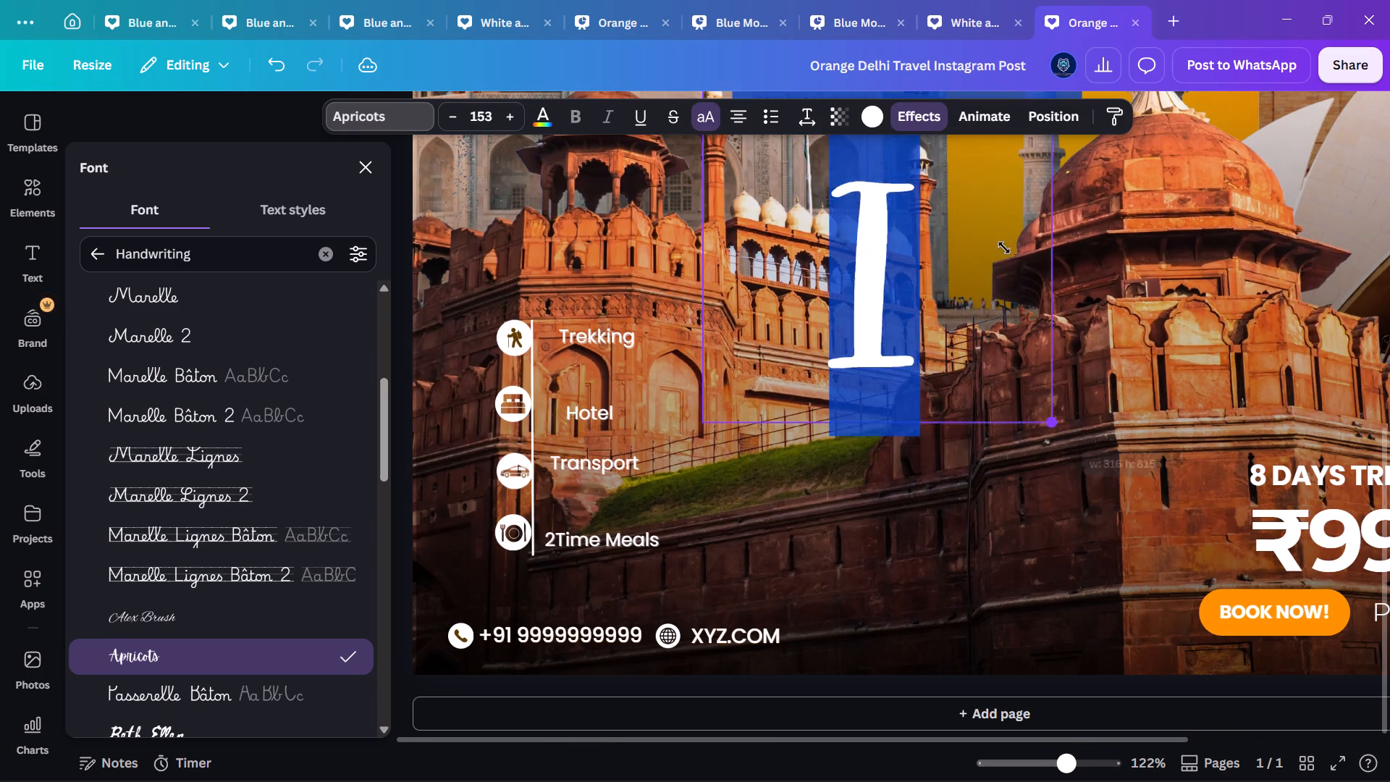
{"action": "left_click_drag", "start_coordinate": [1004, 248], "coordinate": [964, 131]}
Widen the DELHI text box until the word fits on one line, and move it below the "A TRIP TO EXPLORE" line.
{"action": "scroll", "coordinate": [963, 130], "scroll_direction": "up", "scroll_amount": 2}
{"action": "scroll", "coordinate": [913, 358], "scroll_direction": "up", "scroll_amount": 3}
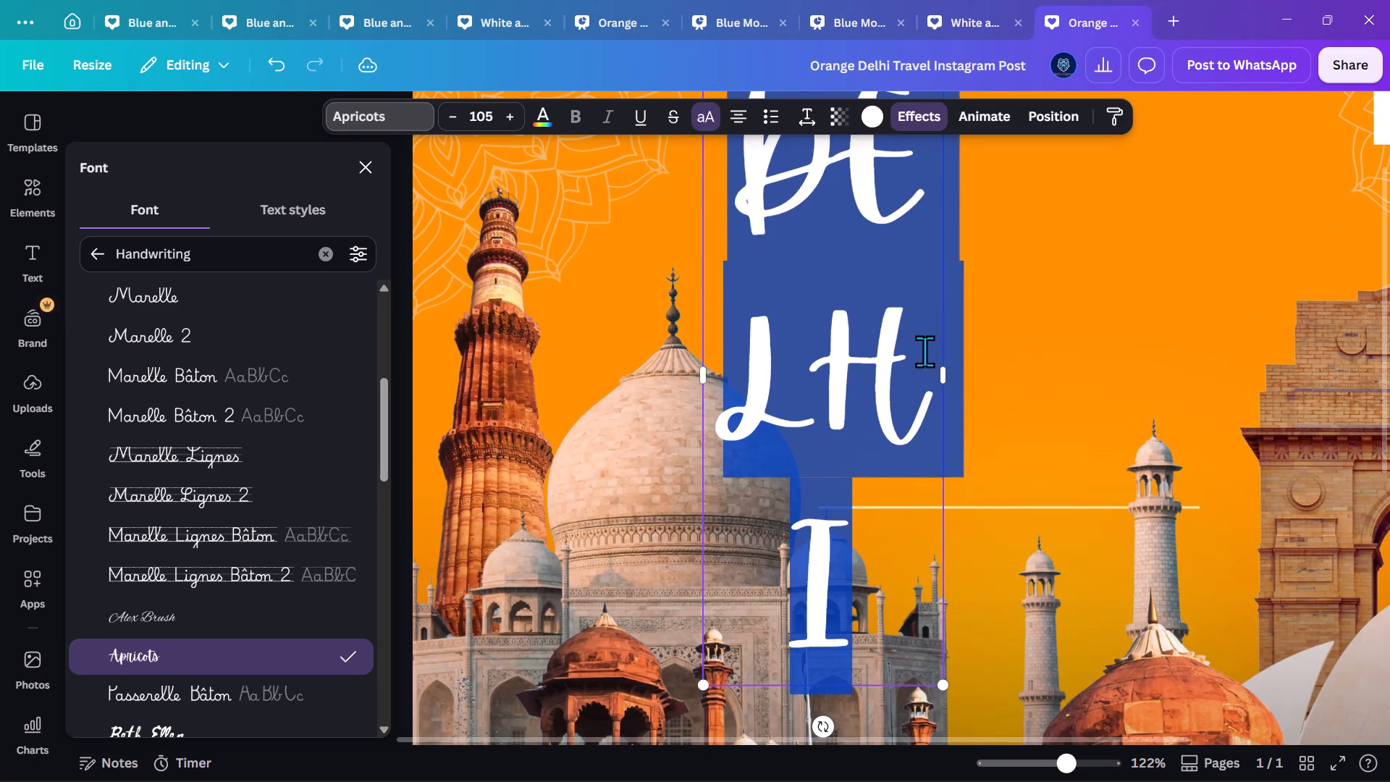
{"action": "left_click_drag", "start_coordinate": [943, 377], "coordinate": [951, 378]}
{"action": "left_click_drag", "start_coordinate": [951, 374], "coordinate": [1018, 366]}
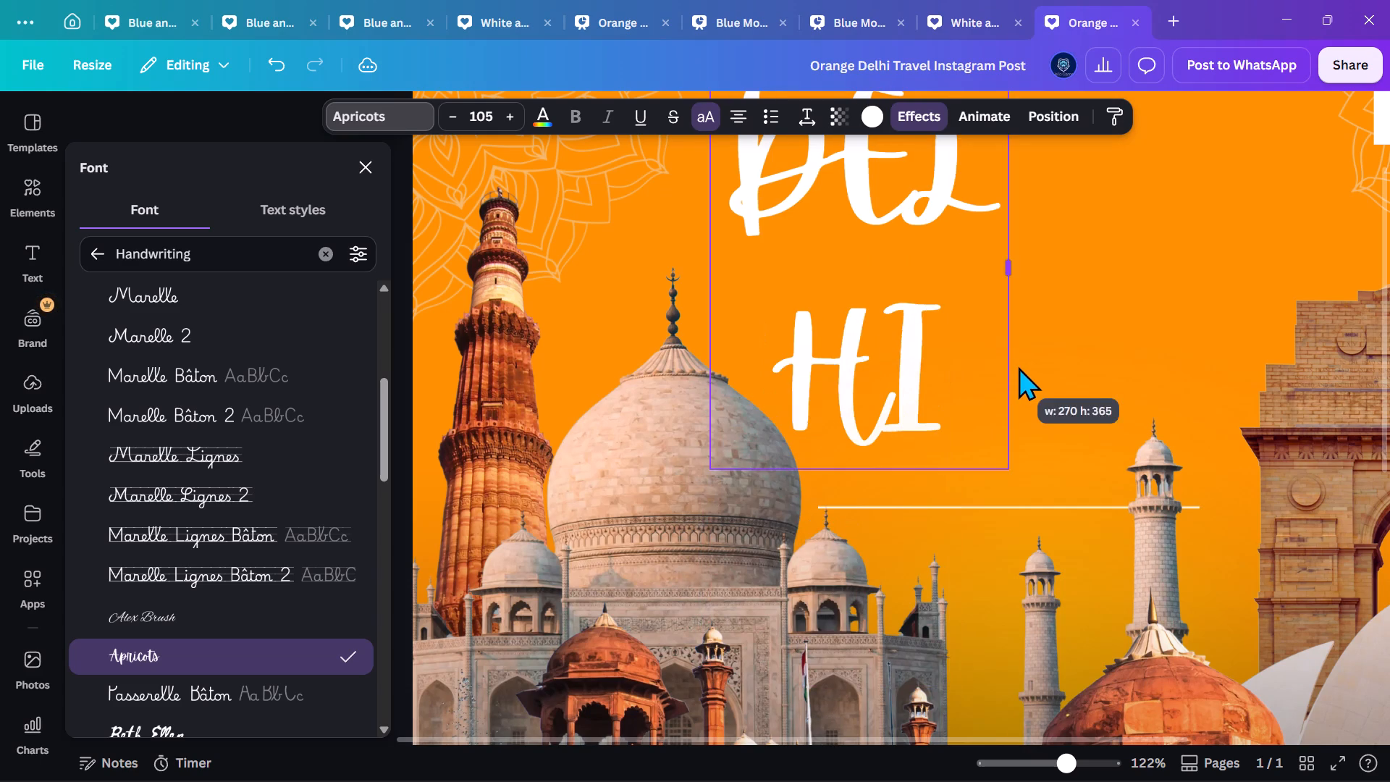
{"action": "left_click_drag", "start_coordinate": [1018, 366], "coordinate": [1075, 360]}
{"action": "scroll", "coordinate": [1078, 360], "scroll_direction": "up", "scroll_amount": 2}
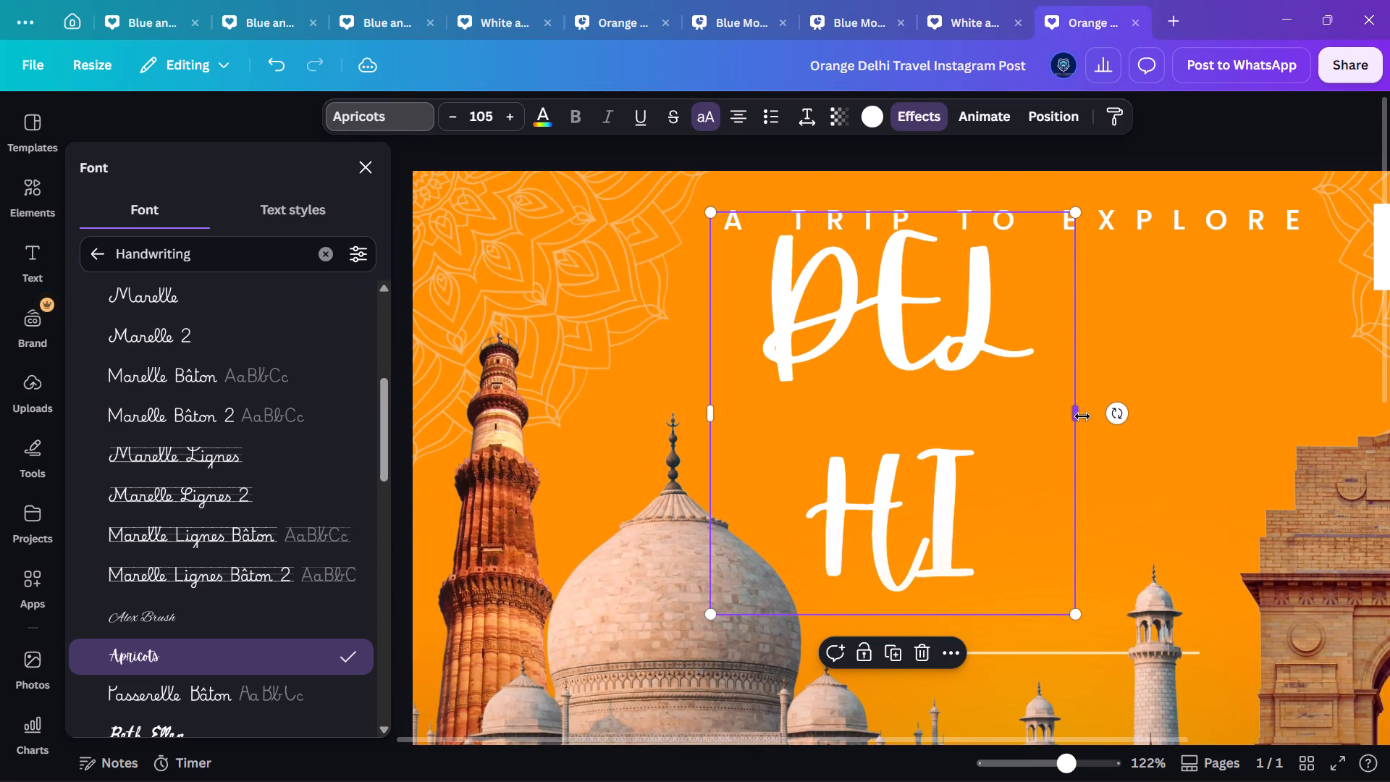
{"action": "left_click_drag", "start_coordinate": [1082, 416], "coordinate": [1186, 419]}
{"action": "left_click_drag", "start_coordinate": [1010, 286], "coordinate": [1037, 478]}
Enlarge the DELHI title to a font size of about 152, shifting it slightly towards India Gate.
{"action": "scroll", "coordinate": [1037, 476], "scroll_direction": "down", "scroll_amount": 1}
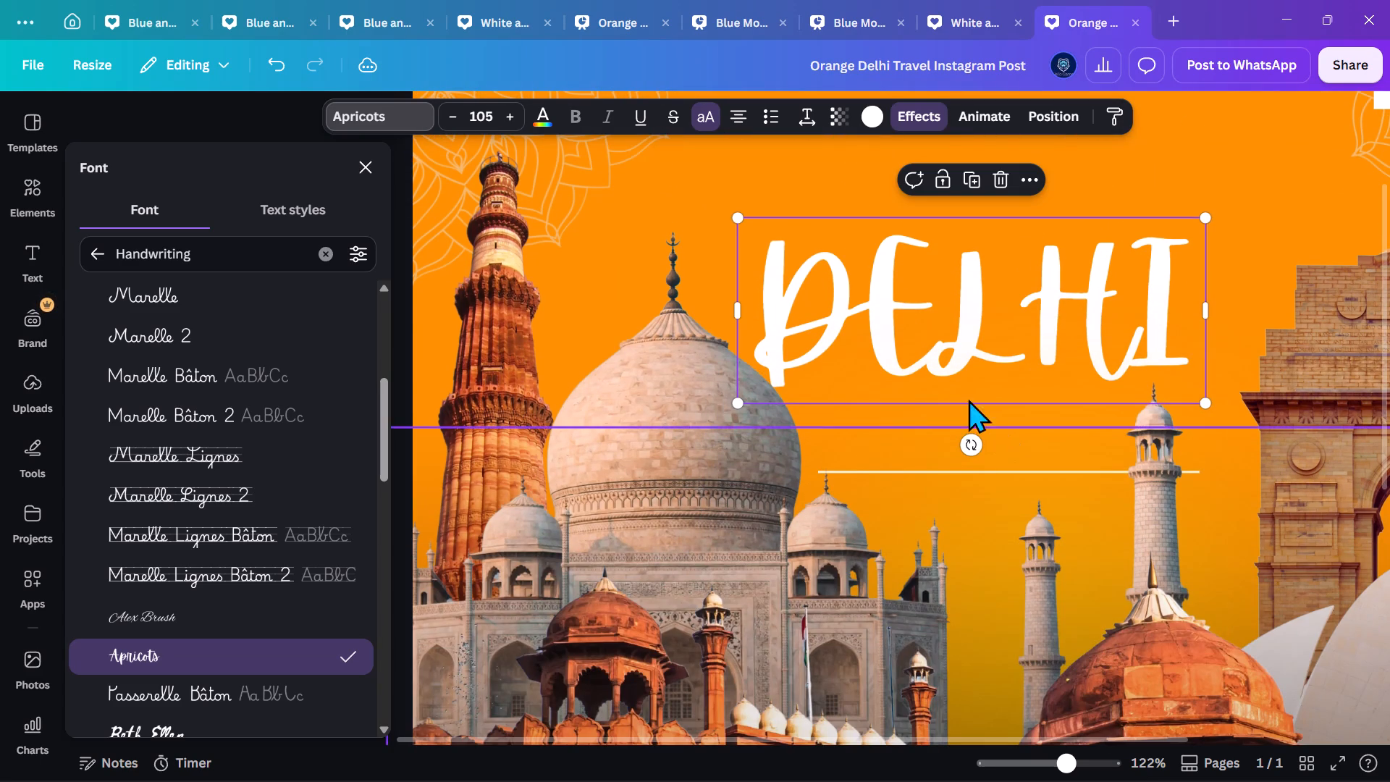
{"action": "left_click_drag", "start_coordinate": [735, 214], "coordinate": [631, 44]}
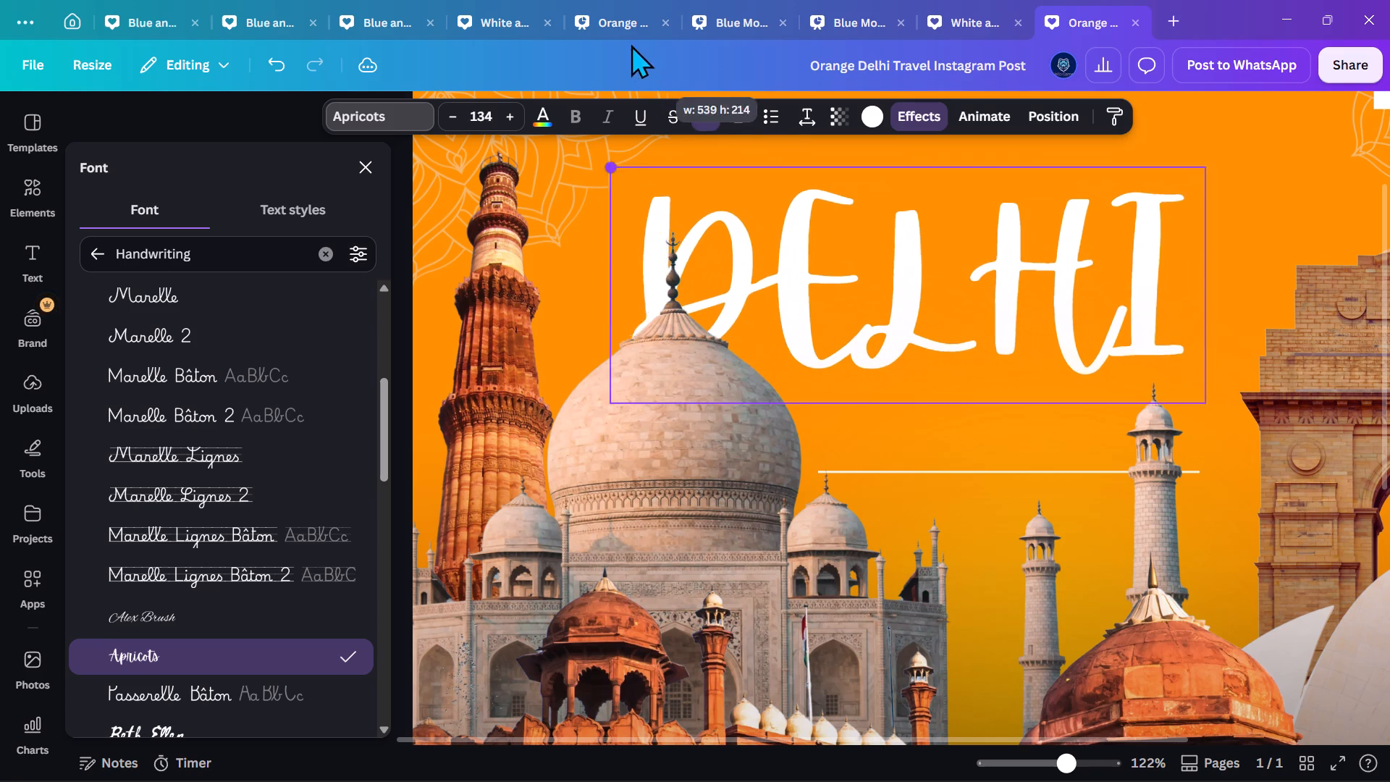
{"action": "left_click_drag", "start_coordinate": [631, 44], "coordinate": [622, 35]}
{"action": "left_click_drag", "start_coordinate": [916, 332], "coordinate": [962, 352]}
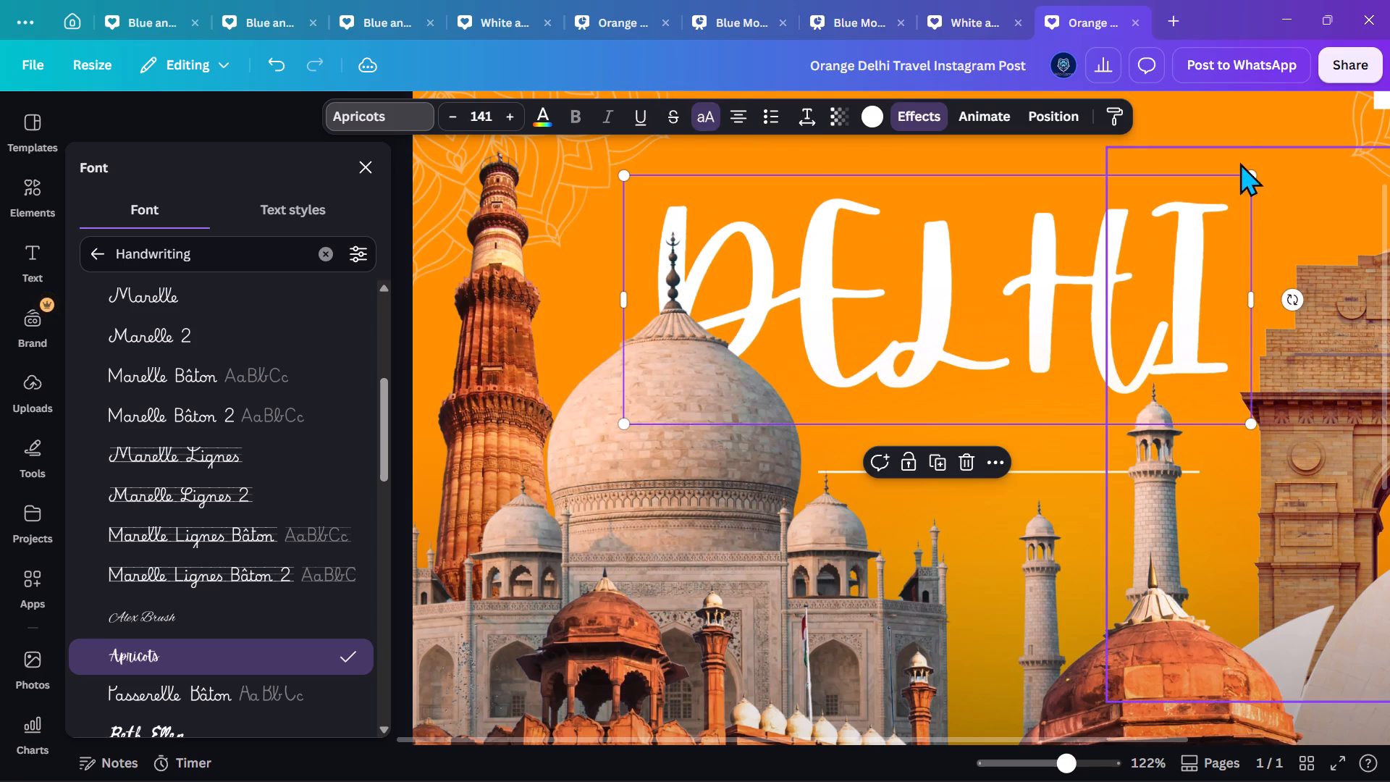
{"action": "left_click_drag", "start_coordinate": [1247, 175], "coordinate": [1288, 133]}
Close the font choices and move the DELHI title up between the Taj Mahal dome and India Gate, below the tagline.
{"action": "scroll", "coordinate": [1067, 267], "scroll_direction": "up", "scroll_amount": 1}
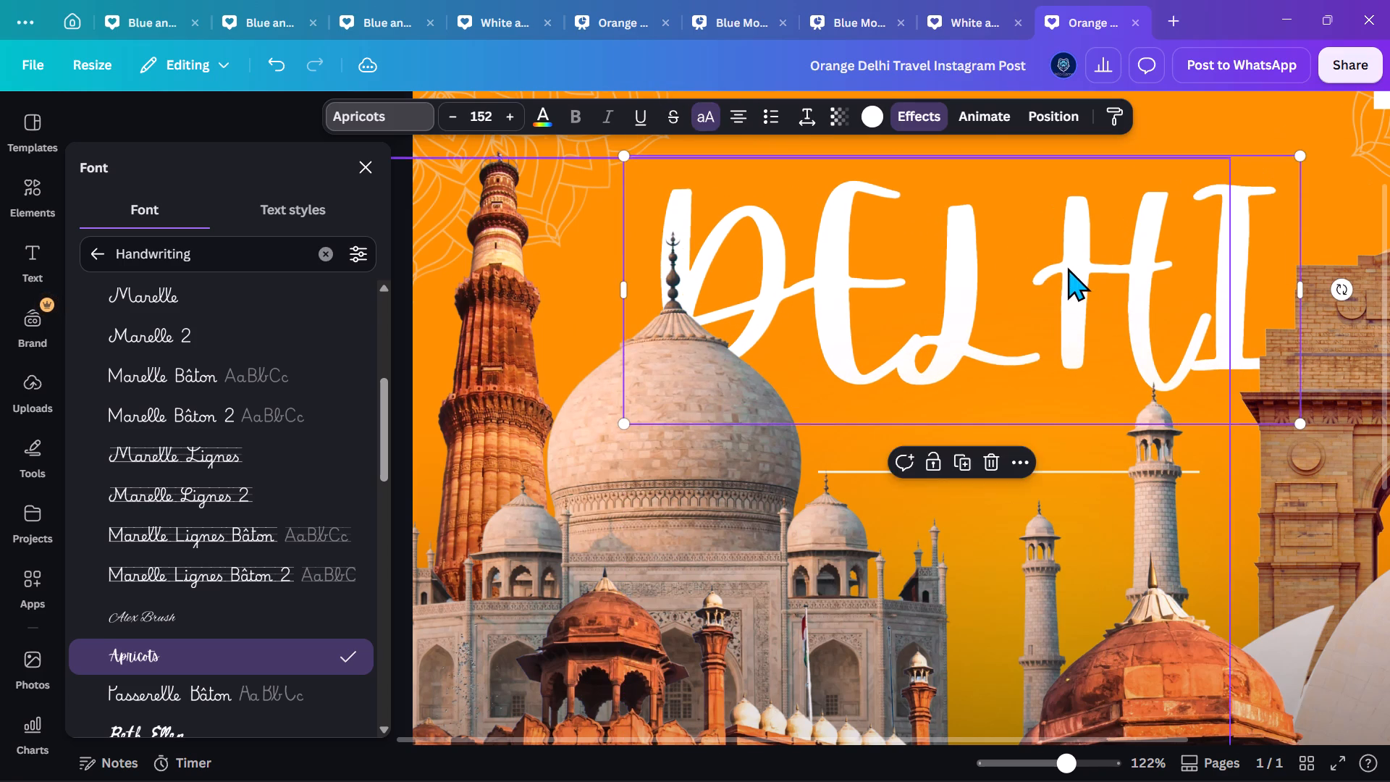
{"action": "scroll", "coordinate": [1067, 267], "scroll_direction": "up", "scroll_amount": 1}
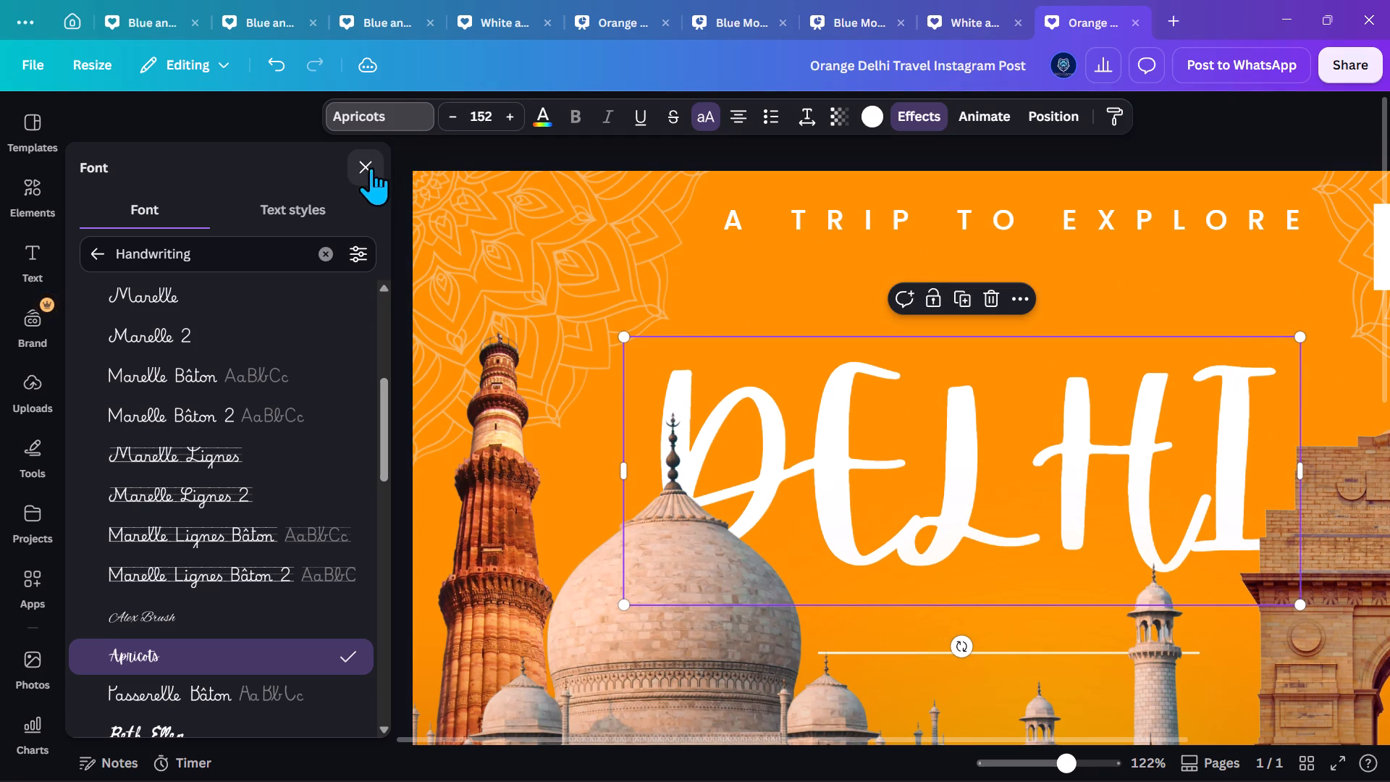
{"action": "left_click", "coordinate": [371, 167]}
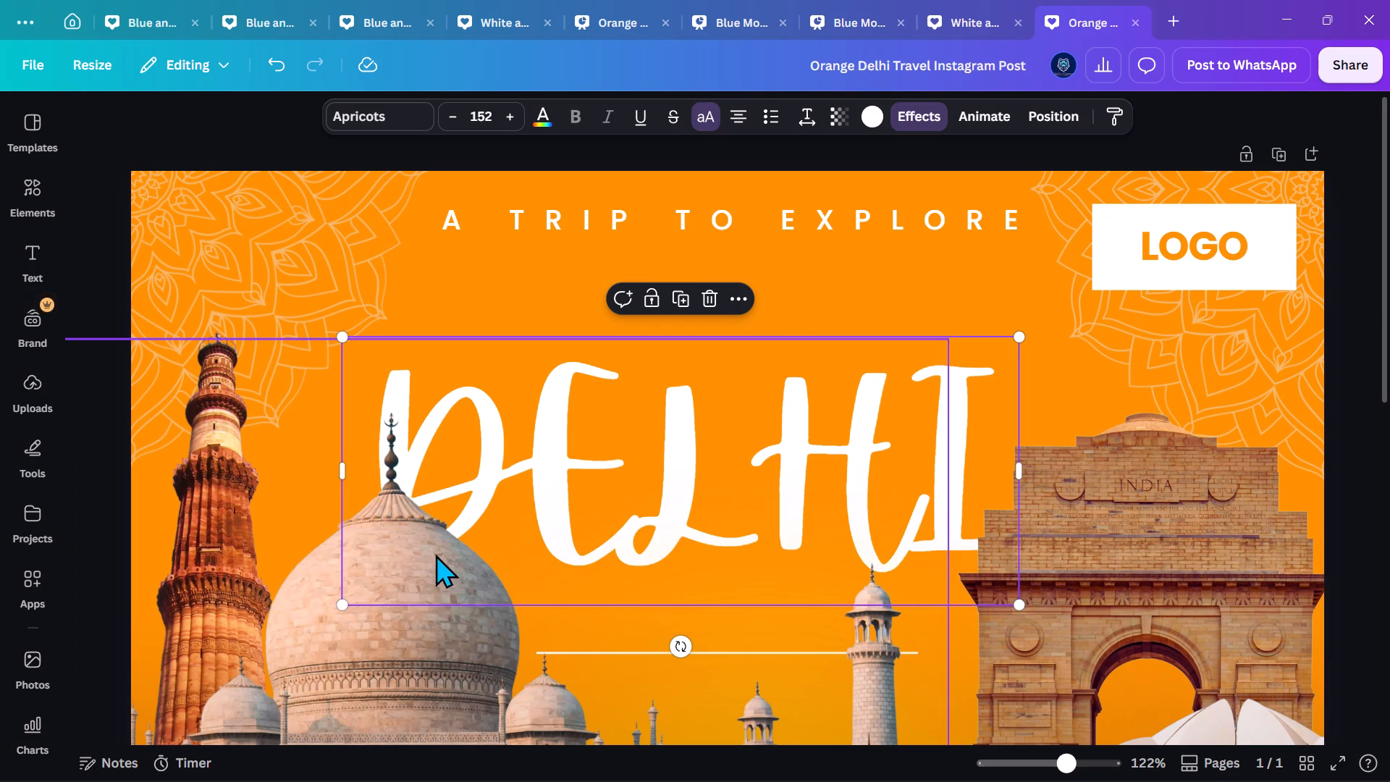
{"action": "left_click_drag", "start_coordinate": [593, 482], "coordinate": [643, 440]}
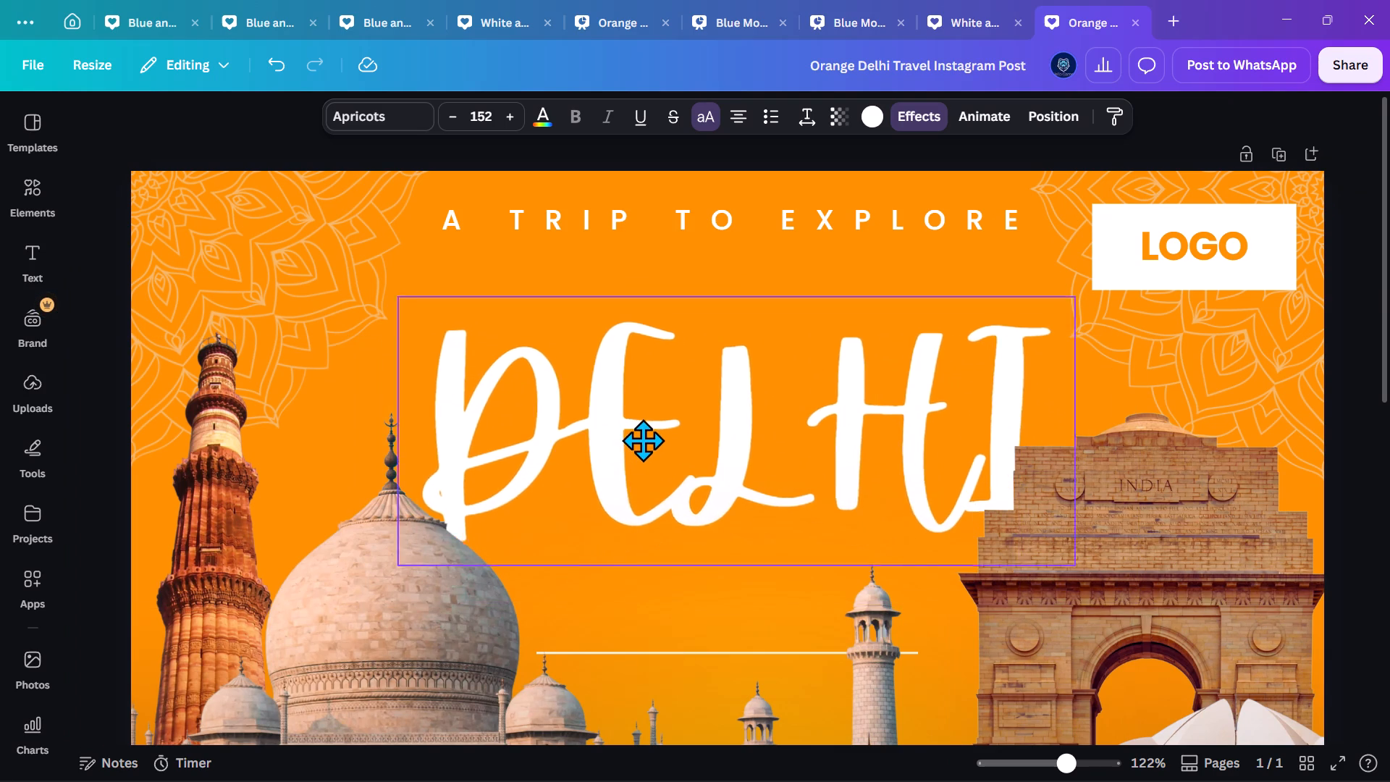
{"action": "left_click_drag", "start_coordinate": [643, 440], "coordinate": [639, 438]}
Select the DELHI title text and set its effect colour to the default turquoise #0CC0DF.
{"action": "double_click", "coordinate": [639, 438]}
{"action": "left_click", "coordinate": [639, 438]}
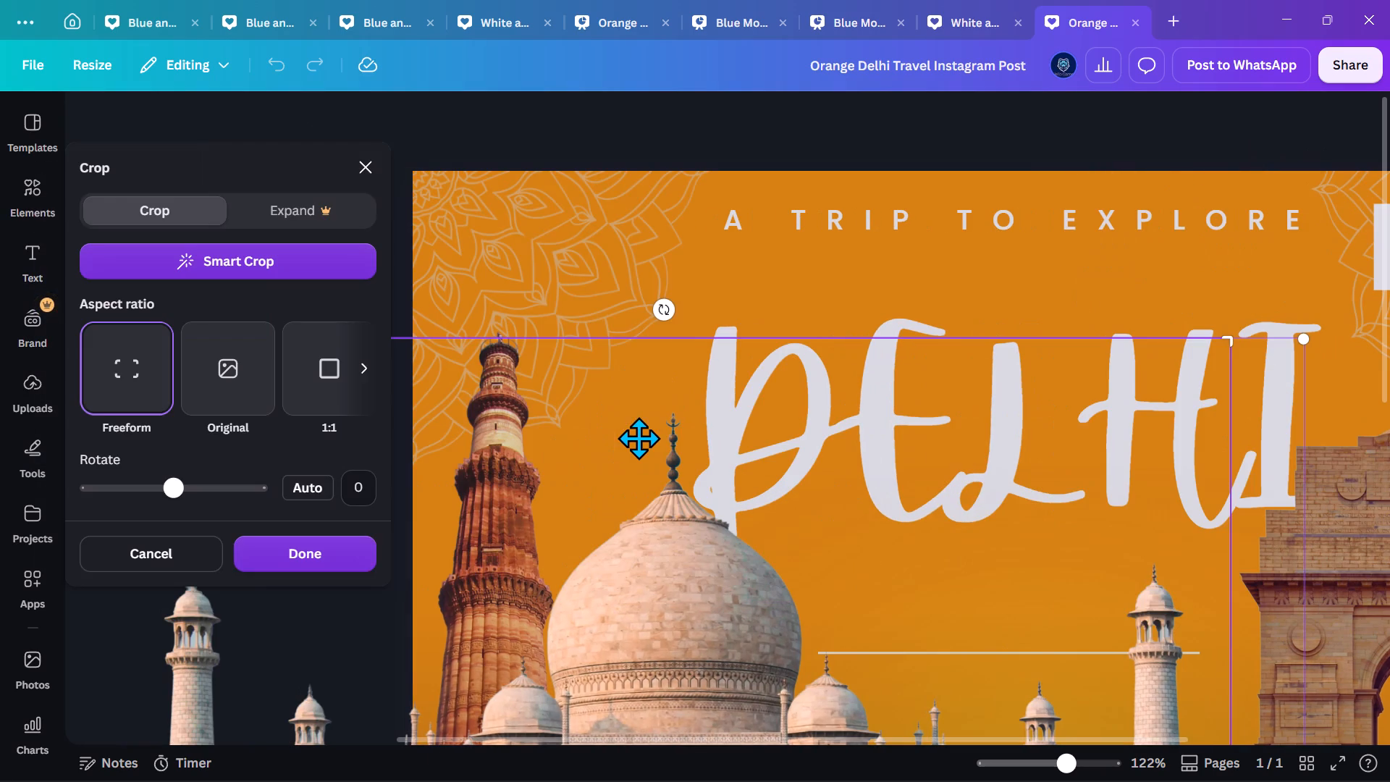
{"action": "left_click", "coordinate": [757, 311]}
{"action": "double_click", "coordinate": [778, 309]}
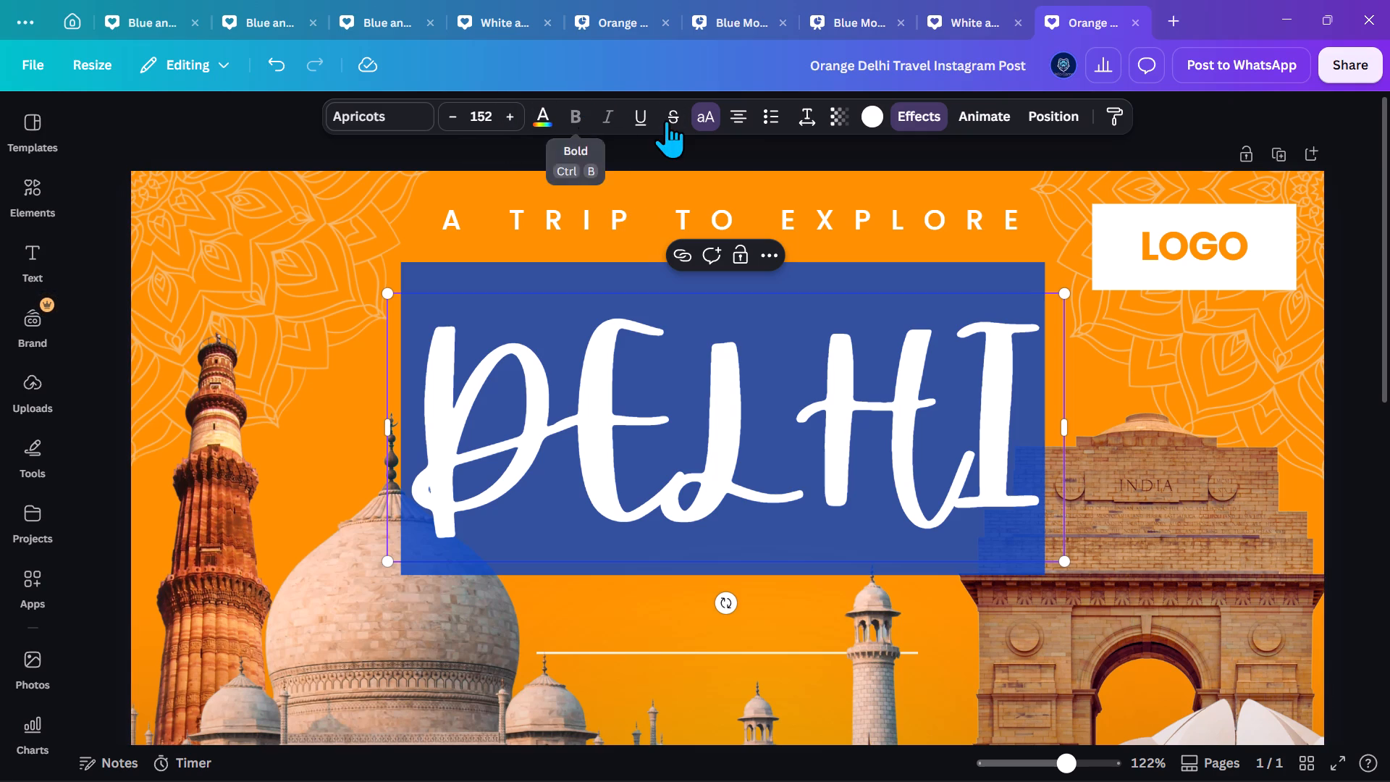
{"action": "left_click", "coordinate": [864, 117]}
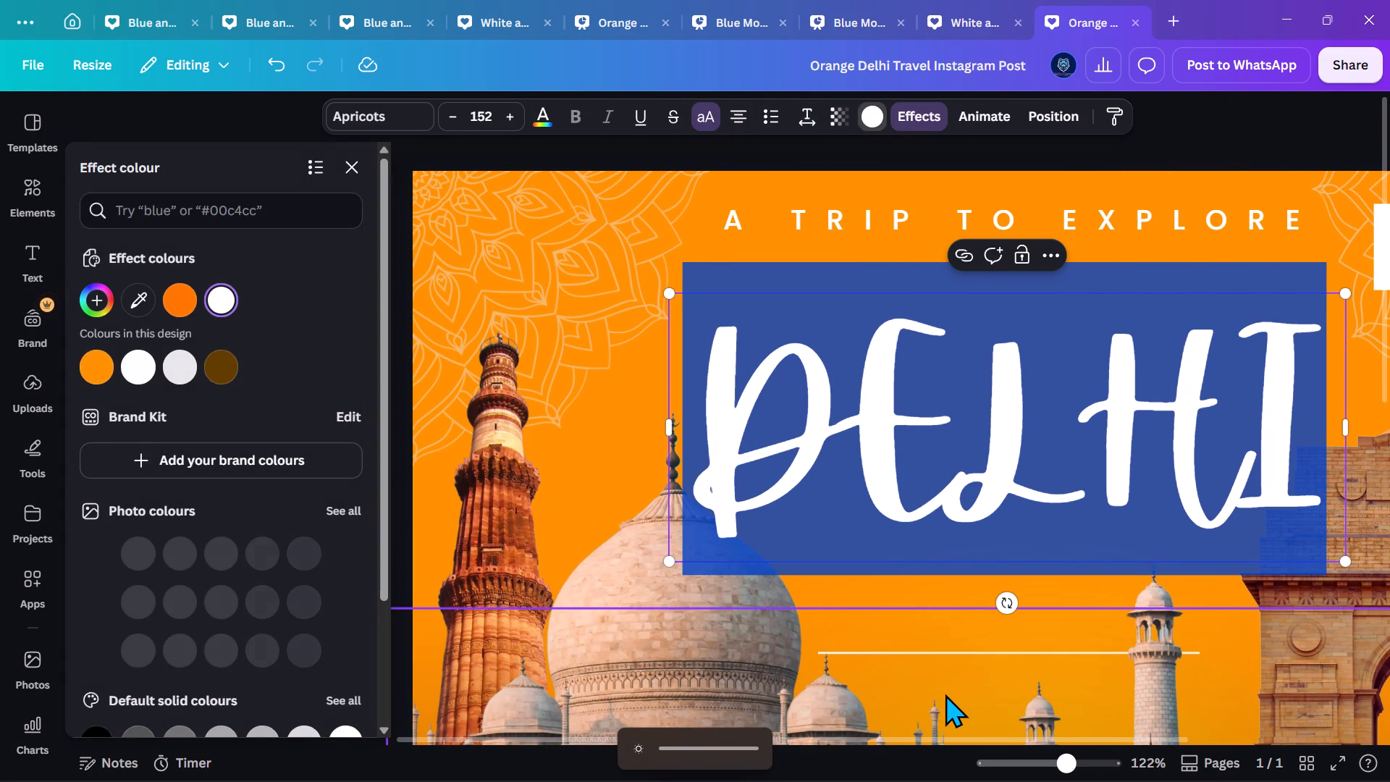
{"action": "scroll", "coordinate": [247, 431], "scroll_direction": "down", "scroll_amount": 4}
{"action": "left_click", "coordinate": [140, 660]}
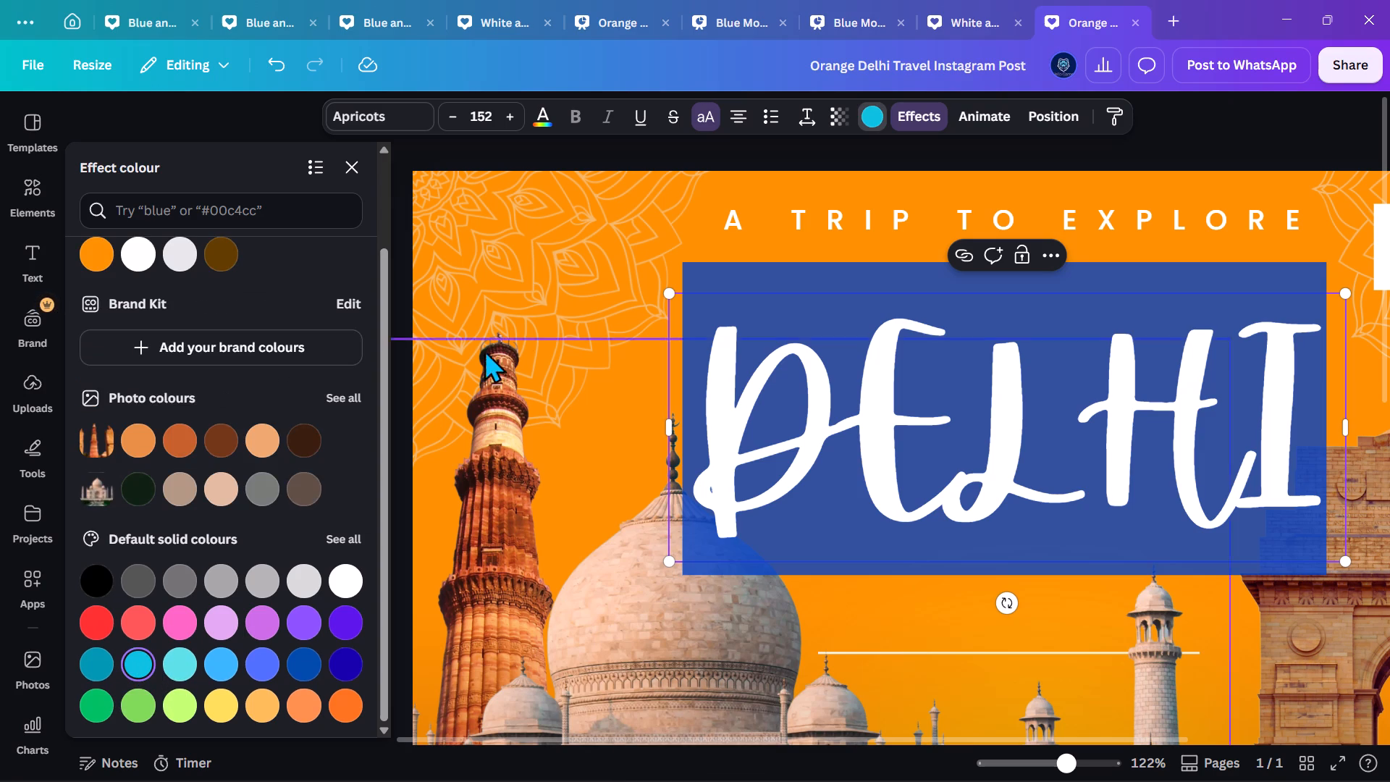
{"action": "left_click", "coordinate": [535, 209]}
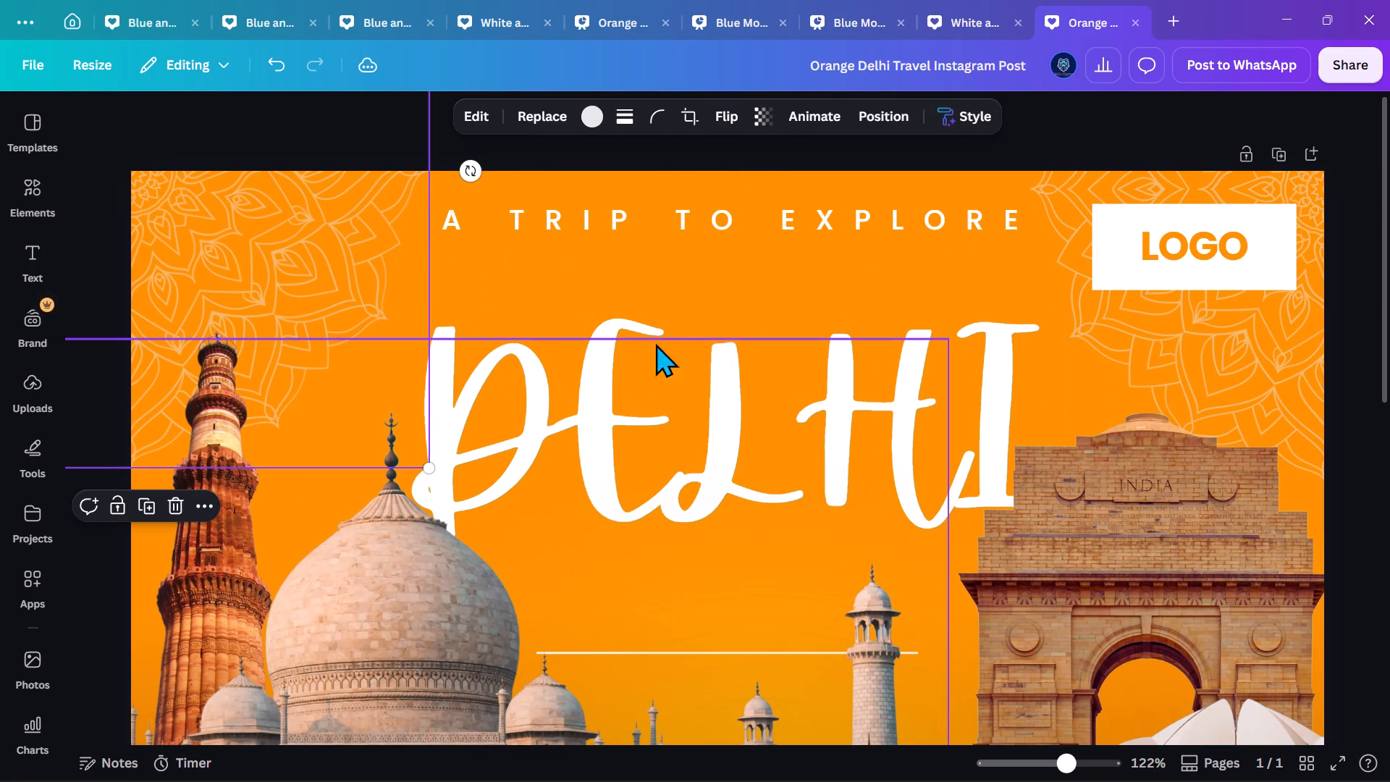
Change the DELHI title's effect colour to a brighter cyan, #00DAFF.
{"action": "double_click", "coordinate": [686, 301]}
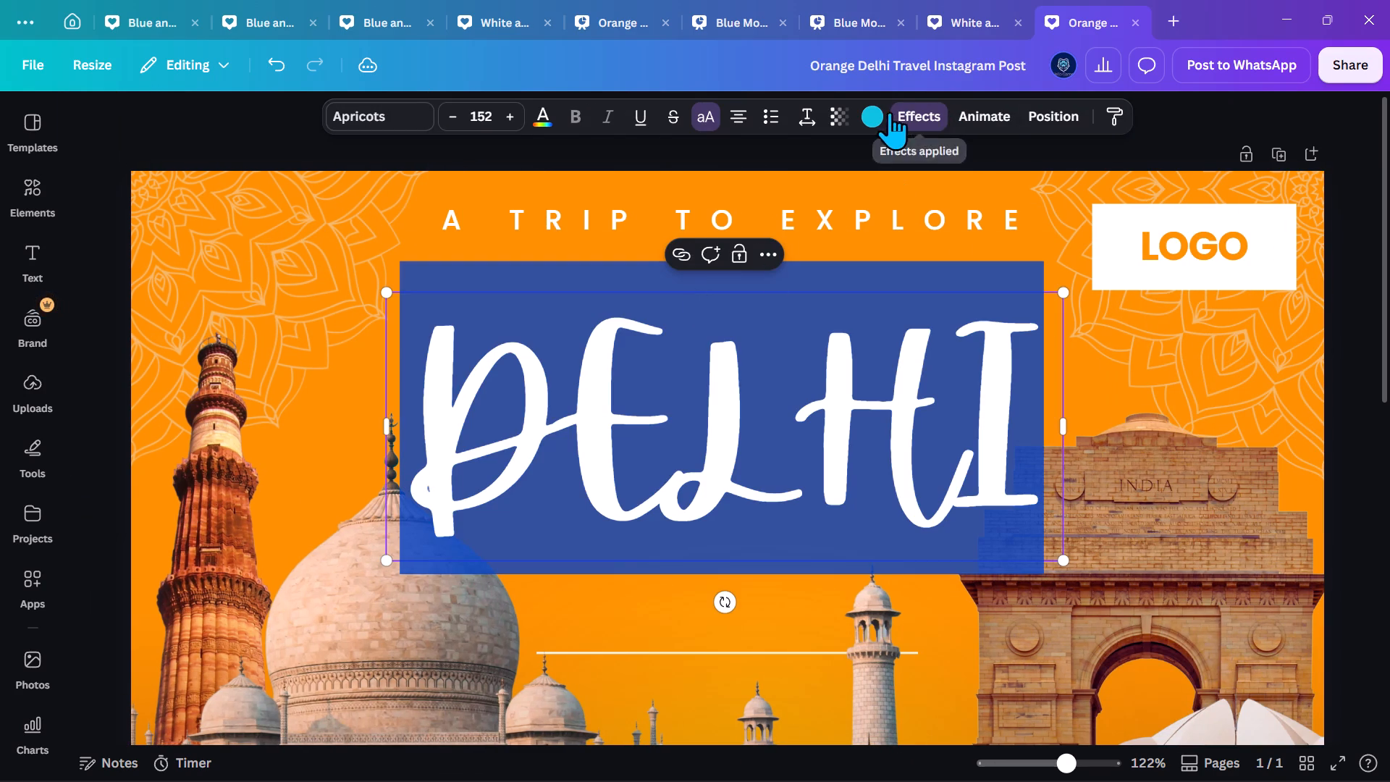
{"action": "left_click", "coordinate": [873, 118]}
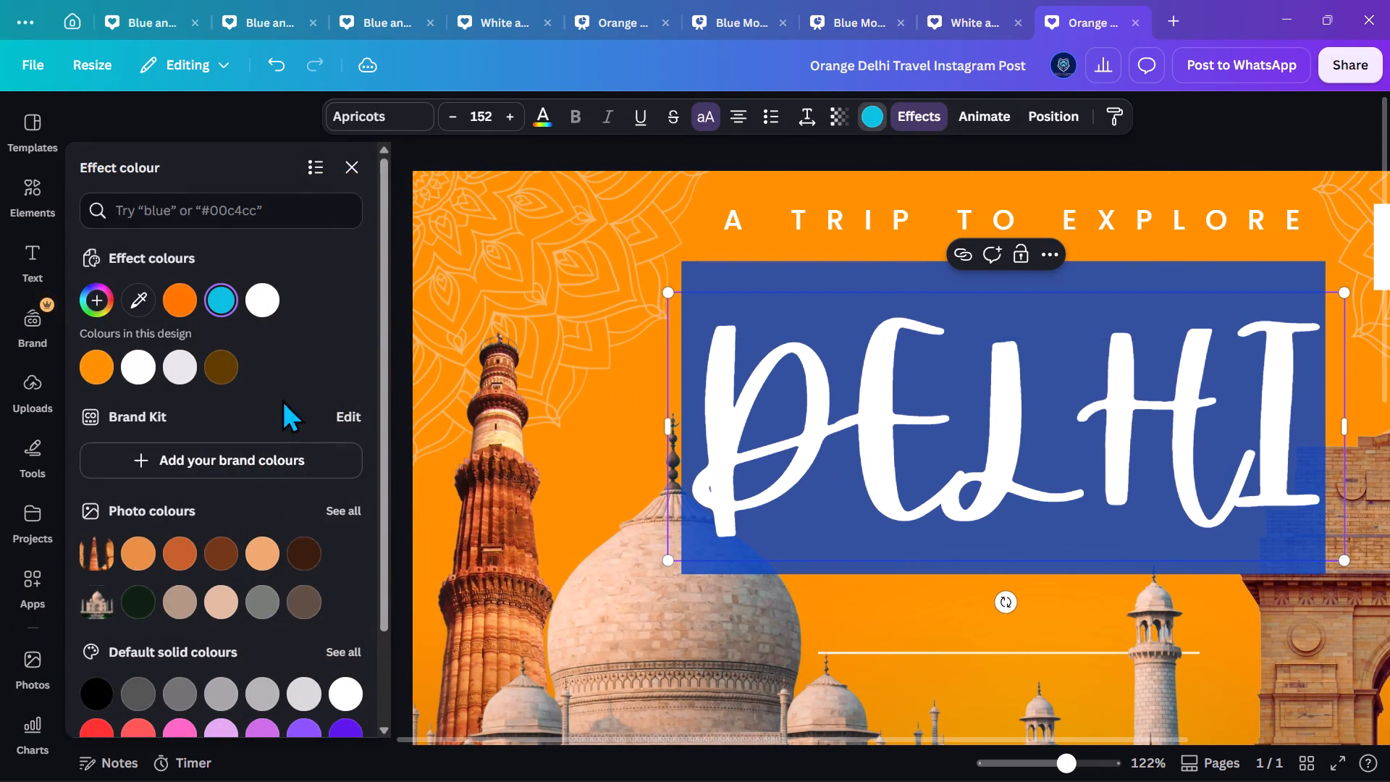
{"action": "left_click", "coordinate": [232, 296]}
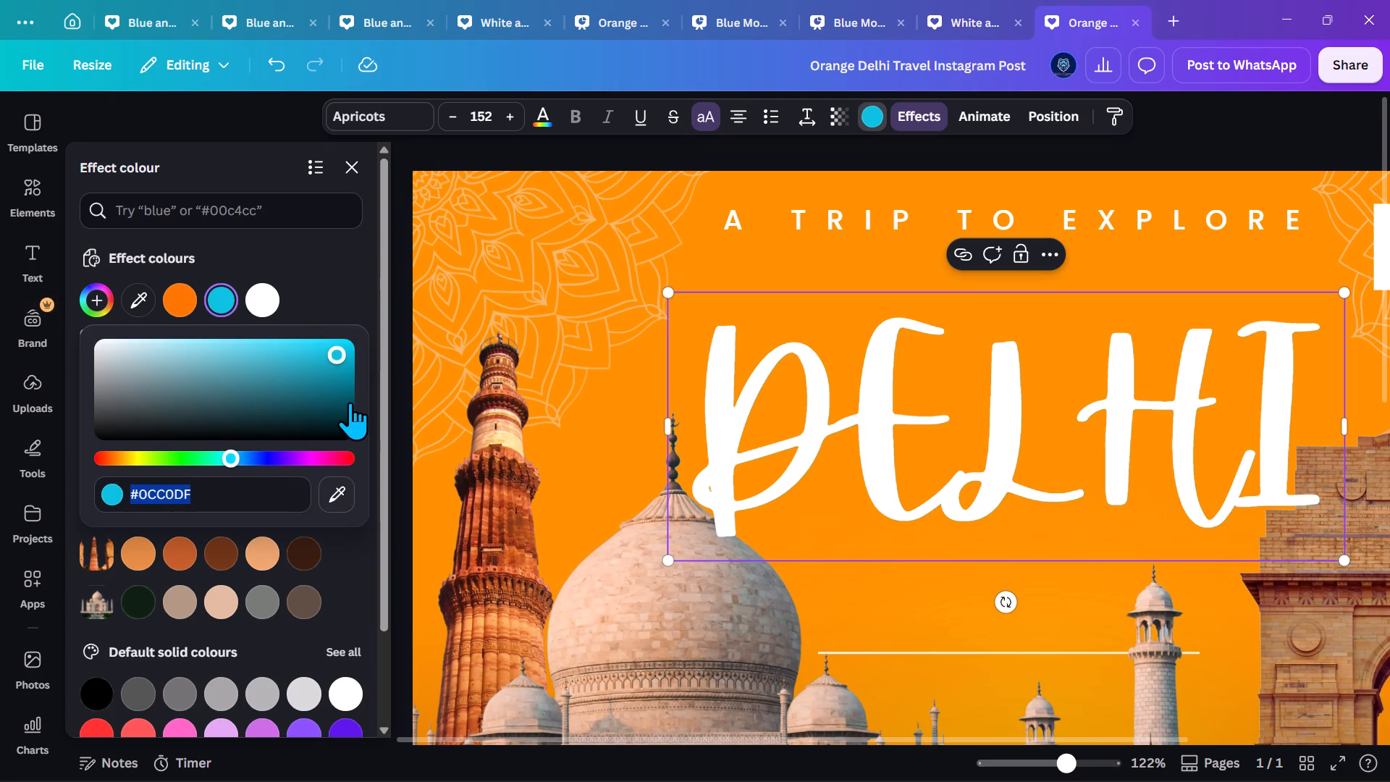
{"action": "left_click_drag", "start_coordinate": [350, 391], "coordinate": [355, 298]}
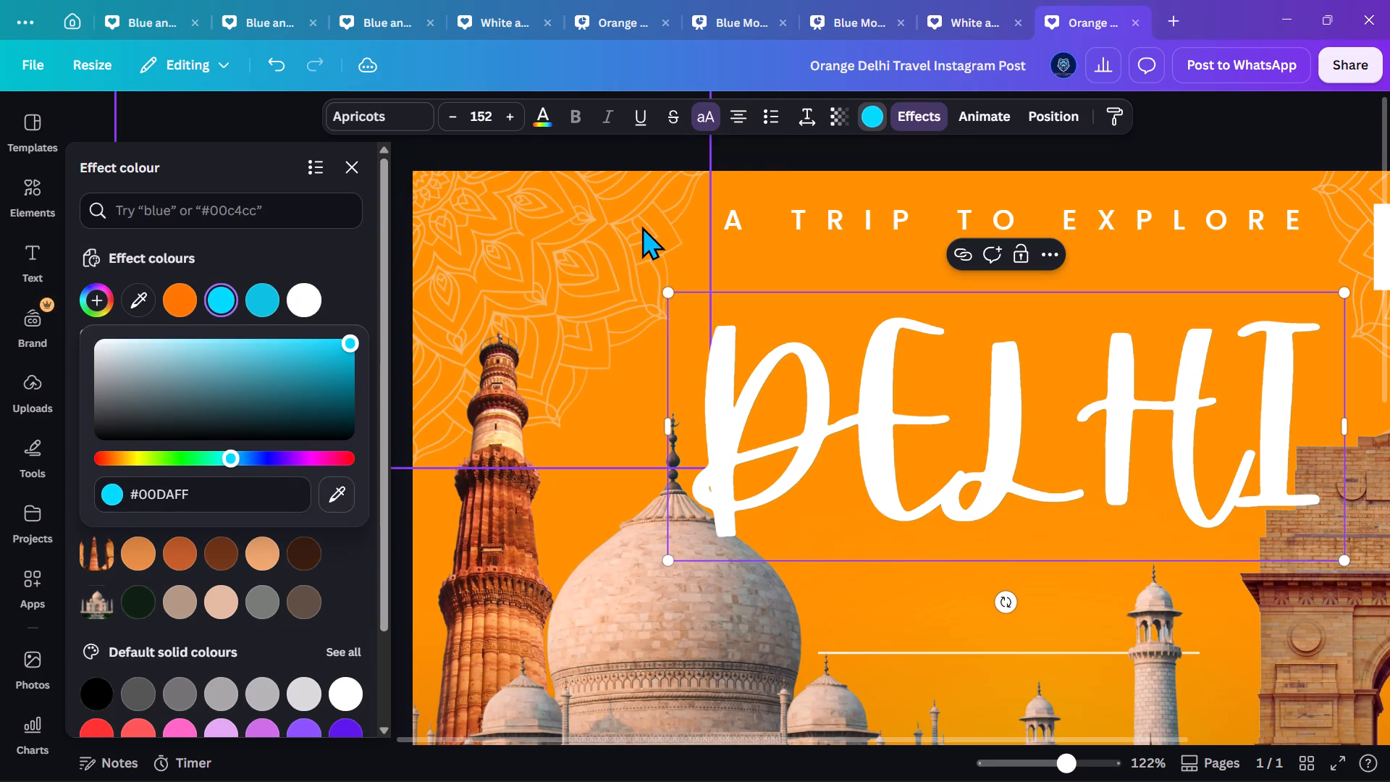
{"action": "left_click", "coordinate": [641, 226]}
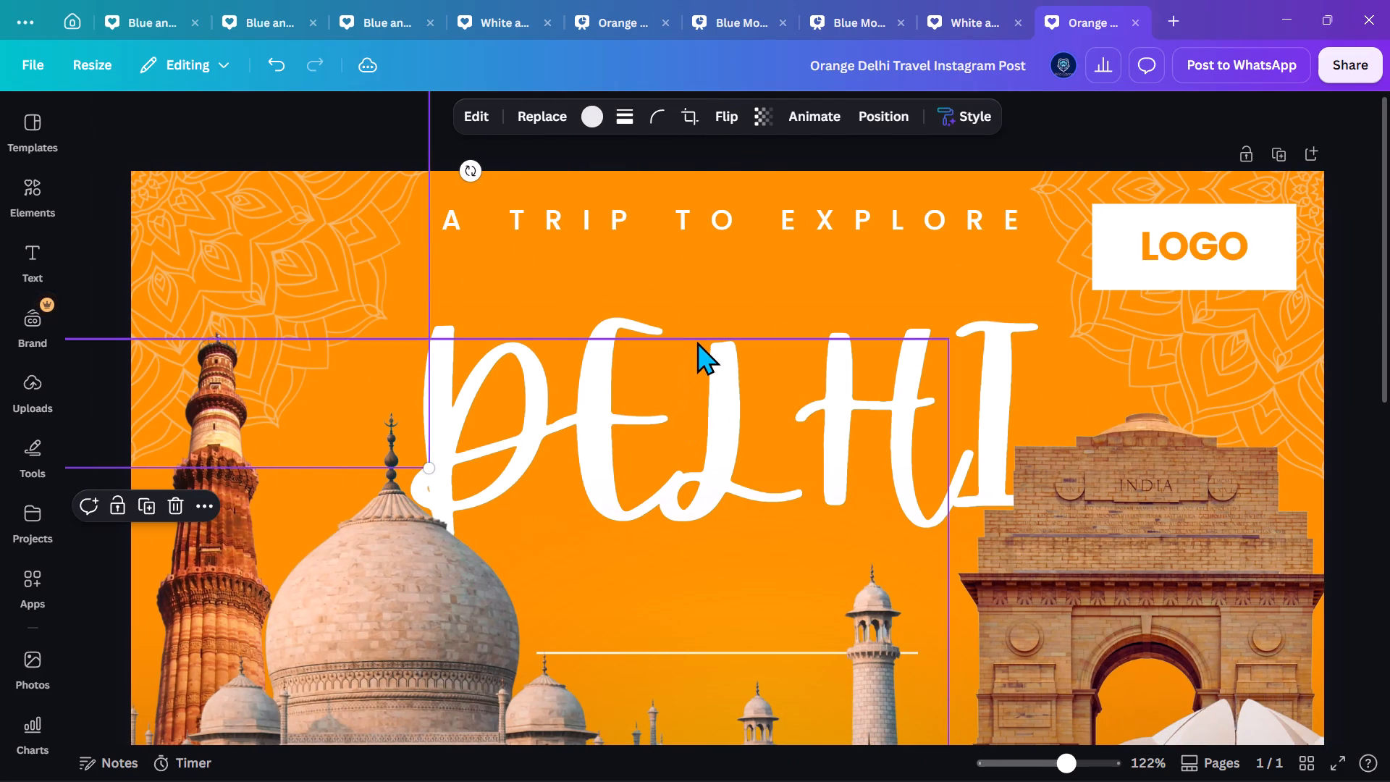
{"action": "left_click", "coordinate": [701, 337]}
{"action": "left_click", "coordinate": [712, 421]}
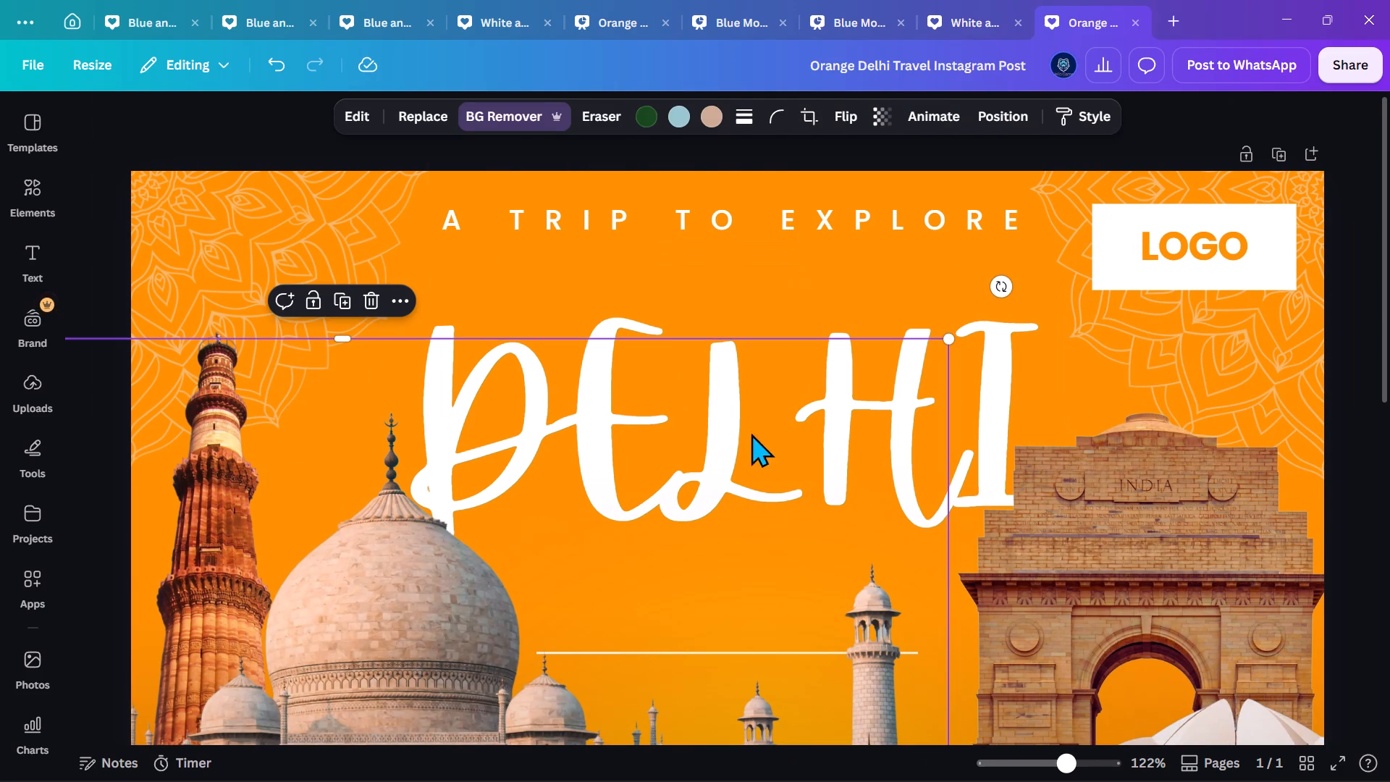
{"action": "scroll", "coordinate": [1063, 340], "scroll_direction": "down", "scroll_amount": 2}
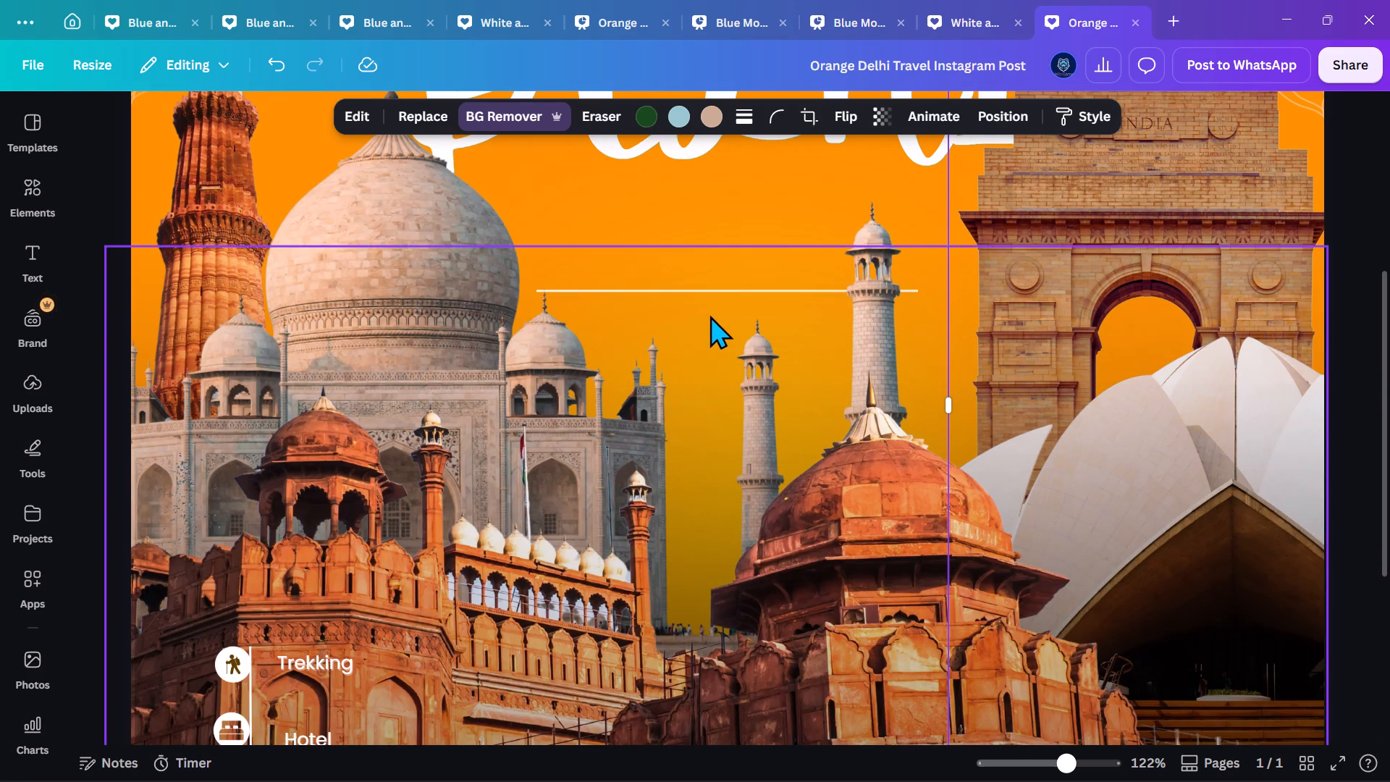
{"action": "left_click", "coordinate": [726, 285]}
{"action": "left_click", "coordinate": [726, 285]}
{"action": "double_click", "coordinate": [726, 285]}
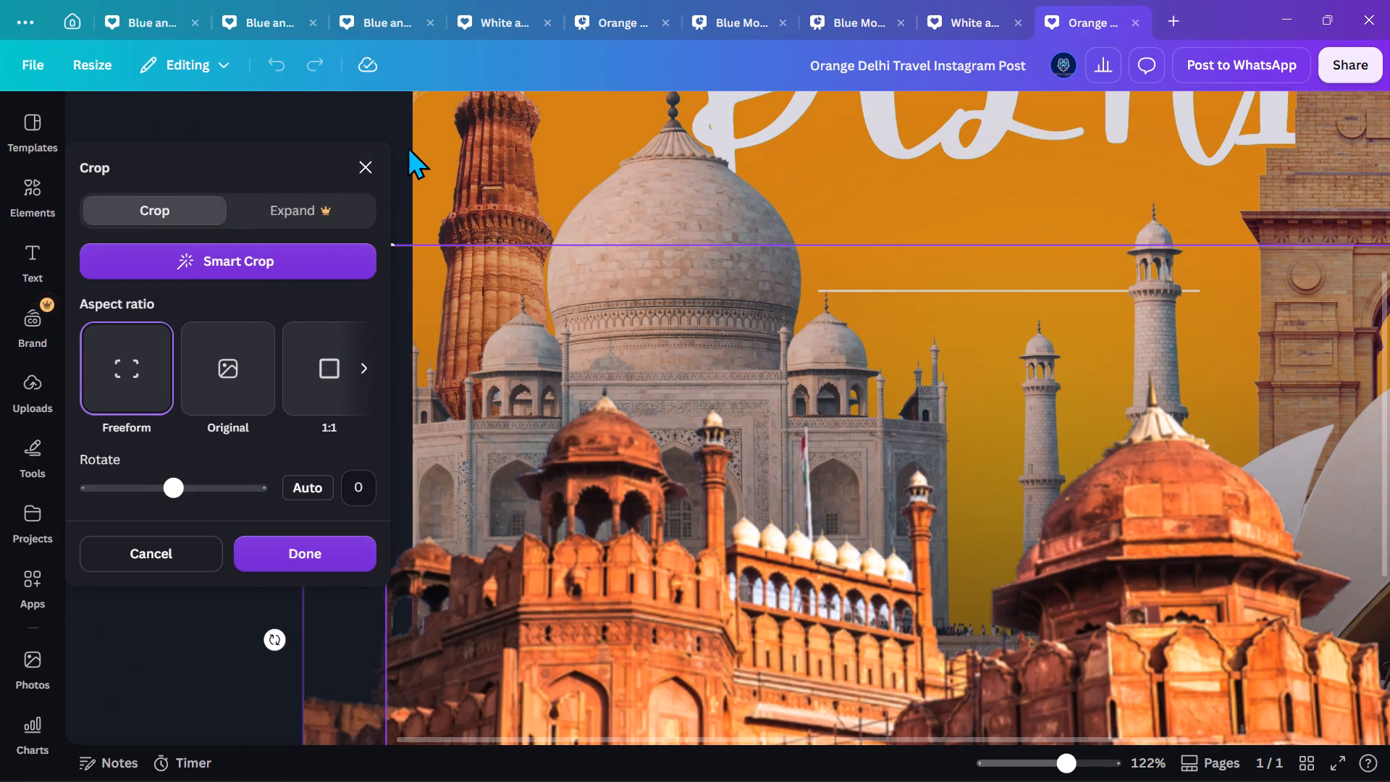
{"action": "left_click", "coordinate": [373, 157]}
Lower the top edges of the Red Fort image and the dark gradient overlay to below the thin white line.
{"action": "left_click", "coordinate": [725, 362]}
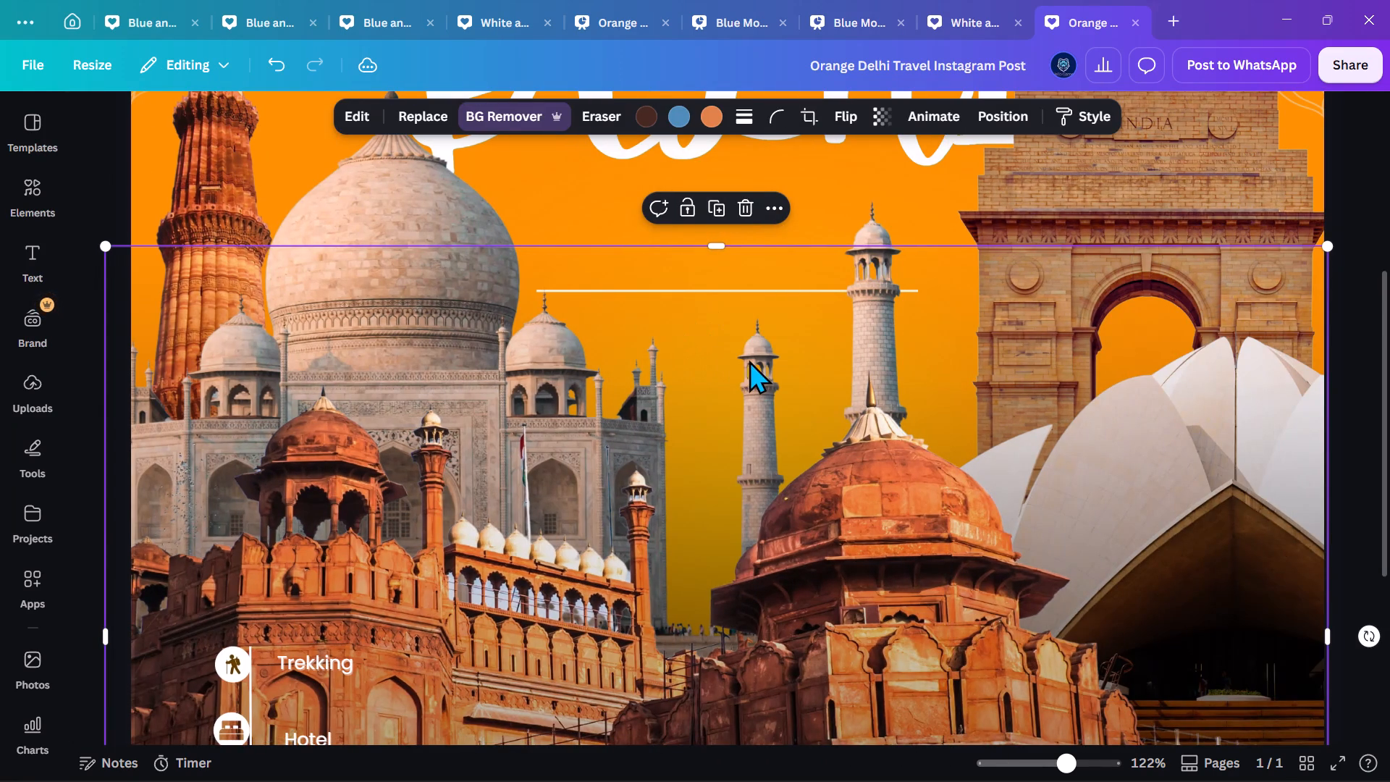
{"action": "left_click_drag", "start_coordinate": [728, 249], "coordinate": [733, 395]}
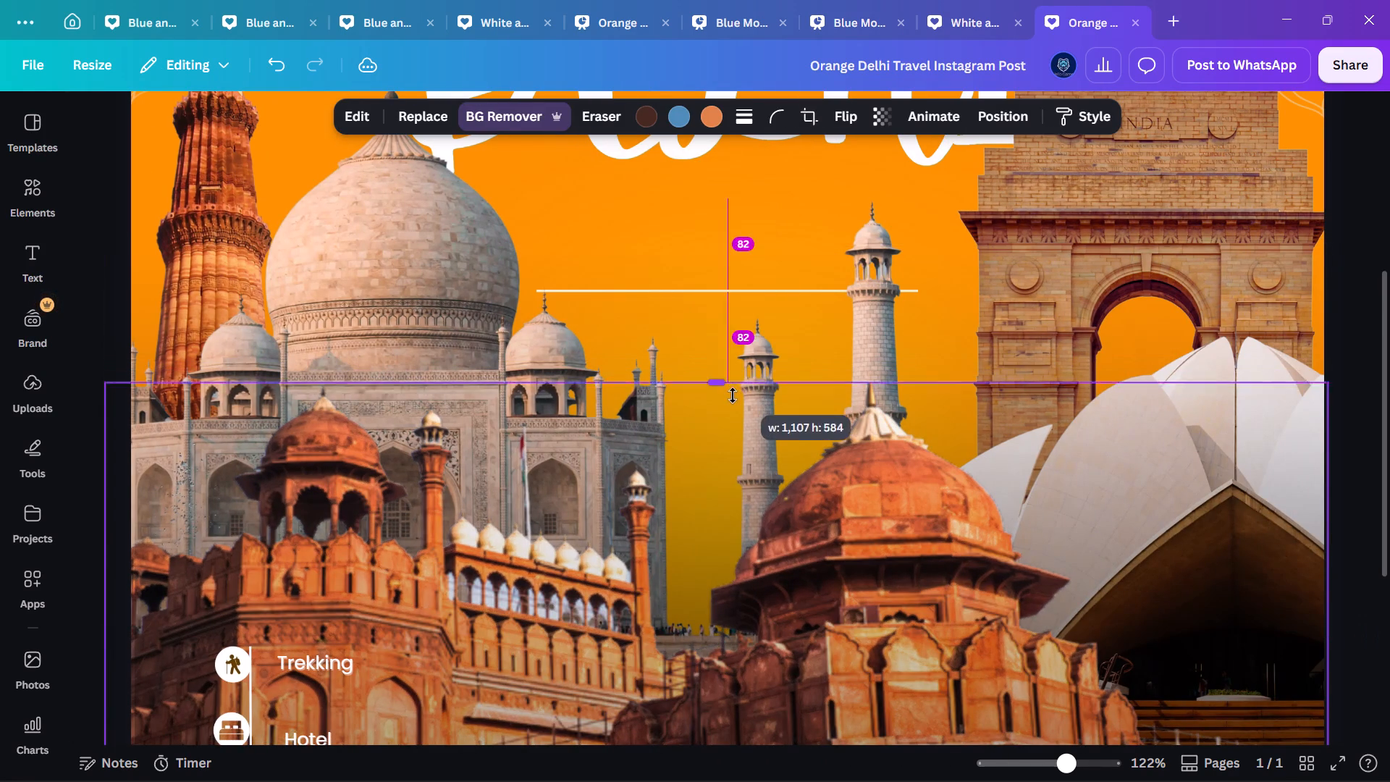
{"action": "left_click_drag", "start_coordinate": [733, 395], "coordinate": [733, 396]}
{"action": "left_click", "coordinate": [736, 288]}
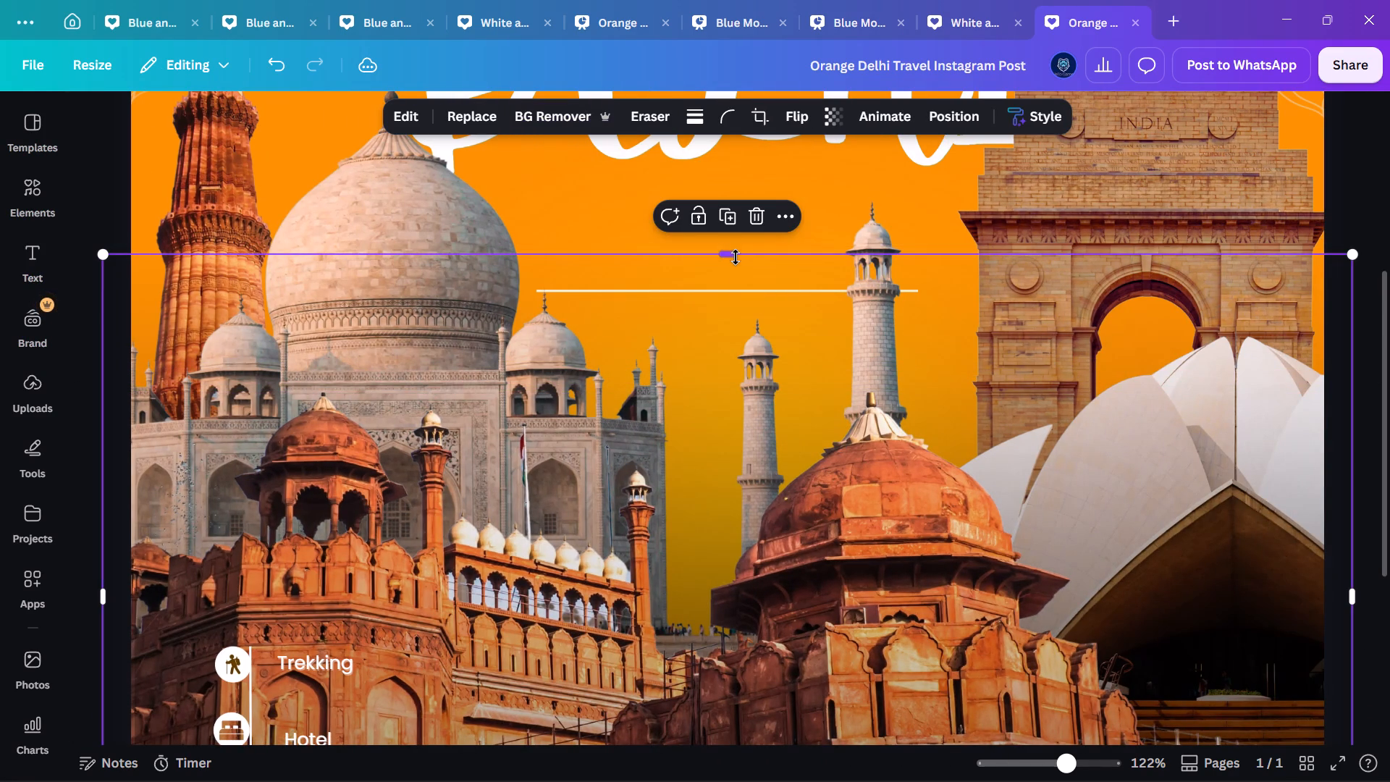
{"action": "left_click_drag", "start_coordinate": [736, 257], "coordinate": [739, 403]}
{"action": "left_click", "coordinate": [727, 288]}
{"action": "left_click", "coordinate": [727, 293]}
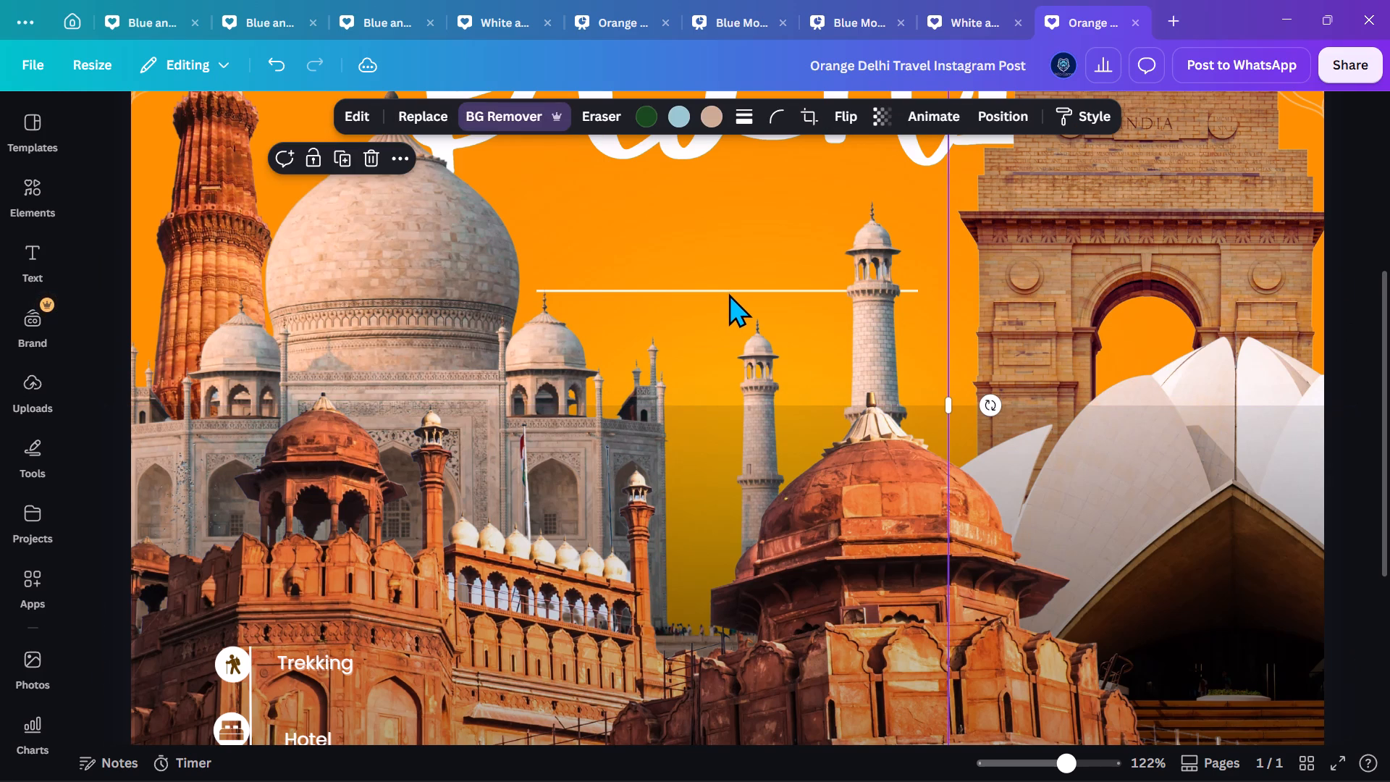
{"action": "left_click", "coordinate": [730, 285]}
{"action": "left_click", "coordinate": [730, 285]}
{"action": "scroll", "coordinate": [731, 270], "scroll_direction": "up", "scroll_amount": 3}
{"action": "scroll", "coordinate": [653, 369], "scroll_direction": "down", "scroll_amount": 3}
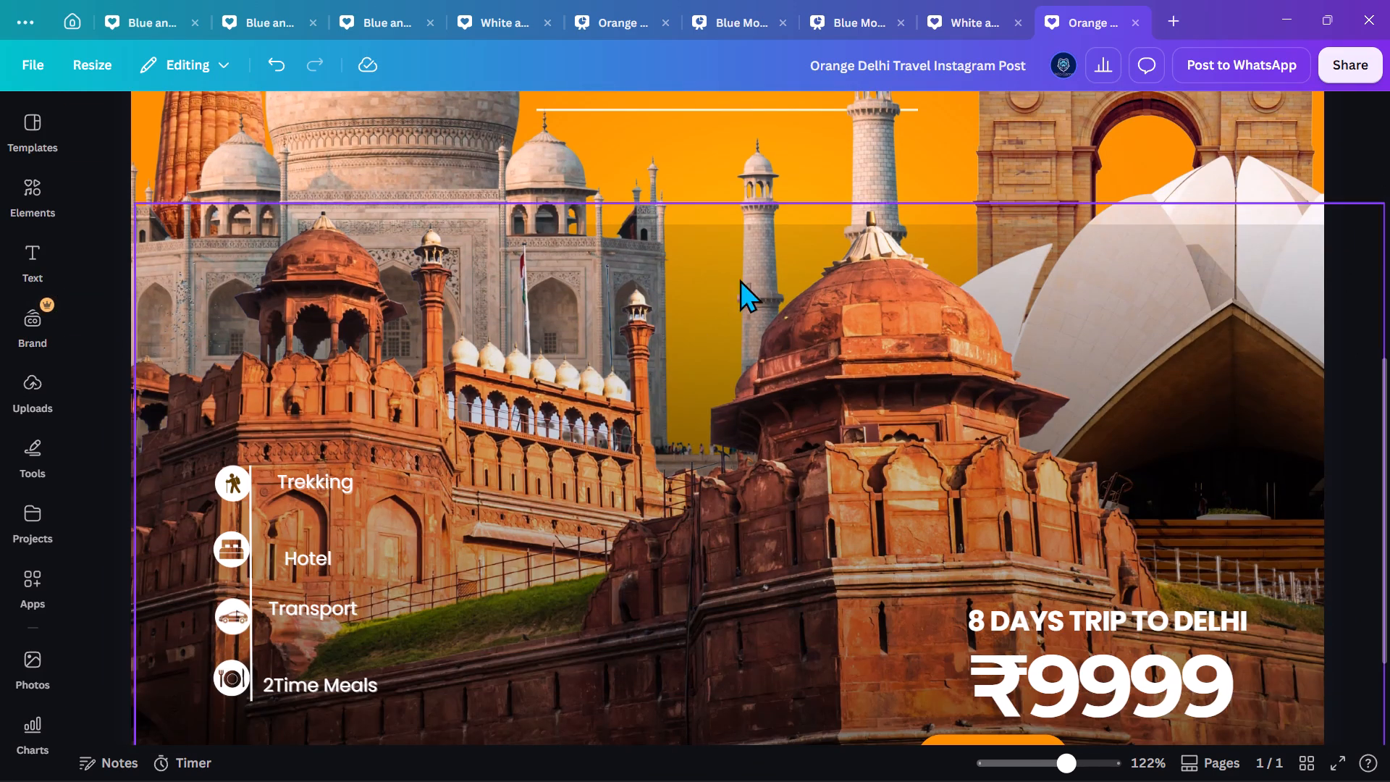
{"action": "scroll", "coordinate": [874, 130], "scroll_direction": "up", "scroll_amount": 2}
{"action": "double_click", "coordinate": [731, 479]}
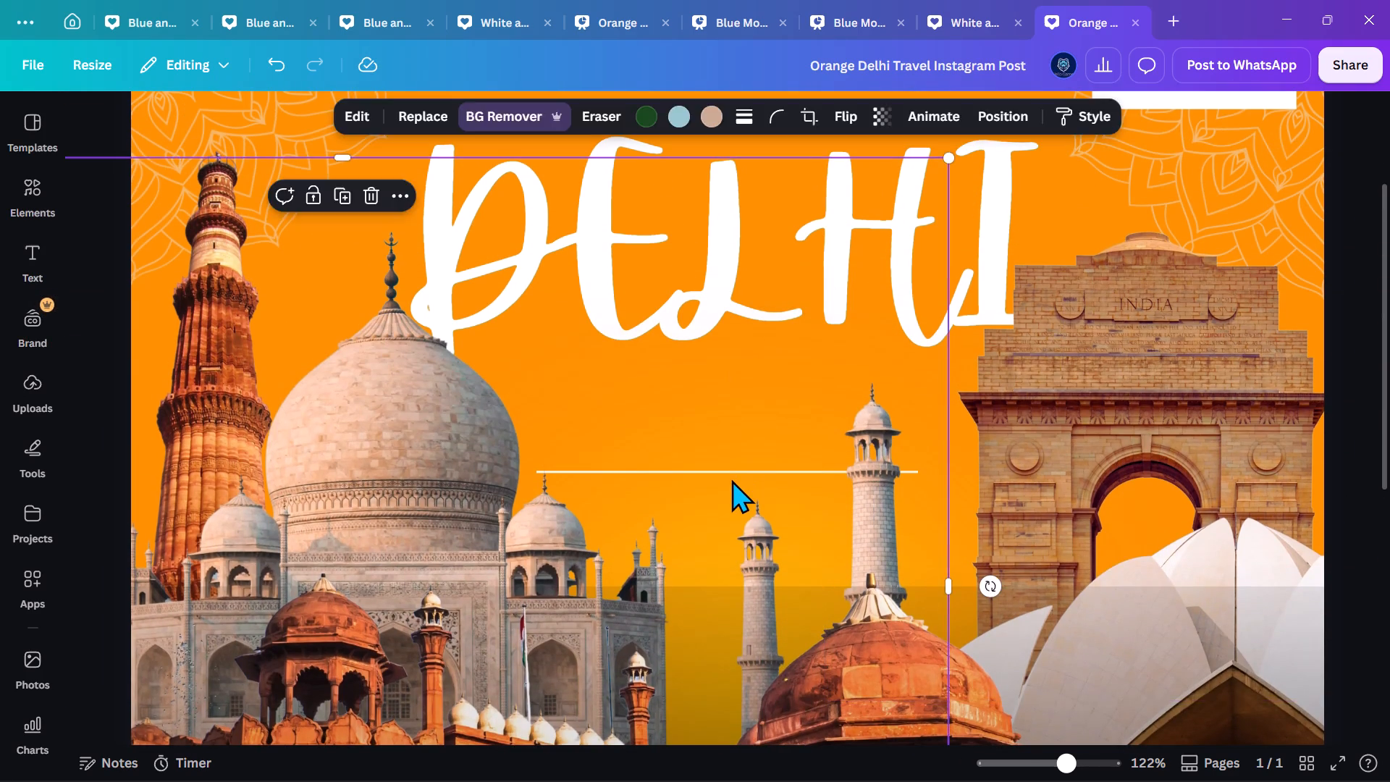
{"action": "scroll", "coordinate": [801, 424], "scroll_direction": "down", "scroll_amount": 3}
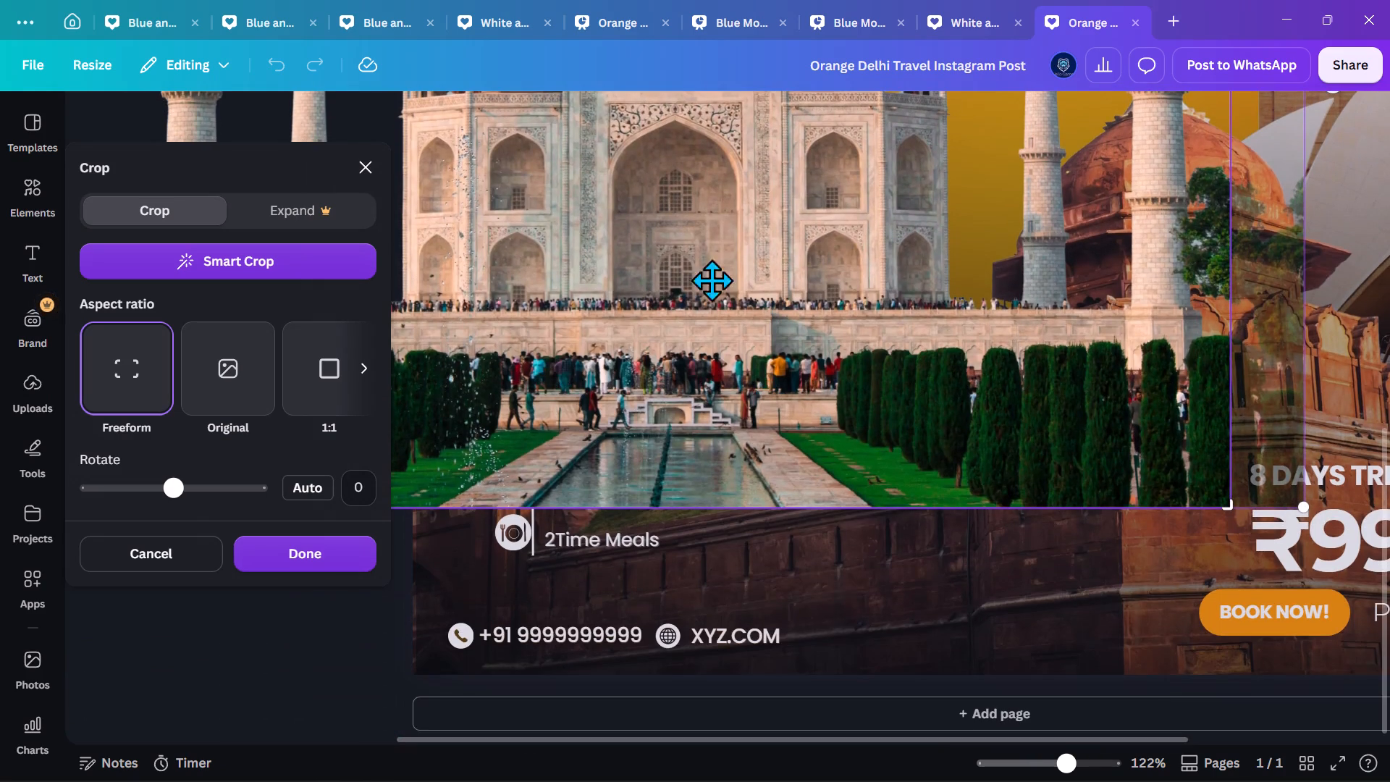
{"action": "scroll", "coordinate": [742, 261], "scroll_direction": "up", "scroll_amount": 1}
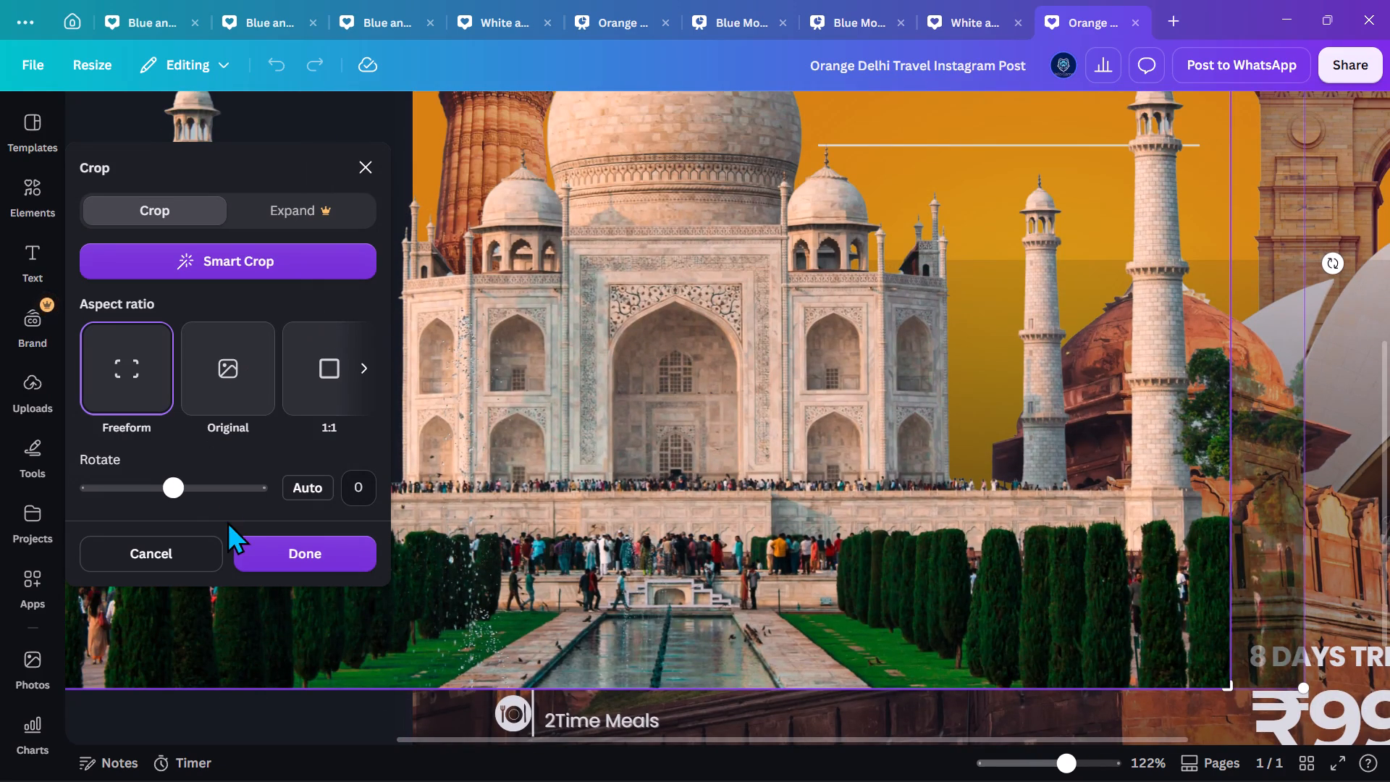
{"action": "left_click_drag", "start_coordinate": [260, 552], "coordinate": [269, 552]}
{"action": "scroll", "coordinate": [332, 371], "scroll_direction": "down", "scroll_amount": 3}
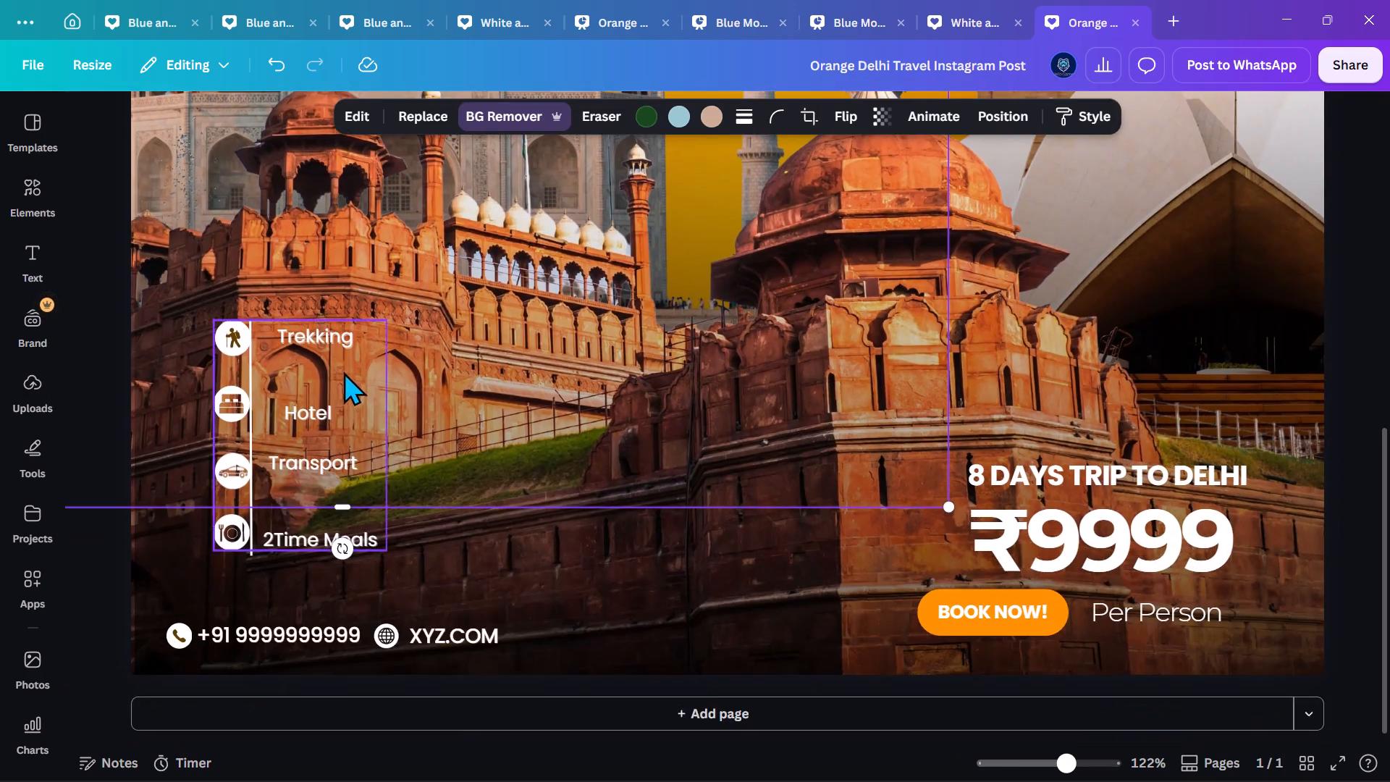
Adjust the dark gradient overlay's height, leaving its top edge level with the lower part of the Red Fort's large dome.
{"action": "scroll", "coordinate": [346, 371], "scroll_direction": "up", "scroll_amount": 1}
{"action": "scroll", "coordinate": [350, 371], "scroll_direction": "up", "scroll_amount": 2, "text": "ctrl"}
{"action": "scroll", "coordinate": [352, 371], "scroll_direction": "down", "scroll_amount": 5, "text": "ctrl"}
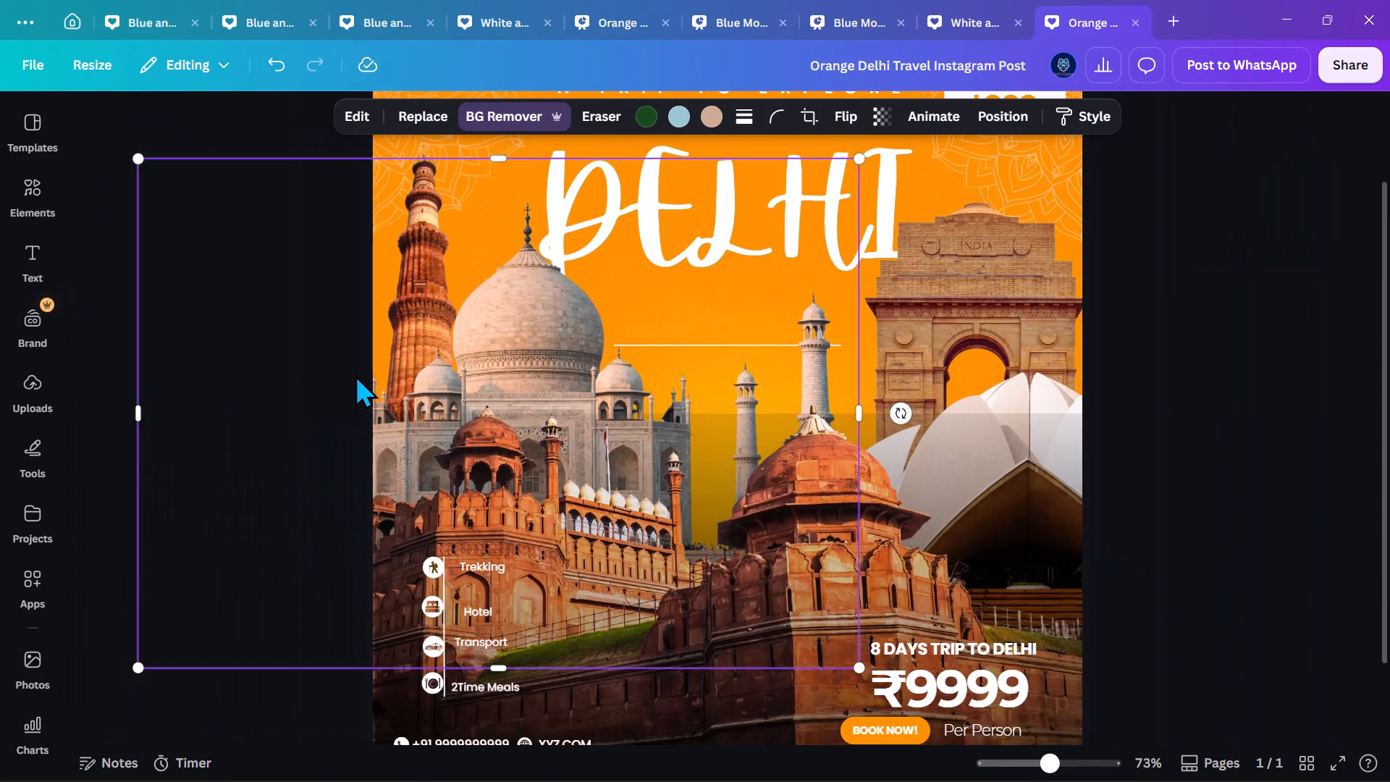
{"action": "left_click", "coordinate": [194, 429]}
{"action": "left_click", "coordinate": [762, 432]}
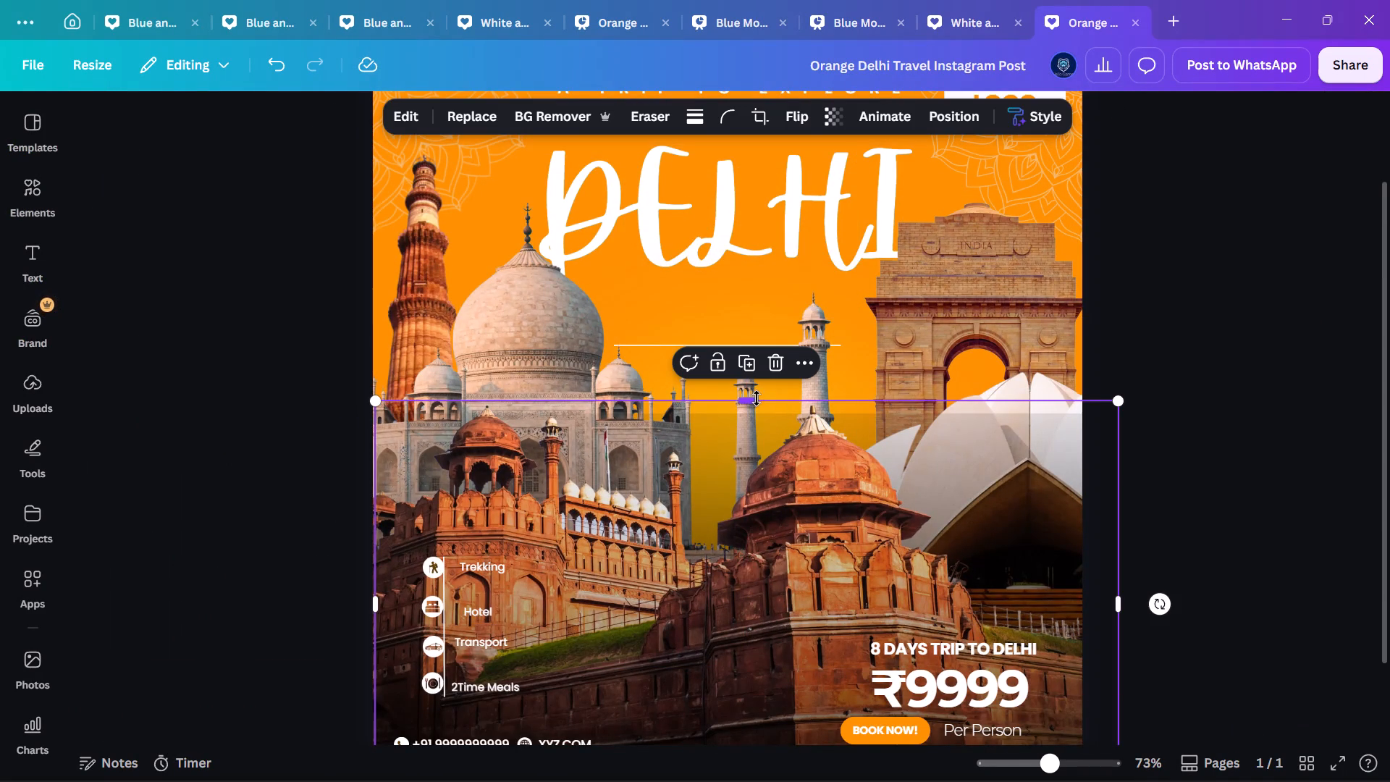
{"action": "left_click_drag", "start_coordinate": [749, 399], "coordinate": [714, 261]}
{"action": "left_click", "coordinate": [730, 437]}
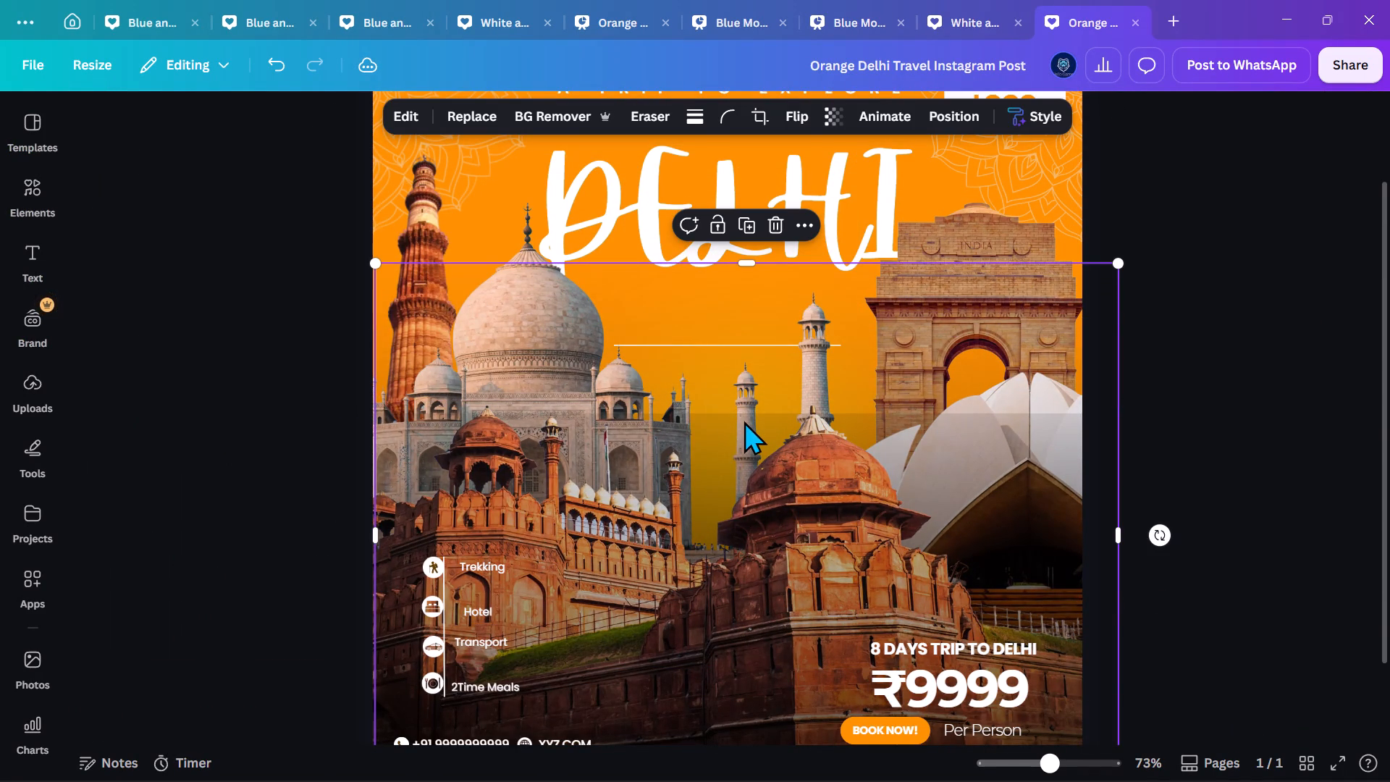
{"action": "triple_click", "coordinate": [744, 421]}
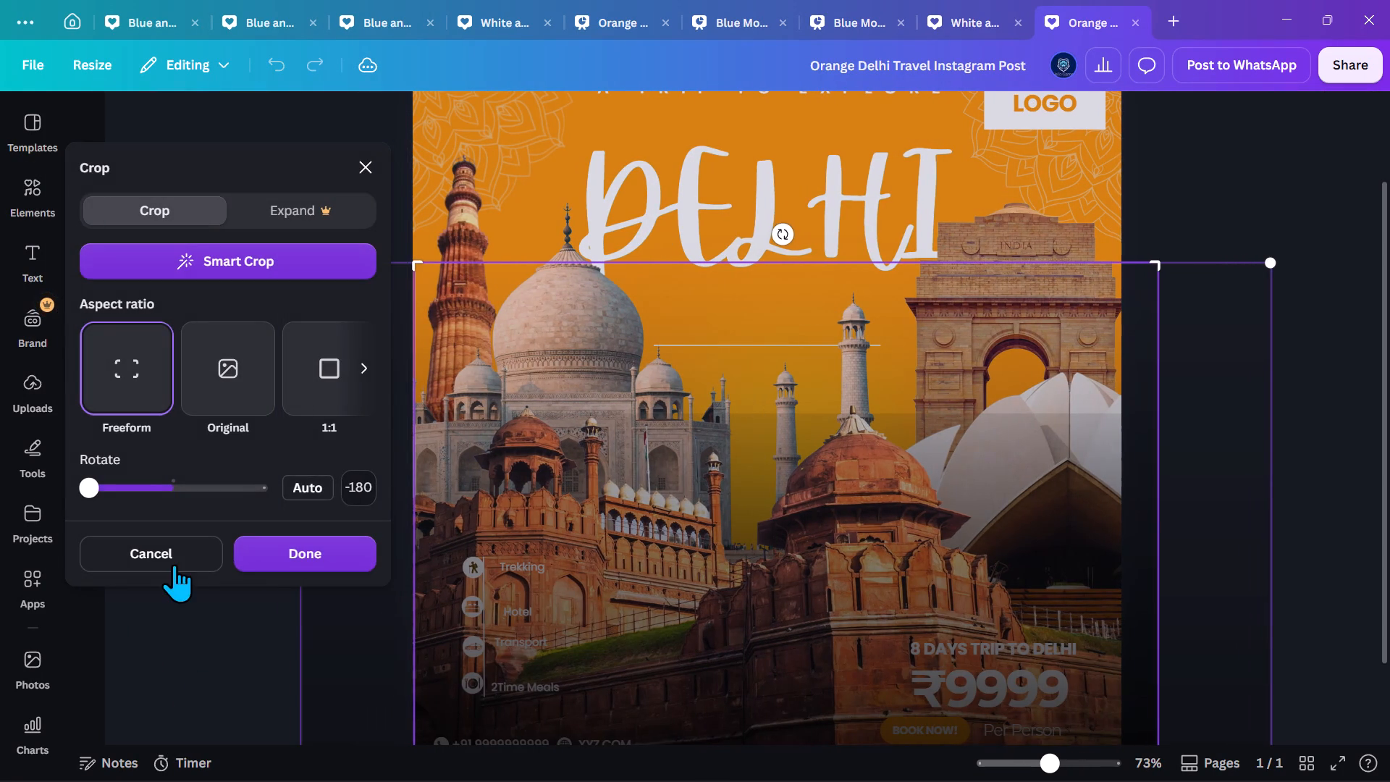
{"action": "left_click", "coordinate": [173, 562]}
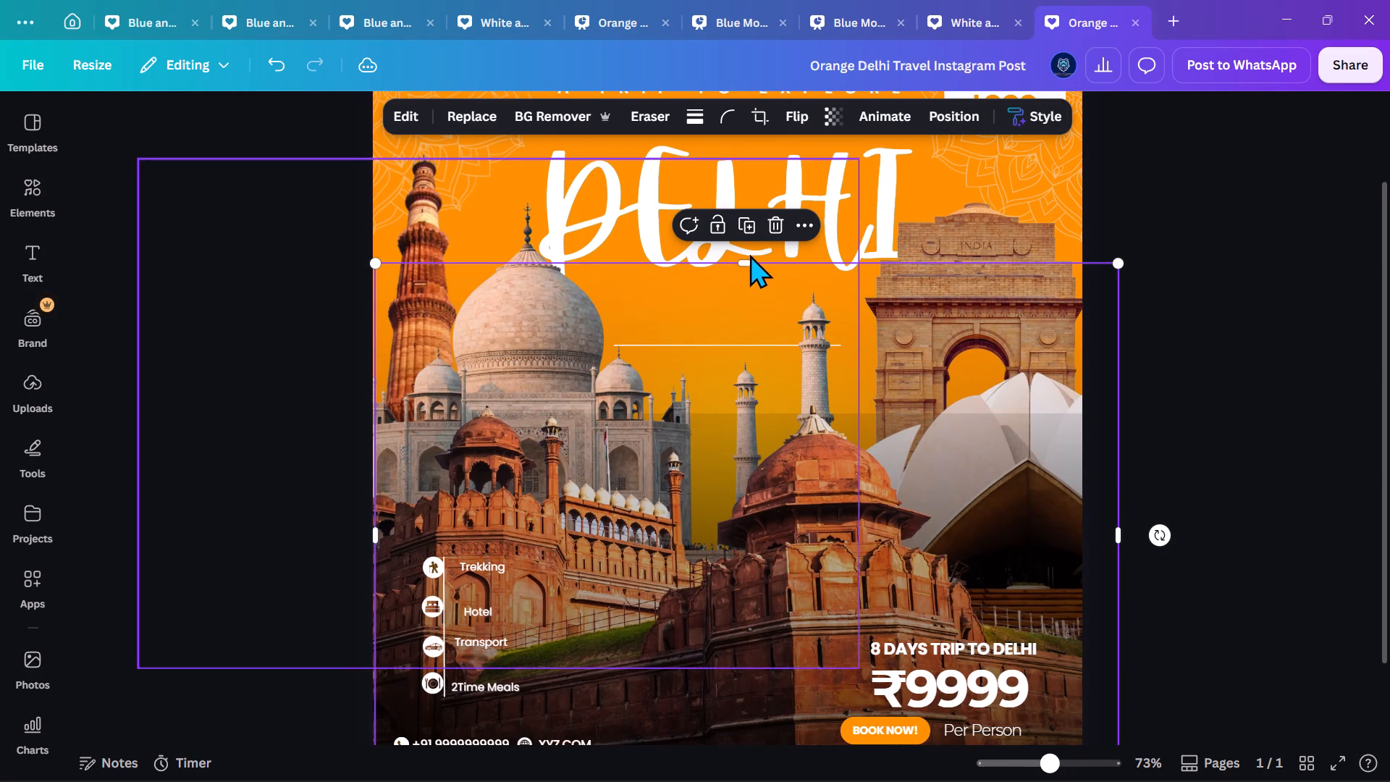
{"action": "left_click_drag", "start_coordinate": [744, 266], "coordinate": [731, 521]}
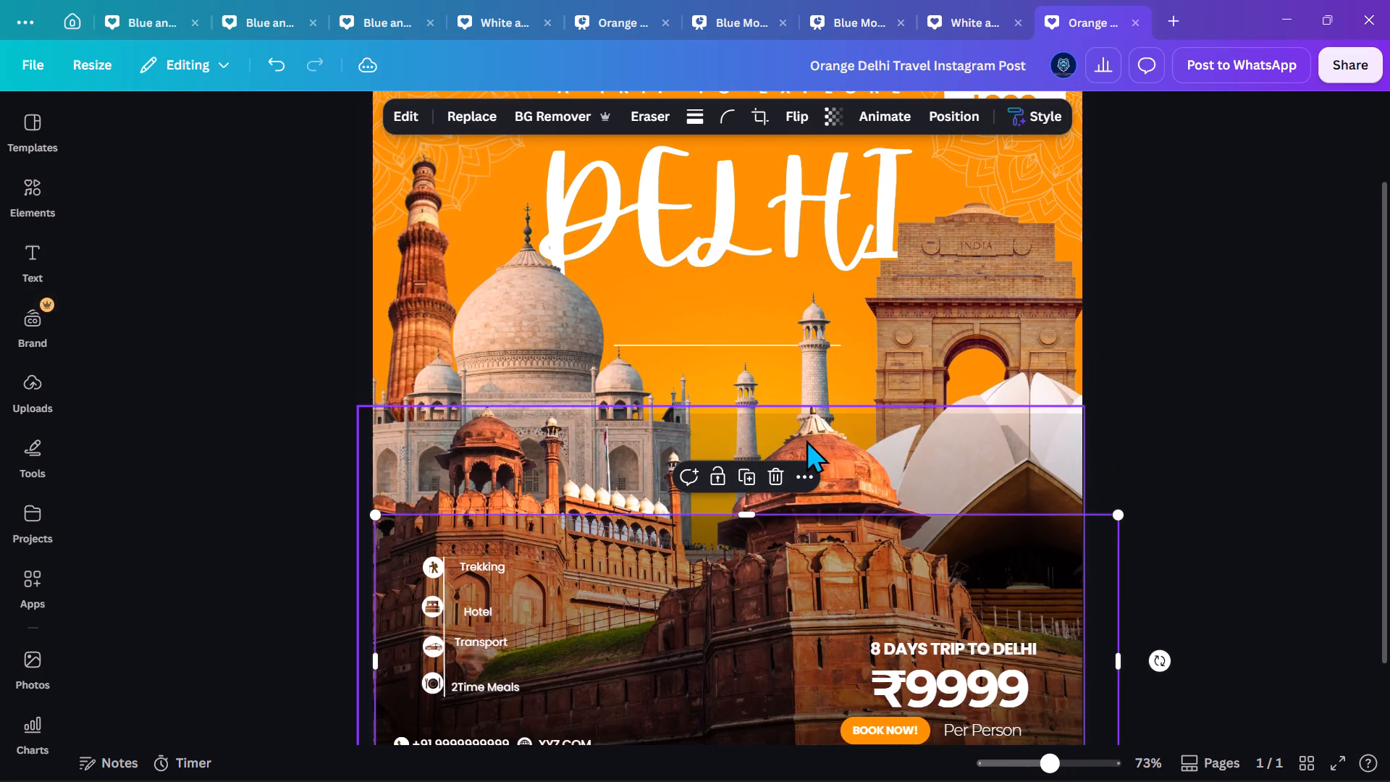
Nudge the Red Fort image and stretch its top edge to just below the DELHI title, making it about 1,107 by 760.
{"action": "left_click_drag", "start_coordinate": [776, 434], "coordinate": [782, 442]}
{"action": "left_click_drag", "start_coordinate": [730, 415], "coordinate": [712, 316]}
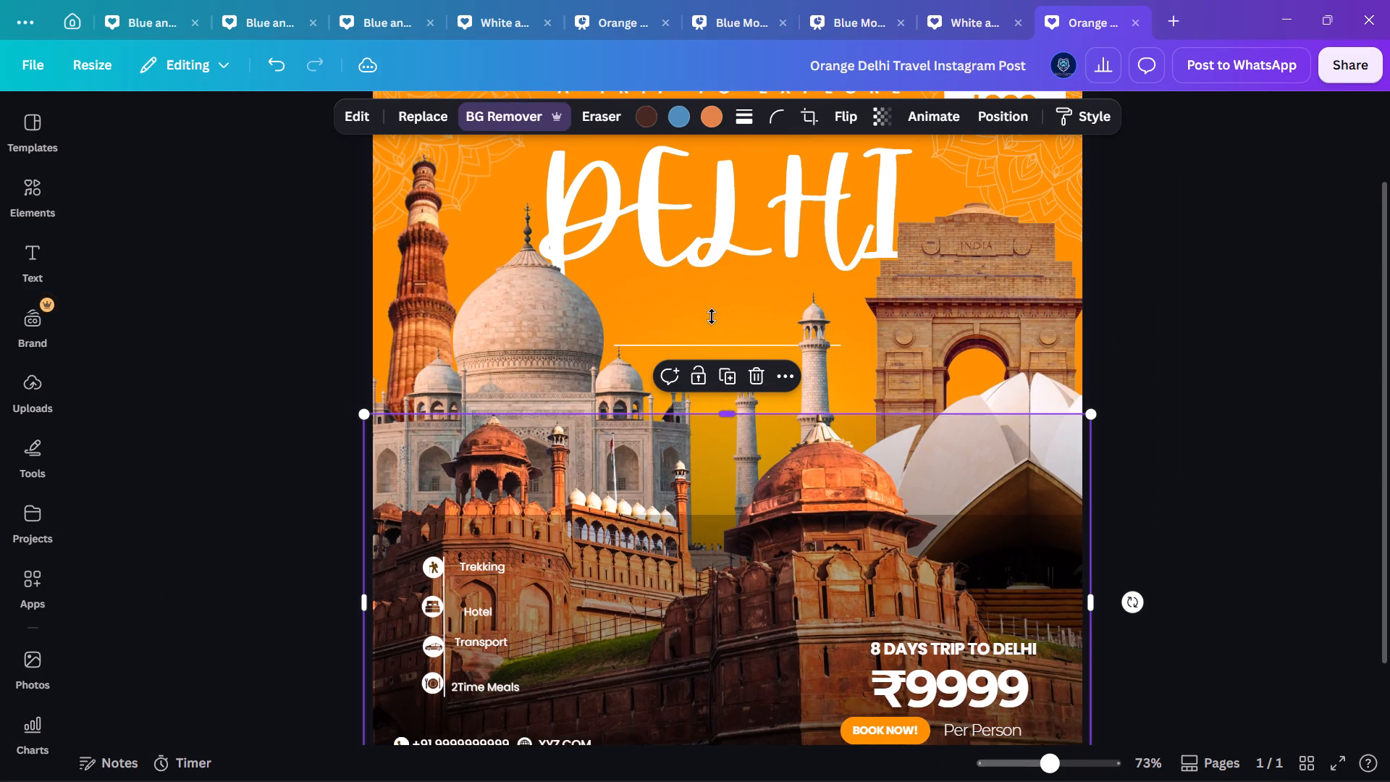
{"action": "left_click_drag", "start_coordinate": [712, 316], "coordinate": [712, 335]}
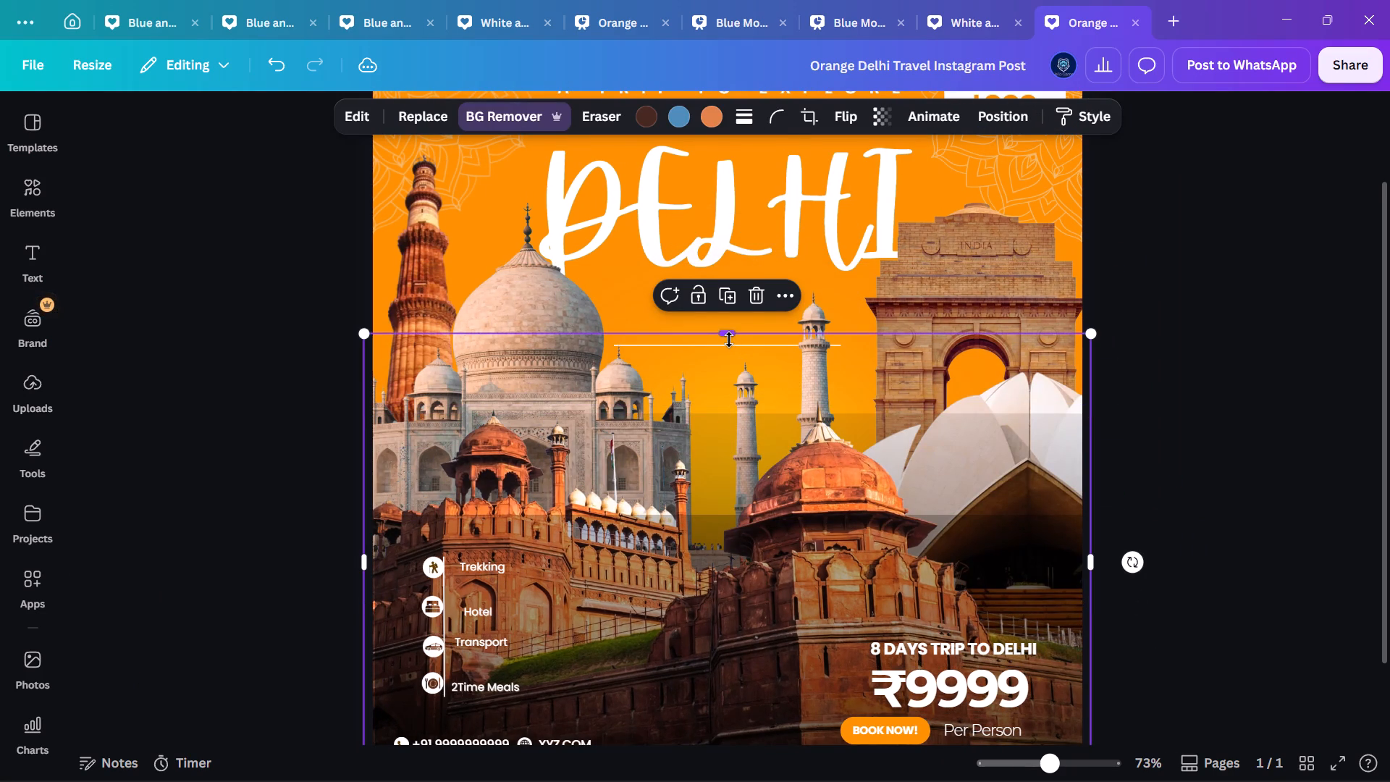
{"action": "left_click_drag", "start_coordinate": [729, 340], "coordinate": [716, 392]}
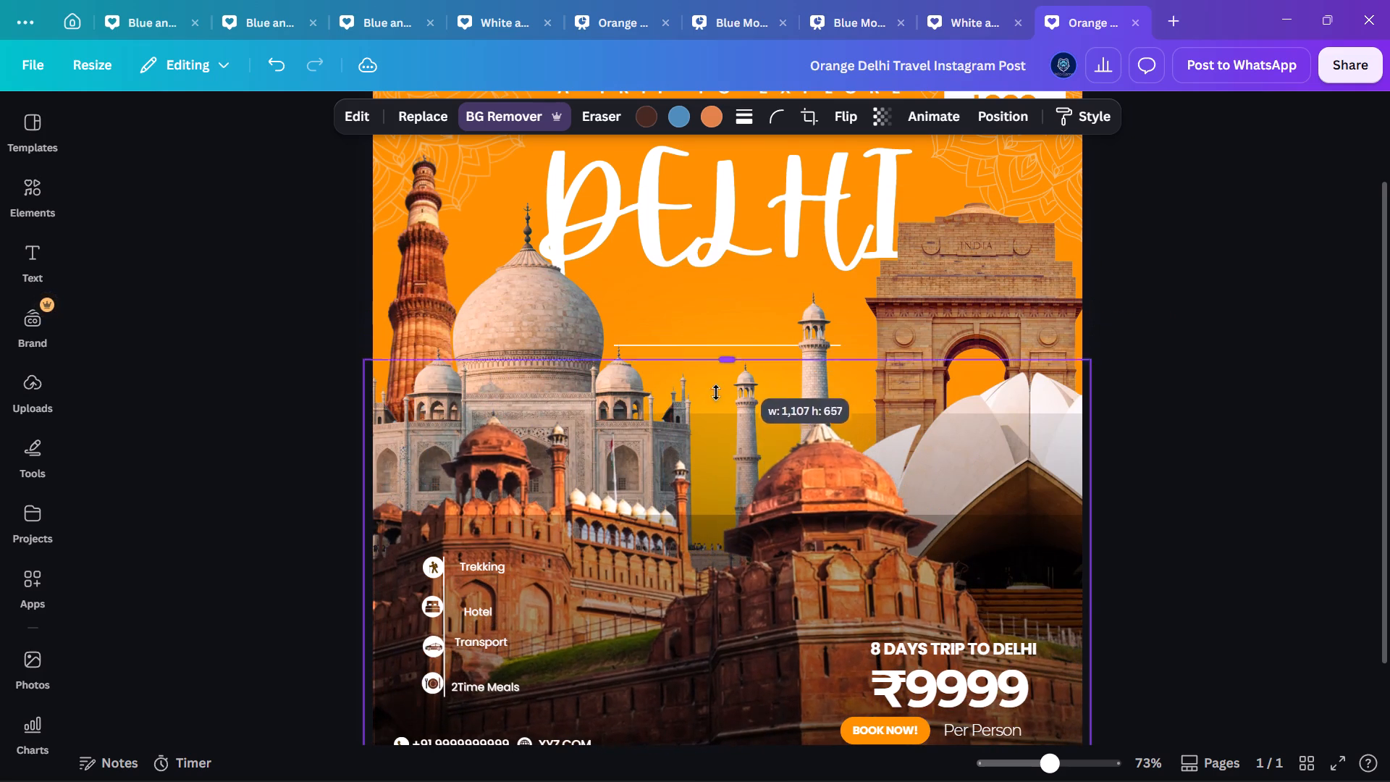
{"action": "left_click_drag", "start_coordinate": [716, 392], "coordinate": [604, 726]}
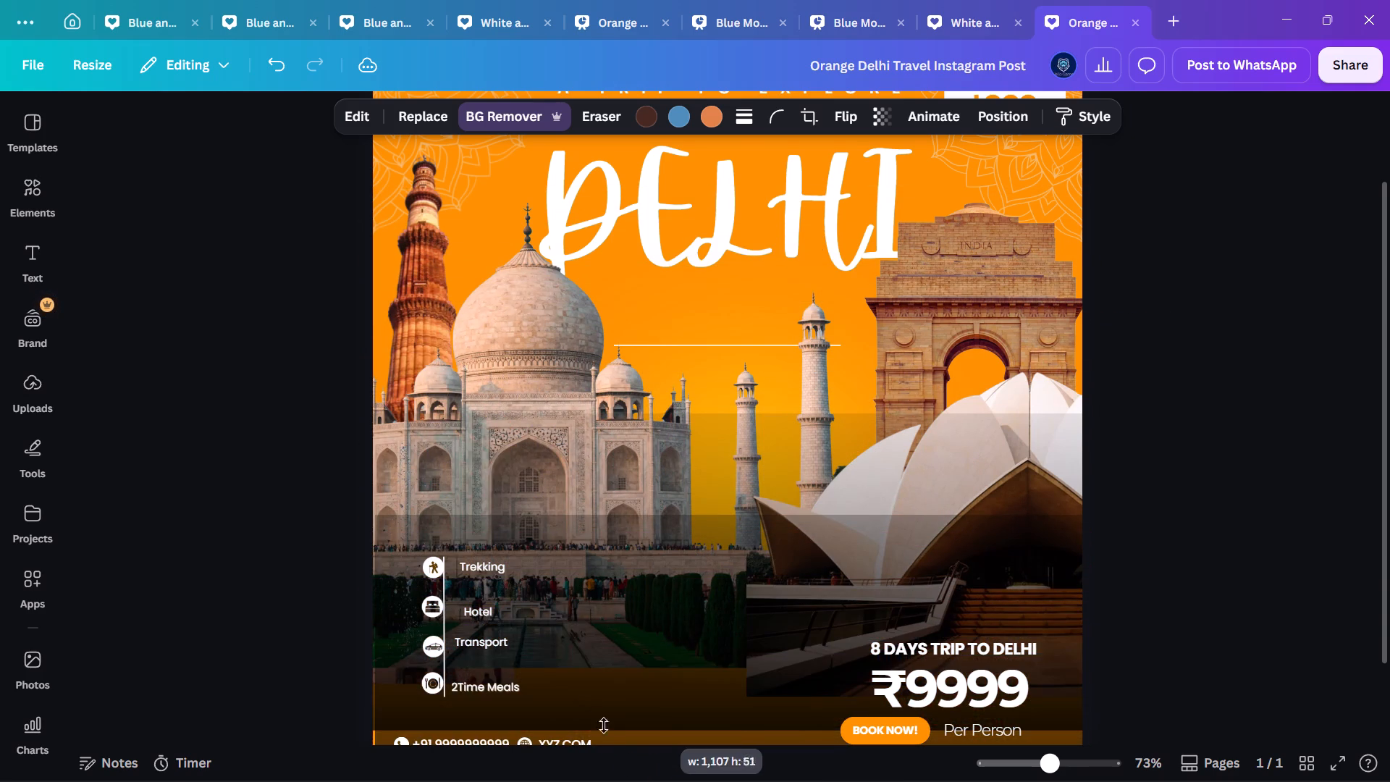
{"action": "left_click_drag", "start_coordinate": [604, 726], "coordinate": [783, 88]}
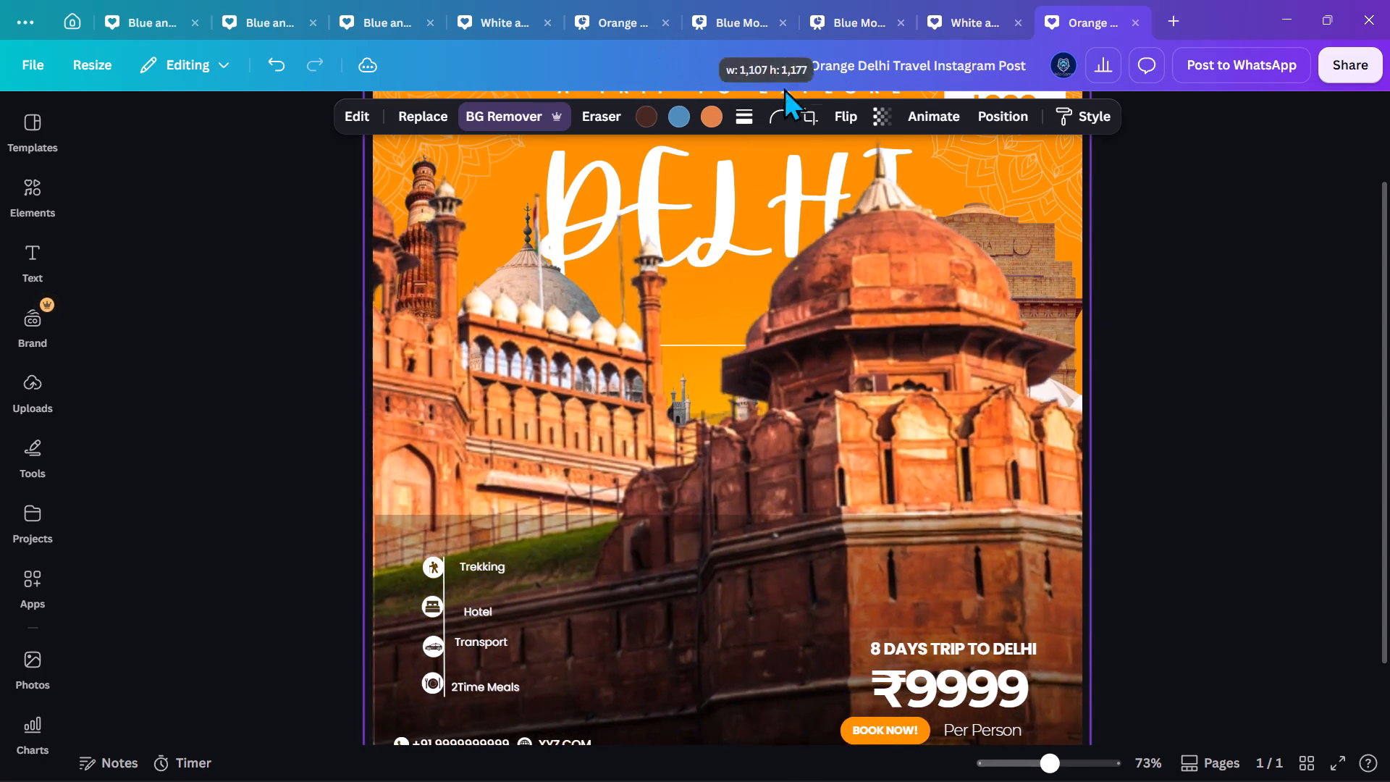
{"action": "left_click_drag", "start_coordinate": [783, 88], "coordinate": [800, 299]}
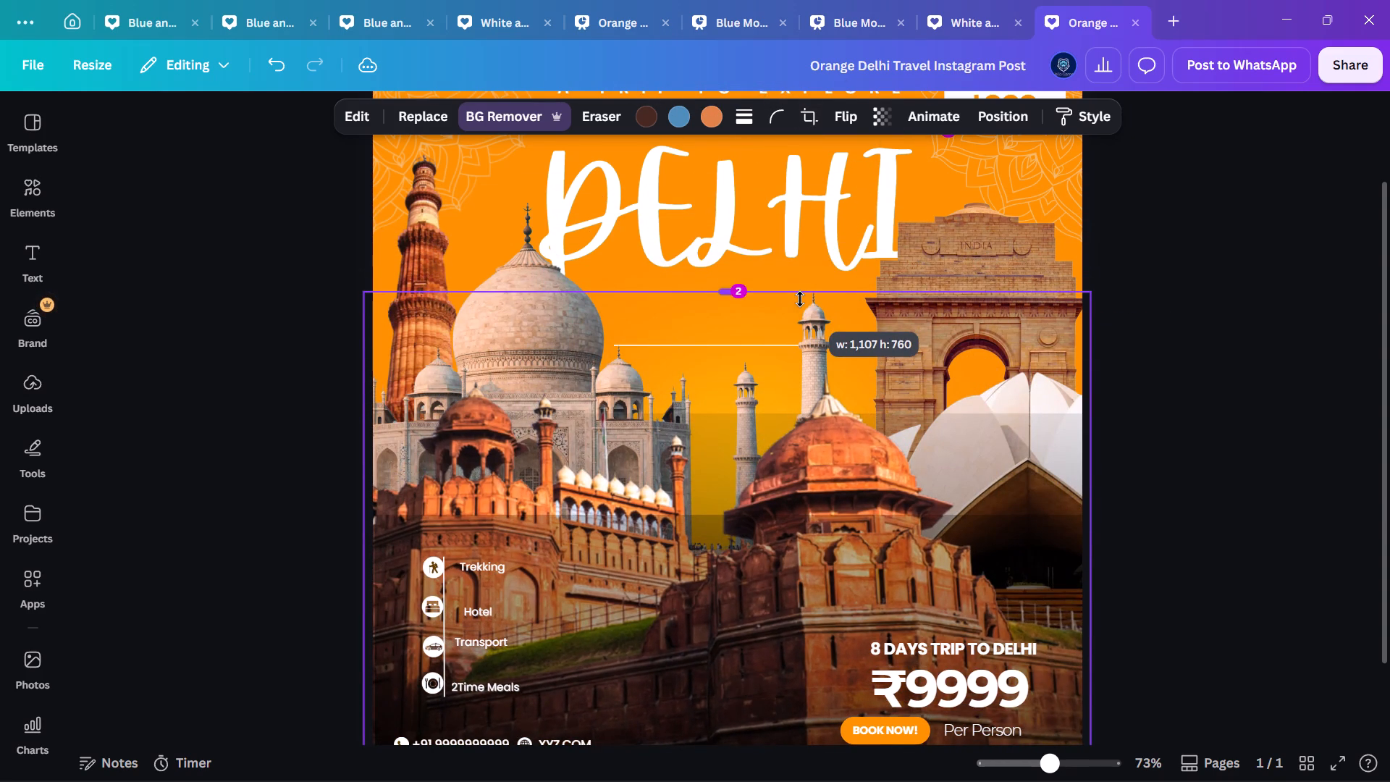
{"action": "left_click_drag", "start_coordinate": [800, 299], "coordinate": [800, 303]}
{"action": "left_click", "coordinate": [290, 436]}
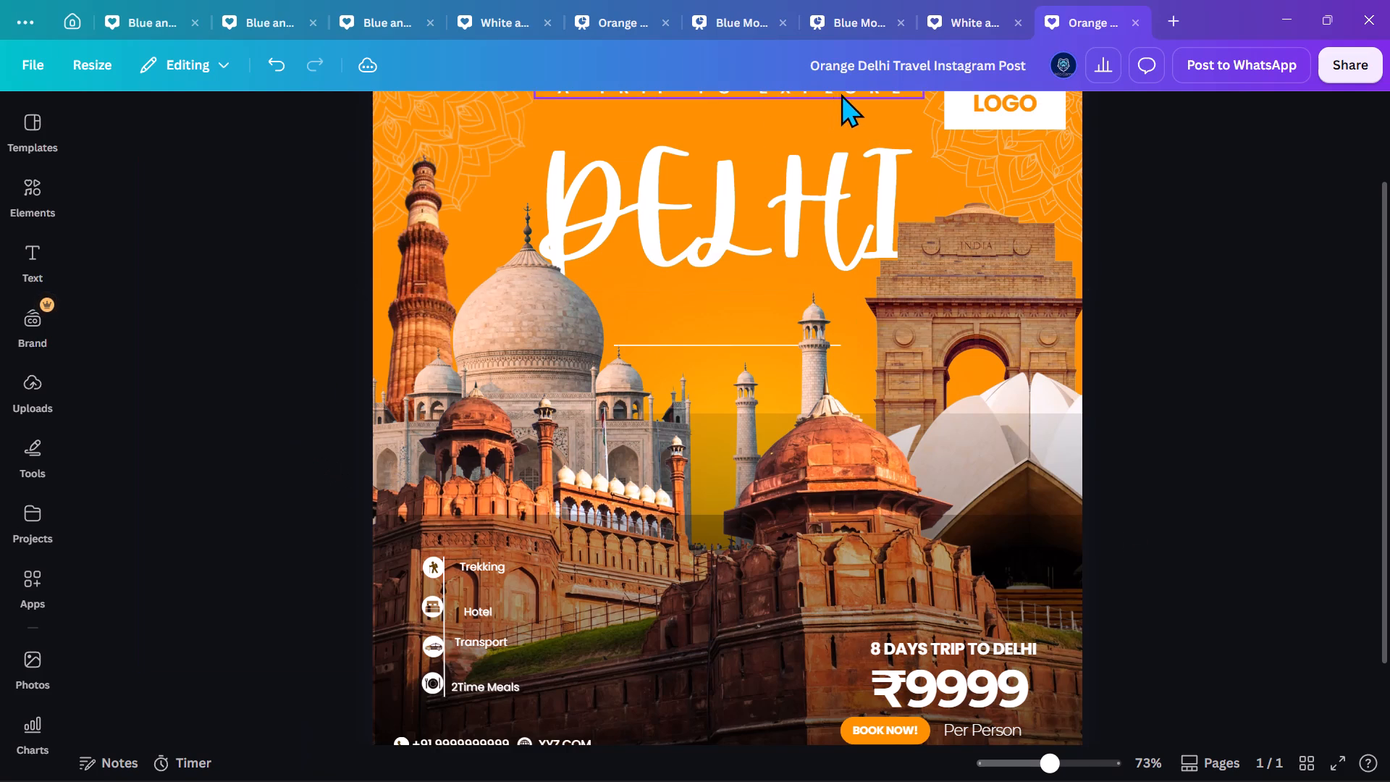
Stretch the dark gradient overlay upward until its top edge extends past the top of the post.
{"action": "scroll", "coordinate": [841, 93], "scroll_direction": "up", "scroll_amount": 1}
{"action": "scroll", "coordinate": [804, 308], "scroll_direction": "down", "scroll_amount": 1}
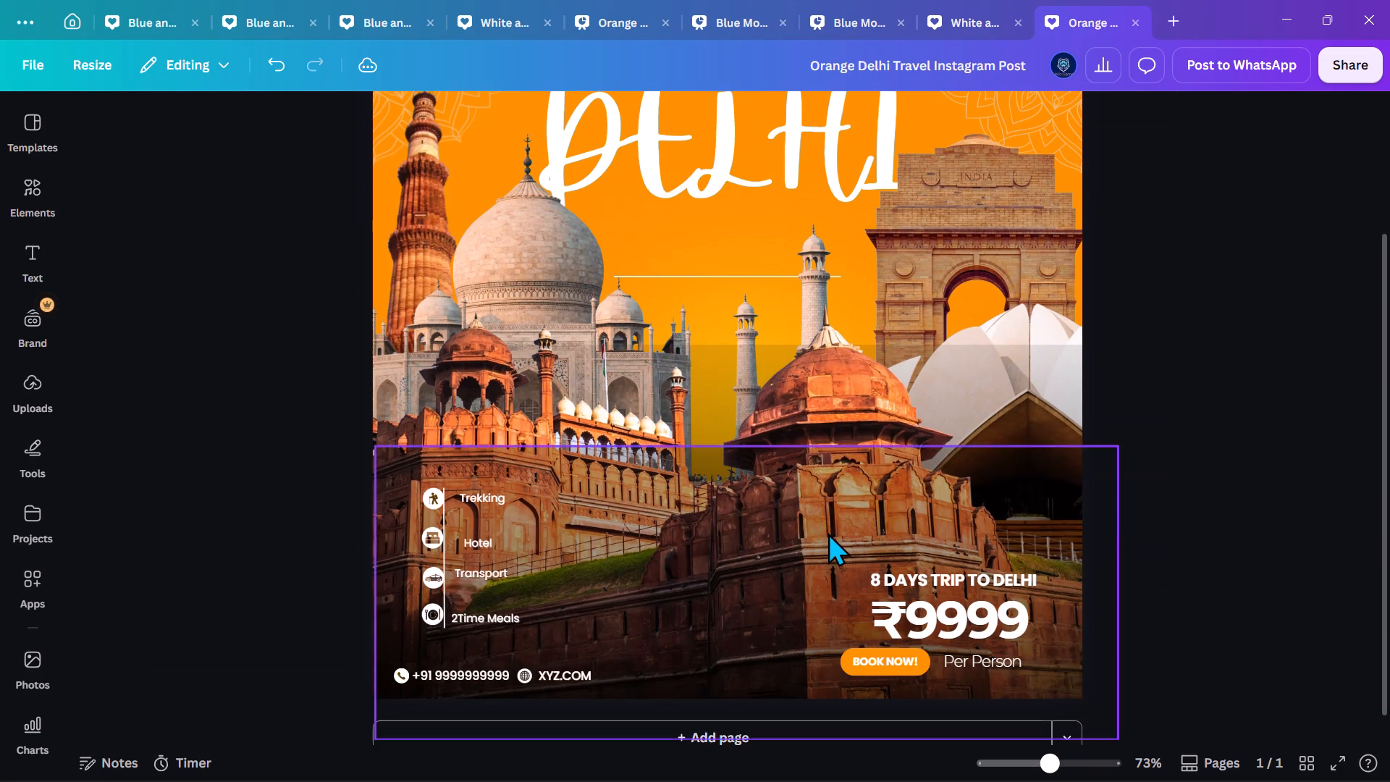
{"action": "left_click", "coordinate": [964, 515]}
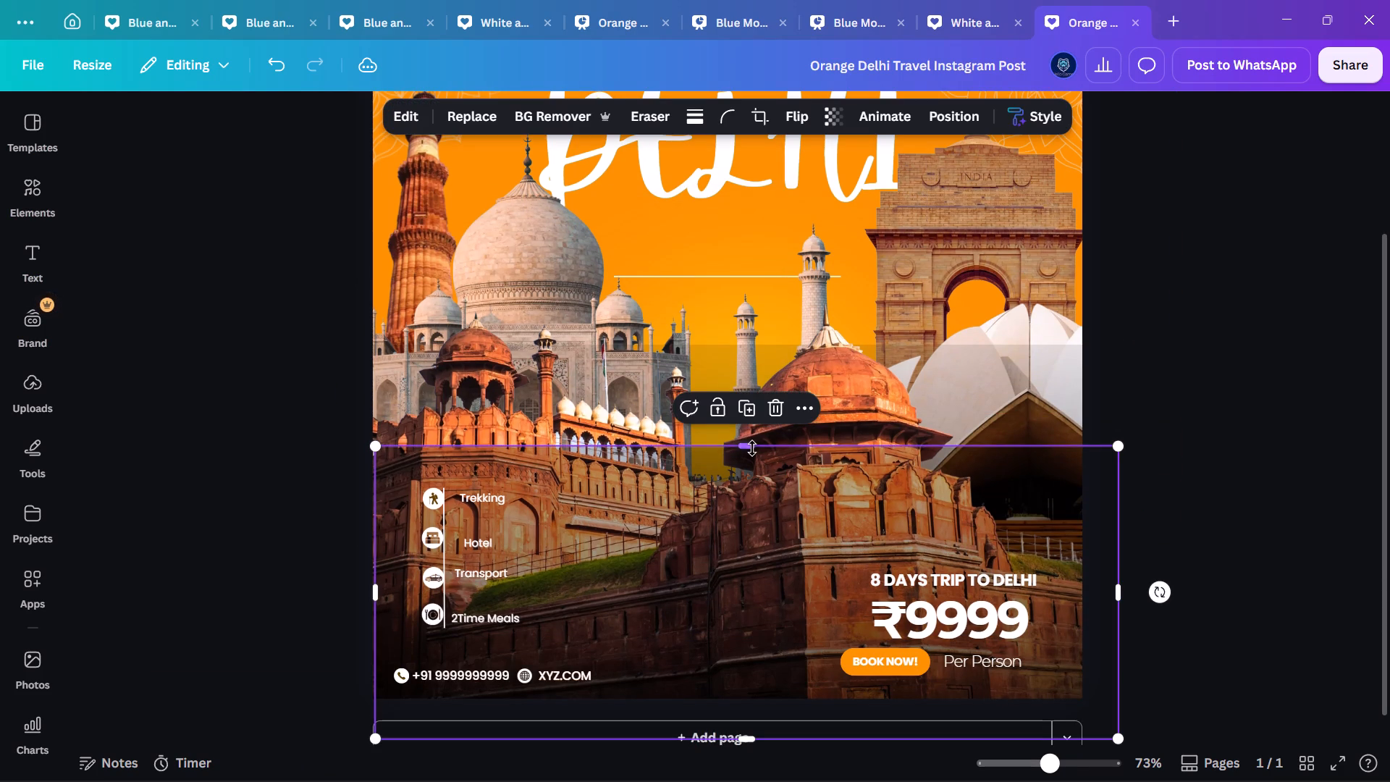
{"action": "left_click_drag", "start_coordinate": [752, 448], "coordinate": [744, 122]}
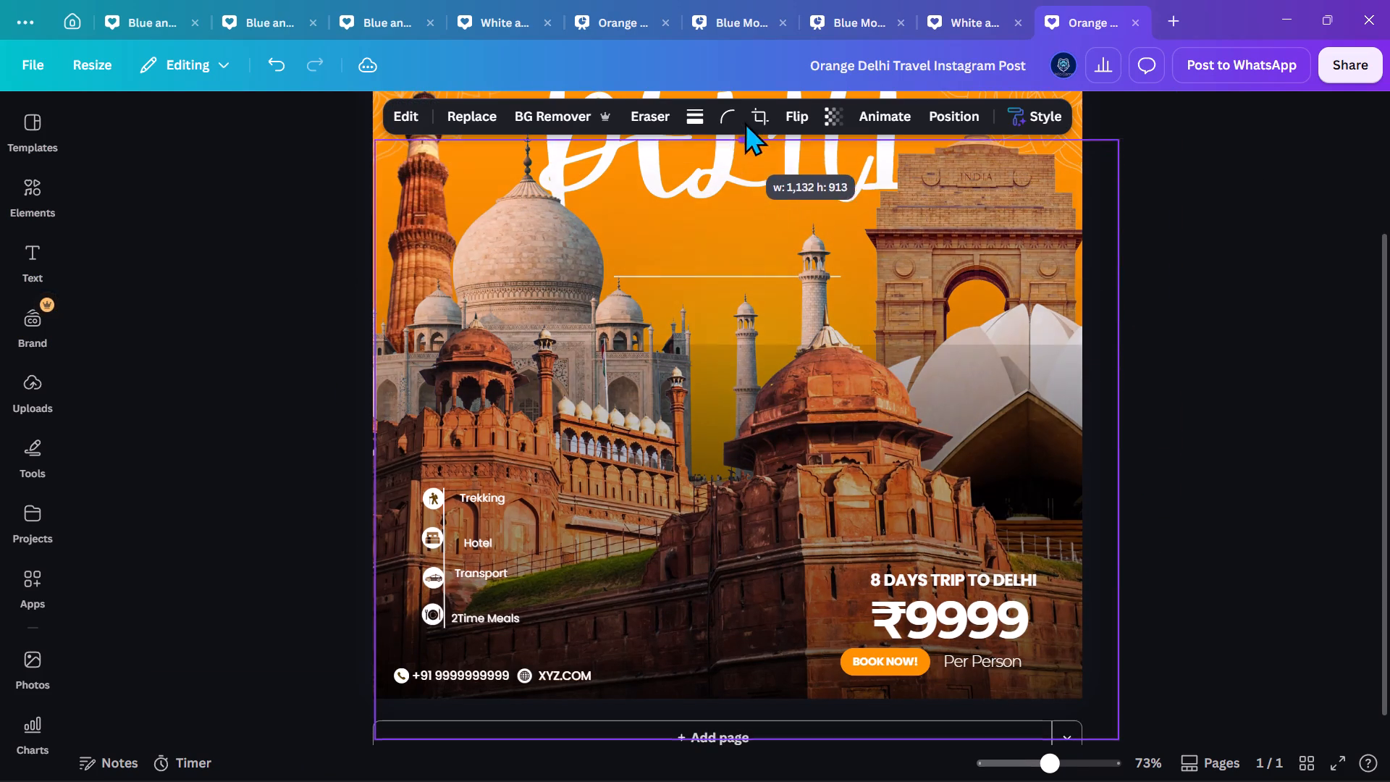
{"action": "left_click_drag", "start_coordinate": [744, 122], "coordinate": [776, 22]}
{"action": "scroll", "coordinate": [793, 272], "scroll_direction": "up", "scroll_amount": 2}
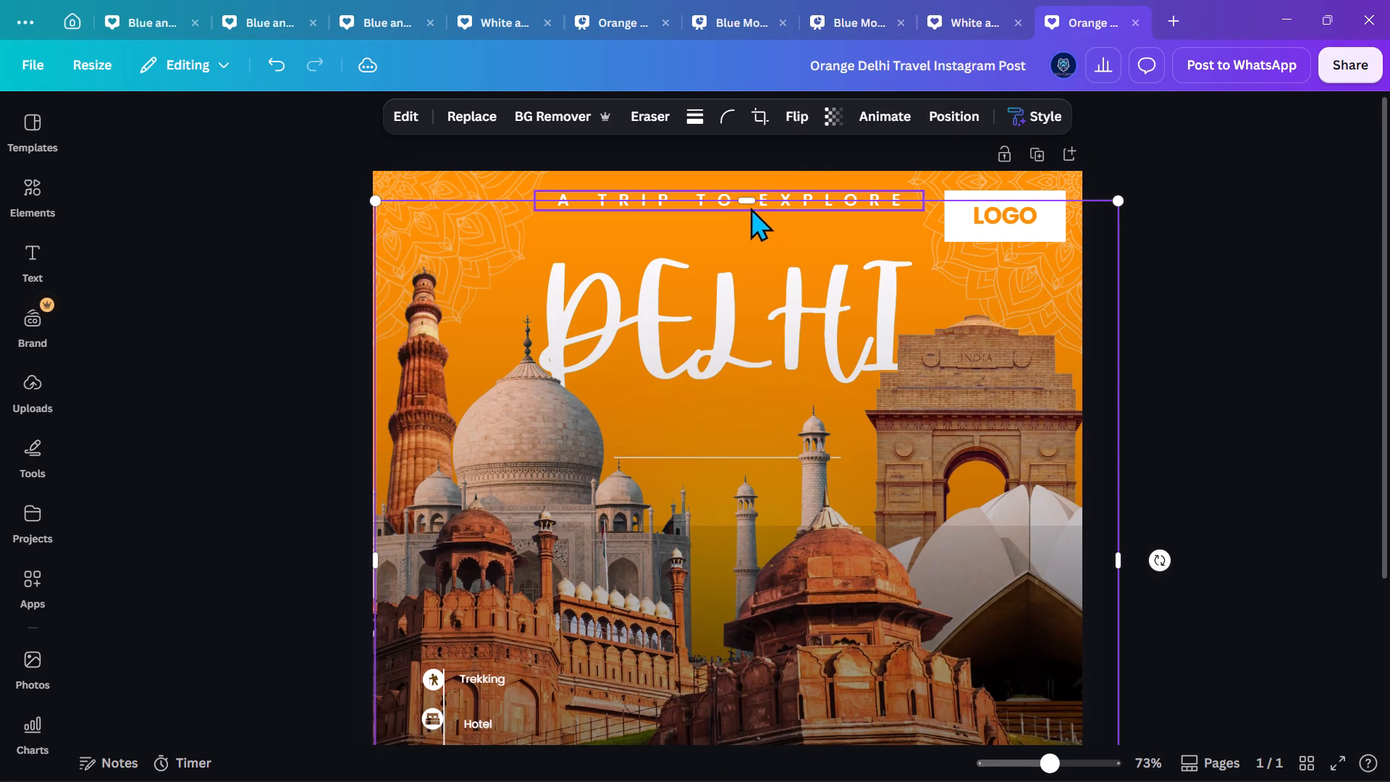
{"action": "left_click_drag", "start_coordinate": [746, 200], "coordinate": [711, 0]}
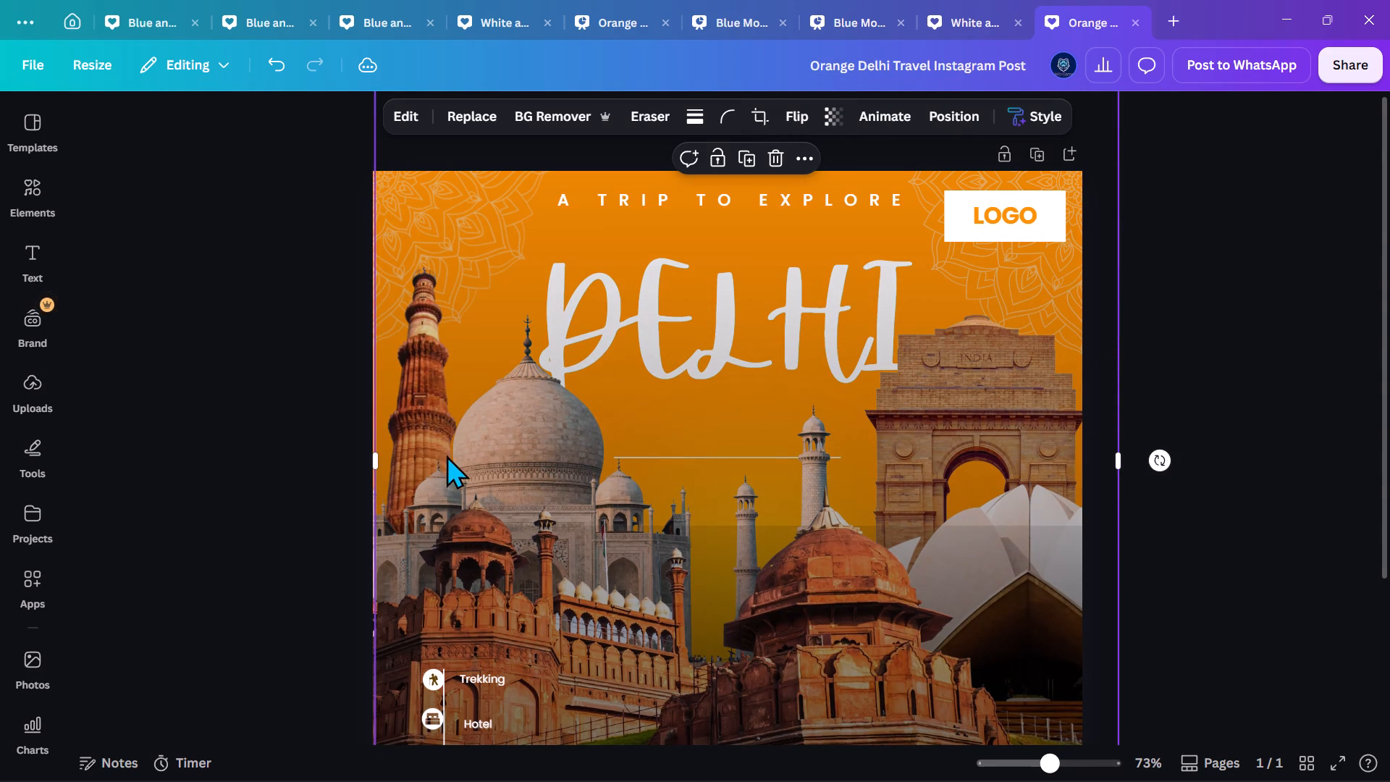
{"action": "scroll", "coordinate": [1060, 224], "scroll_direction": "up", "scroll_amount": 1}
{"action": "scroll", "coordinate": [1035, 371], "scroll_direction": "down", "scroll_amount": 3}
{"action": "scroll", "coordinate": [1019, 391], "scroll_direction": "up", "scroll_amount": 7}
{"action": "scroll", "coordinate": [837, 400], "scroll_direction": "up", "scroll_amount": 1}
Reposition and resize the dark gradient overlay to cover the whole post, fitting its edges to the page edges.
{"action": "left_click_drag", "start_coordinate": [836, 400], "coordinate": [819, 560]}
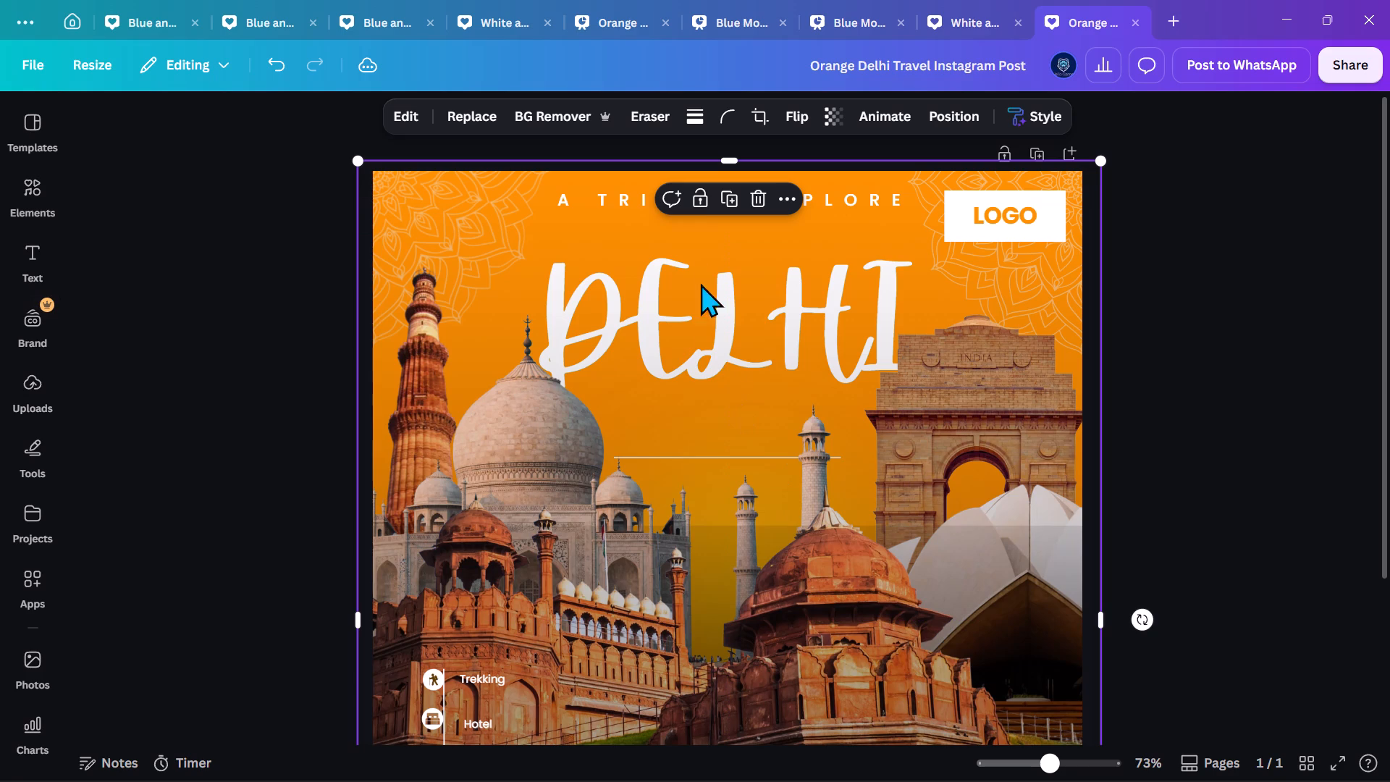
{"action": "left_click_drag", "start_coordinate": [727, 155], "coordinate": [823, 445]}
{"action": "scroll", "coordinate": [825, 445], "scroll_direction": "down", "scroll_amount": 3}
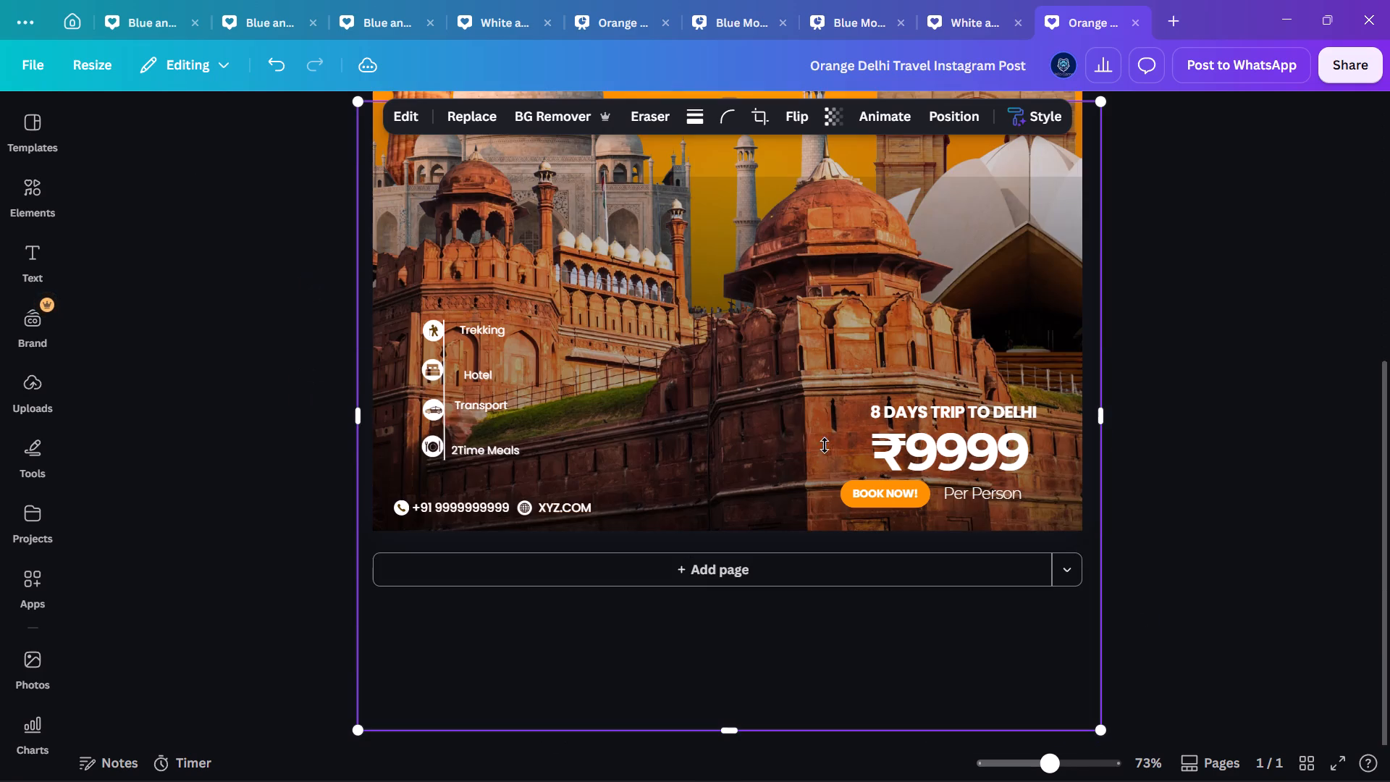
{"action": "left_click_drag", "start_coordinate": [771, 434], "coordinate": [783, 272]}
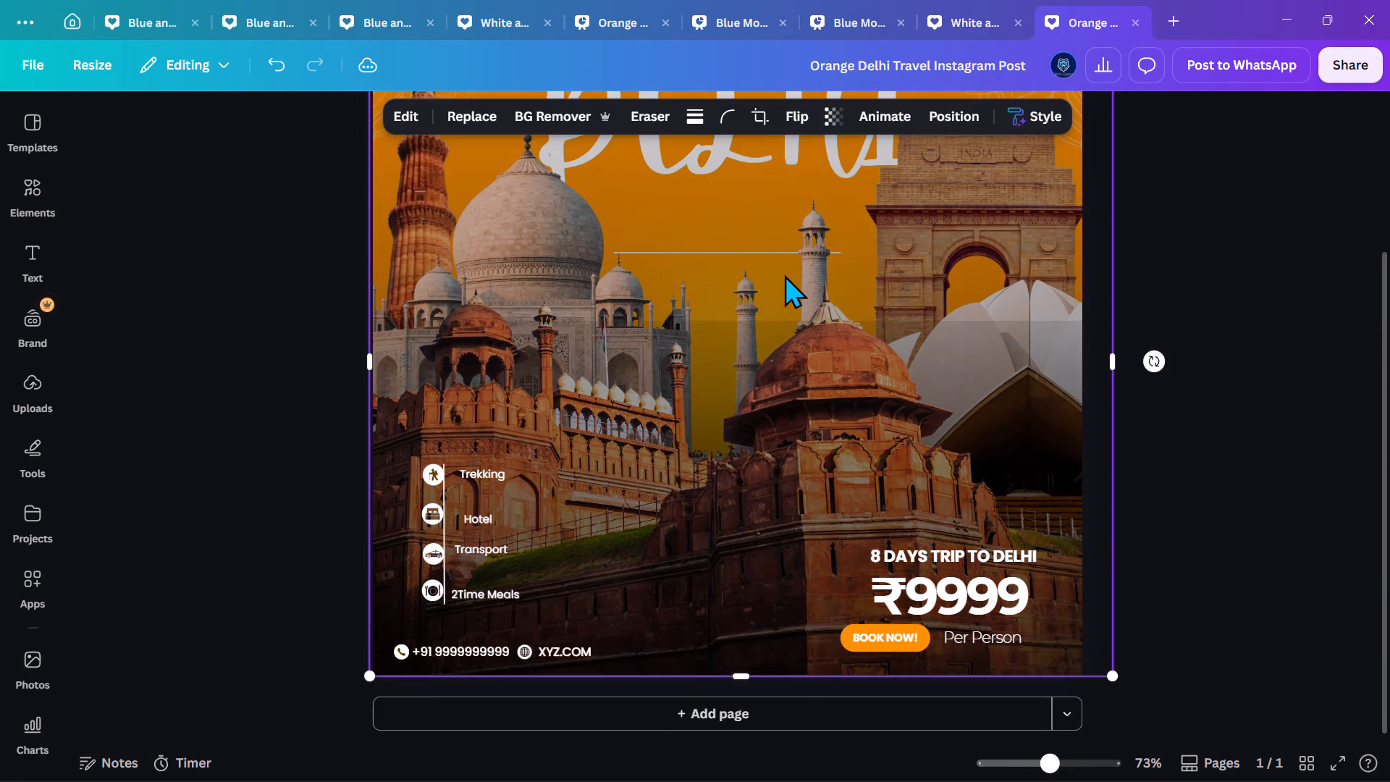
{"action": "scroll", "coordinate": [784, 274], "scroll_direction": "up", "scroll_amount": 3}
{"action": "left_click_drag", "start_coordinate": [745, 245], "coordinate": [749, 180]}
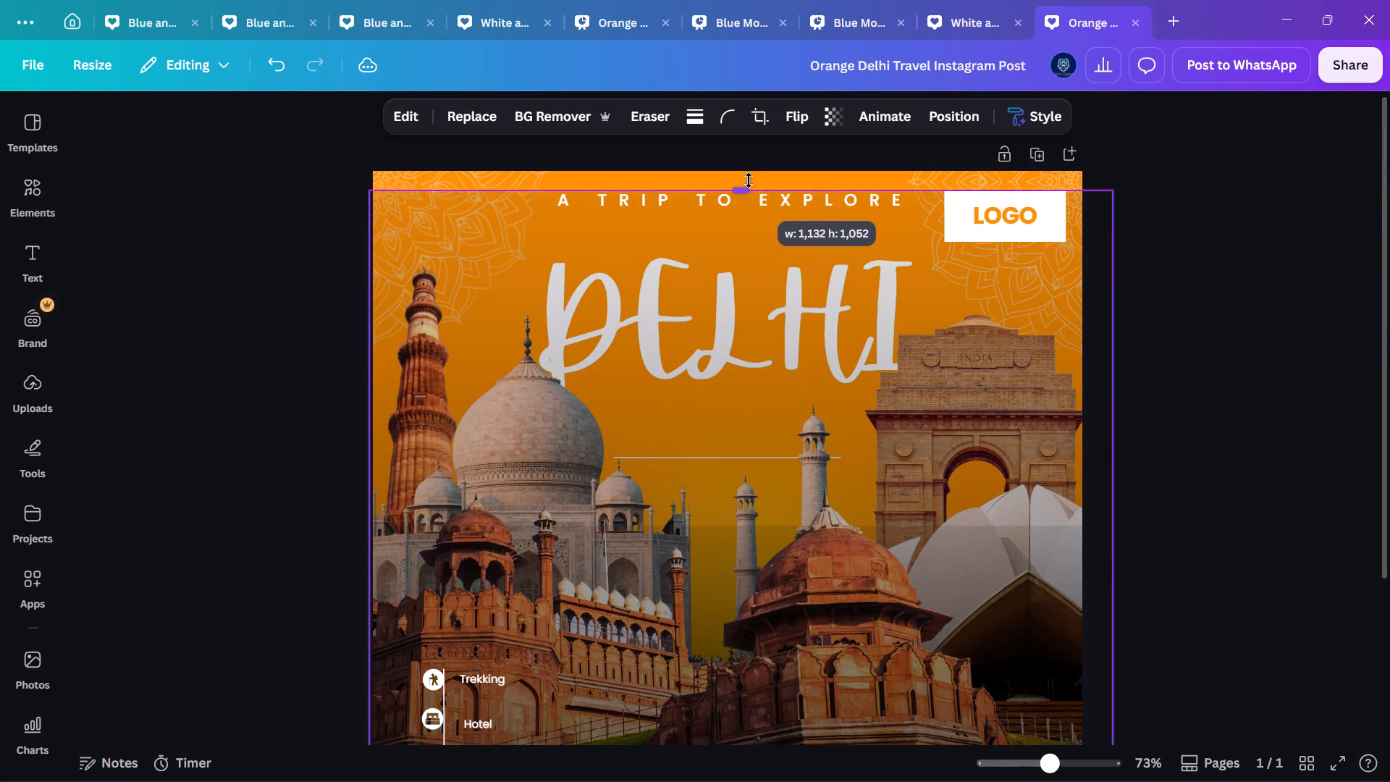
{"action": "left_click_drag", "start_coordinate": [749, 180], "coordinate": [749, 164]}
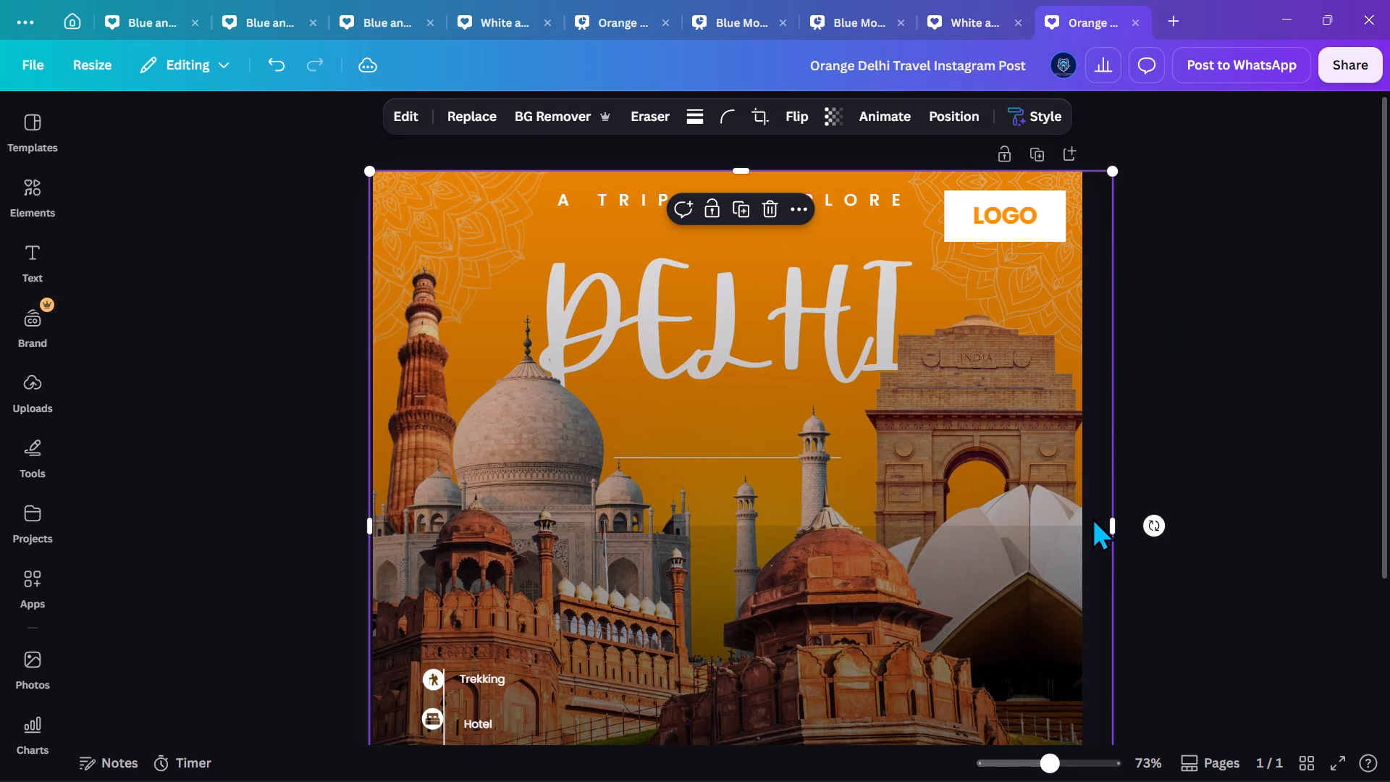
{"action": "left_click_drag", "start_coordinate": [1109, 522], "coordinate": [1081, 510]}
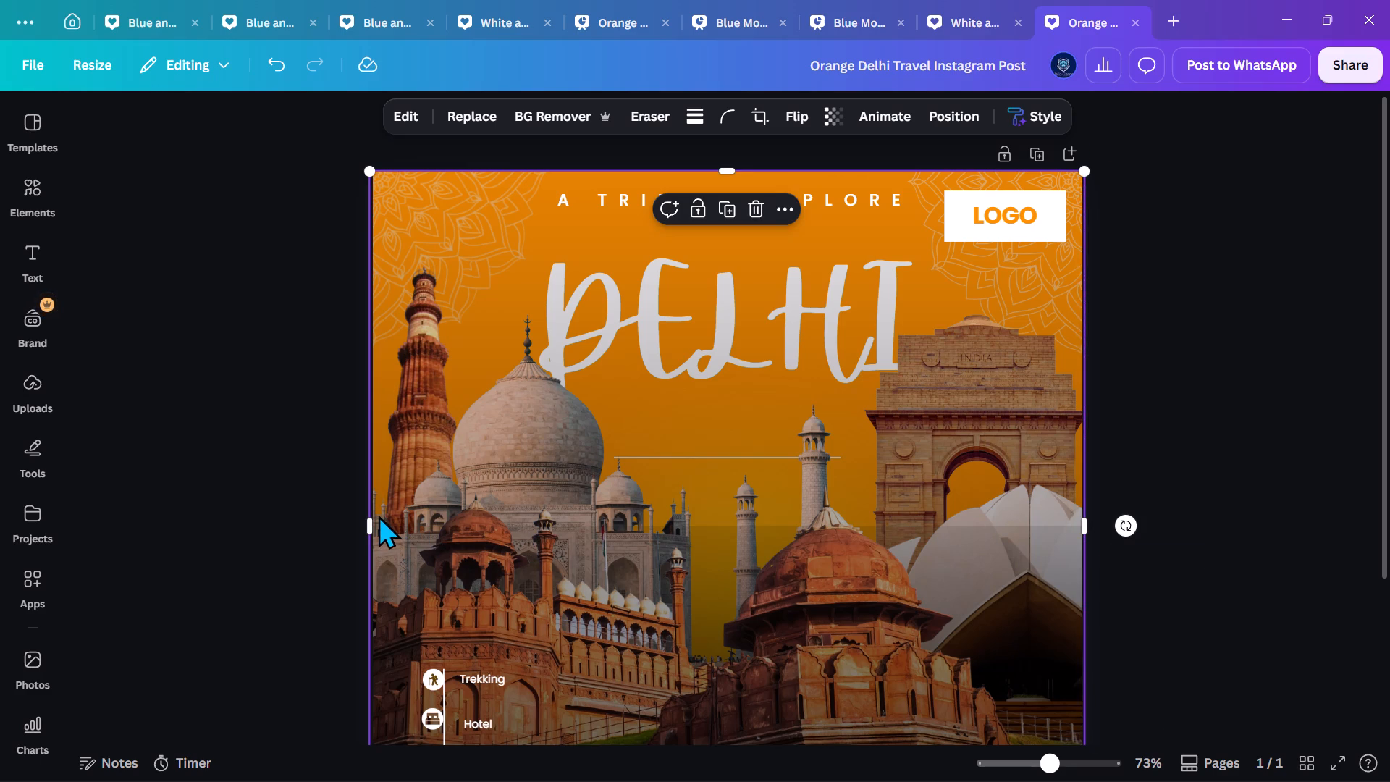
{"action": "left_click_drag", "start_coordinate": [376, 528], "coordinate": [384, 529]}
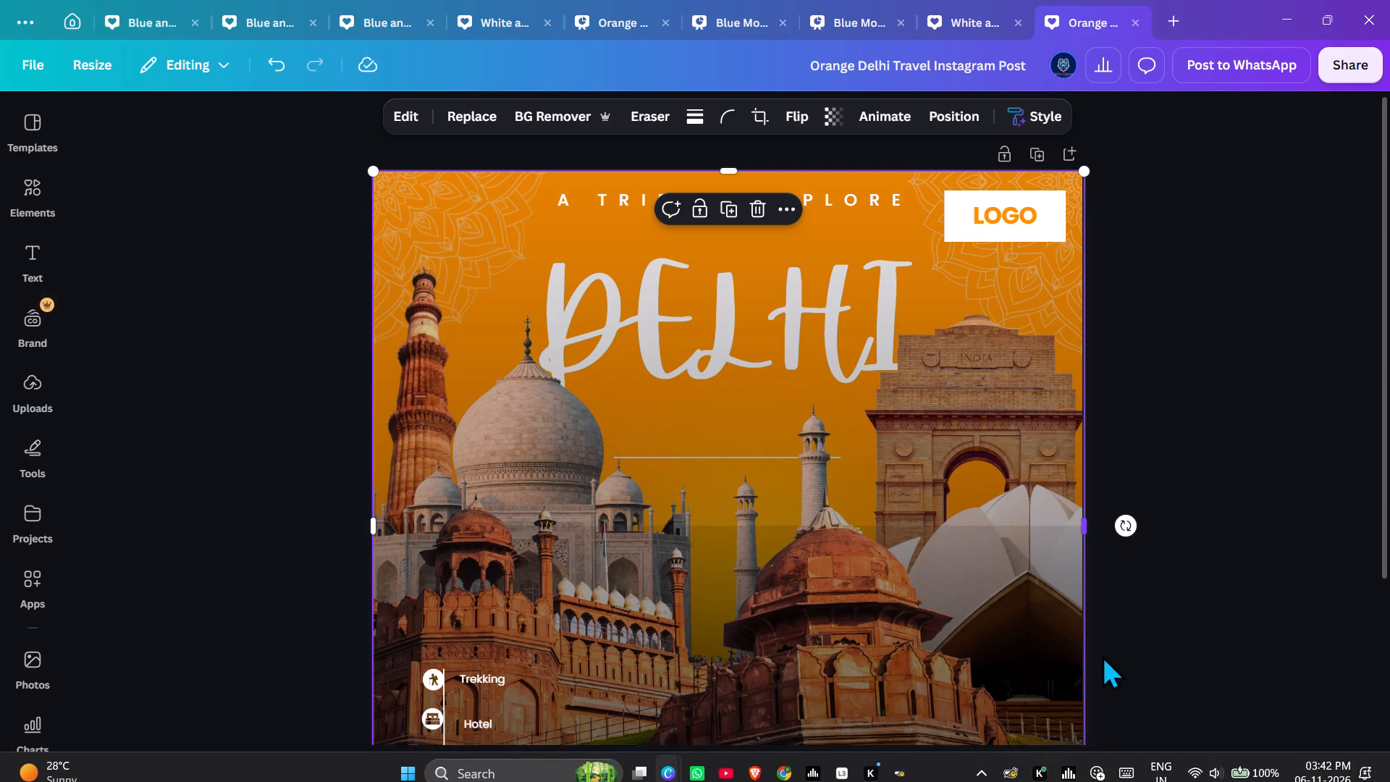
Switch to the White and Blue Travel to USA Sale Instagram Post design.
{"action": "scroll", "coordinate": [1137, 577], "scroll_direction": "down", "scroll_amount": 3}
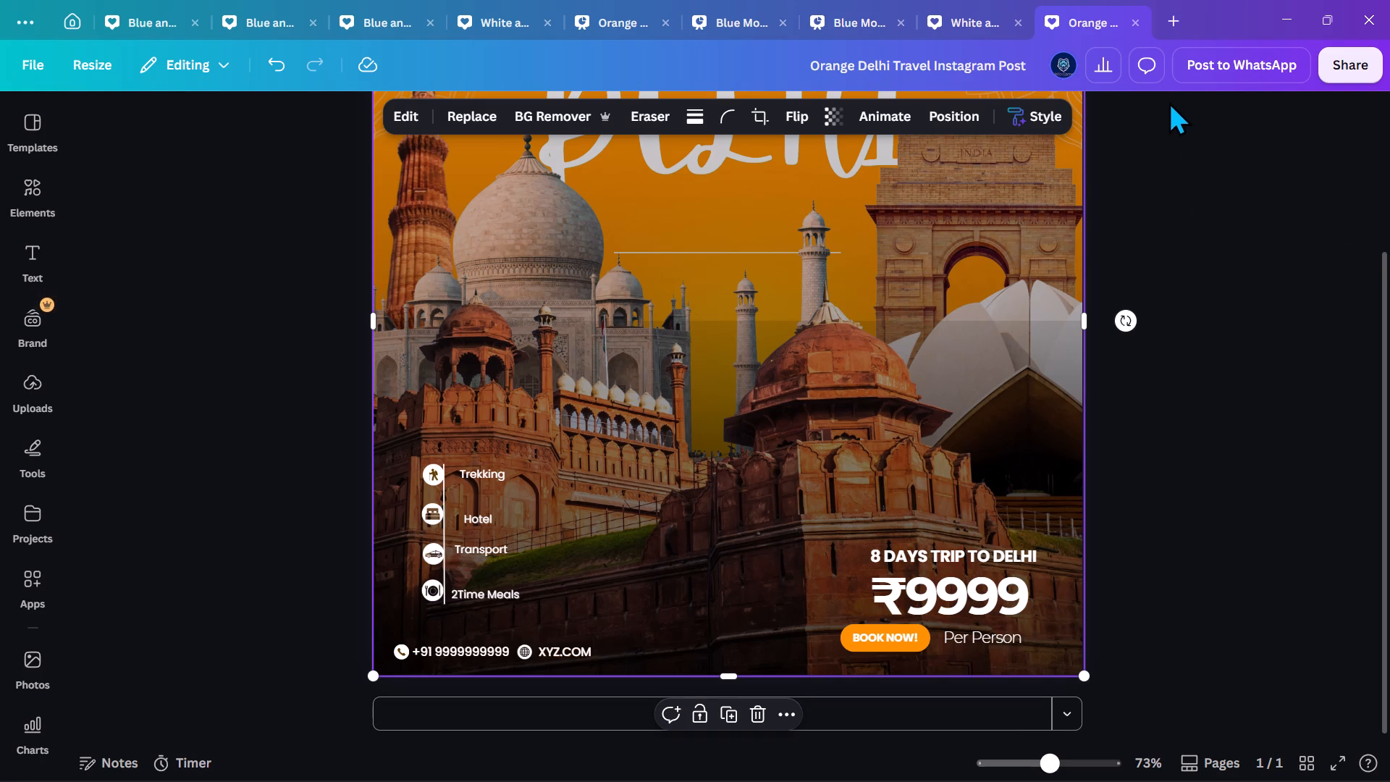
{"action": "left_click", "coordinate": [973, 20]}
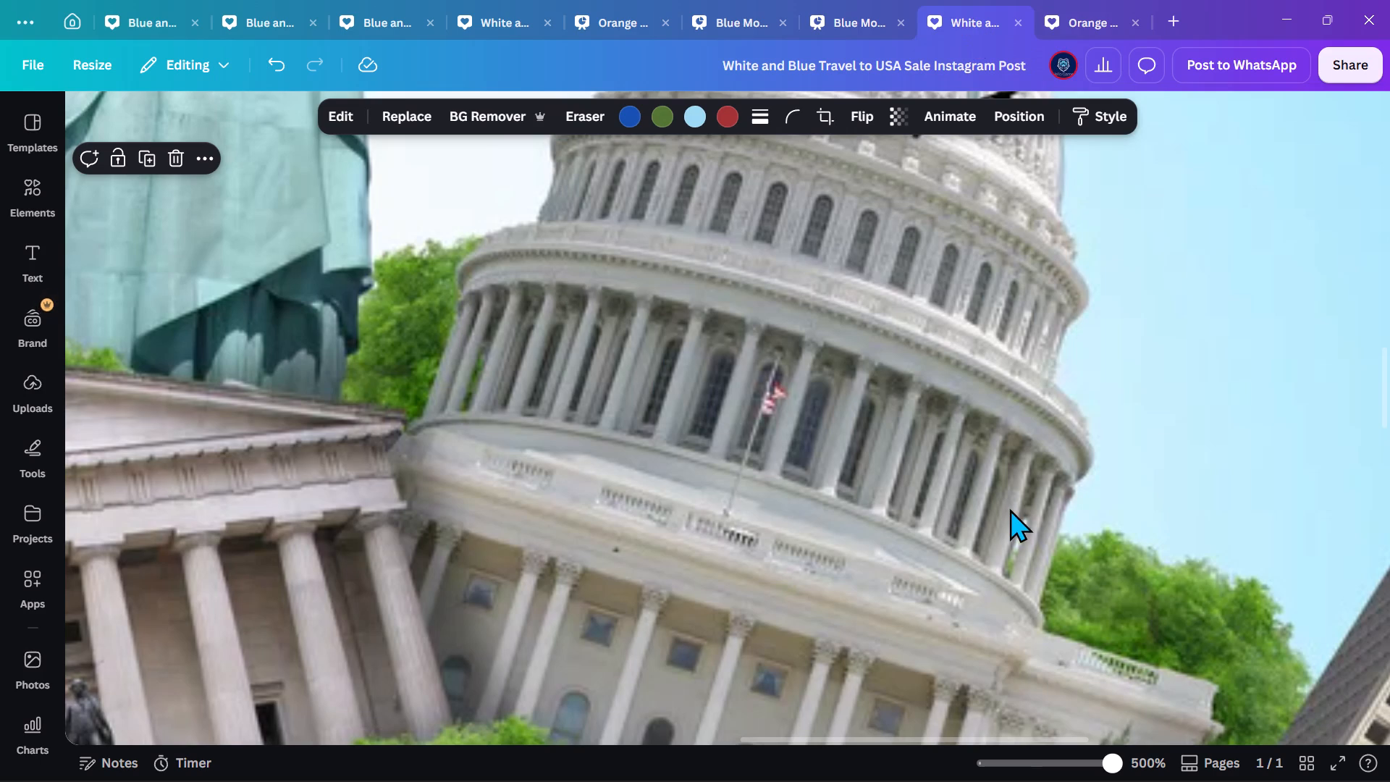
Duplicate the USA landmarks and suitcase image and shift the copy slightly downward over the original.
{"action": "scroll", "coordinate": [990, 525], "scroll_direction": "up", "scroll_amount": 3, "text": "ctrl"}
{"action": "scroll", "coordinate": [990, 525], "scroll_direction": "down", "scroll_amount": 8, "text": "ctrl"}
{"action": "scroll", "coordinate": [816, 427], "scroll_direction": "down", "scroll_amount": 4, "text": "ctrl"}
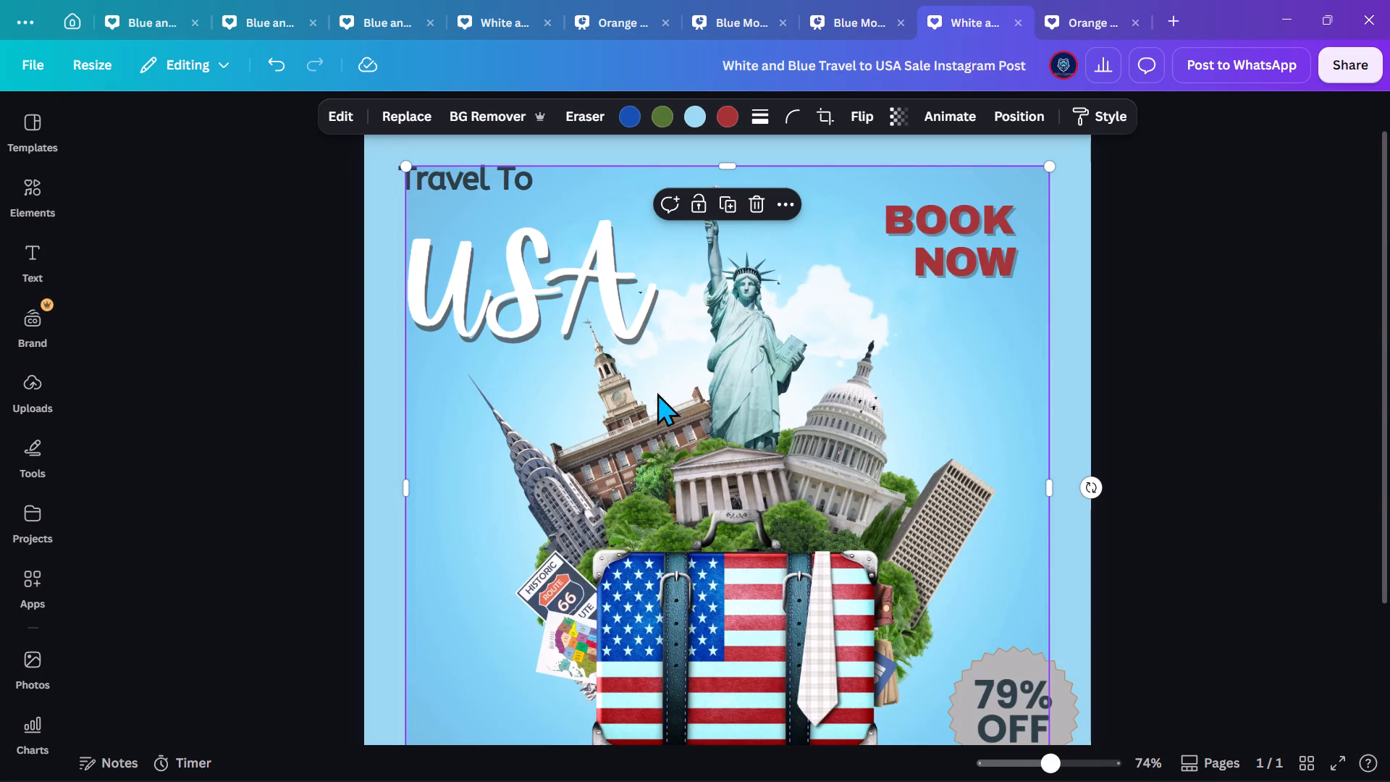
{"action": "left_click", "coordinate": [692, 369]}
{"action": "left_click", "coordinate": [734, 387]}
{"action": "triple_click", "coordinate": [737, 387]}
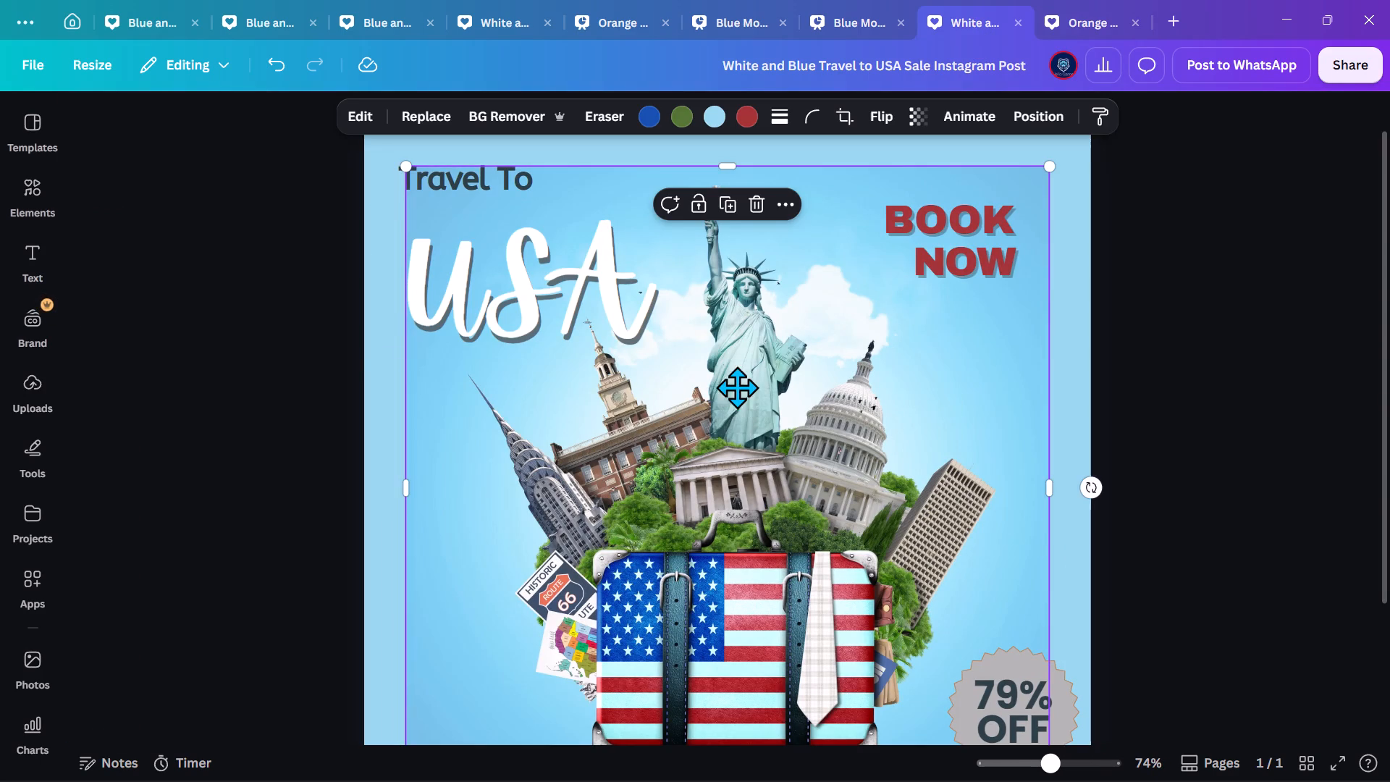
{"action": "right_click", "coordinate": [770, 369]}
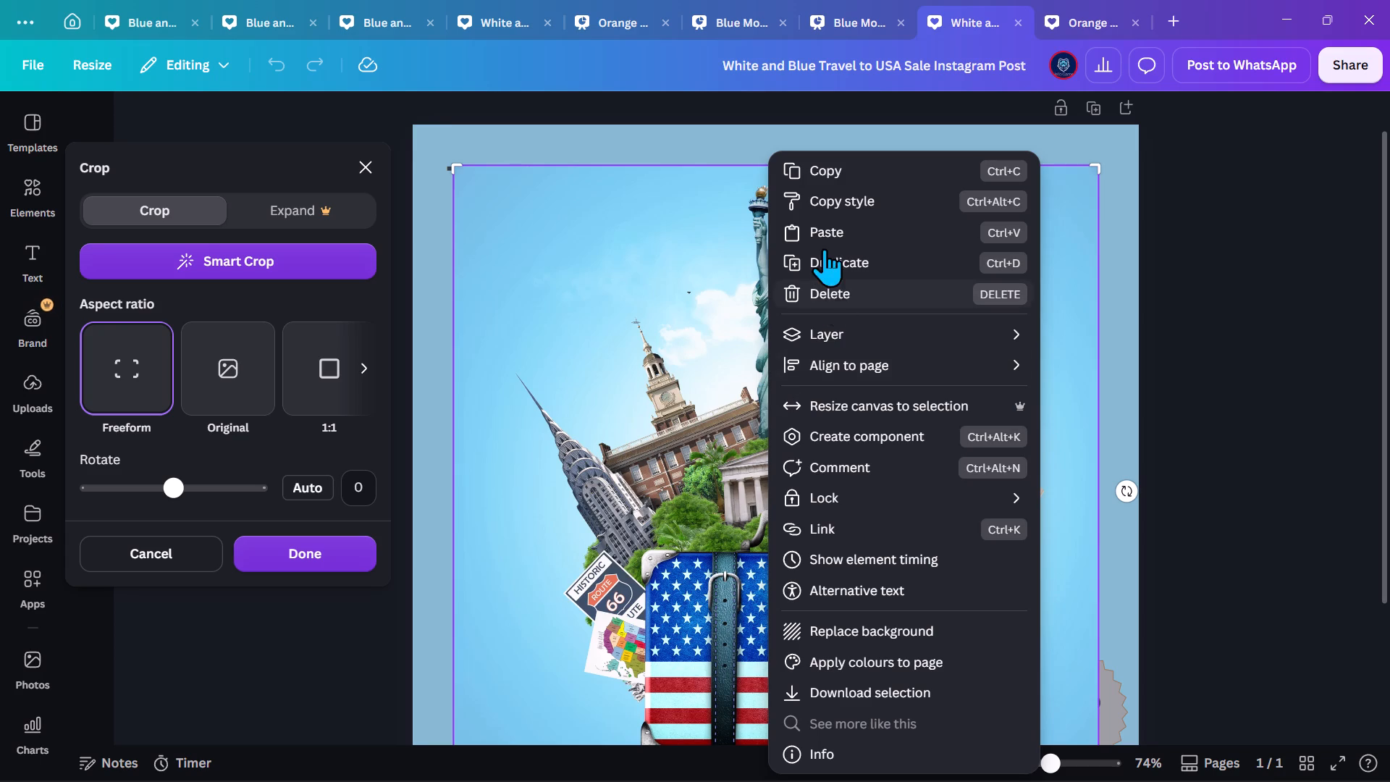
{"action": "left_click", "coordinate": [820, 264]}
{"action": "left_click_drag", "start_coordinate": [675, 319], "coordinate": [675, 328]}
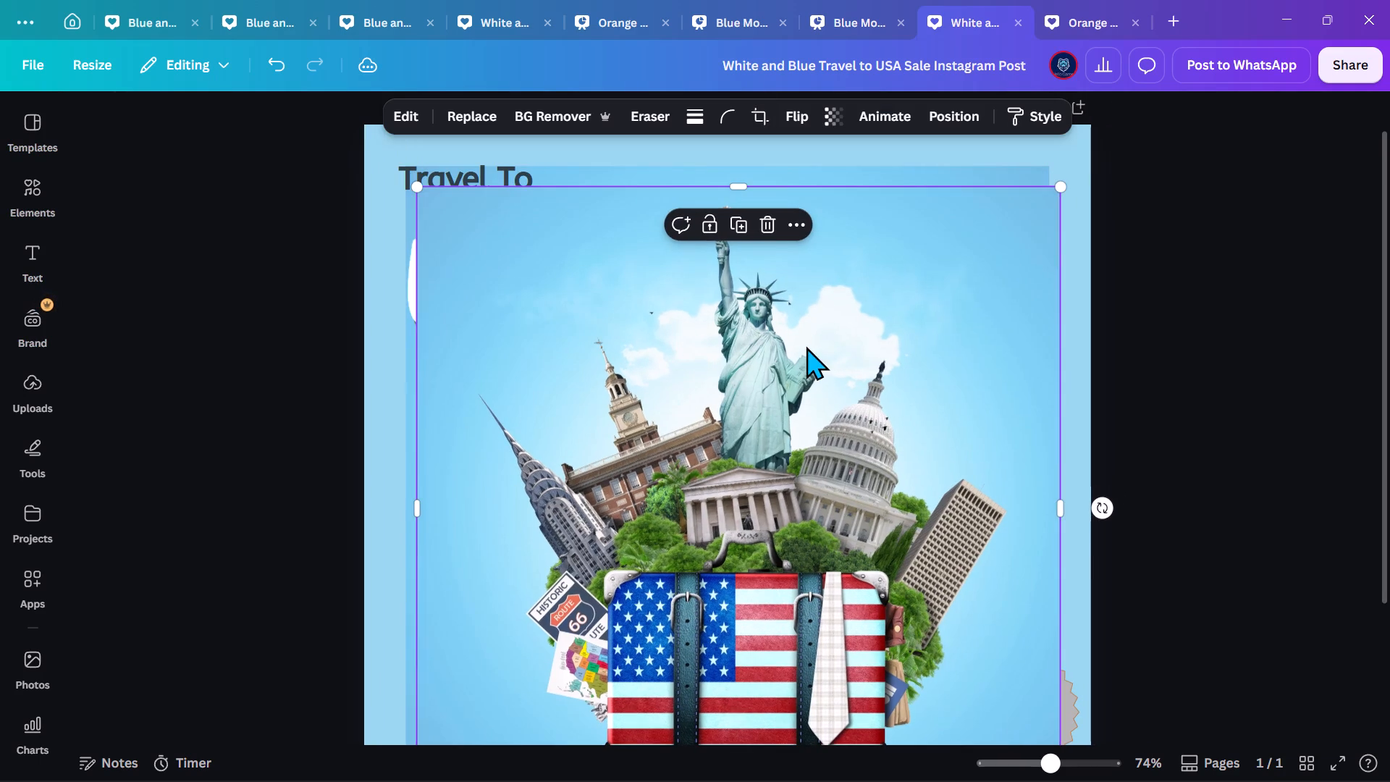
Shift the duplicate suitcase image up and right, and crop both its sides to a narrow strip around the Statue of Liberty.
{"action": "left_click_drag", "start_coordinate": [746, 402], "coordinate": [760, 375]}
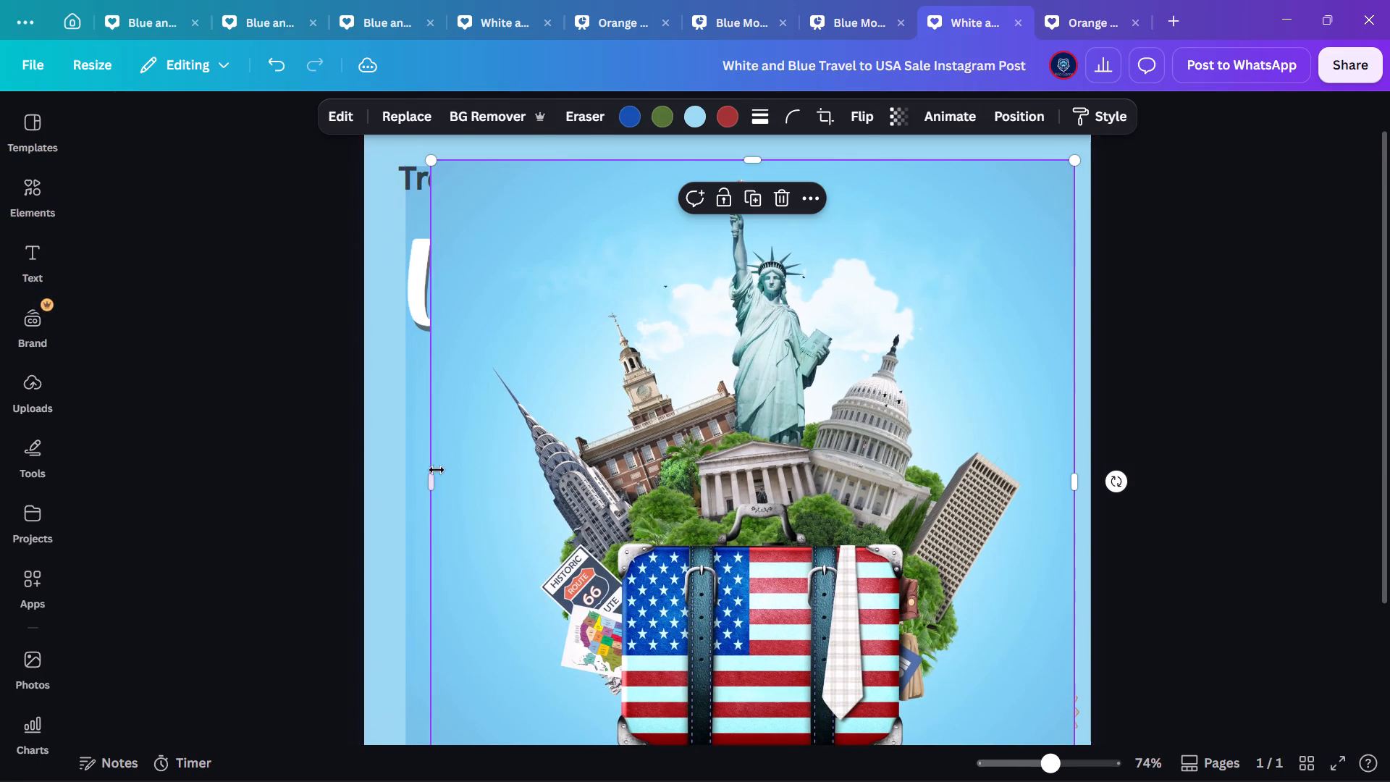
{"action": "left_click_drag", "start_coordinate": [428, 487], "coordinate": [709, 443]}
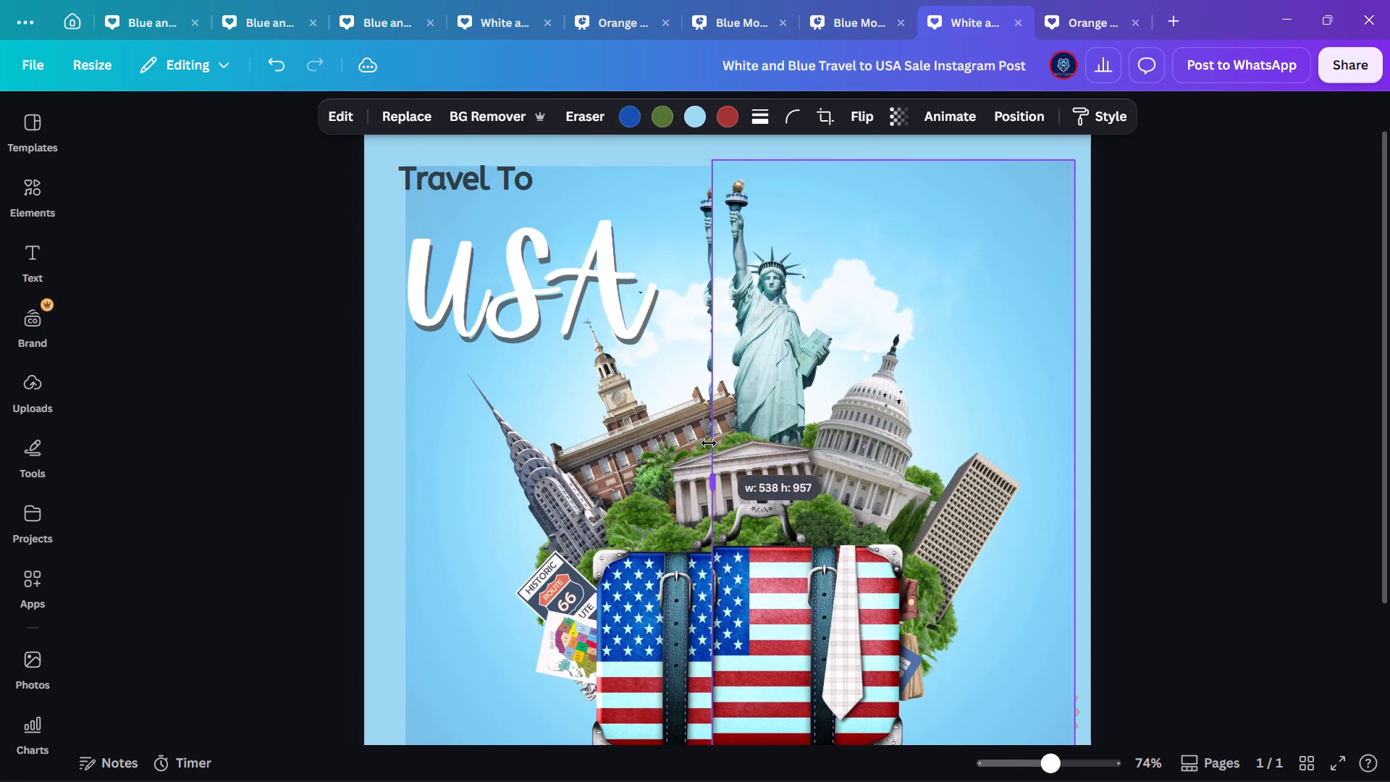
{"action": "left_click_drag", "start_coordinate": [709, 443], "coordinate": [717, 446]}
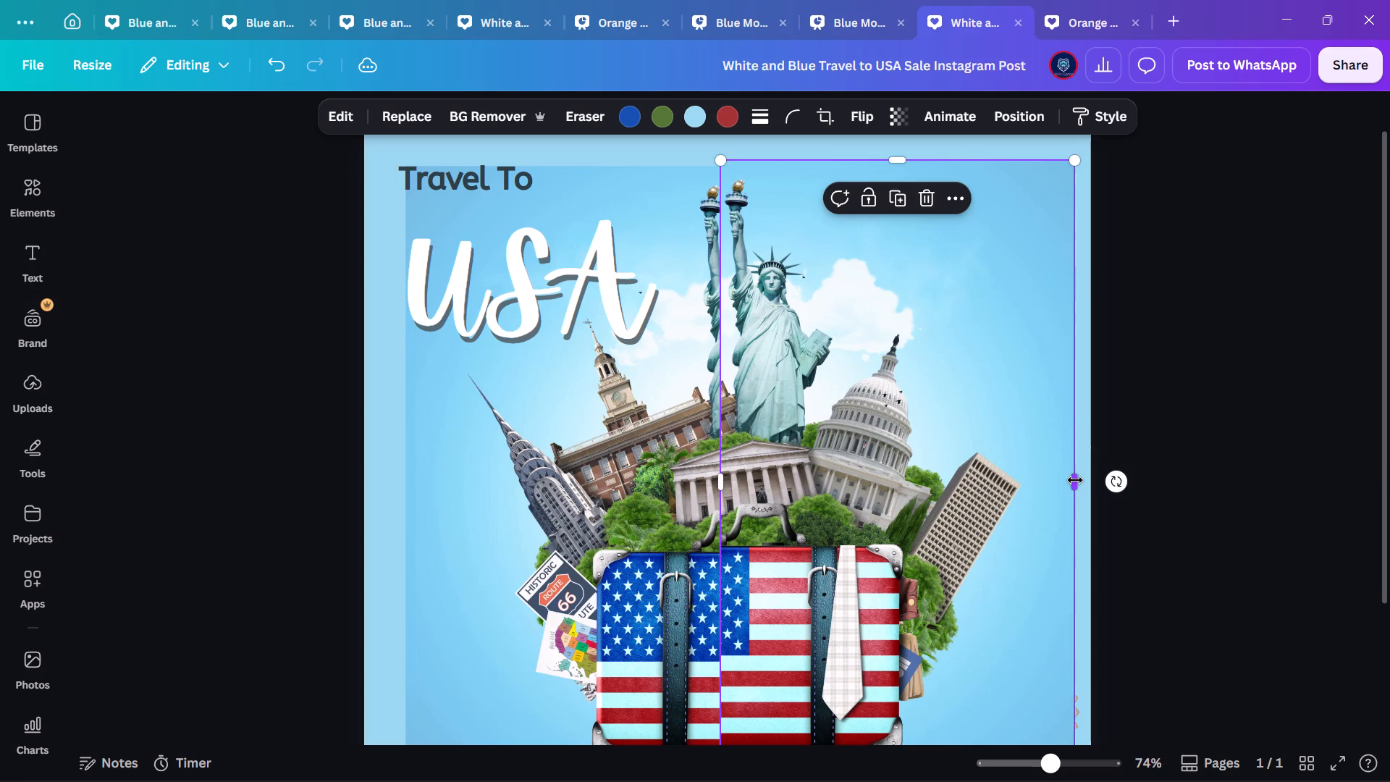
{"action": "left_click_drag", "start_coordinate": [1075, 480], "coordinate": [843, 468]}
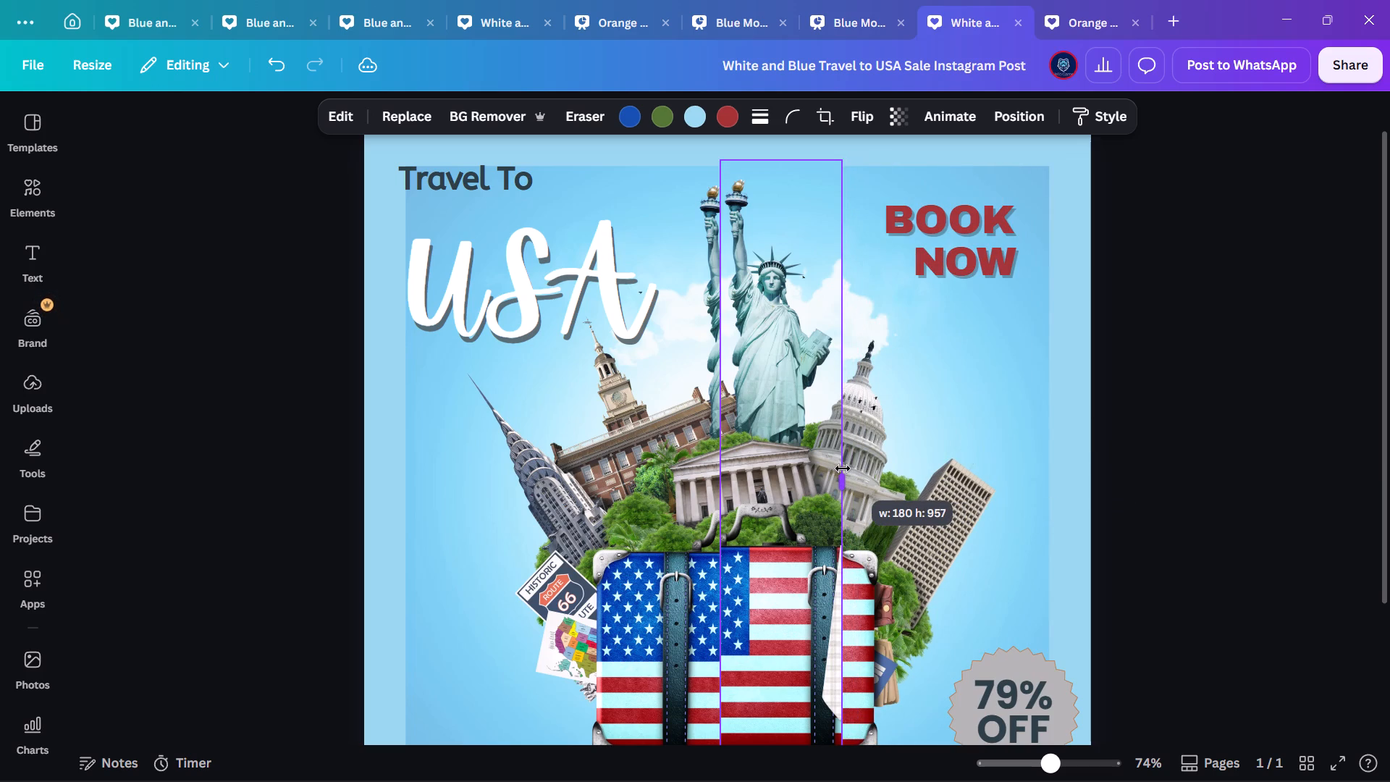
{"action": "left_click_drag", "start_coordinate": [843, 468], "coordinate": [838, 466]}
Move the tagline "Let's Go on Wonderful Vacation with Us!" slightly lower, closer to the website address.
{"action": "scroll", "coordinate": [819, 568], "scroll_direction": "down", "scroll_amount": 4}
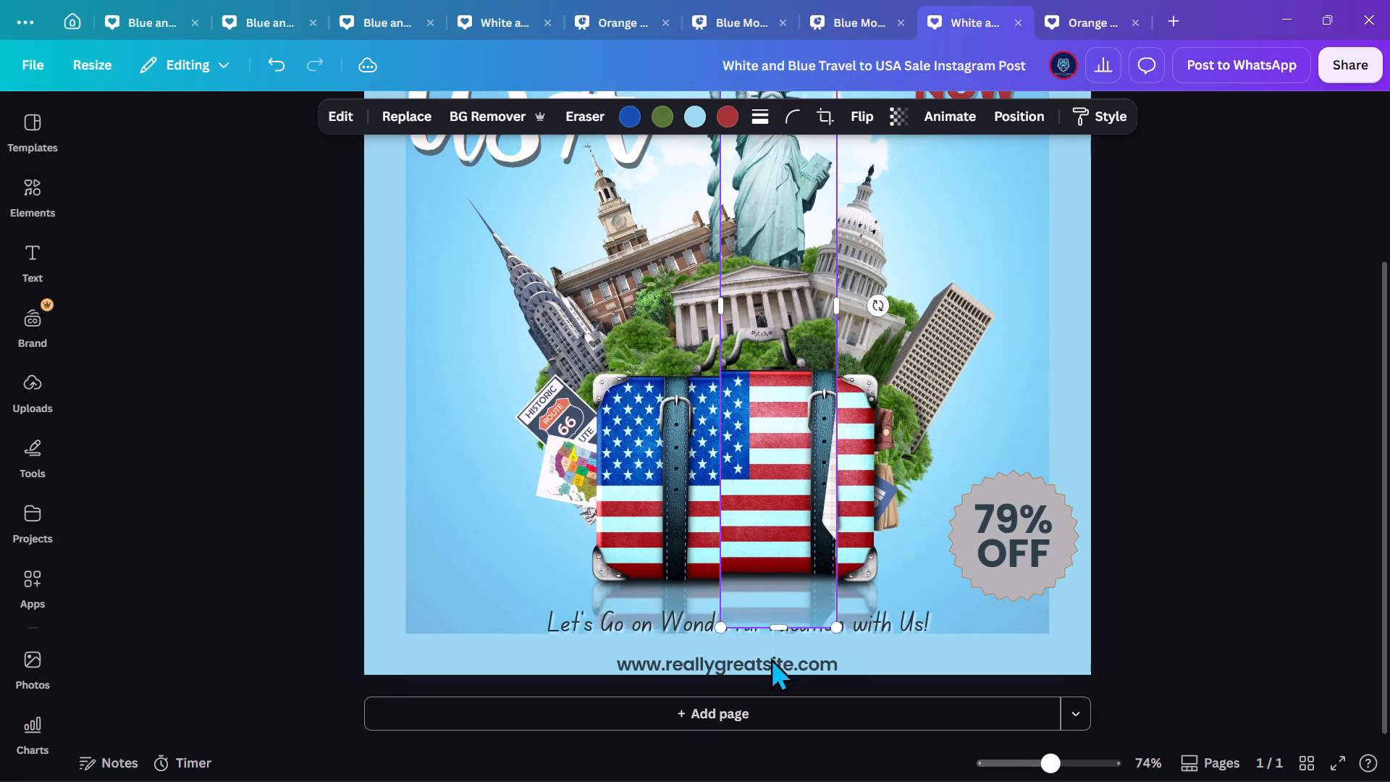
{"action": "left_click_drag", "start_coordinate": [778, 636], "coordinate": [786, 645]}
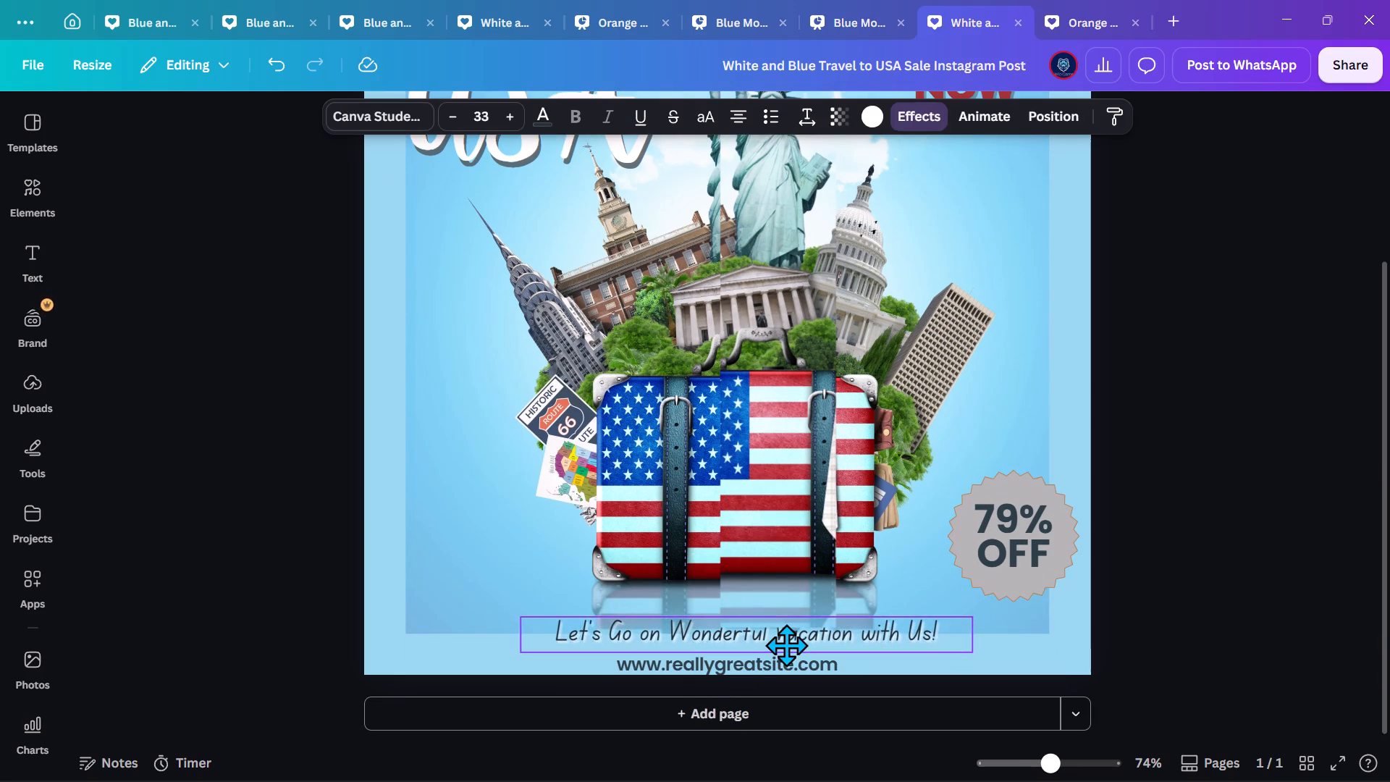
{"action": "left_click_drag", "start_coordinate": [786, 645], "coordinate": [786, 647]}
Crop the duplicate strip's bottom, top and right edges closely around the Statue of Liberty, to about 160 by 372.
{"action": "left_click", "coordinate": [794, 420]}
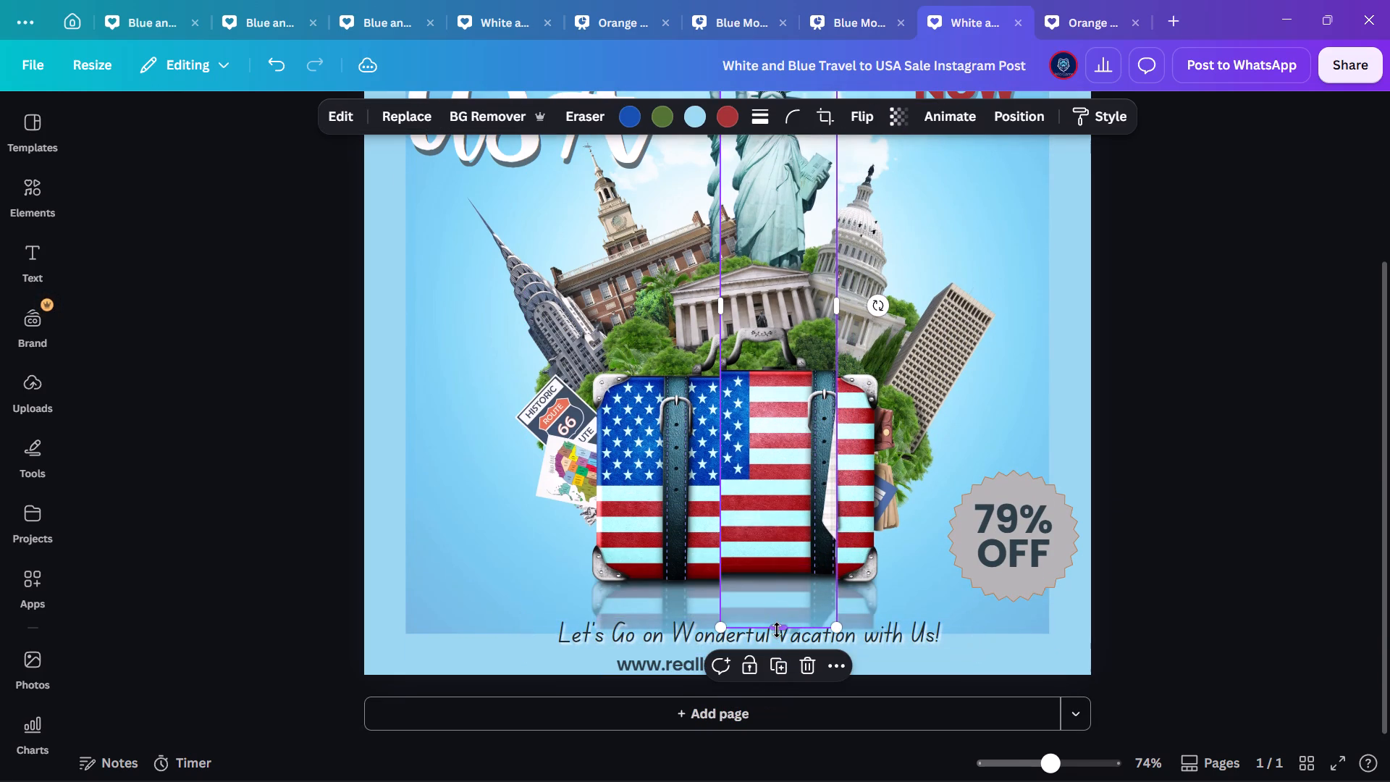
{"action": "left_click_drag", "start_coordinate": [780, 624], "coordinate": [768, 268]}
{"action": "scroll", "coordinate": [768, 268], "scroll_direction": "up", "scroll_amount": 1}
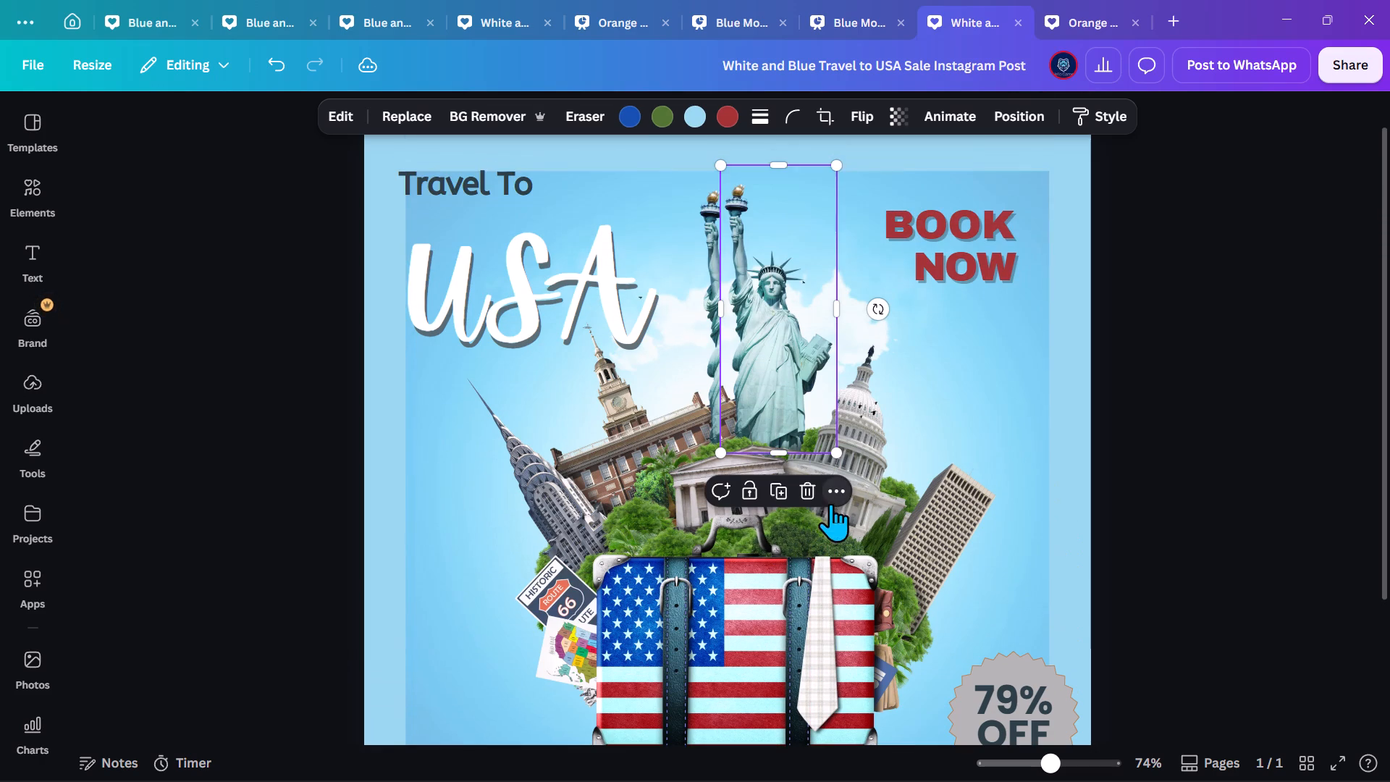
{"action": "left_click_drag", "start_coordinate": [788, 449], "coordinate": [787, 436]}
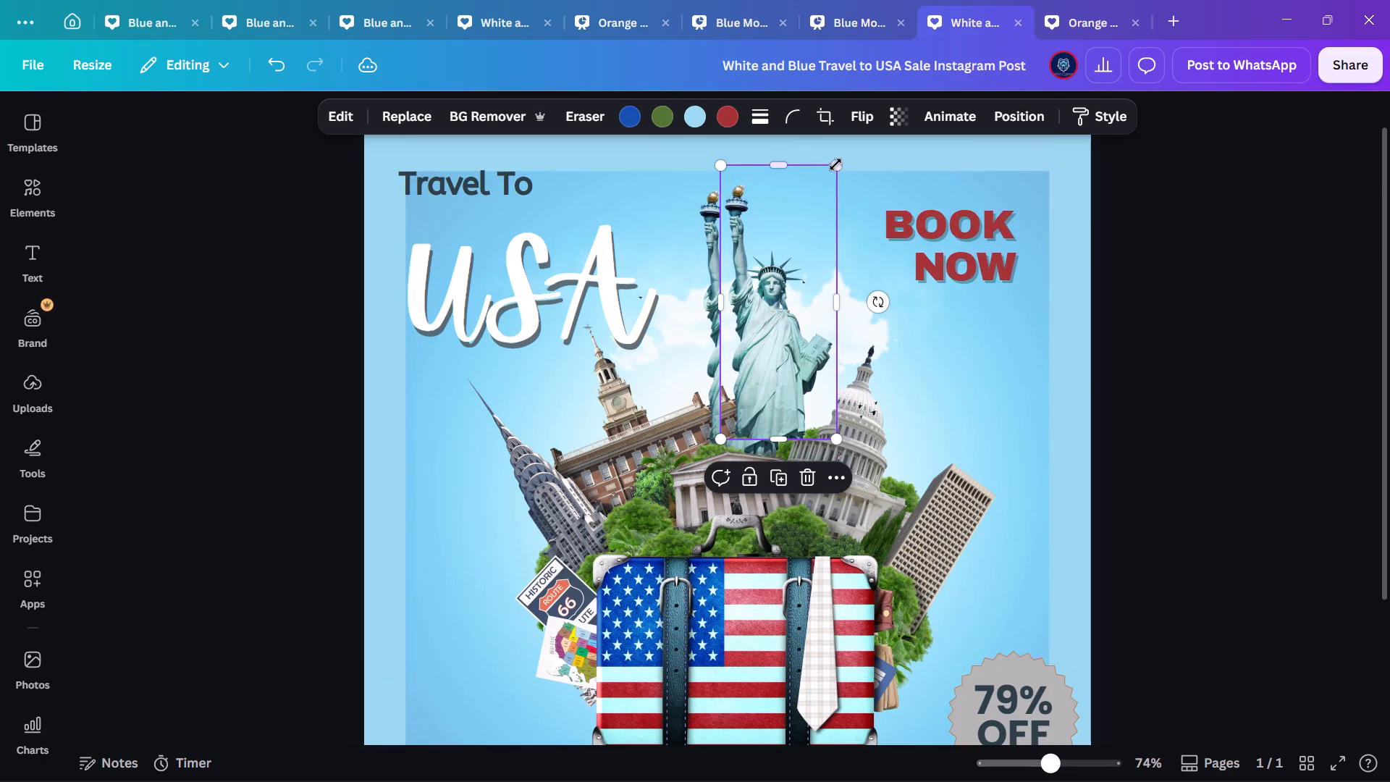
{"action": "left_click", "coordinate": [841, 161]}
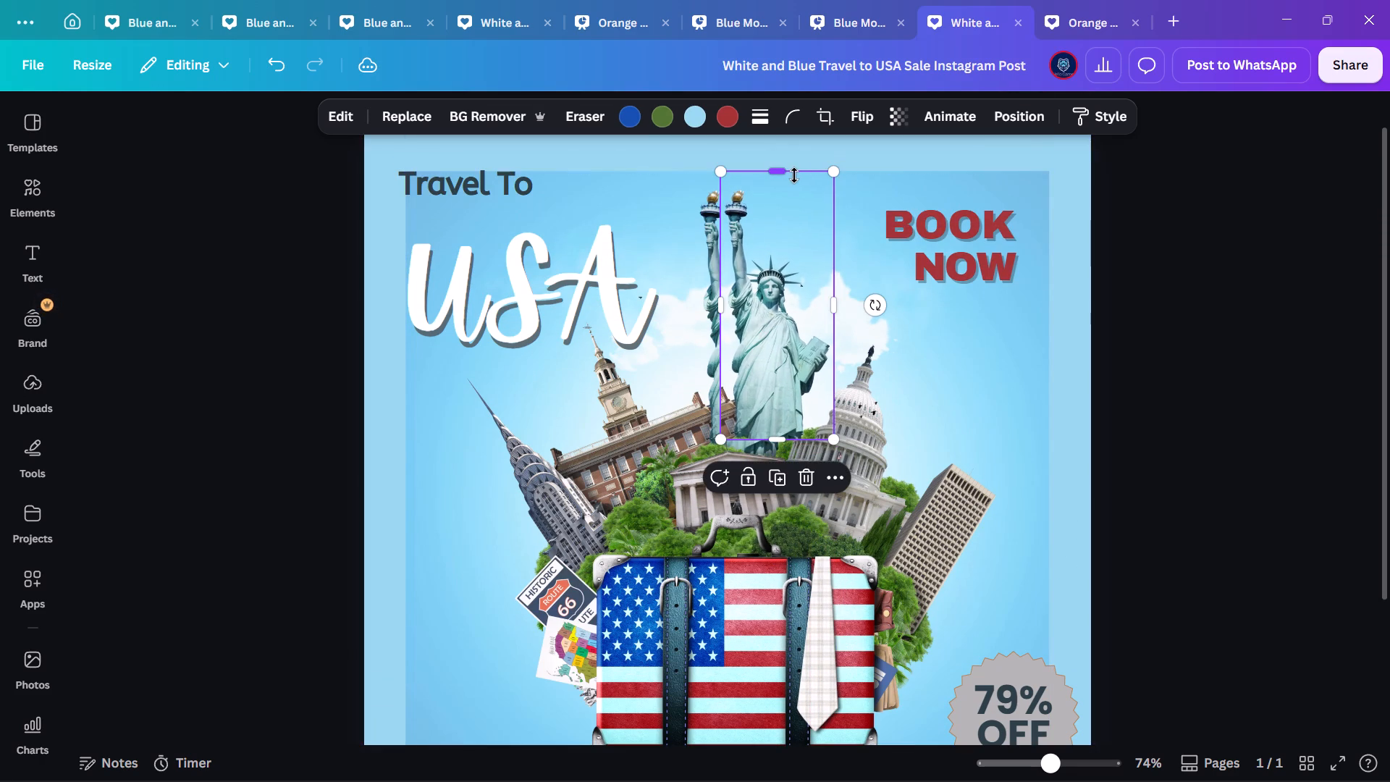
{"action": "left_click_drag", "start_coordinate": [782, 175], "coordinate": [778, 193]}
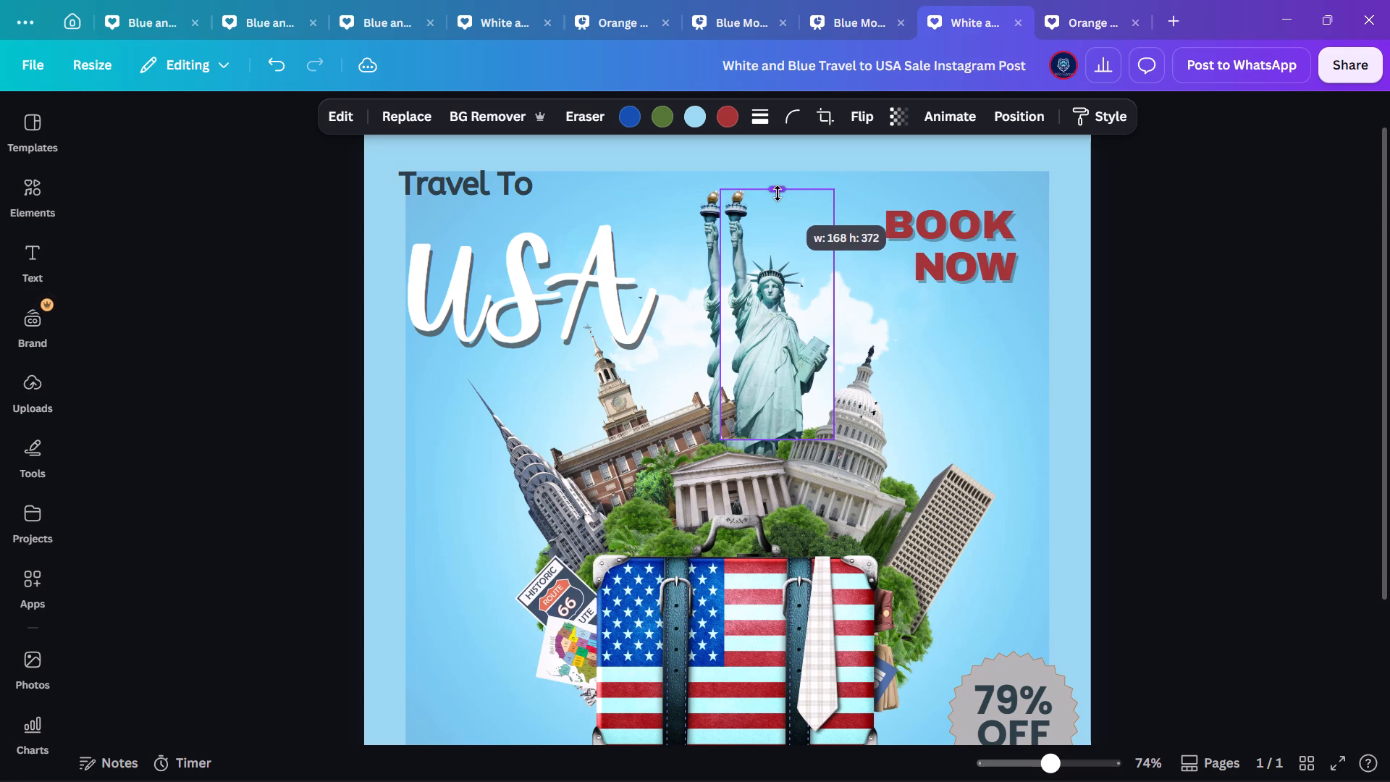
{"action": "left_click_drag", "start_coordinate": [836, 317], "coordinate": [831, 313]}
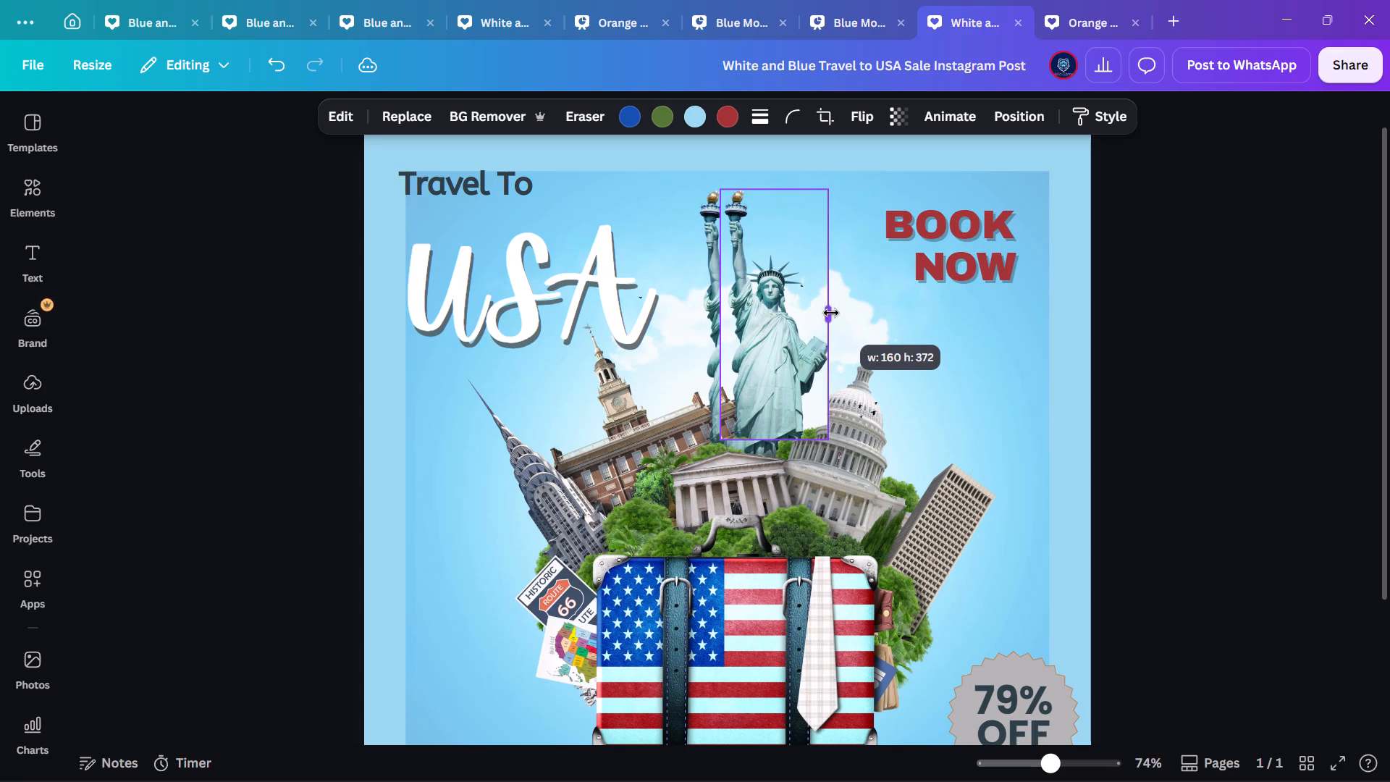
{"action": "left_click_drag", "start_coordinate": [831, 313], "coordinate": [833, 309]}
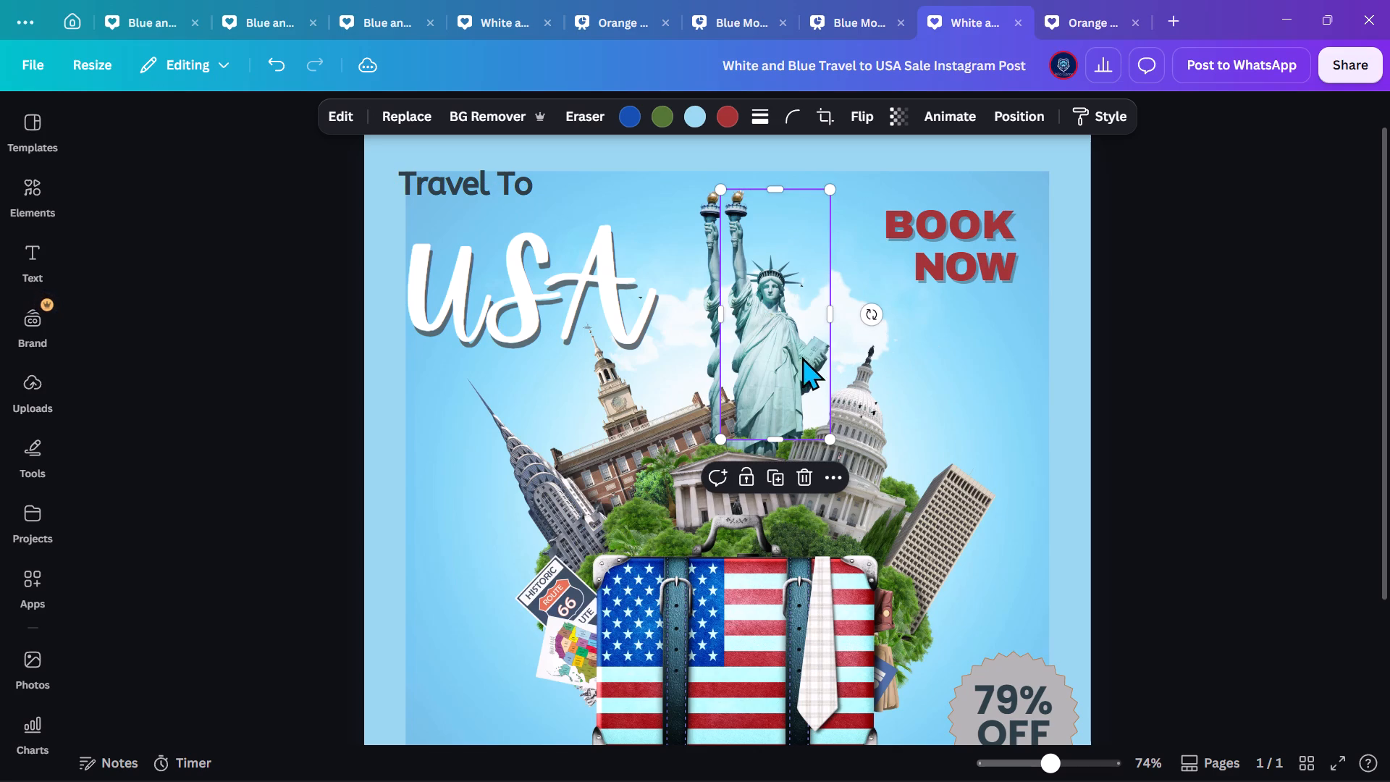
Nudge the cropped statue up and right, and rotate it until it is almost exactly upside down.
{"action": "left_click", "coordinate": [791, 361]}
{"action": "left_click_drag", "start_coordinate": [776, 340], "coordinate": [783, 332]}
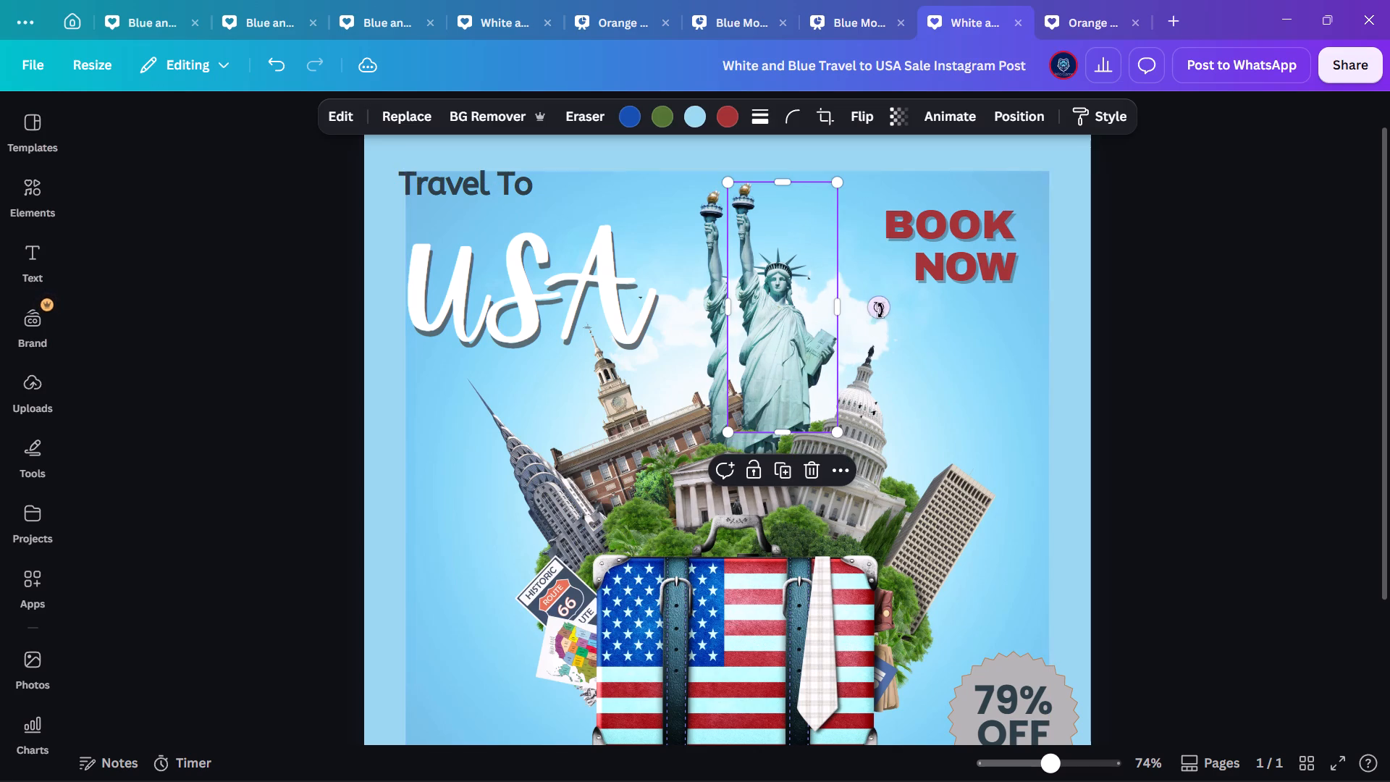
{"action": "left_click_drag", "start_coordinate": [883, 311], "coordinate": [665, 287]}
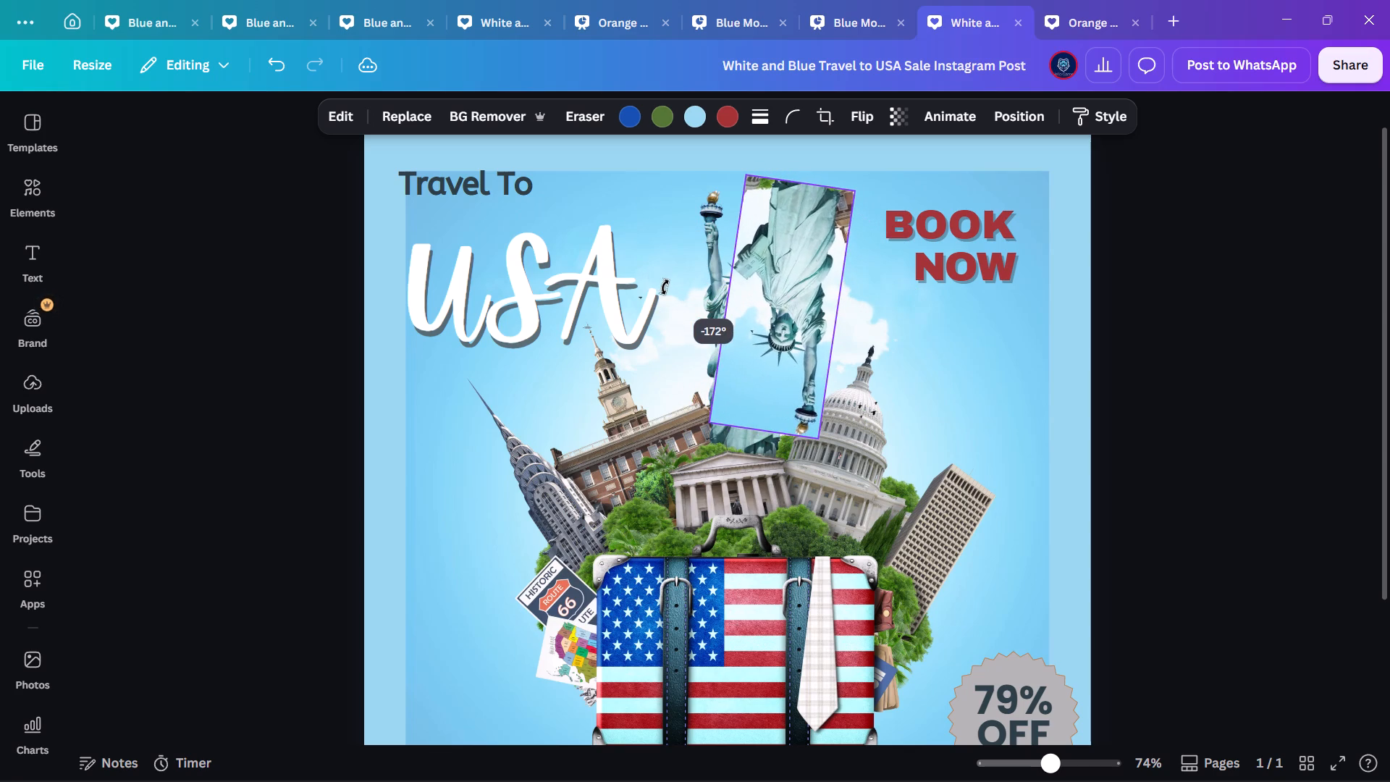
{"action": "left_click_drag", "start_coordinate": [665, 287], "coordinate": [644, 309]}
Rotate the picture inside the statue's crop frame by about 6.7 degrees and apply the crop.
{"action": "left_click", "coordinate": [754, 315]}
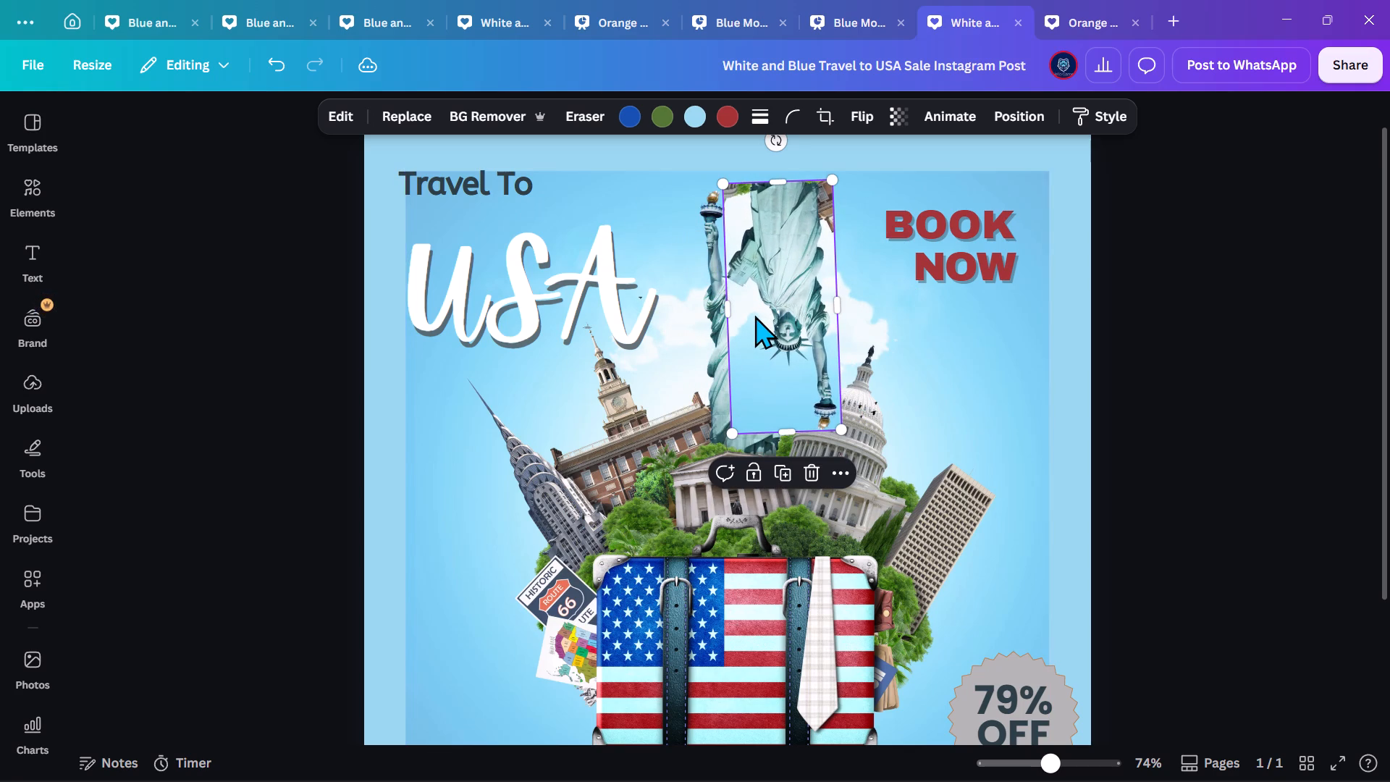
{"action": "double_click", "coordinate": [765, 313]}
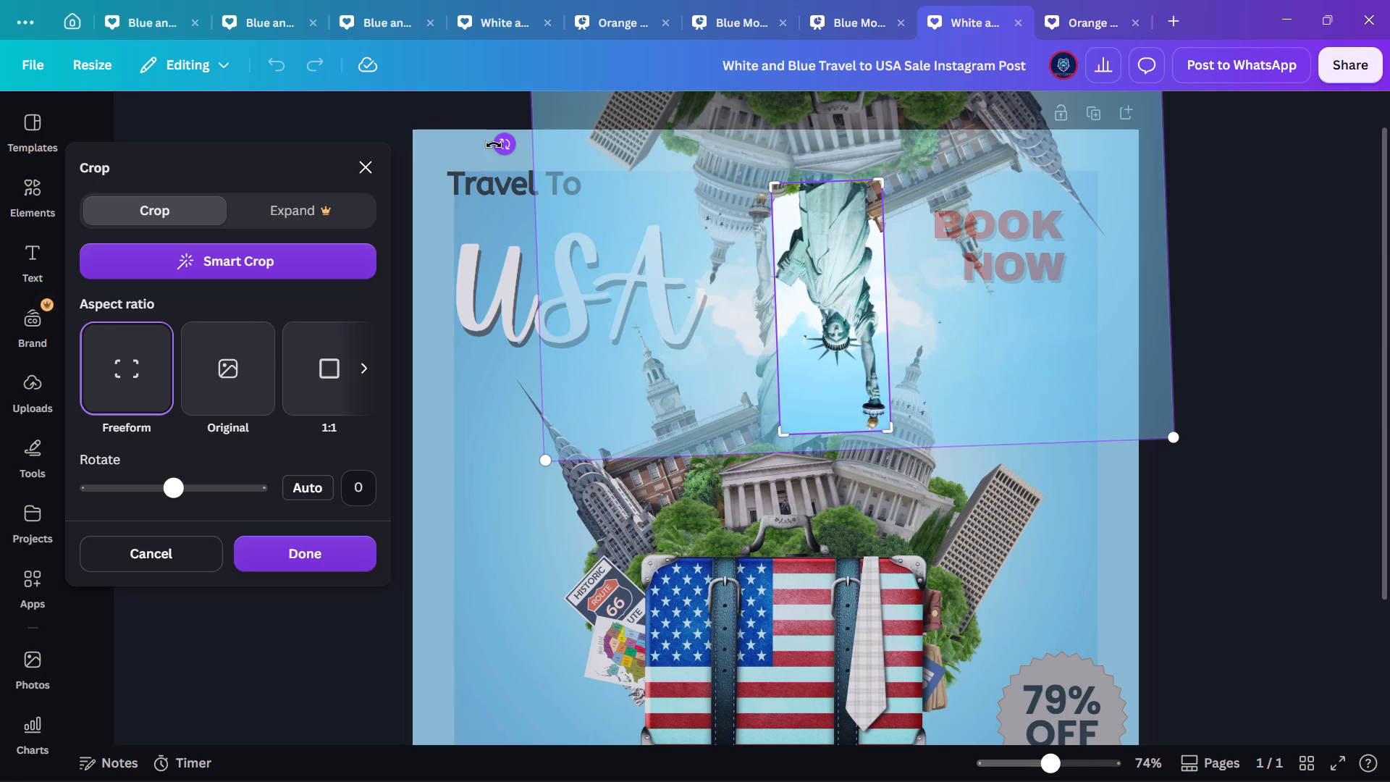
{"action": "left_click_drag", "start_coordinate": [494, 145], "coordinate": [500, 145]}
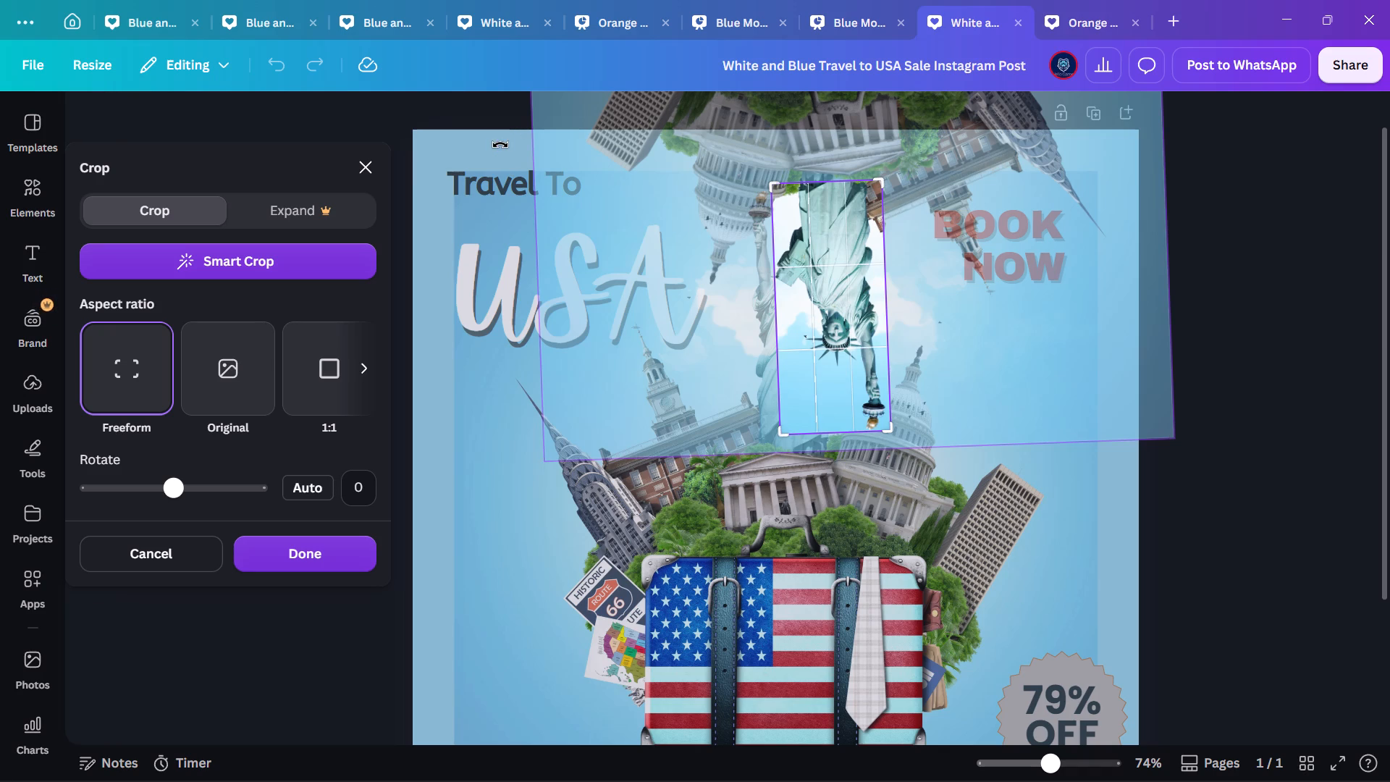
{"action": "left_click_drag", "start_coordinate": [500, 145], "coordinate": [503, 145]}
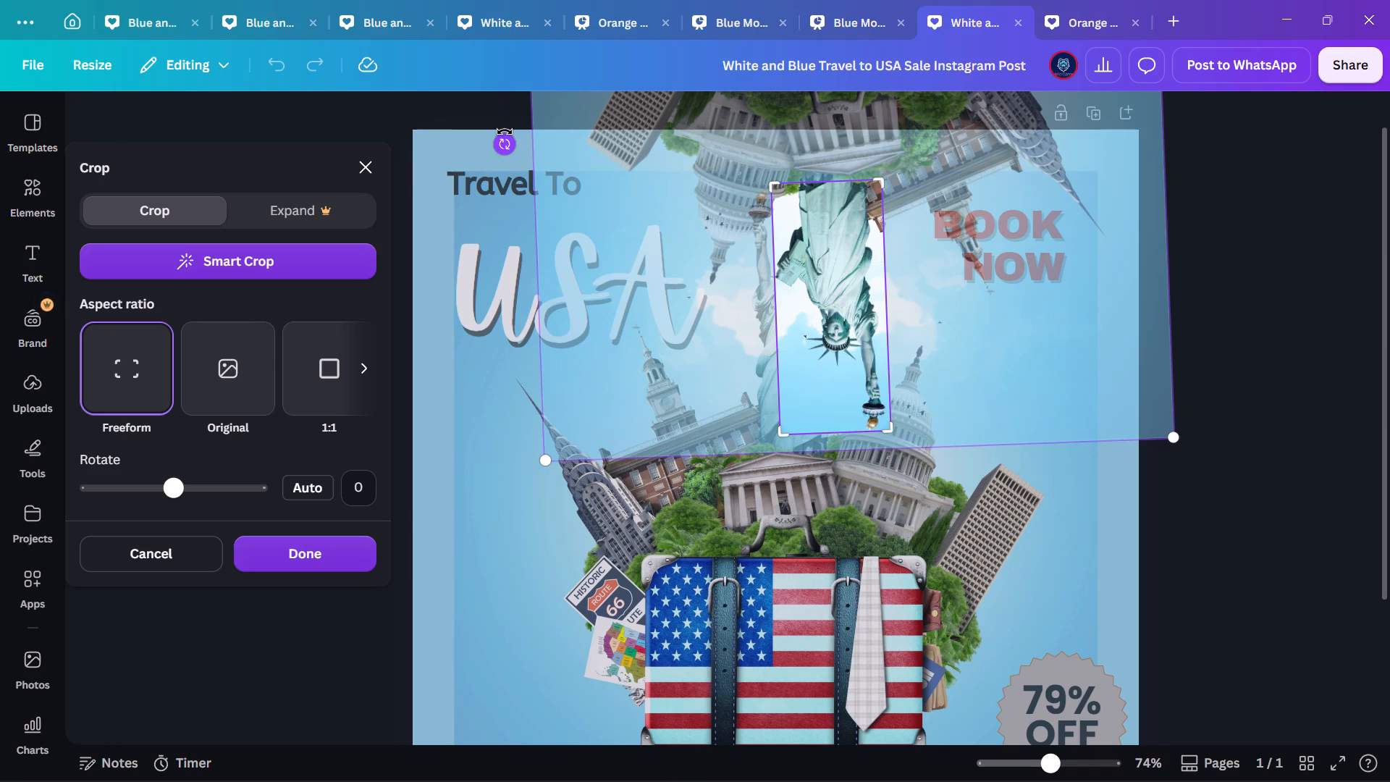
{"action": "left_click_drag", "start_coordinate": [505, 132], "coordinate": [463, 125]}
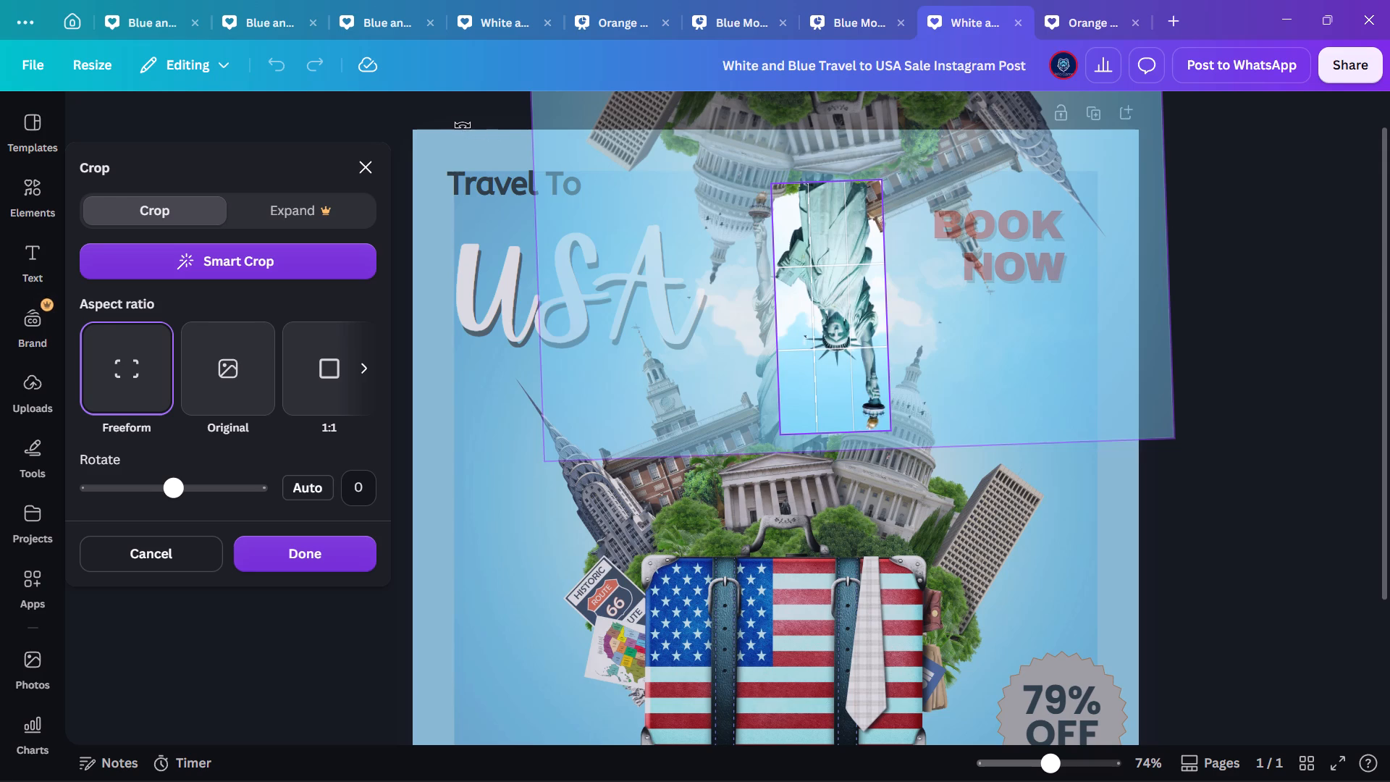
{"action": "left_click_drag", "start_coordinate": [463, 125], "coordinate": [360, 88]}
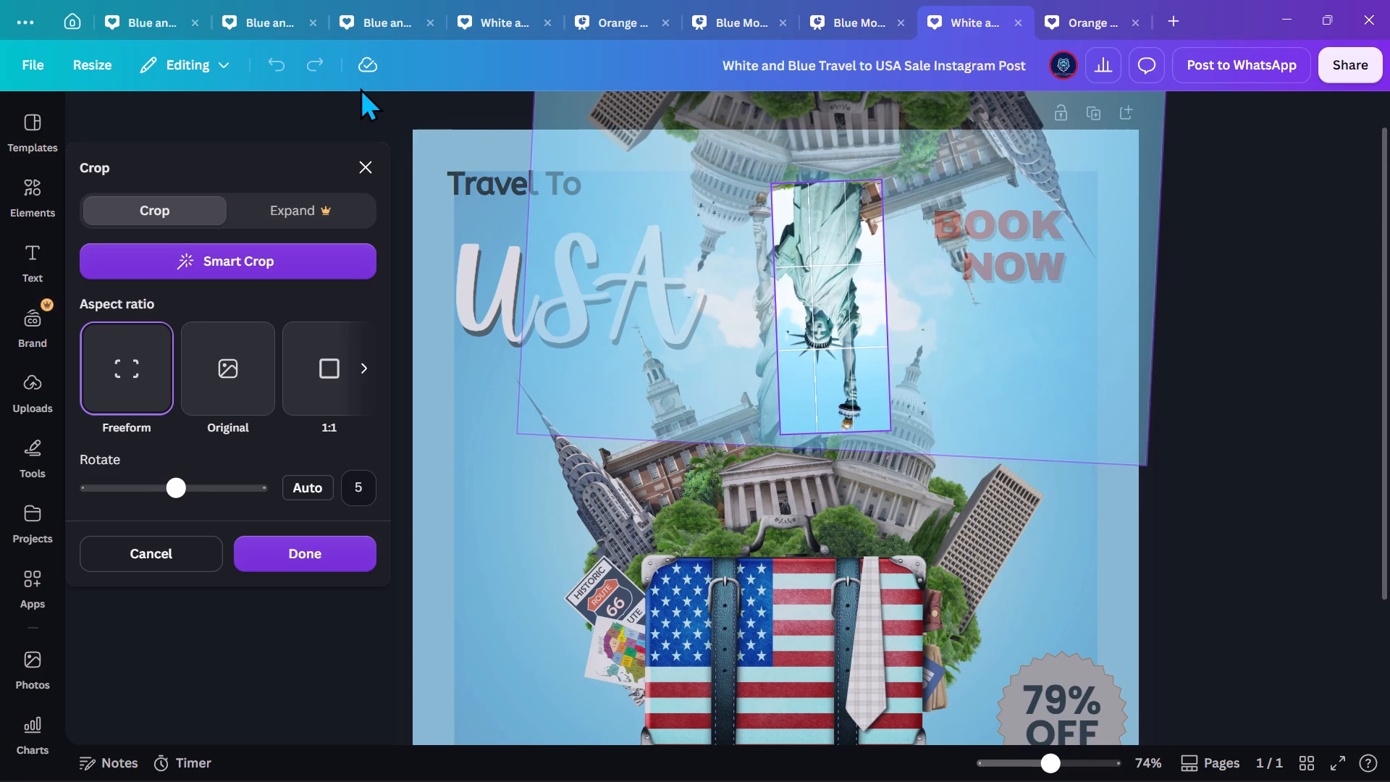
{"action": "left_click_drag", "start_coordinate": [360, 88], "coordinate": [353, 77]}
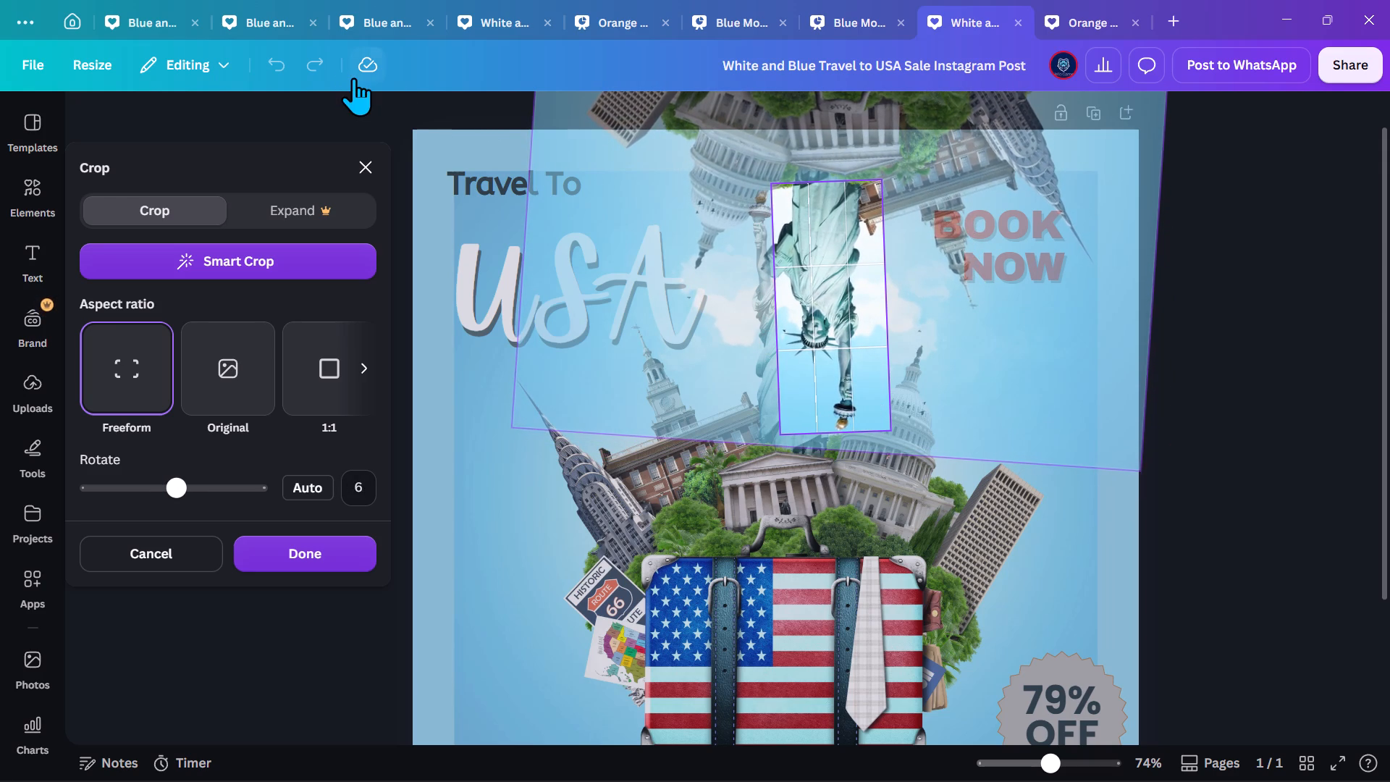
{"action": "left_click_drag", "start_coordinate": [353, 77], "coordinate": [162, 43]}
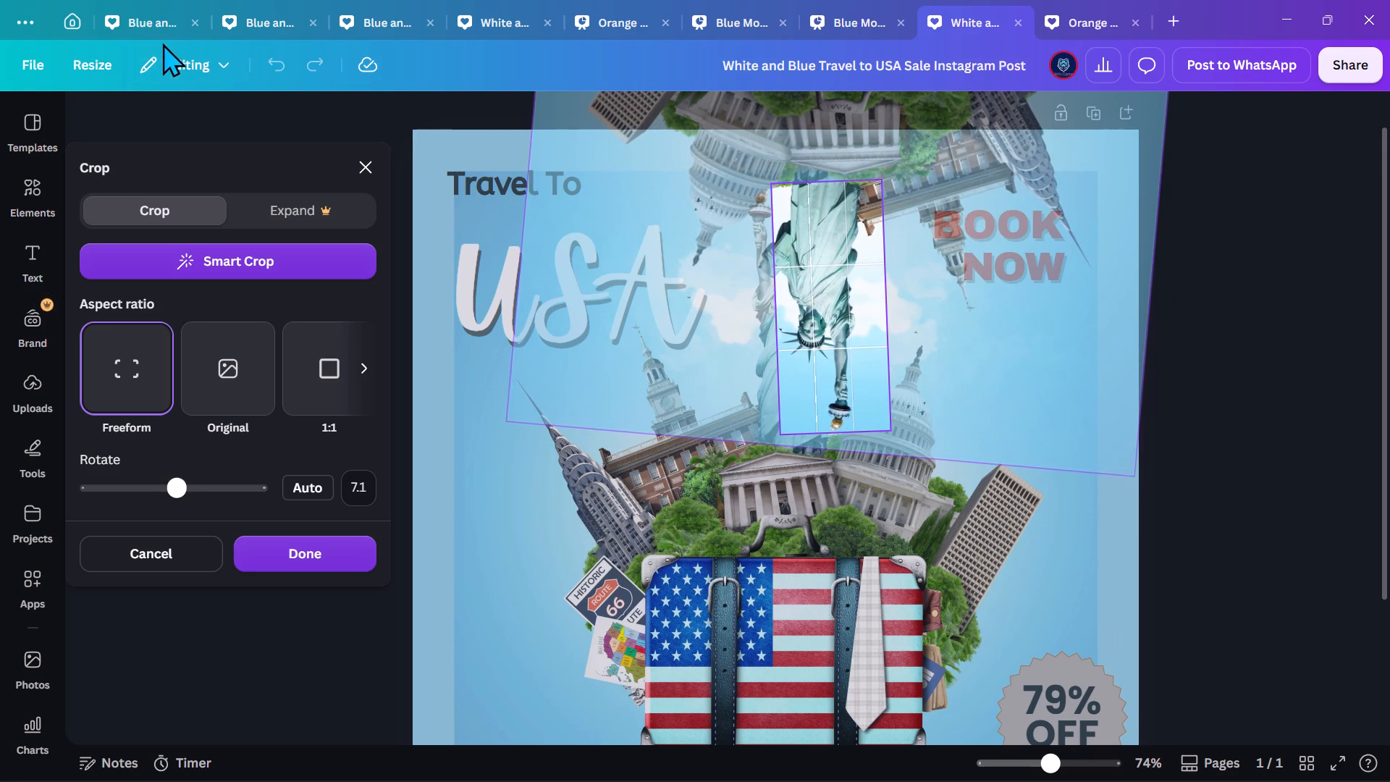
{"action": "left_click_drag", "start_coordinate": [162, 43], "coordinate": [162, 41]}
{"action": "left_click_drag", "start_coordinate": [162, 41], "coordinate": [176, 57]}
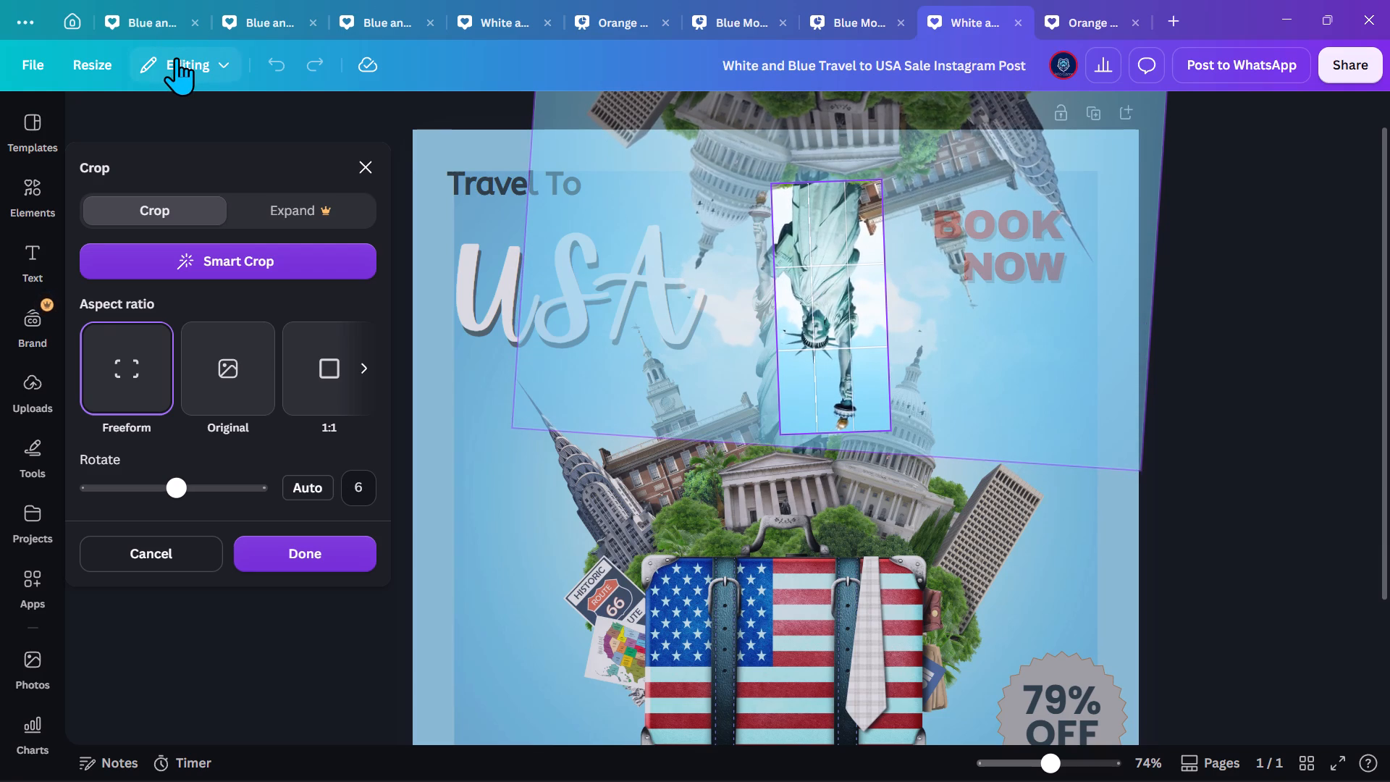
{"action": "left_click_drag", "start_coordinate": [176, 57], "coordinate": [206, 64]}
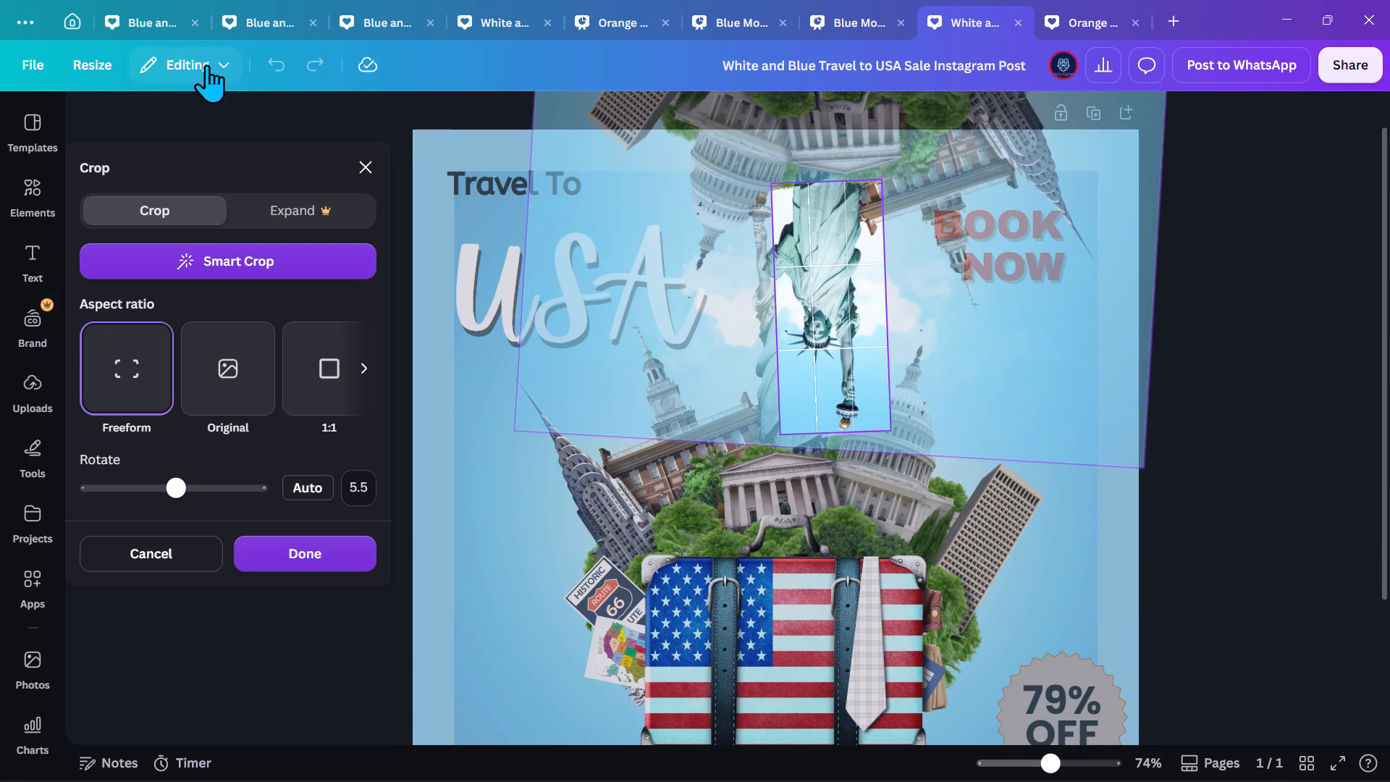
{"action": "left_click_drag", "start_coordinate": [206, 64], "coordinate": [274, 62]}
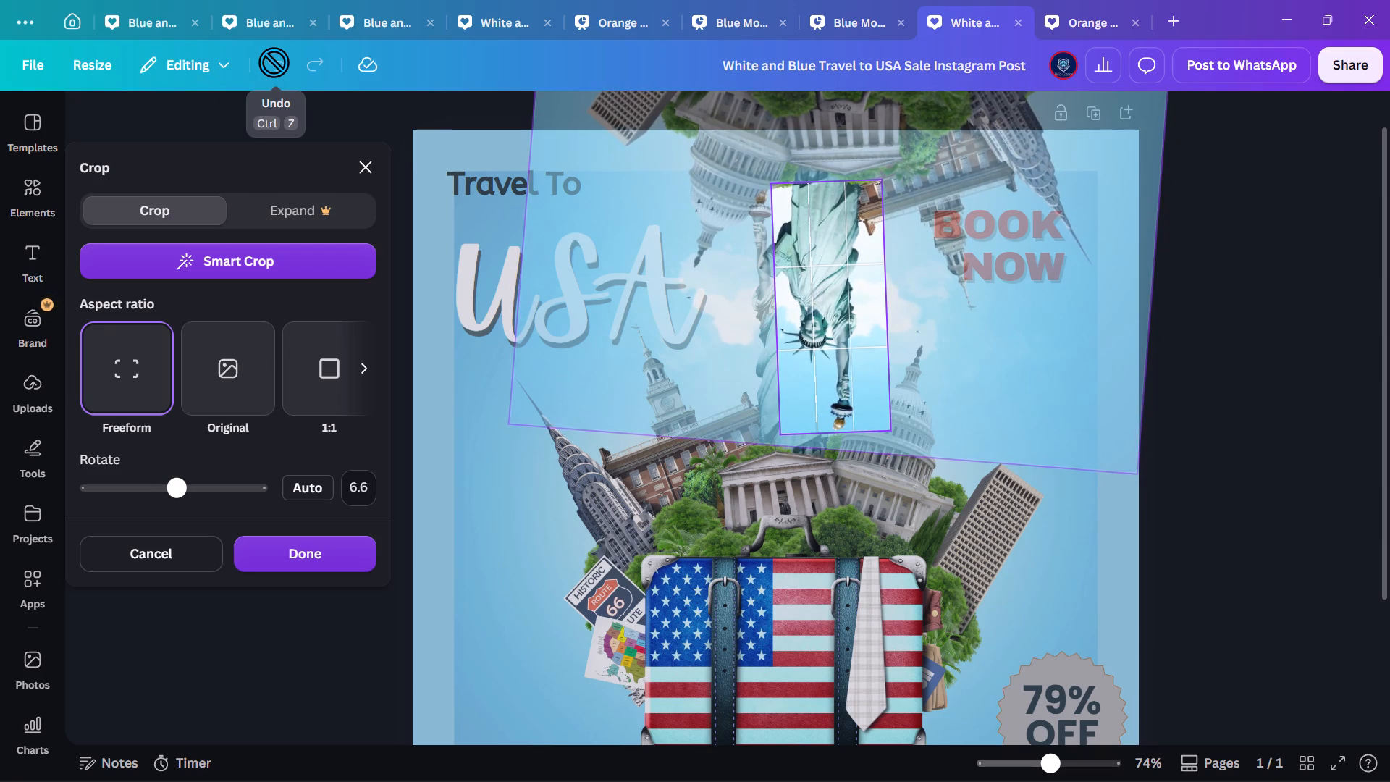
{"action": "left_click_drag", "start_coordinate": [274, 62], "coordinate": [275, 62]}
{"action": "left_click", "coordinate": [568, 552]}
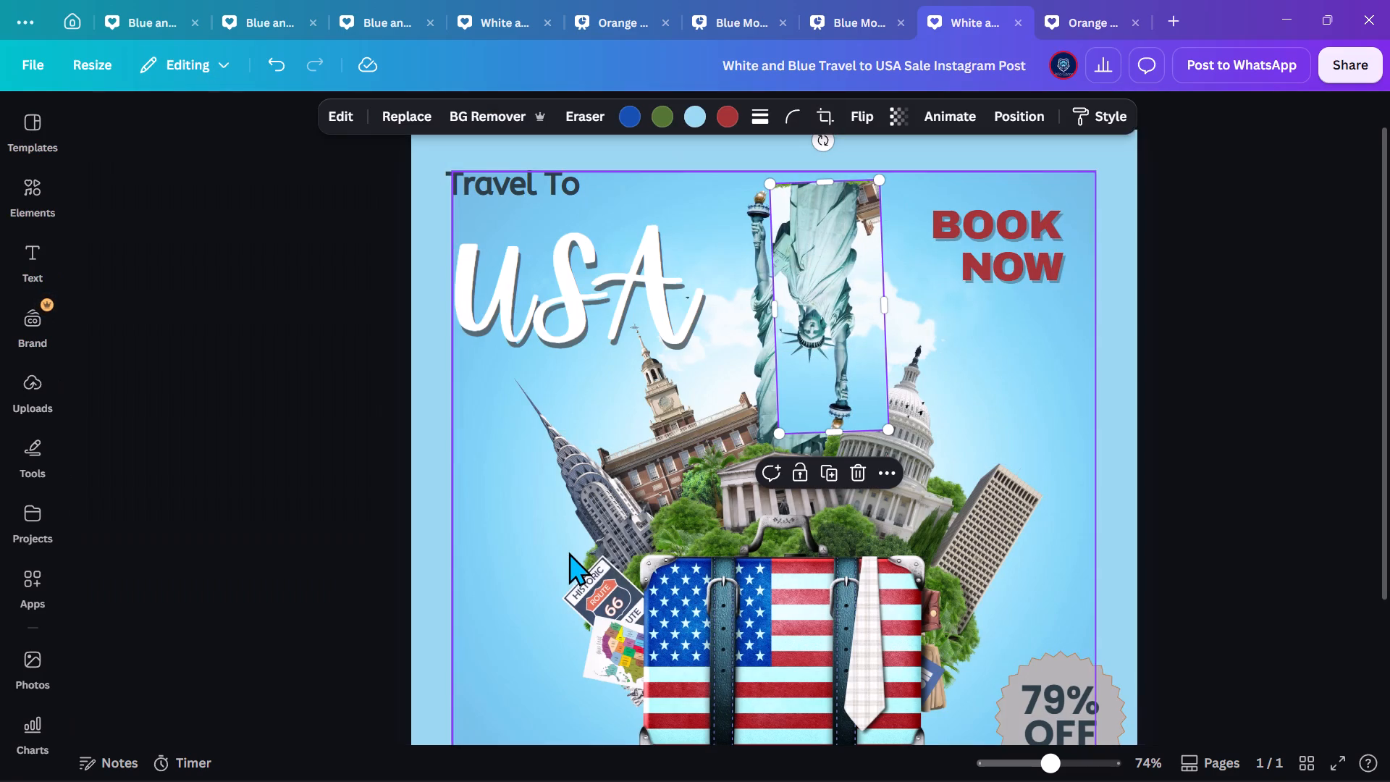
Straighten the upside-down statue crop so its frame is upright, and place it over the original Statue of Liberty.
{"action": "left_click", "coordinate": [780, 350]}
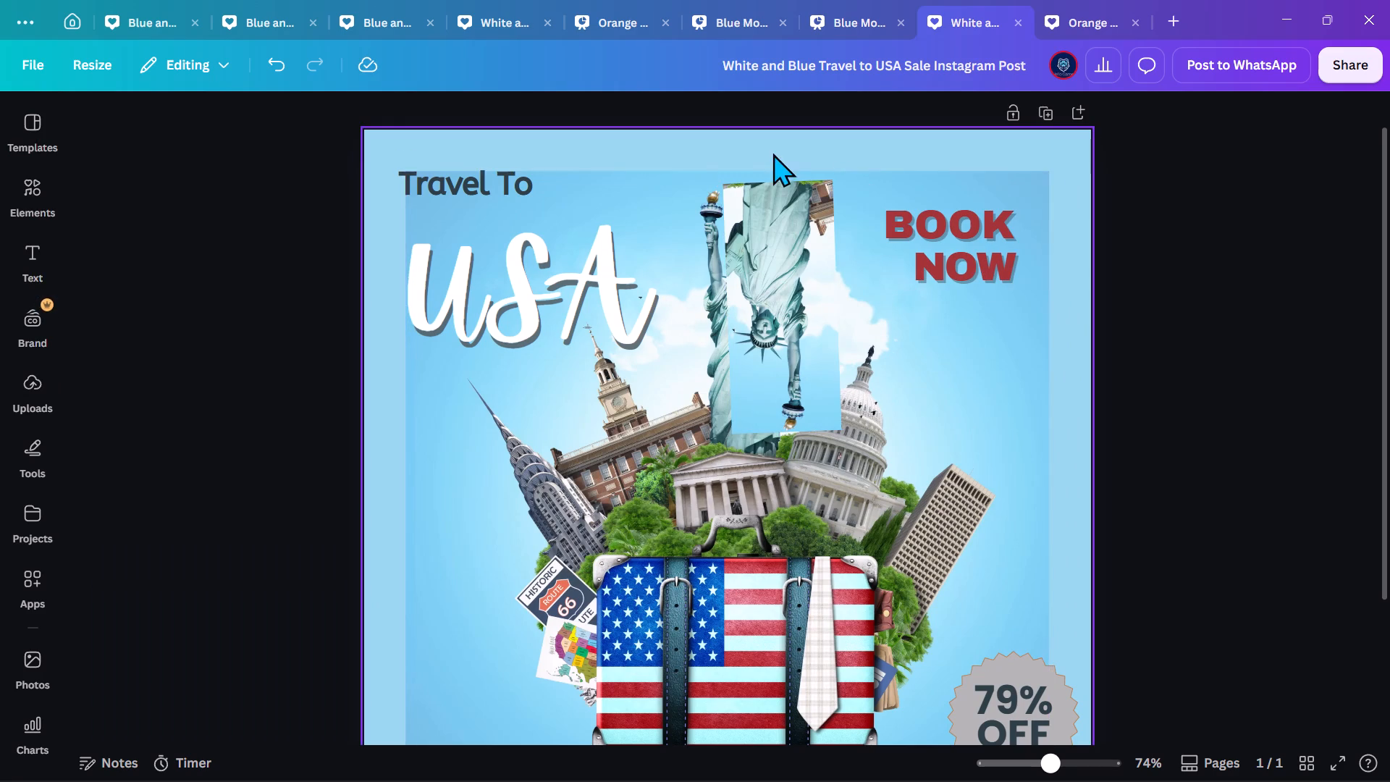
{"action": "left_click", "coordinate": [764, 208]}
{"action": "left_click_drag", "start_coordinate": [772, 138], "coordinate": [779, 138]}
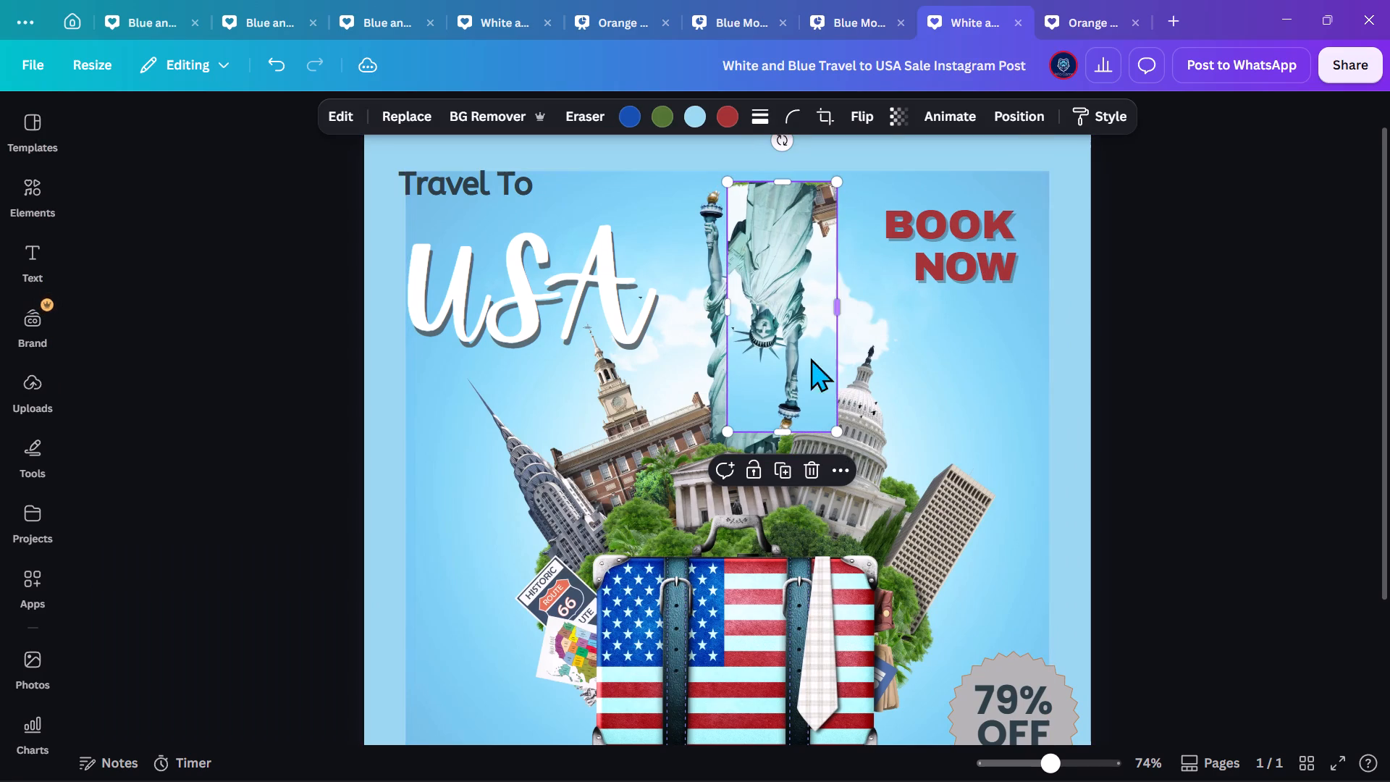
{"action": "left_click_drag", "start_coordinate": [796, 336], "coordinate": [759, 351]}
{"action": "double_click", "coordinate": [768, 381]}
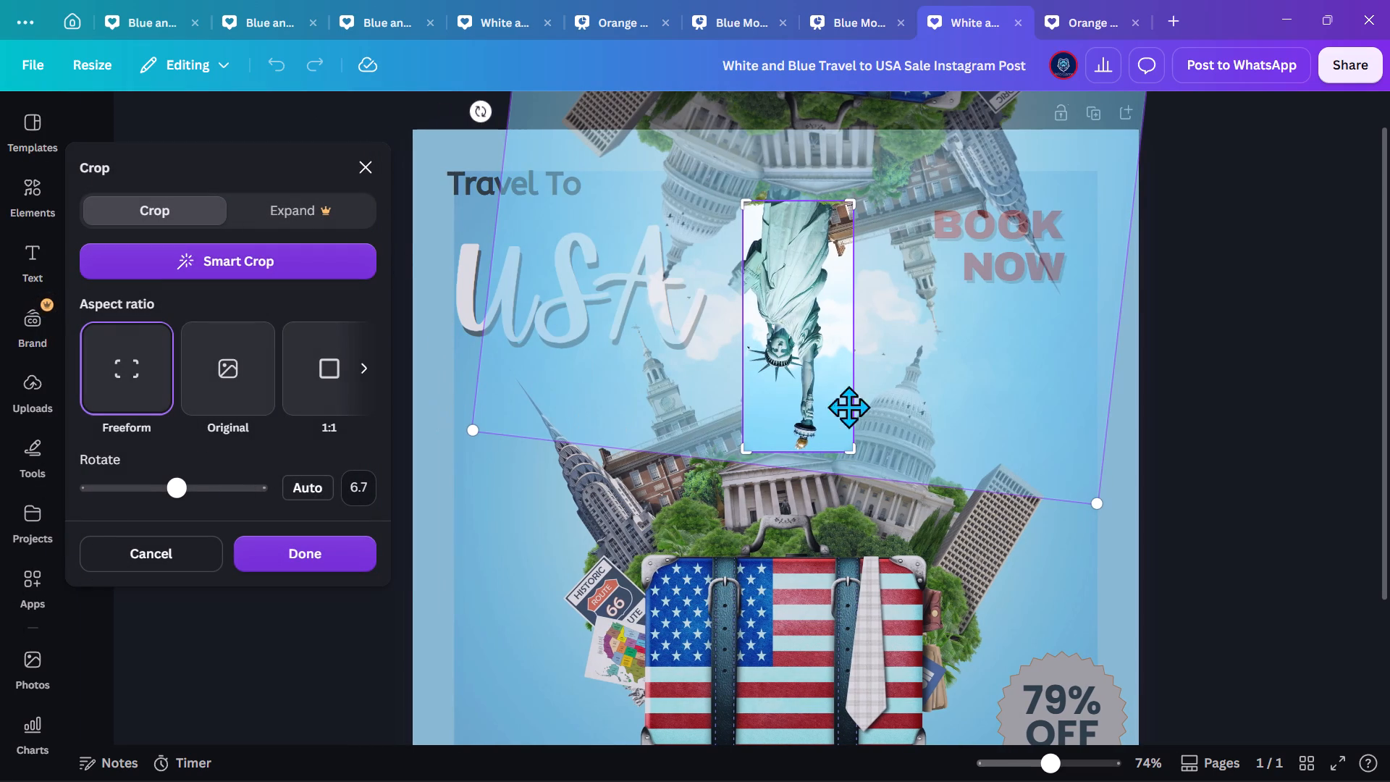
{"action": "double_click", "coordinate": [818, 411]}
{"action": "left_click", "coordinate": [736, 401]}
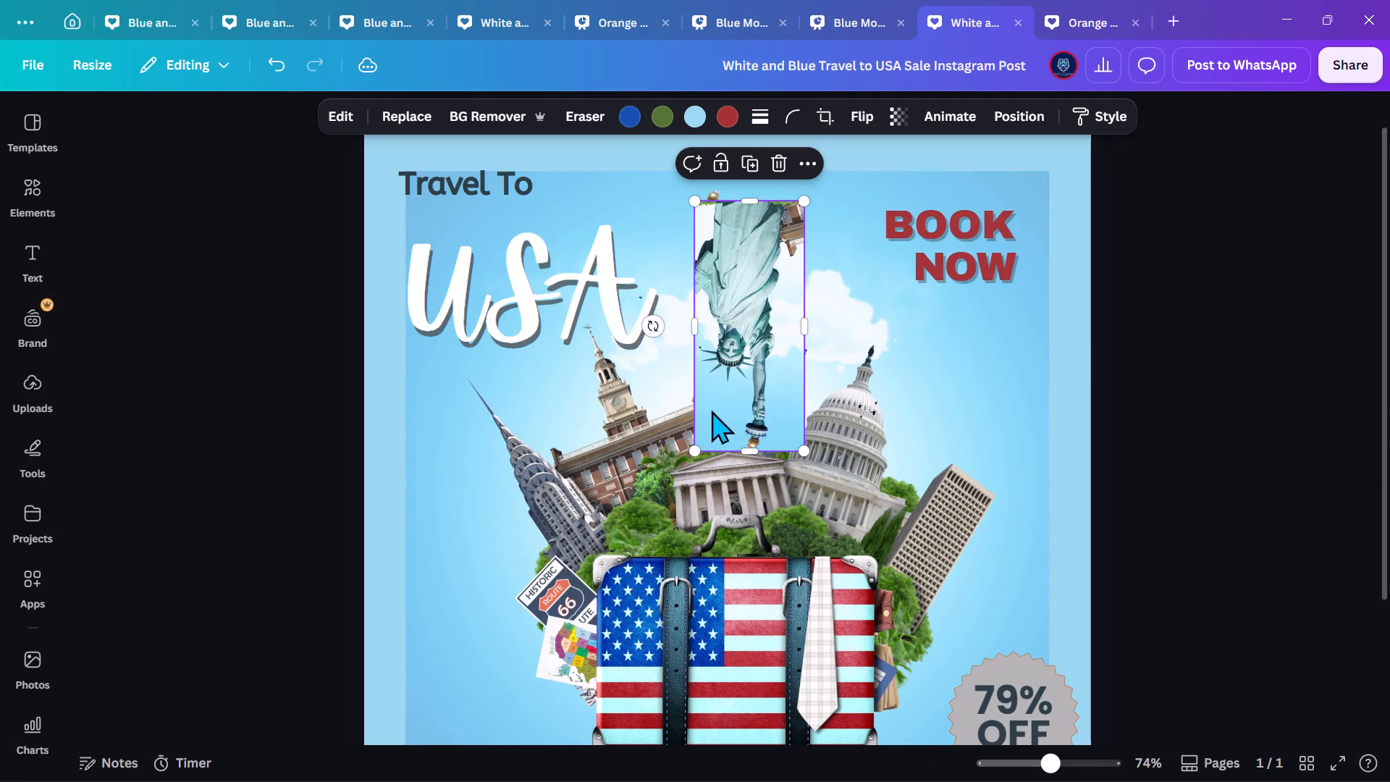
Open the Magic Eraser on the upside-down statue crop and set its area brush size to 18.
{"action": "left_click", "coordinate": [739, 409]}
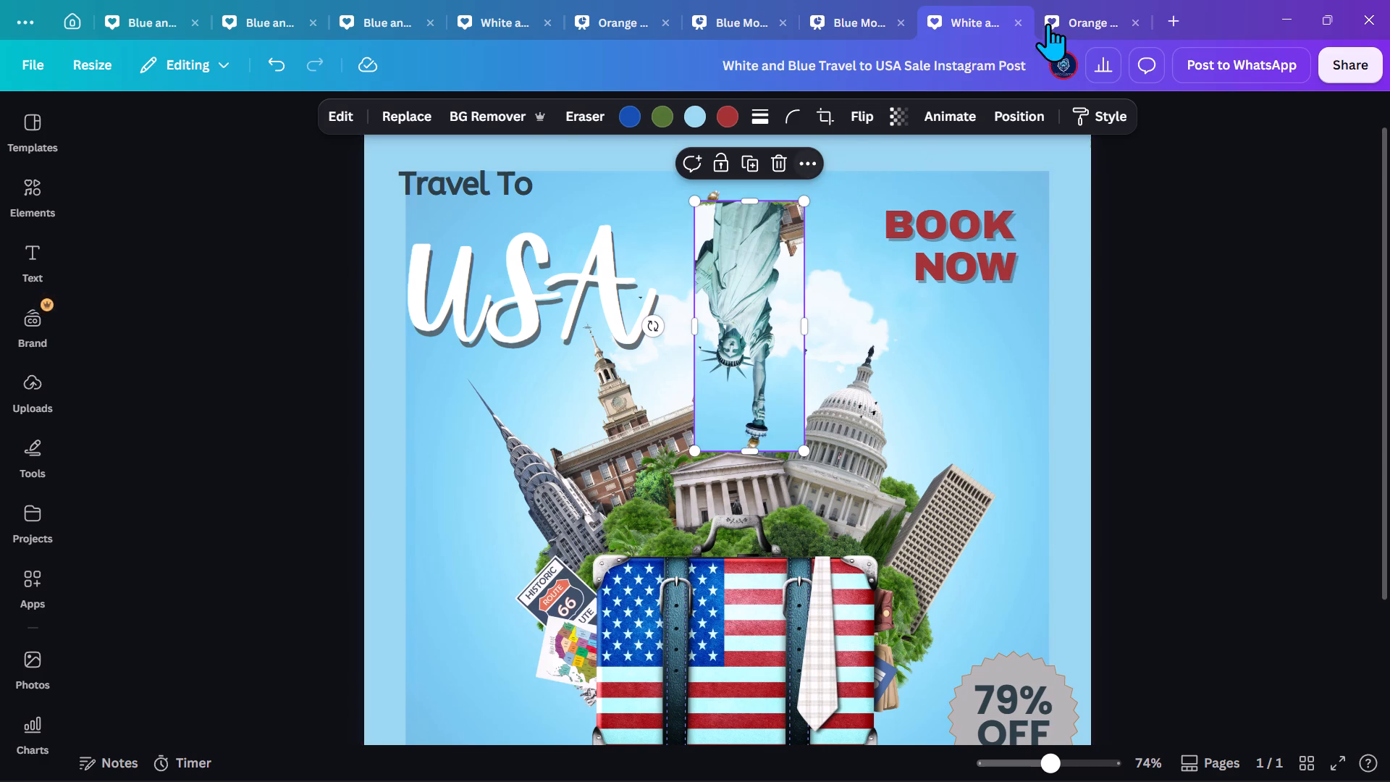
{"action": "left_click", "coordinate": [569, 115]}
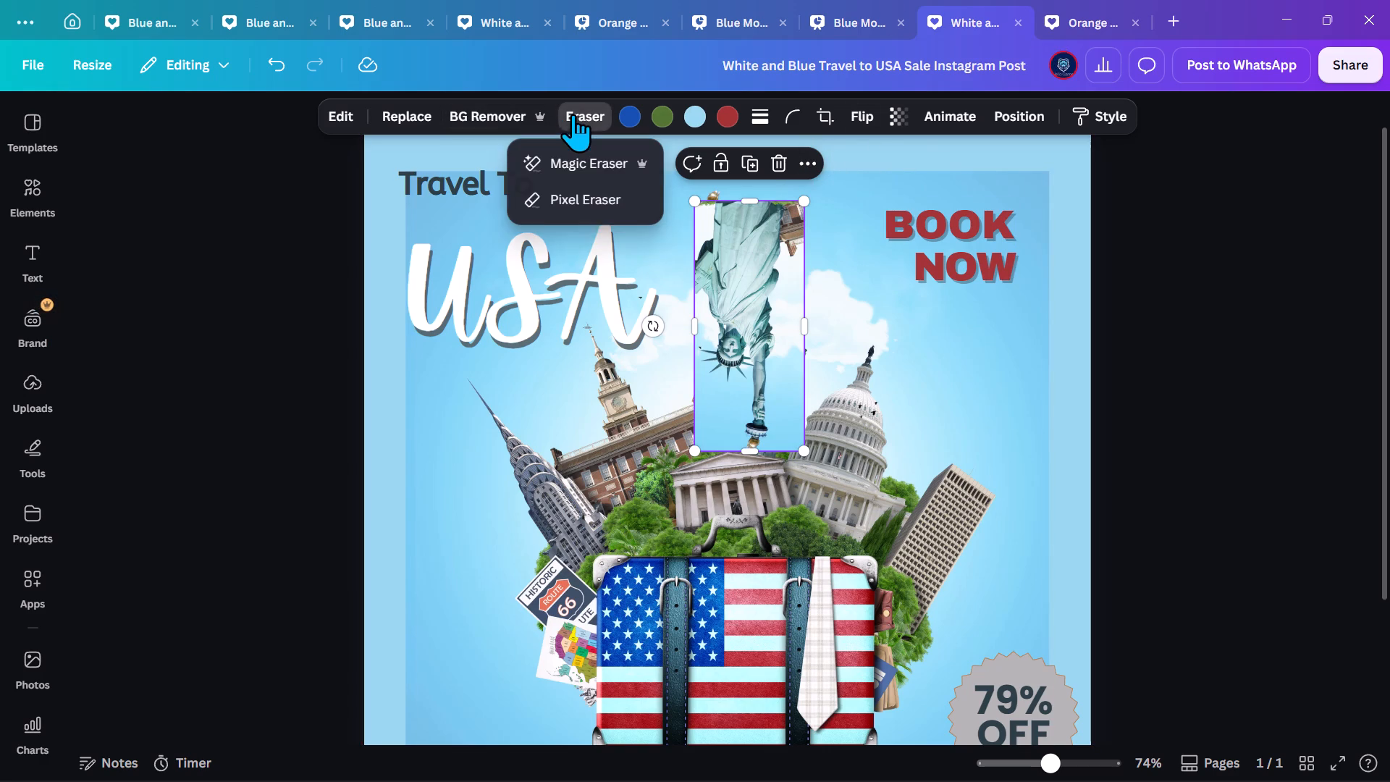
{"action": "left_click", "coordinate": [575, 161]}
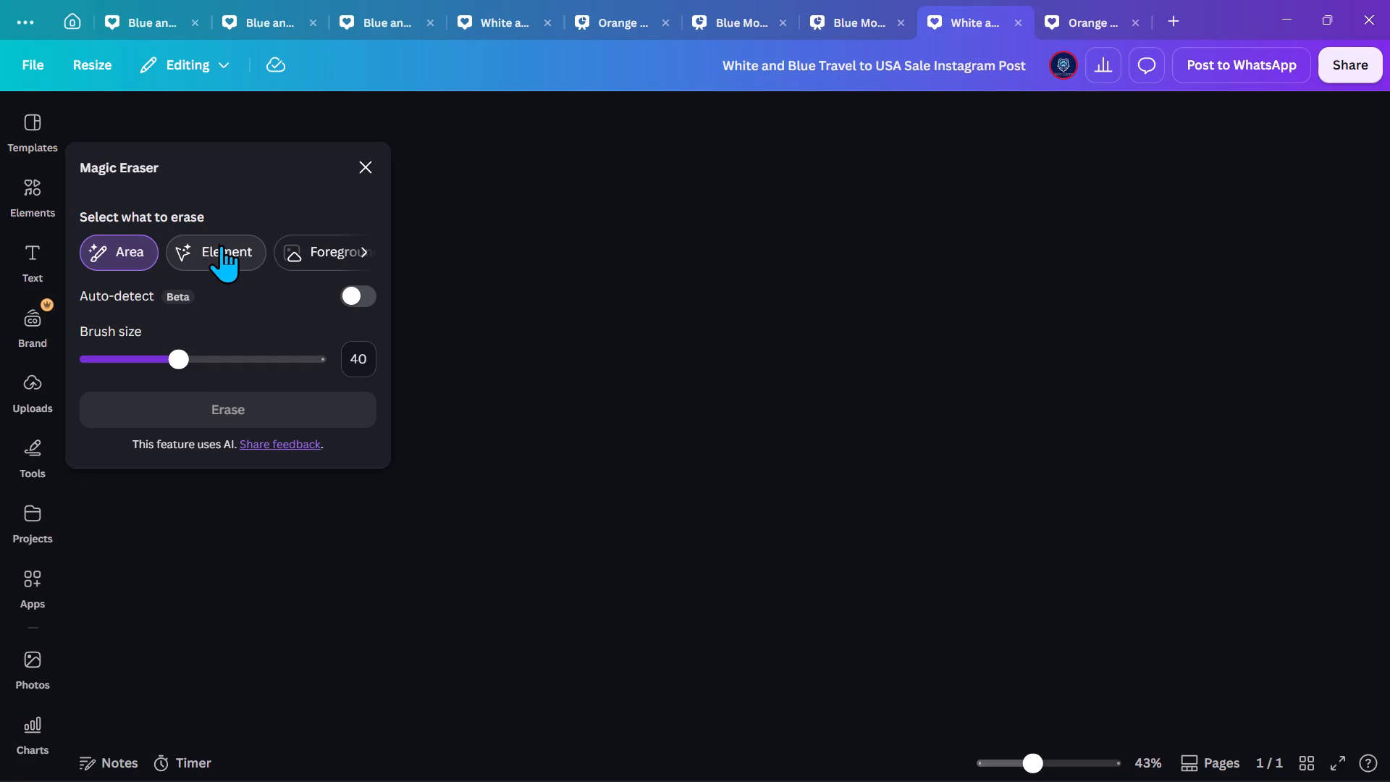
{"action": "left_click_drag", "start_coordinate": [201, 351], "coordinate": [103, 380]}
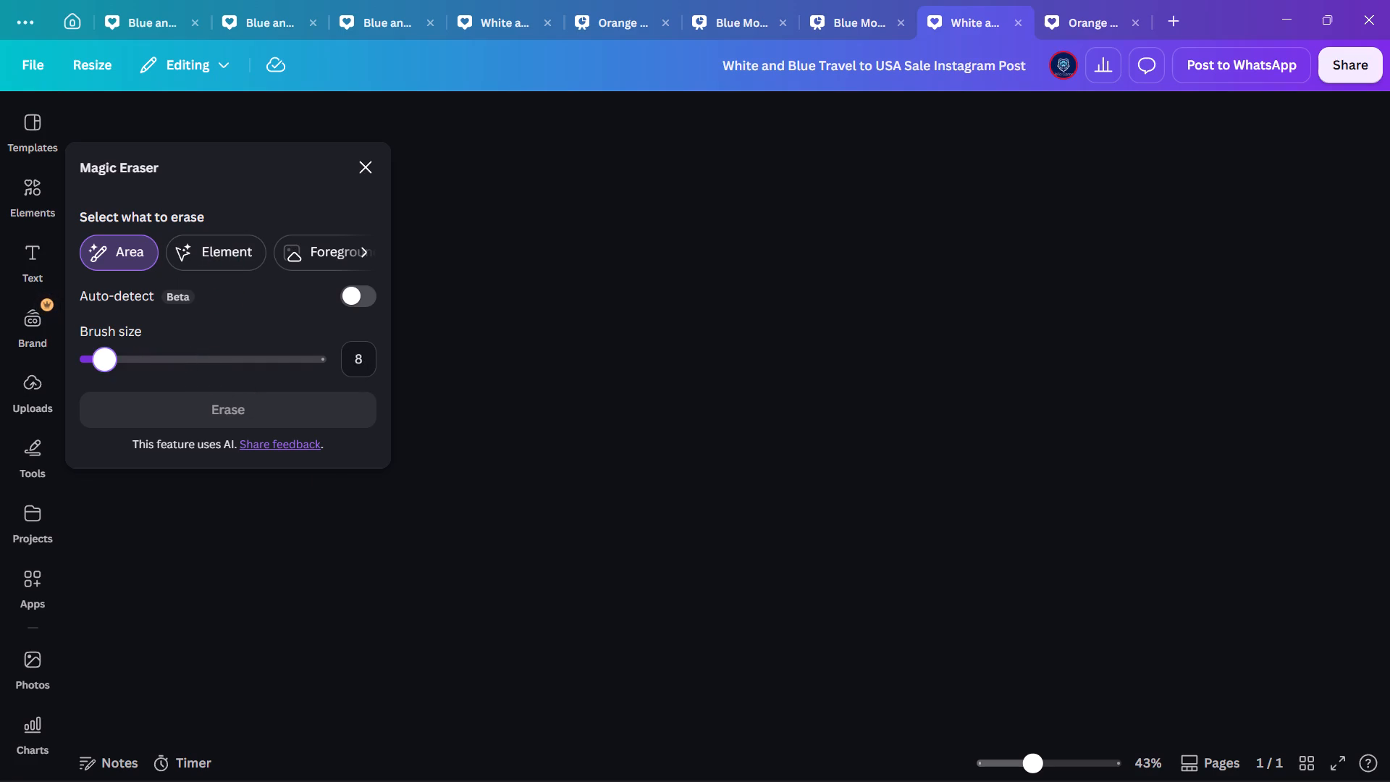
{"action": "left_click_drag", "start_coordinate": [103, 380], "coordinate": [127, 384]}
{"action": "left_click", "coordinate": [970, 453]}
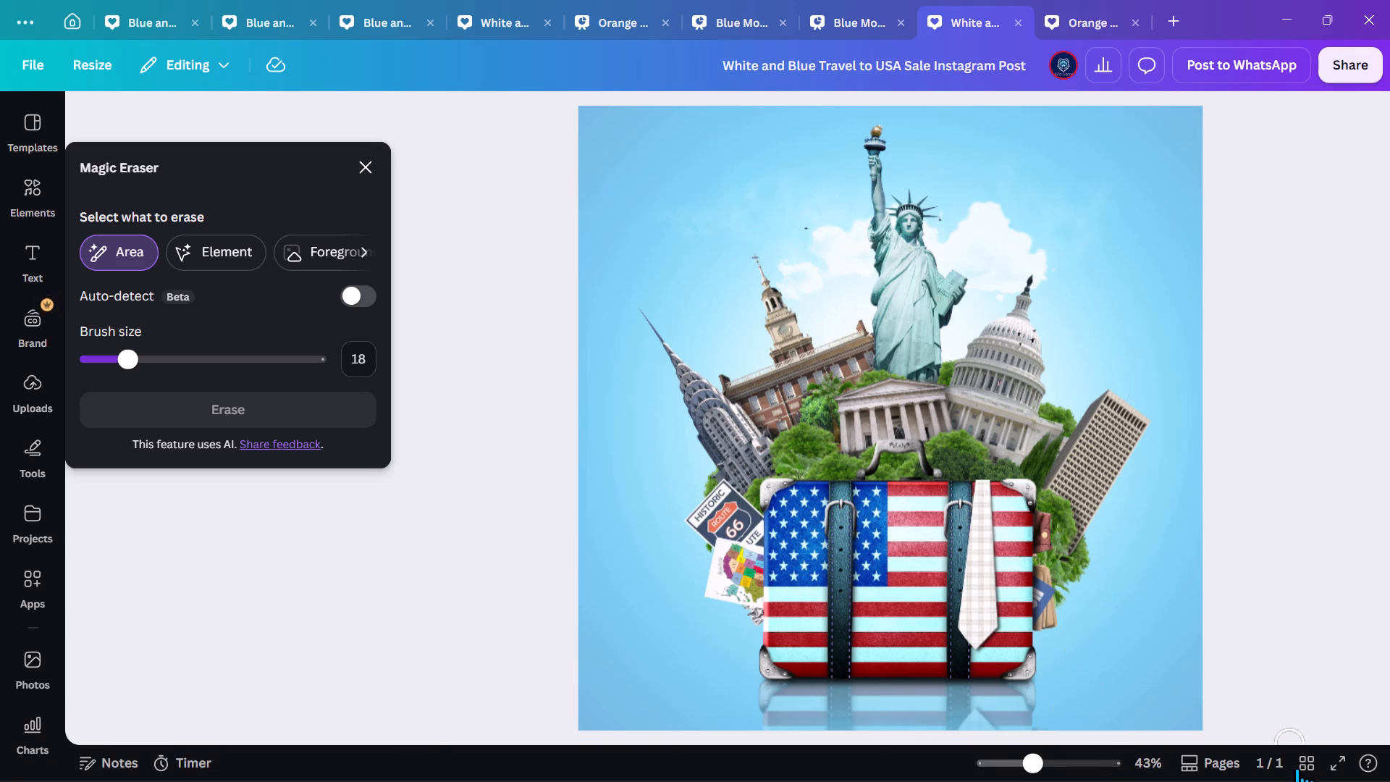
Turn on Night light and raise the screen brightness slightly in the Windows quick settings.
{"action": "left_click", "coordinate": [1211, 762]}
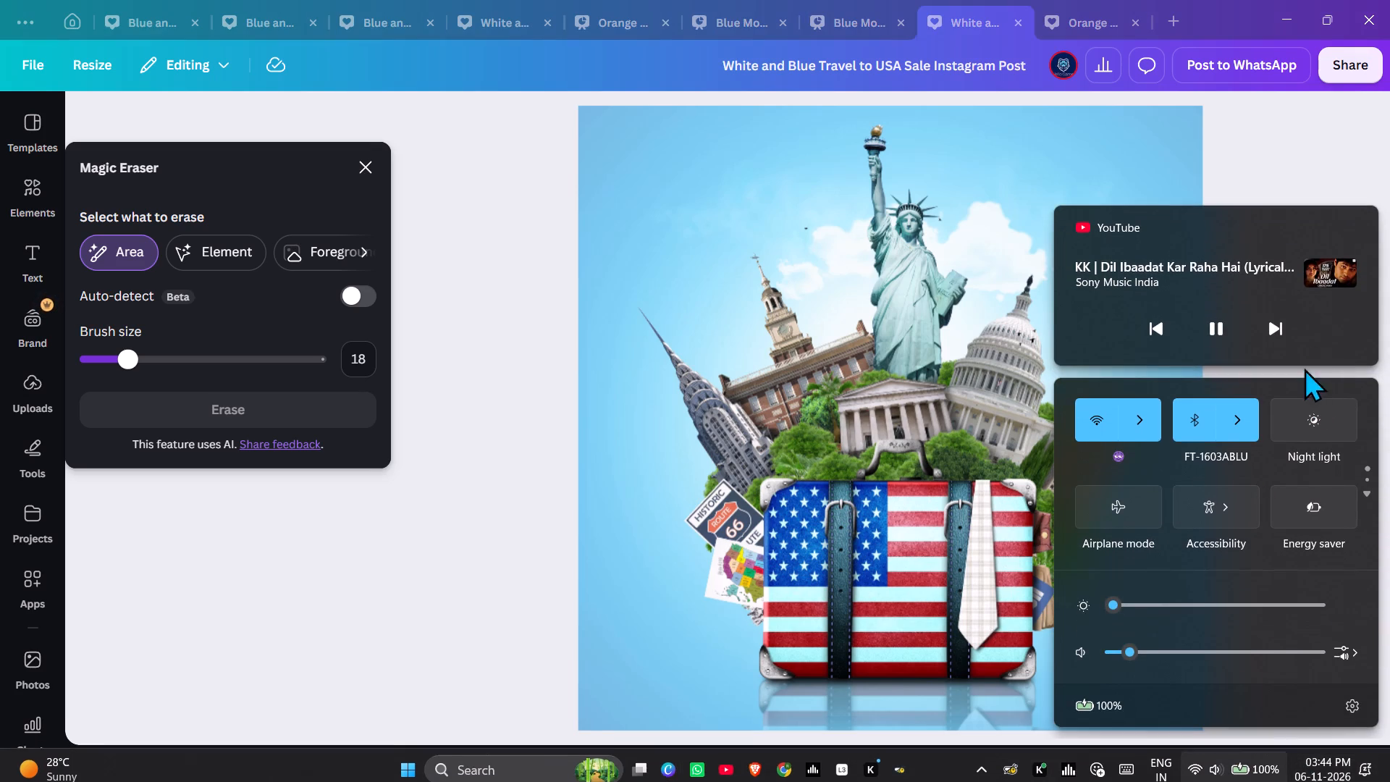
{"action": "left_click", "coordinate": [1318, 429]}
{"action": "left_click", "coordinate": [1130, 610]}
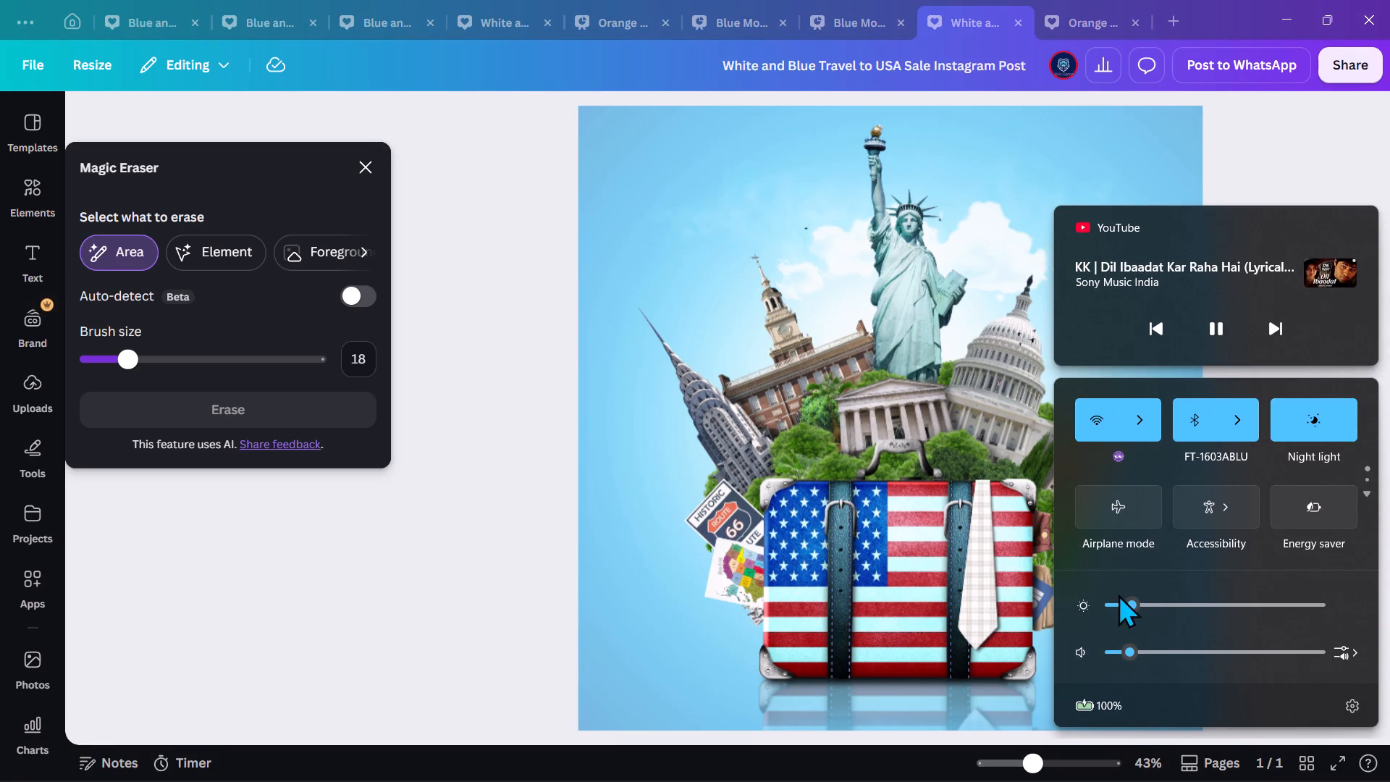
{"action": "left_click", "coordinate": [677, 374]}
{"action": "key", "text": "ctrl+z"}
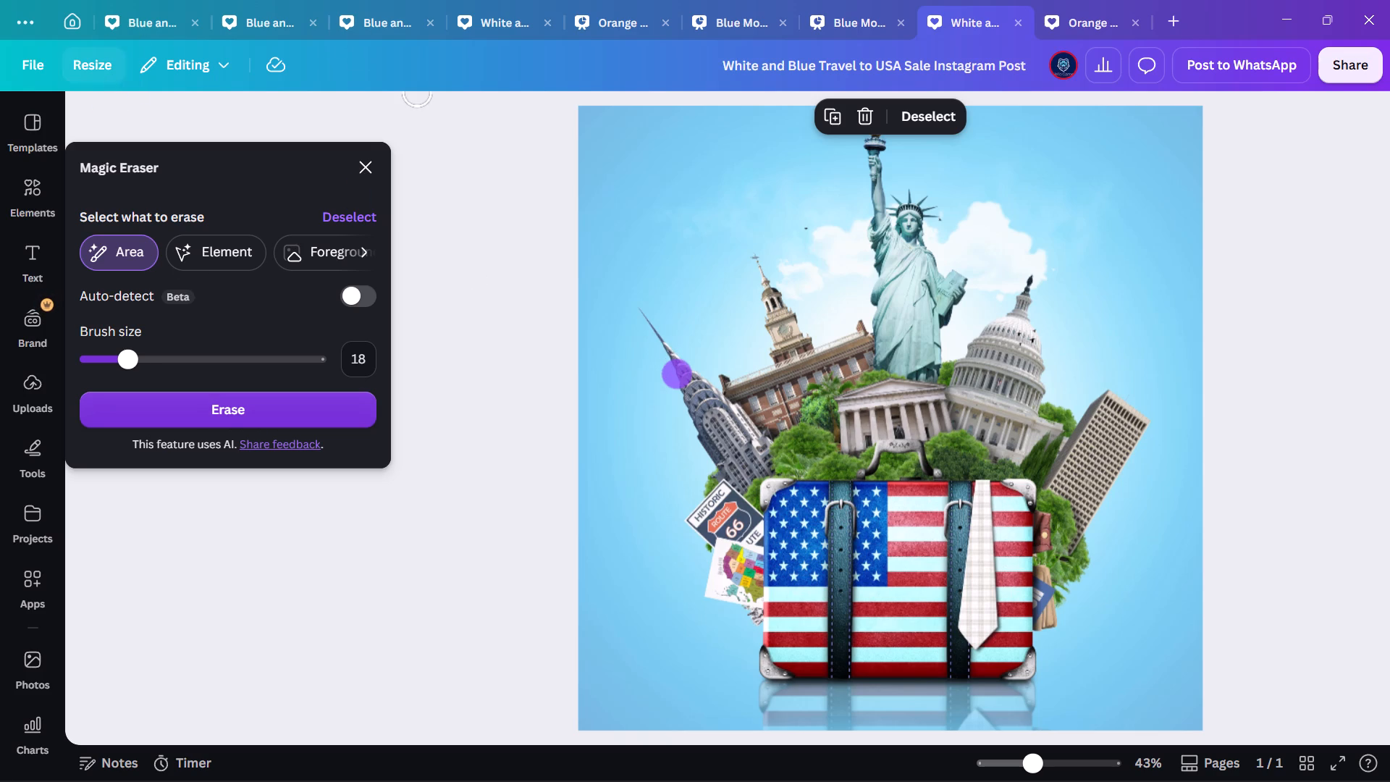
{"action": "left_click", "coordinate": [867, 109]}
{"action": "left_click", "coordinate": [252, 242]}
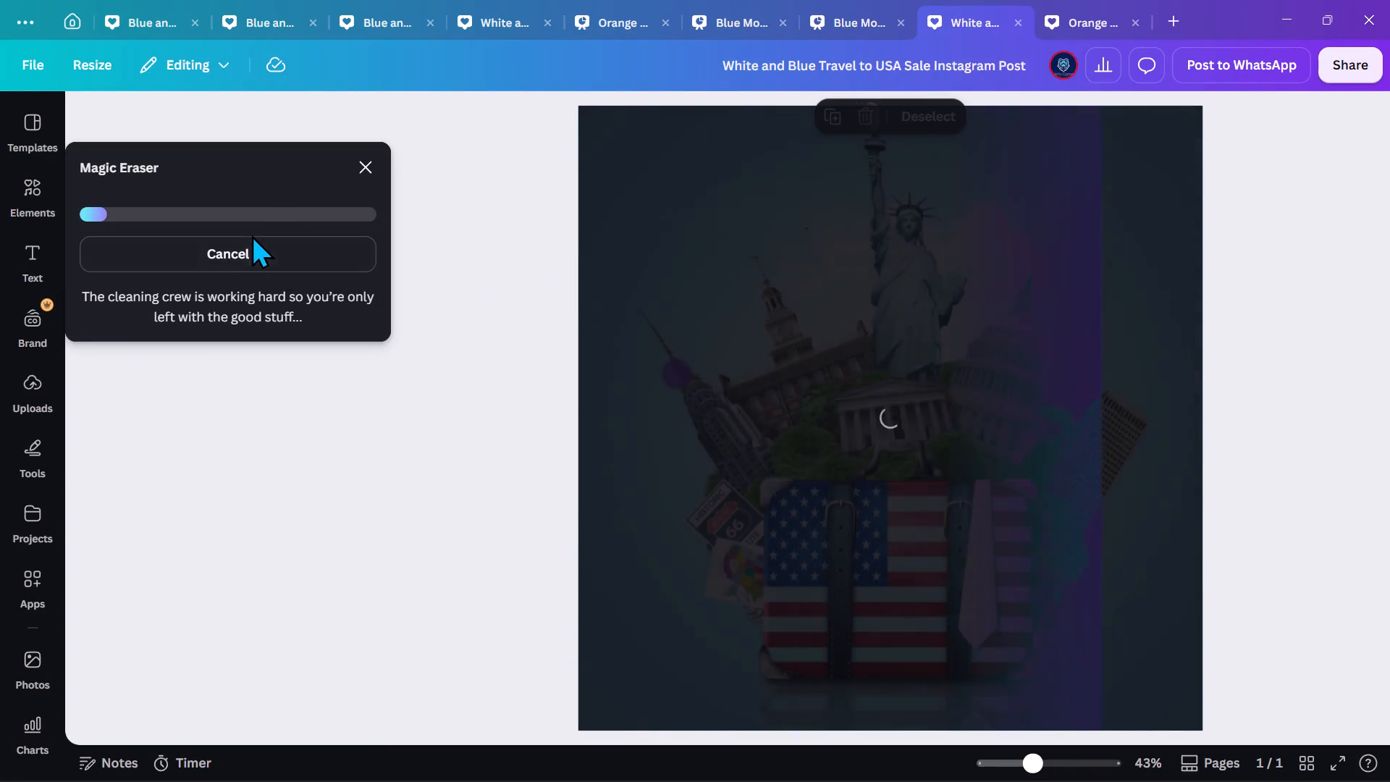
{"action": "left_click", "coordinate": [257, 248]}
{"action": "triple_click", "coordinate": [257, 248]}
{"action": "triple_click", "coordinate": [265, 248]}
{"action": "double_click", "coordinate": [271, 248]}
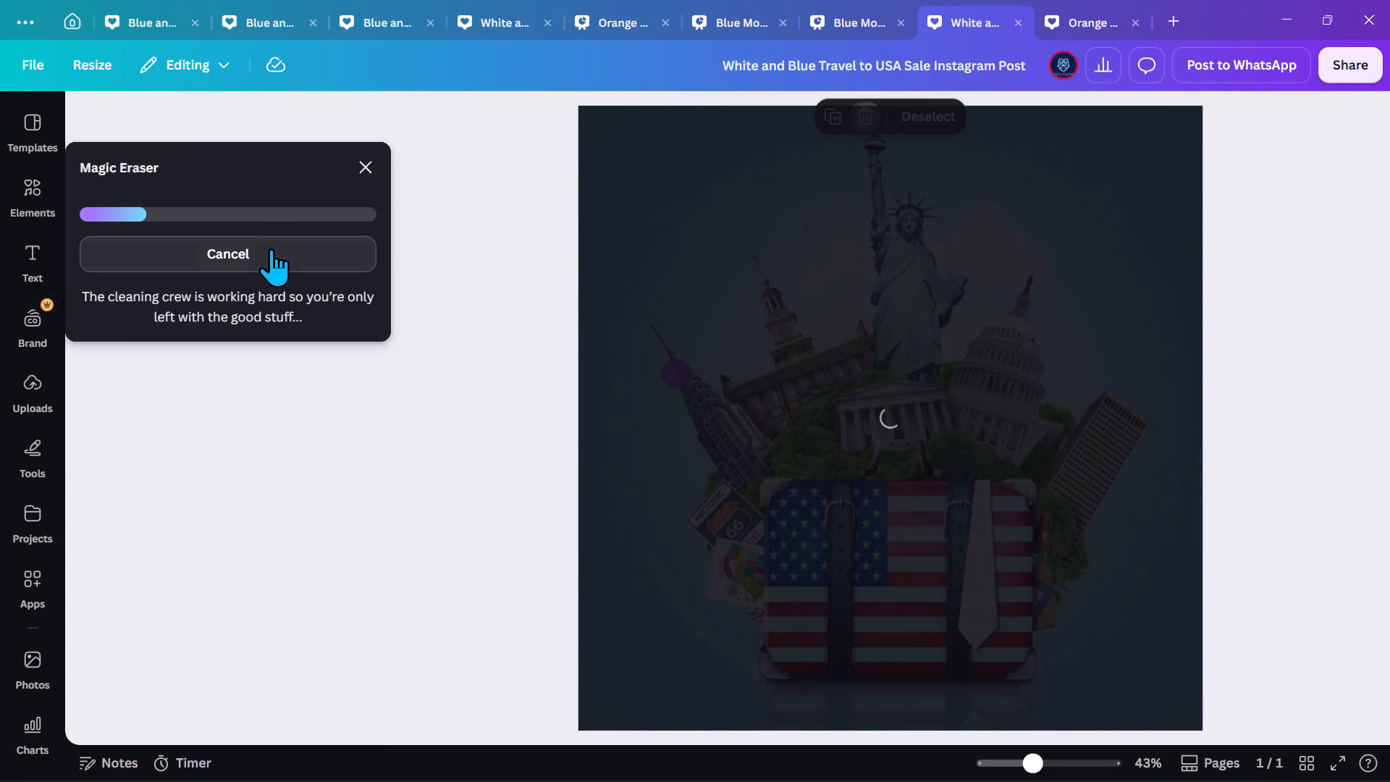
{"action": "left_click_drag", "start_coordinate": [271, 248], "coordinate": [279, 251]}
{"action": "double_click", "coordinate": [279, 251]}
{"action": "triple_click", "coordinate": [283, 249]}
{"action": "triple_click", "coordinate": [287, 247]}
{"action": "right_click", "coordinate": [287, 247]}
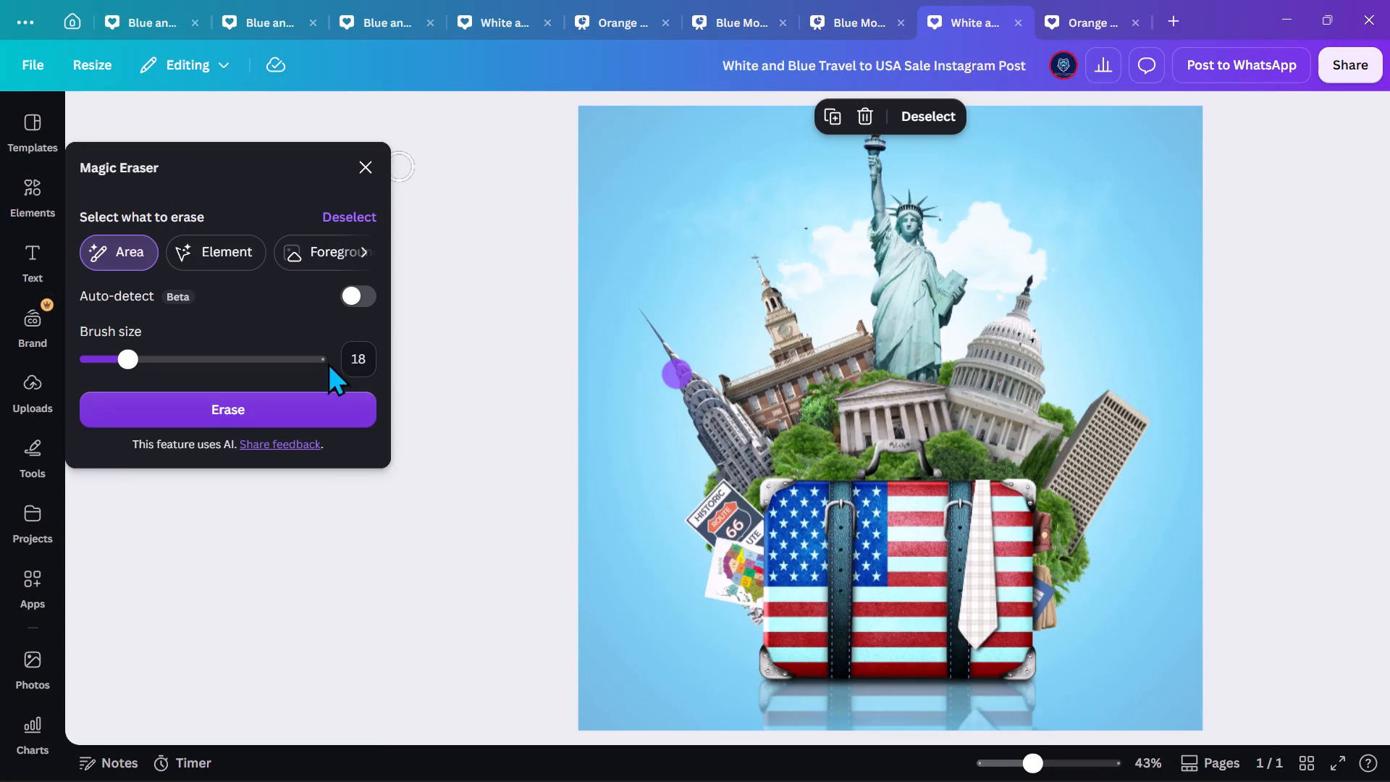
Reduce the Magic Eraser brush size to 1 for fine marking around the Statue of Liberty's base.
{"action": "scroll", "coordinate": [635, 480], "scroll_direction": "up", "scroll_amount": 3, "text": "ctrl"}
{"action": "scroll", "coordinate": [635, 480], "scroll_direction": "down", "scroll_amount": 3, "text": "ctrl"}
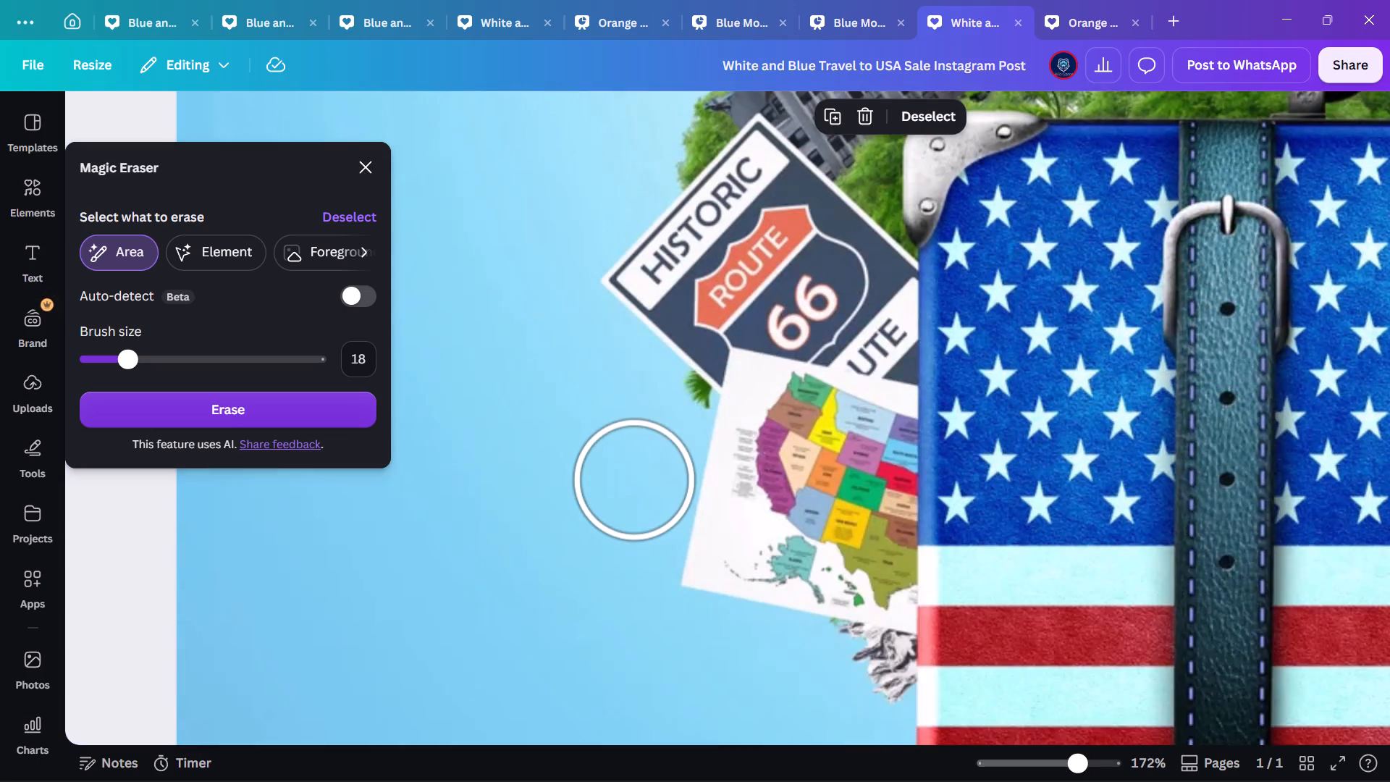
{"action": "scroll", "coordinate": [633, 480], "scroll_direction": "up", "scroll_amount": 2}
{"action": "scroll", "coordinate": [730, 463], "scroll_direction": "up", "scroll_amount": 4}
{"action": "left_click_drag", "start_coordinate": [93, 349], "coordinate": [102, 349]}
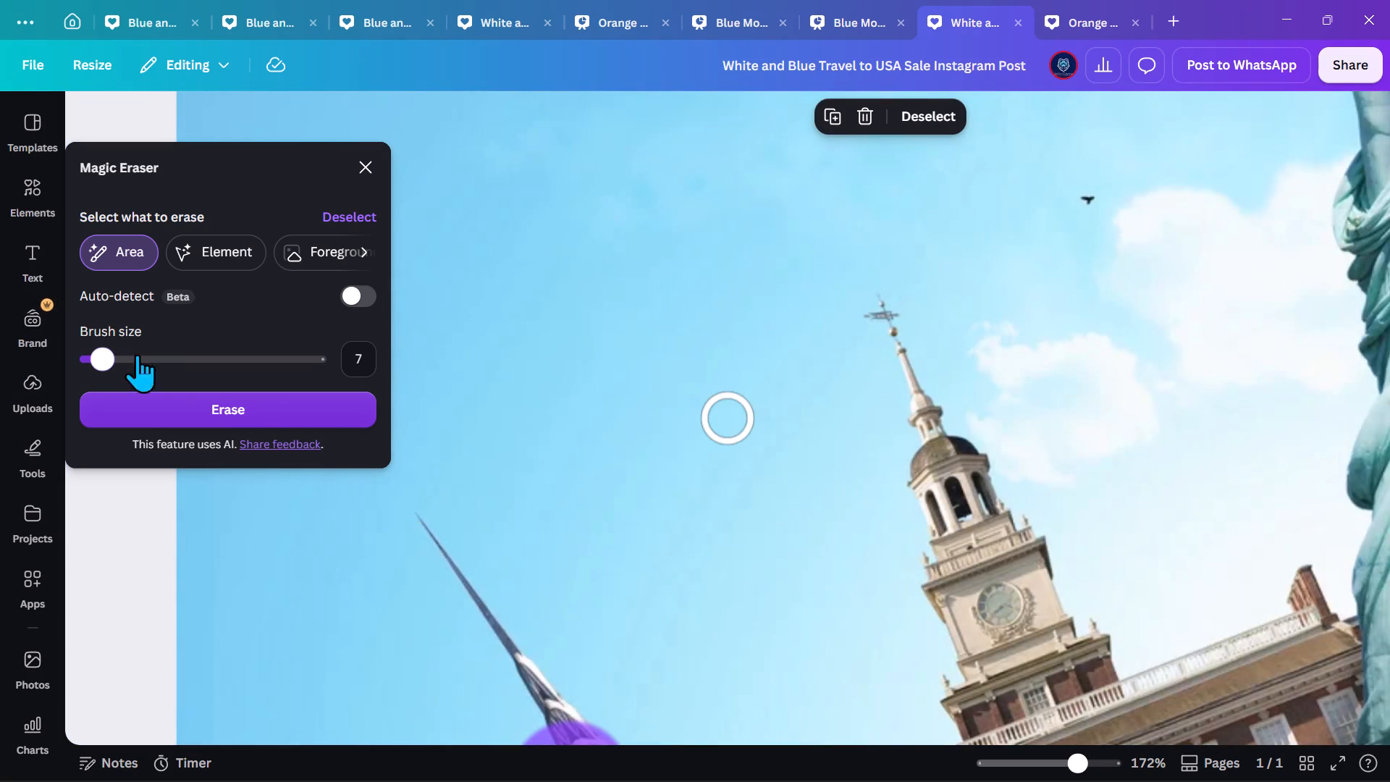
{"action": "scroll", "coordinate": [639, 421], "scroll_direction": "down", "scroll_amount": 3}
{"action": "scroll", "coordinate": [746, 433], "scroll_direction": "up", "scroll_amount": 1}
{"action": "scroll", "coordinate": [833, 744], "scroll_direction": "down", "scroll_amount": 2}
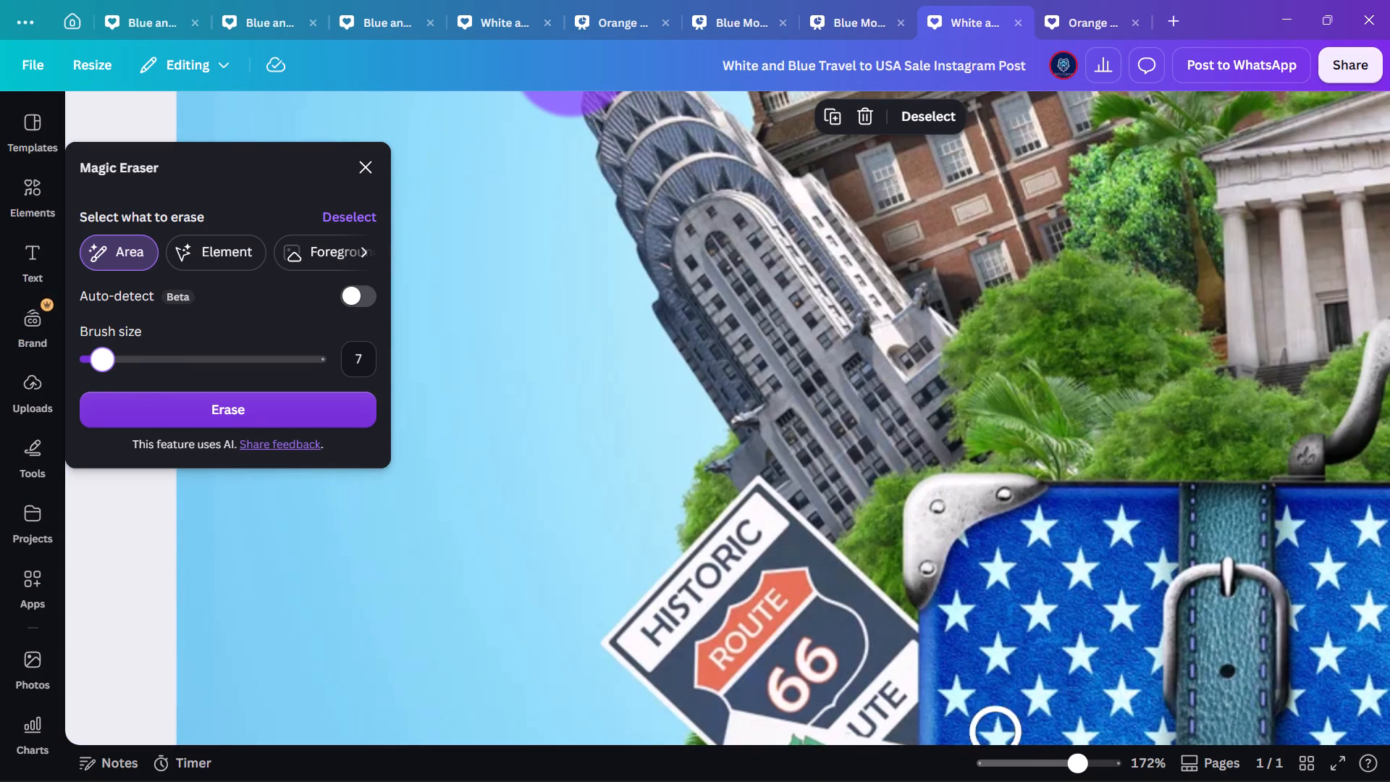
{"action": "scroll", "coordinate": [1126, 673], "scroll_direction": "left", "scroll_amount": 5}
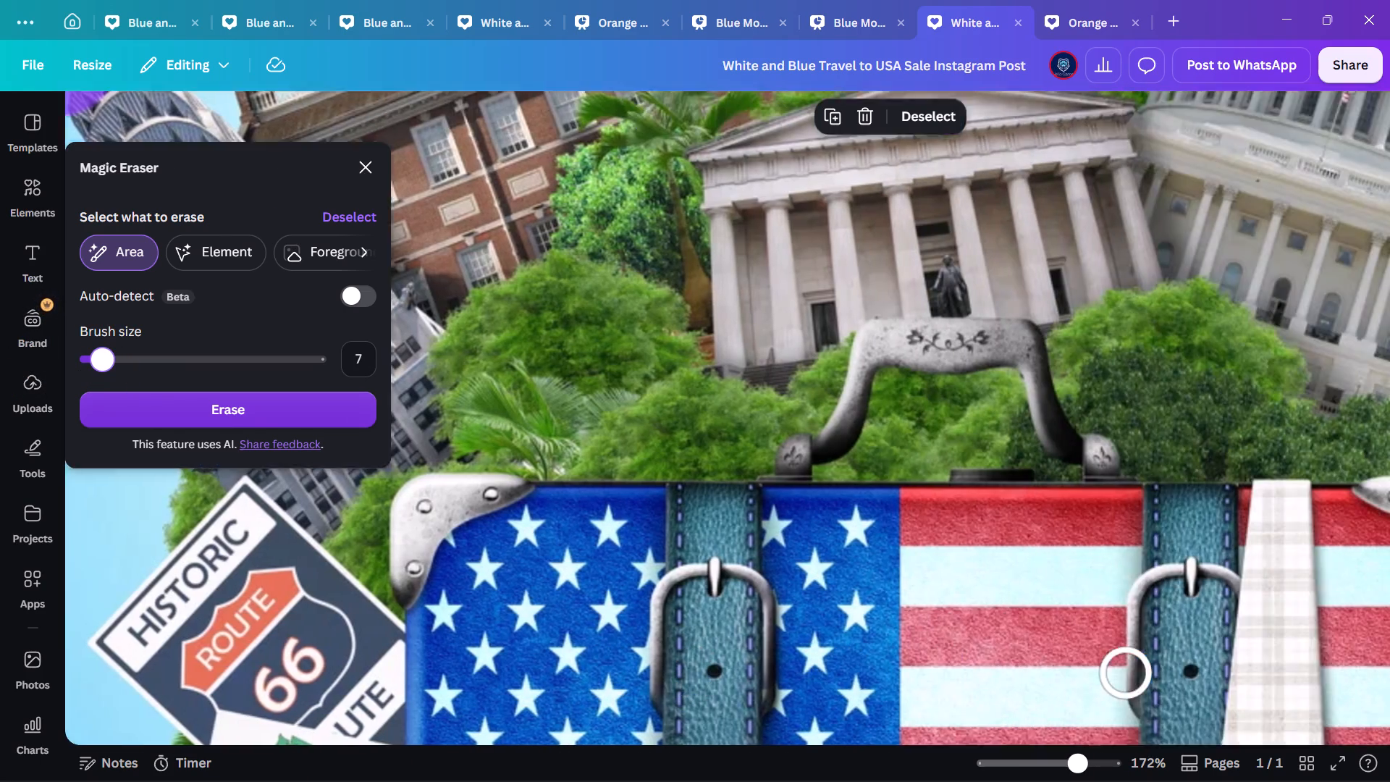
{"action": "scroll", "coordinate": [1126, 673], "scroll_direction": "left", "scroll_amount": 4}
{"action": "scroll", "coordinate": [1126, 673], "scroll_direction": "up", "scroll_amount": 3}
{"action": "scroll", "coordinate": [1126, 673], "scroll_direction": "down", "scroll_amount": 2}
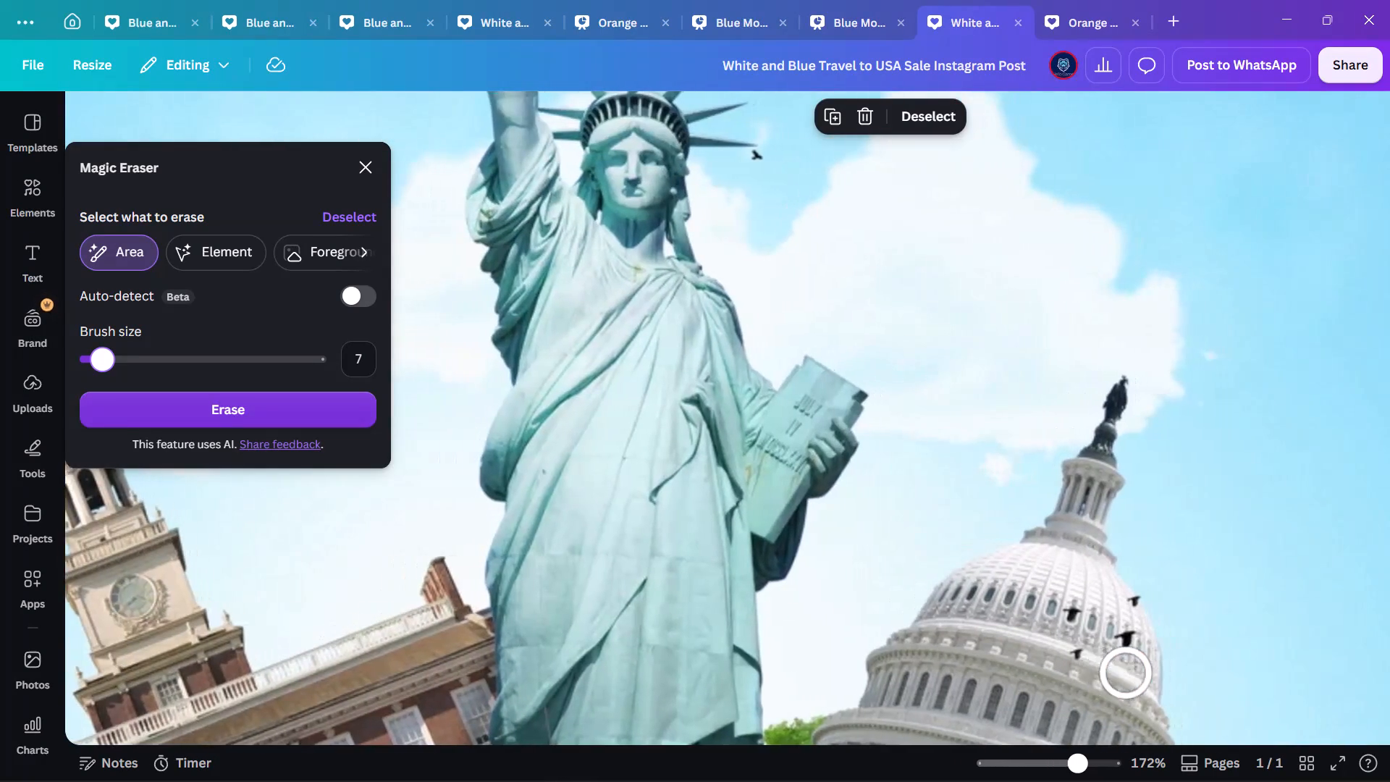
{"action": "scroll", "coordinate": [1126, 673], "scroll_direction": "down", "scroll_amount": 2}
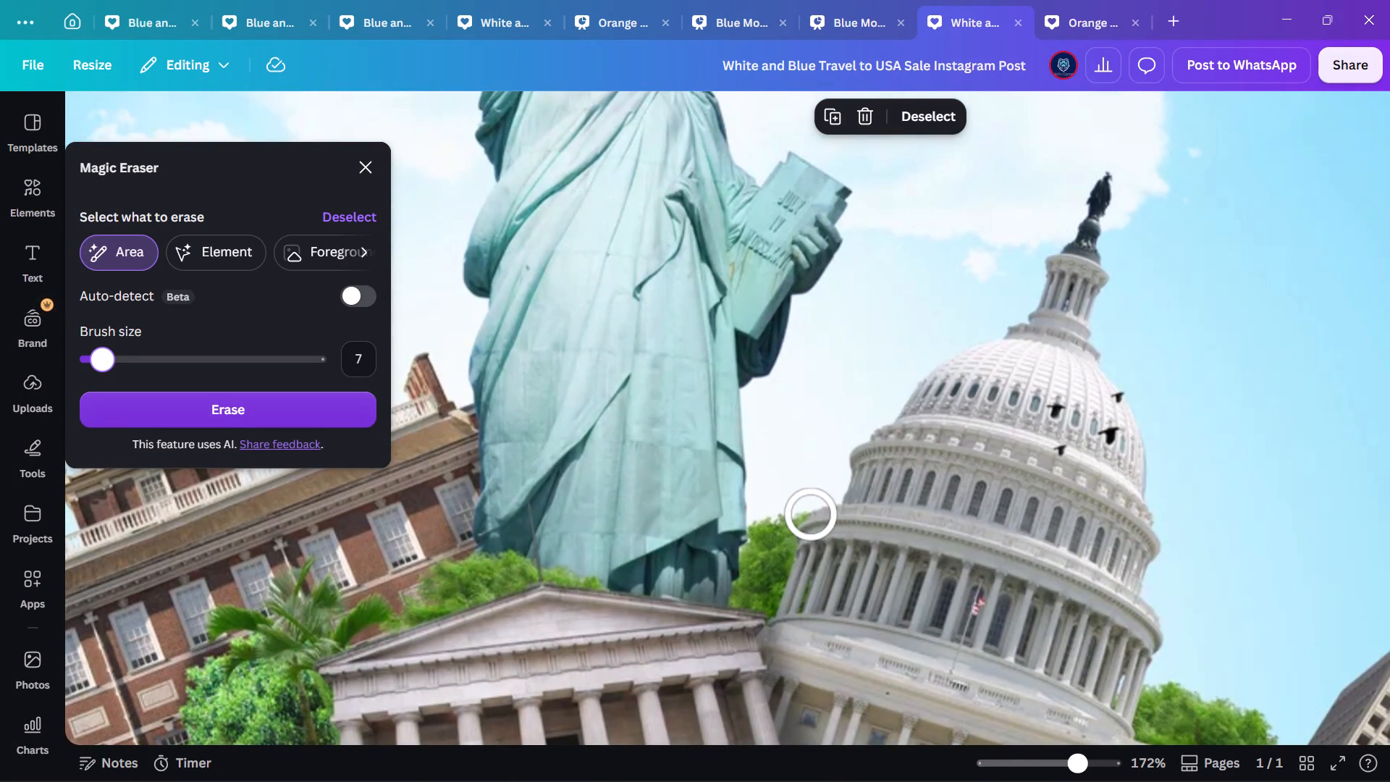
{"action": "scroll", "coordinate": [838, 591], "scroll_direction": "up", "scroll_amount": 2, "text": "ctrl"}
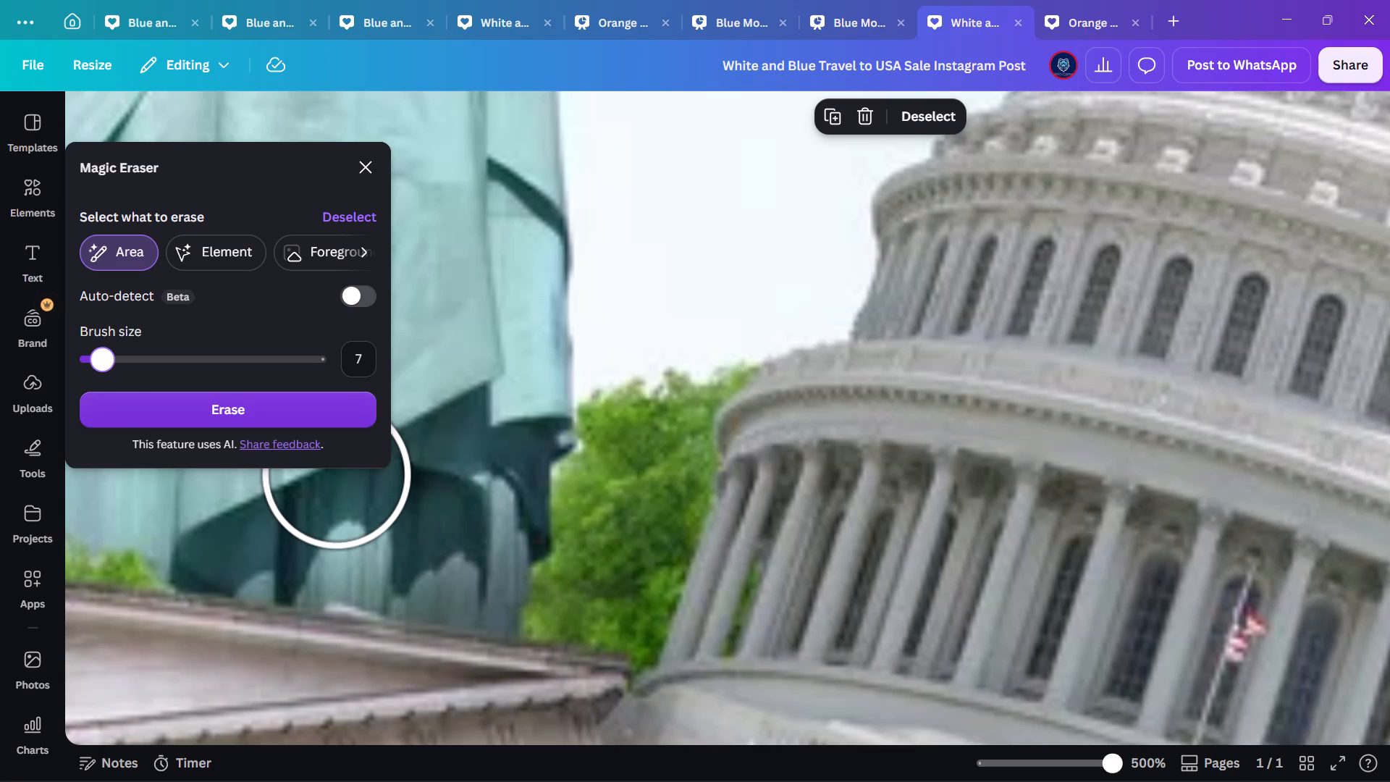
{"action": "left_click_drag", "start_coordinate": [100, 366], "coordinate": [28, 366]}
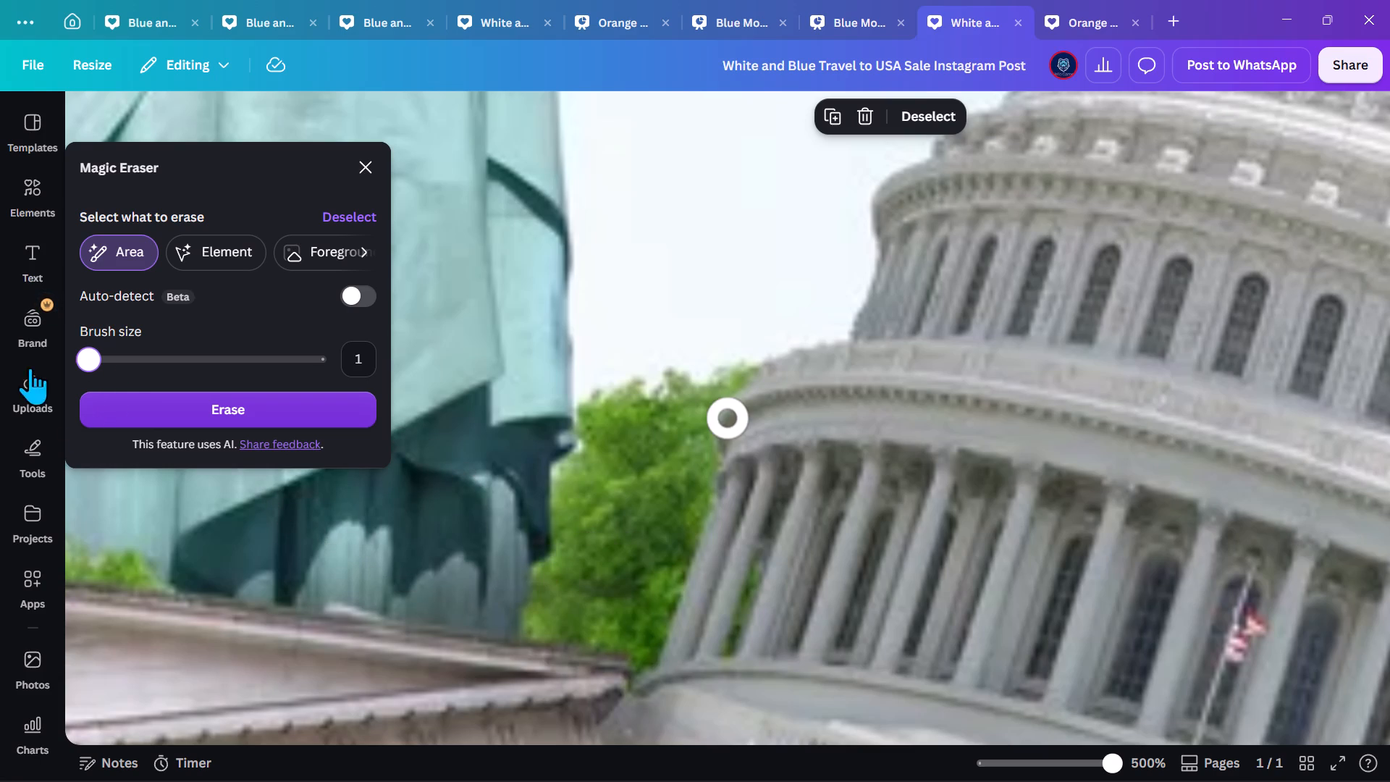
{"action": "scroll", "coordinate": [554, 656], "scroll_direction": "up", "scroll_amount": 3, "text": "ctrl"}
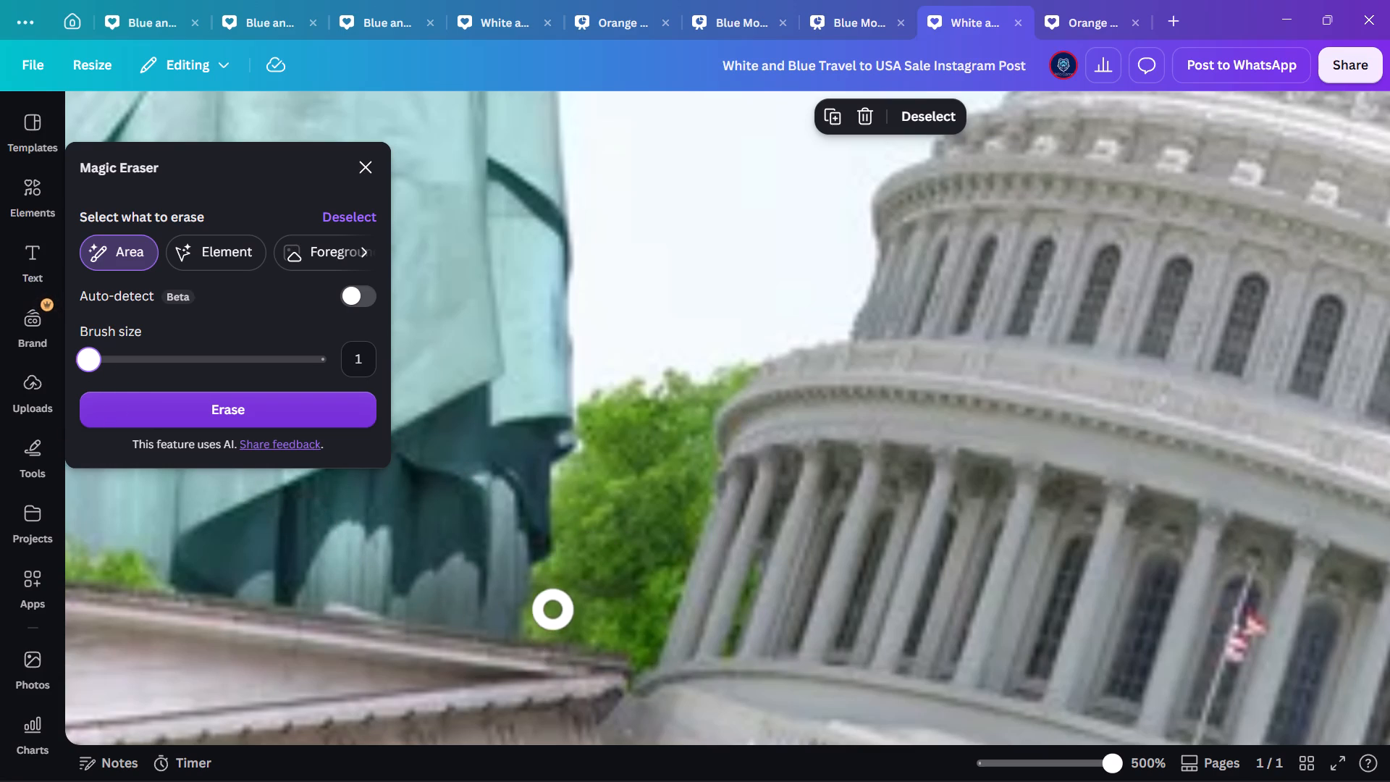
Mark for erasing a narrow strip of trees along the statue's base, from the temple roof up to the robe's hem.
{"action": "left_click", "coordinate": [555, 578]}
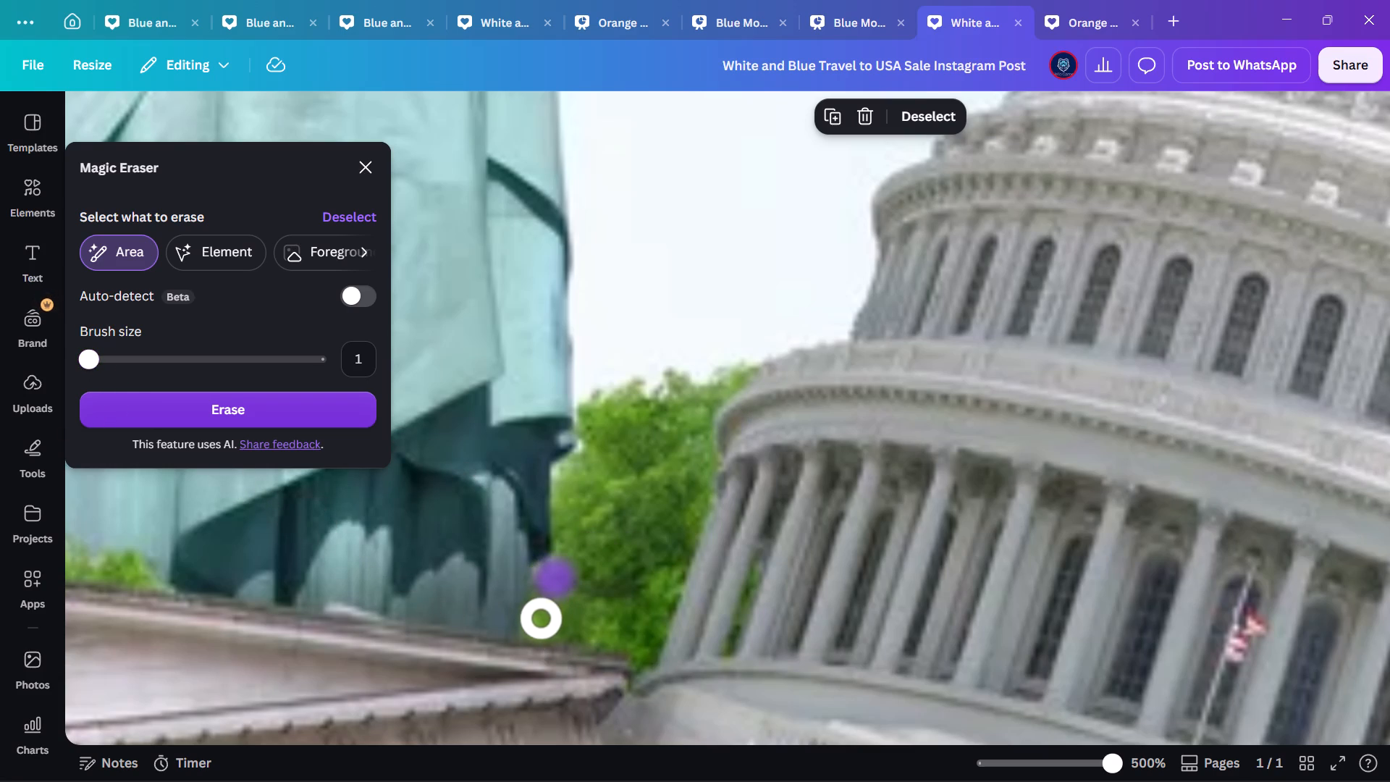
{"action": "left_click", "coordinate": [539, 617]}
{"action": "left_click", "coordinate": [539, 618]}
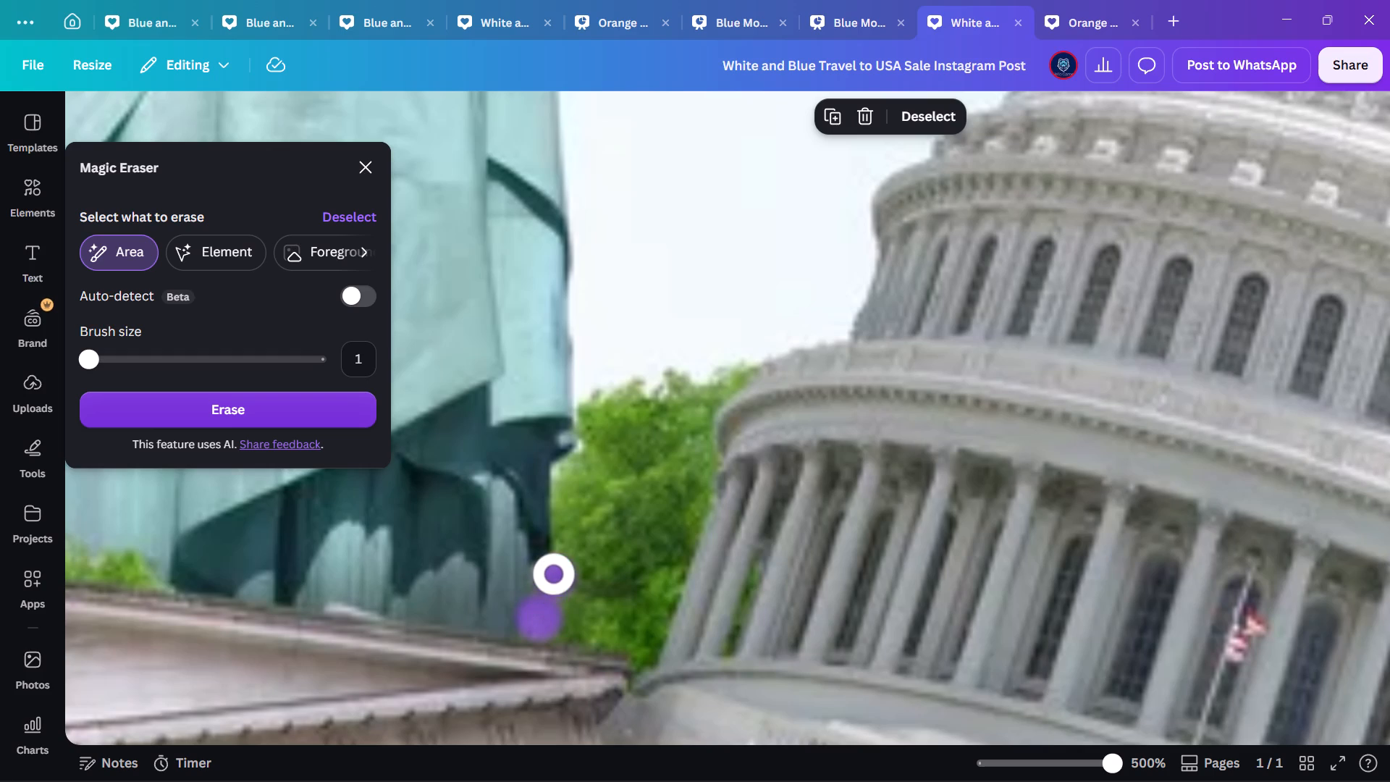
{"action": "left_click", "coordinate": [553, 571]}
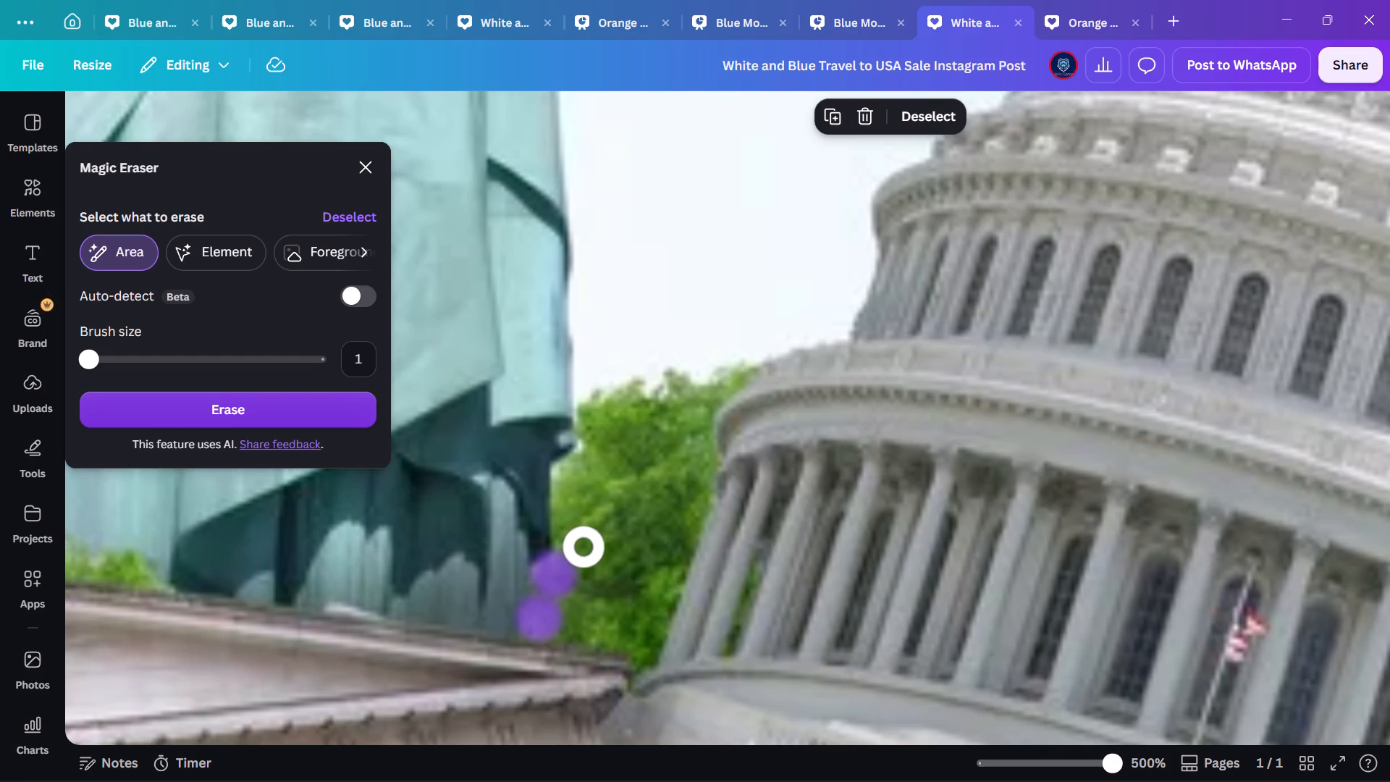
{"action": "left_click_drag", "start_coordinate": [575, 542], "coordinate": [575, 539]}
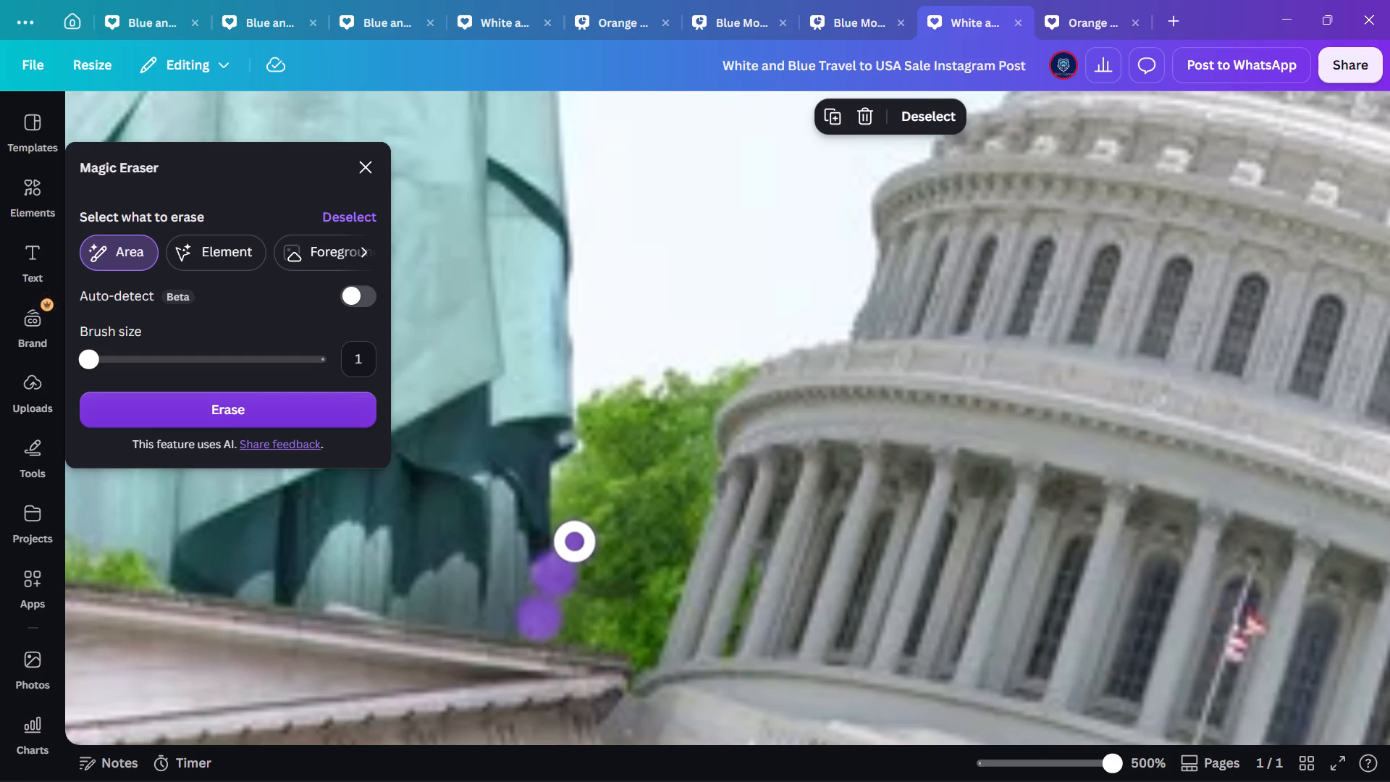
{"action": "left_click_drag", "start_coordinate": [575, 539], "coordinate": [575, 471]}
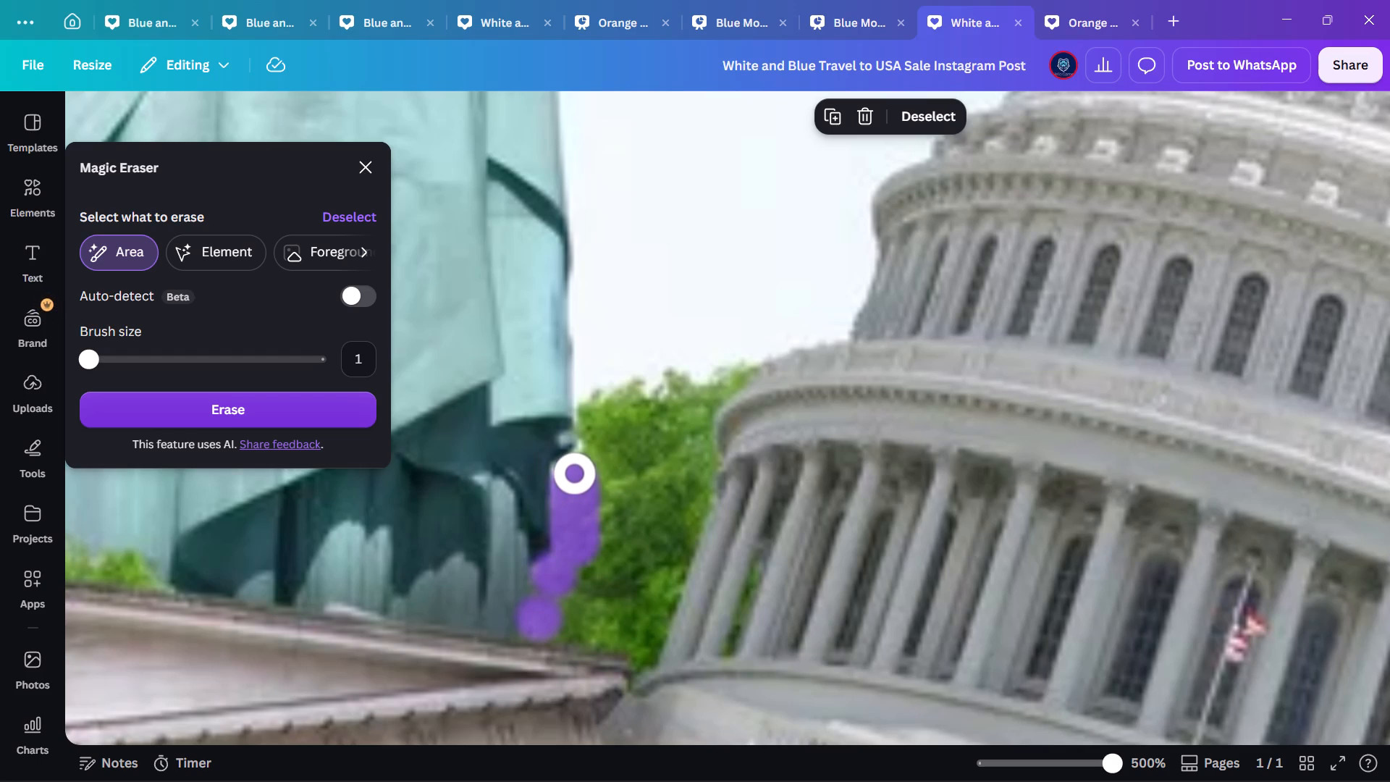
Extend the erase marking from the robe's hem across the Capitol dome's lower ledge, and cover the treetops between statue and dome.
{"action": "left_click_drag", "start_coordinate": [575, 471], "coordinate": [1007, 343]}
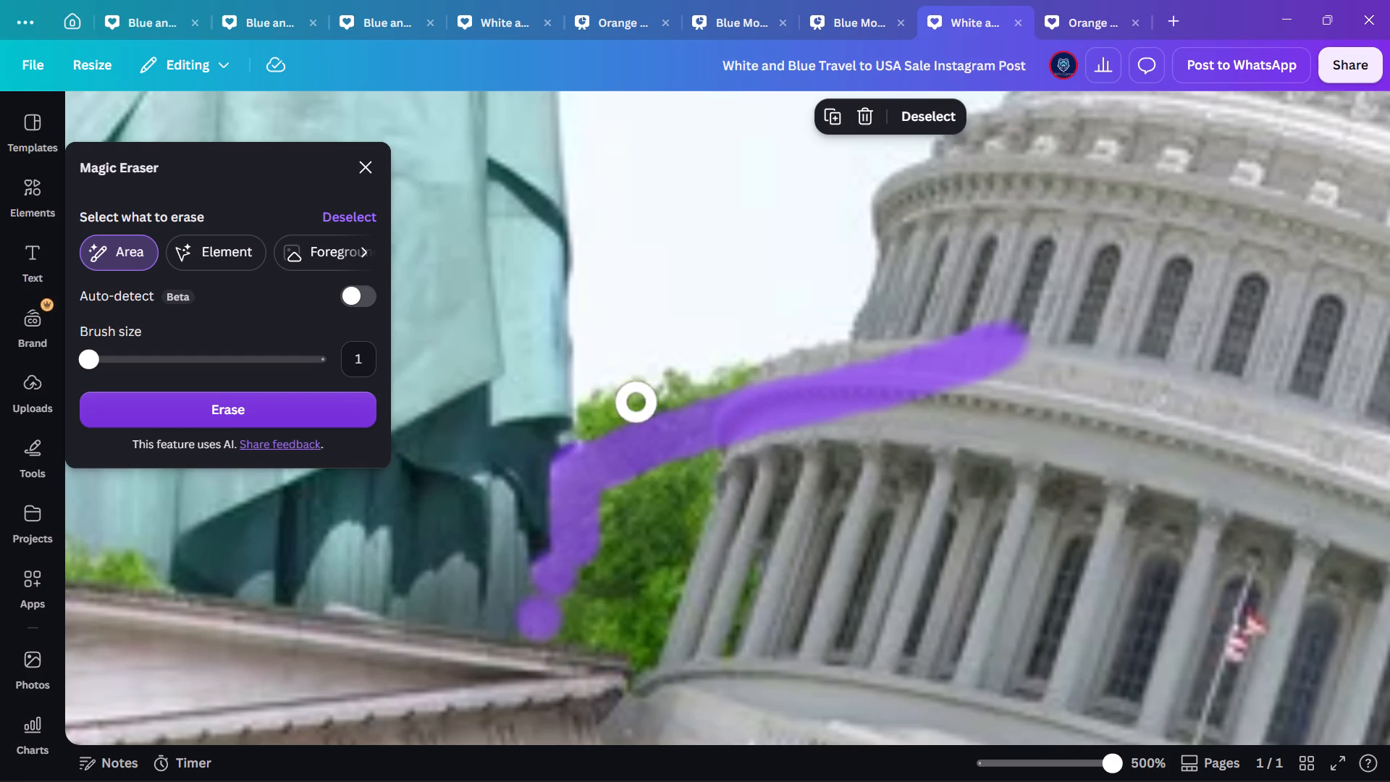
{"action": "left_click_drag", "start_coordinate": [603, 444], "coordinate": [606, 390]}
{"action": "left_click", "coordinate": [591, 414]}
{"action": "left_click", "coordinate": [606, 450]}
{"action": "left_click_drag", "start_coordinate": [640, 409], "coordinate": [693, 399]}
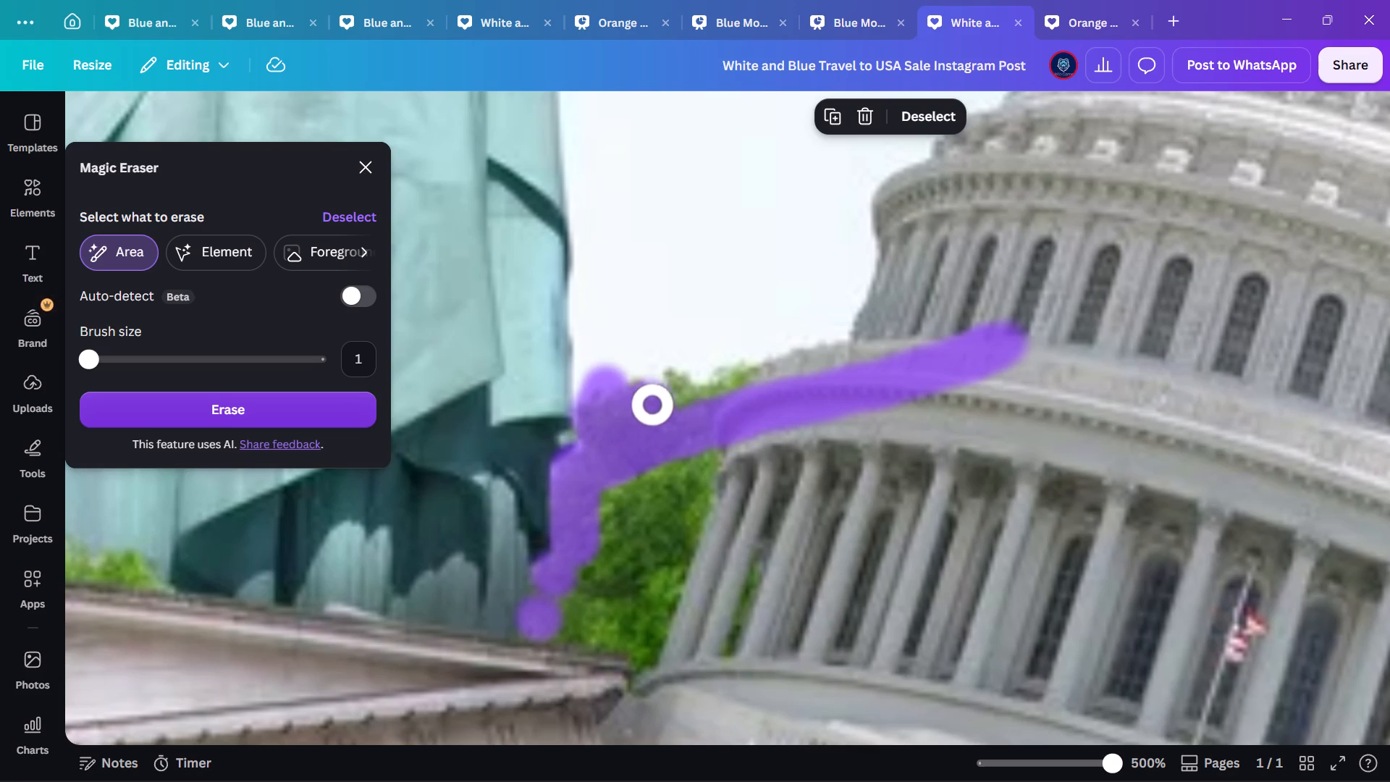
{"action": "left_click_drag", "start_coordinate": [693, 399], "coordinate": [724, 395]}
{"action": "left_click_drag", "start_coordinate": [633, 387], "coordinate": [774, 365]}
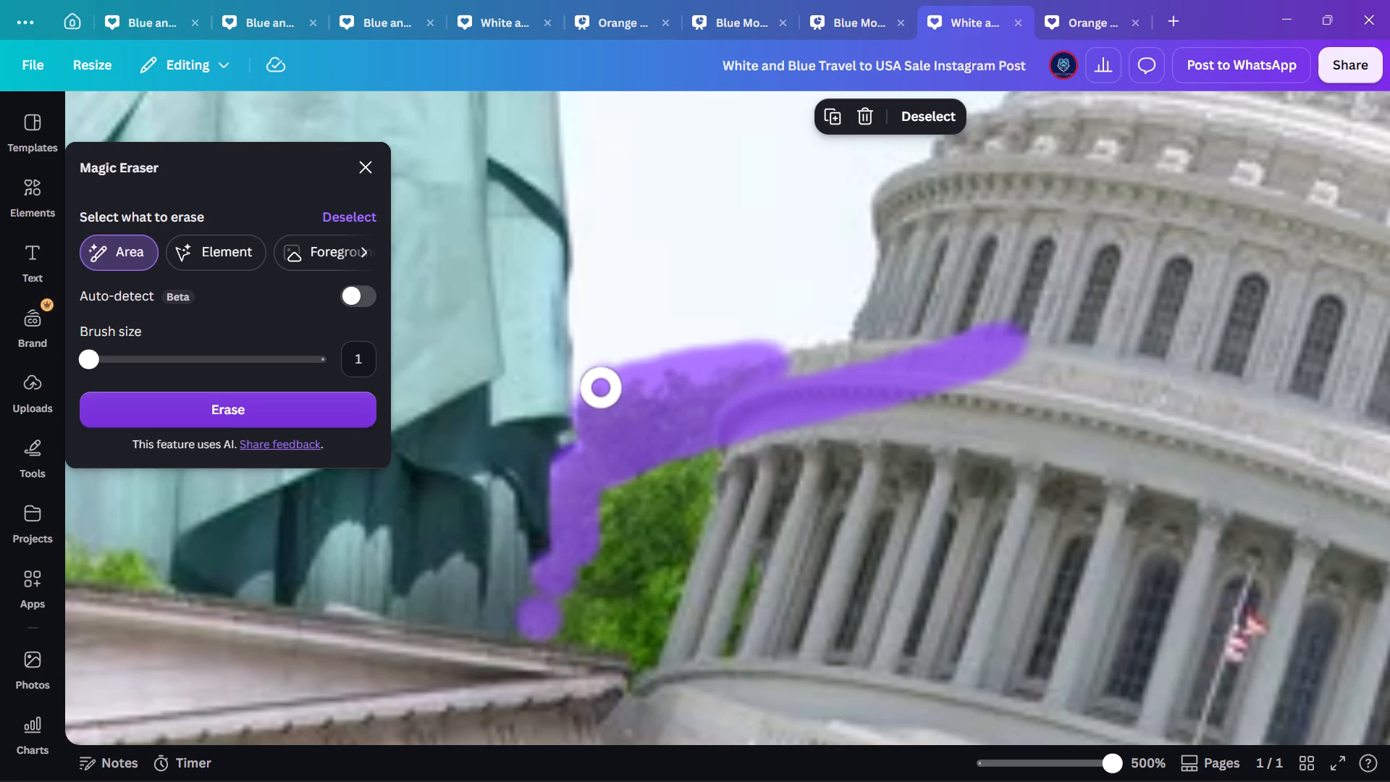
{"action": "left_click", "coordinate": [593, 377]}
Extend the erase marking from the treetops up the sky along the lower edge of the statue's robe.
{"action": "scroll", "coordinate": [593, 377], "scroll_direction": "up", "scroll_amount": 1}
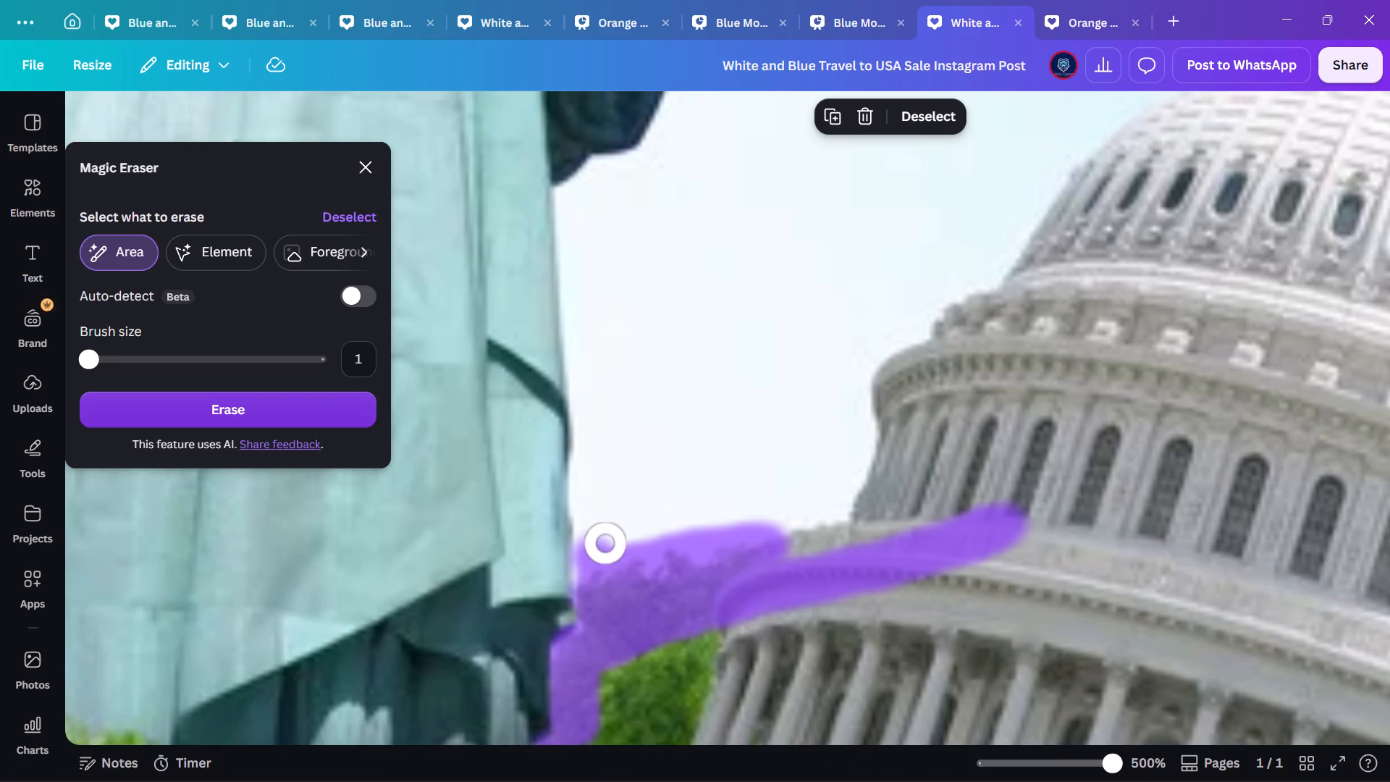
{"action": "left_click_drag", "start_coordinate": [602, 545], "coordinate": [592, 514]}
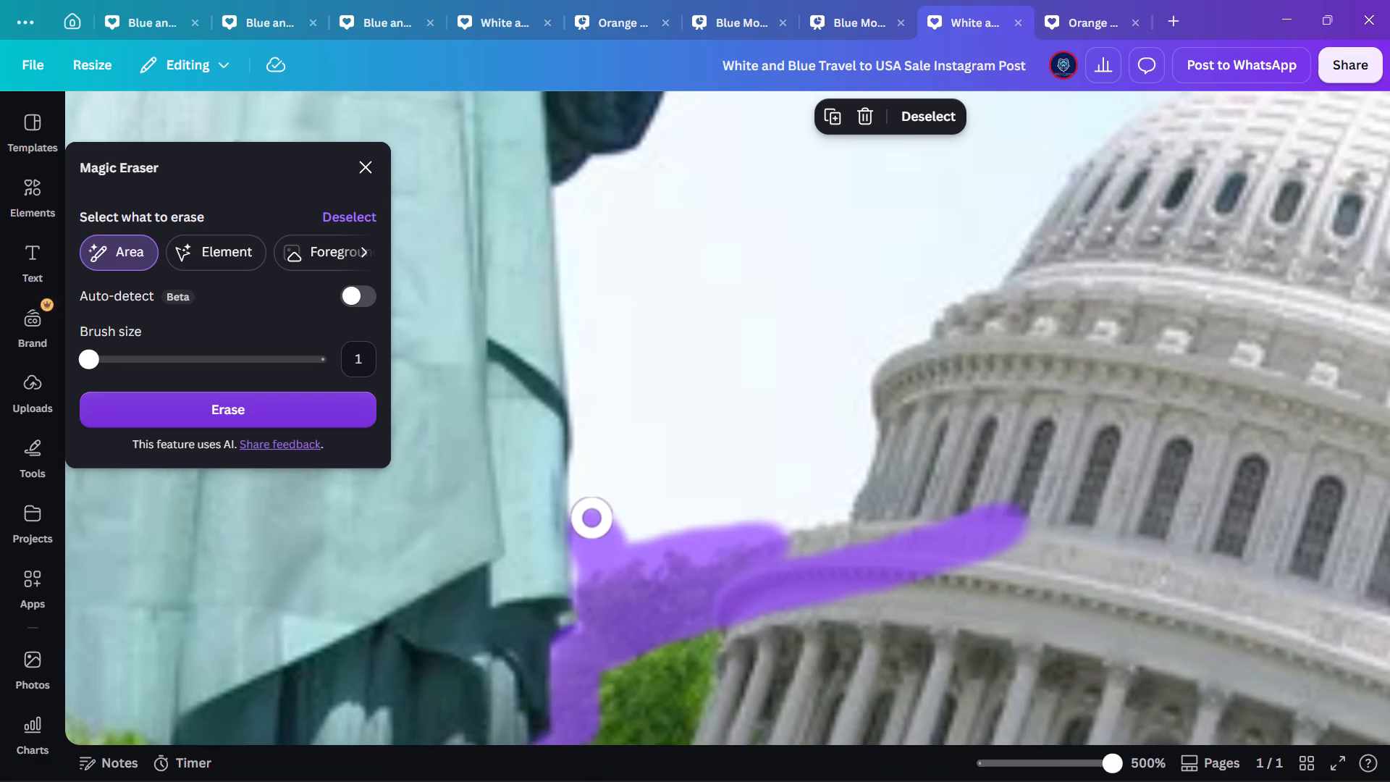
{"action": "left_click_drag", "start_coordinate": [592, 514], "coordinate": [595, 450]}
{"action": "left_click", "coordinate": [592, 576]}
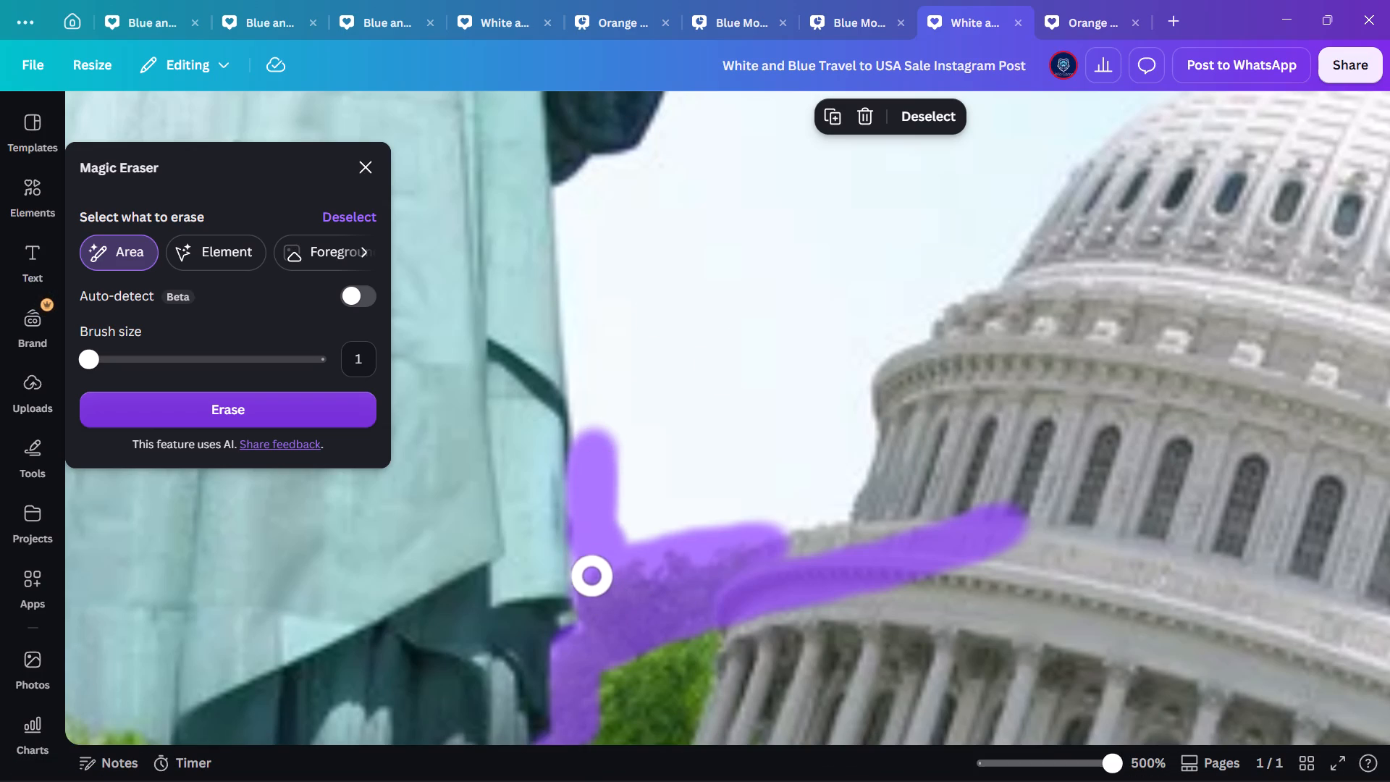
{"action": "scroll", "coordinate": [625, 541], "scroll_direction": "up", "scroll_amount": 1}
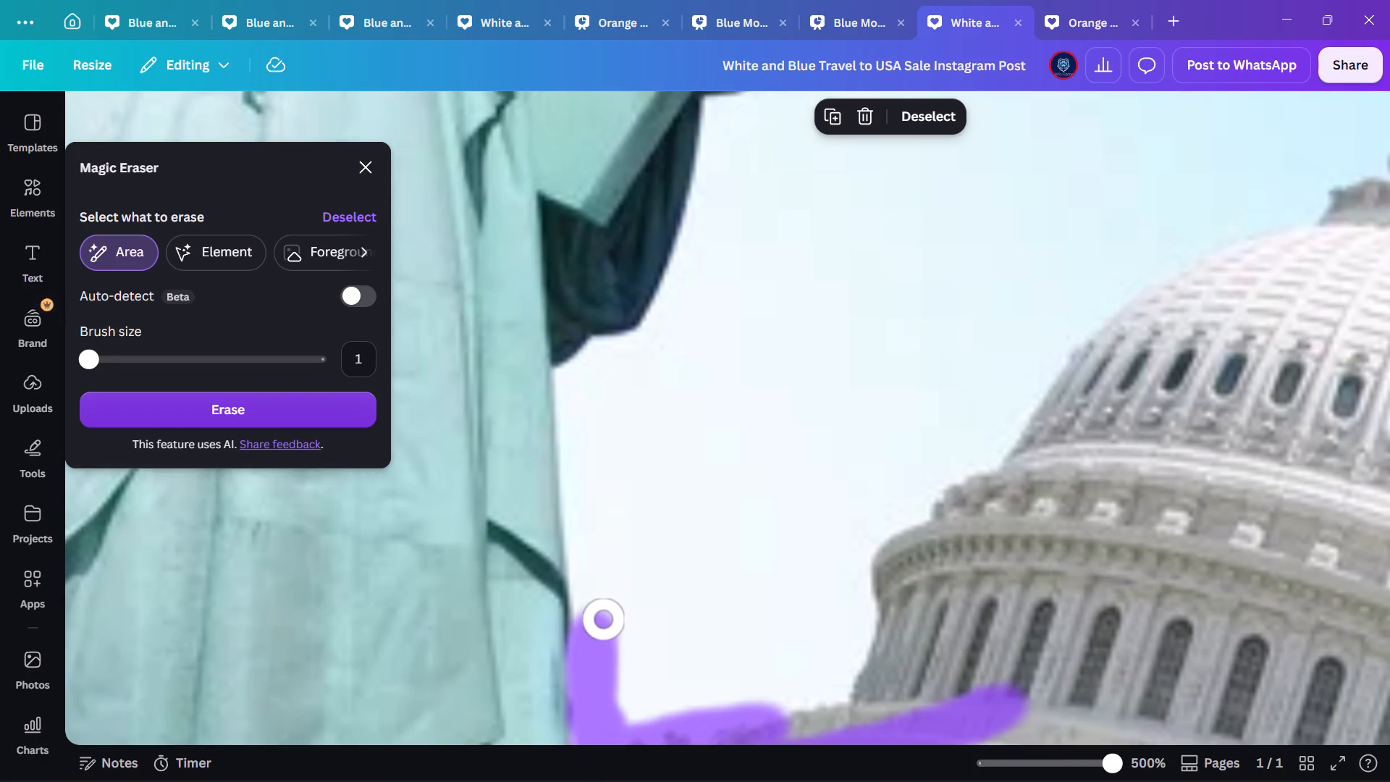
{"action": "left_click_drag", "start_coordinate": [589, 601], "coordinate": [594, 458]}
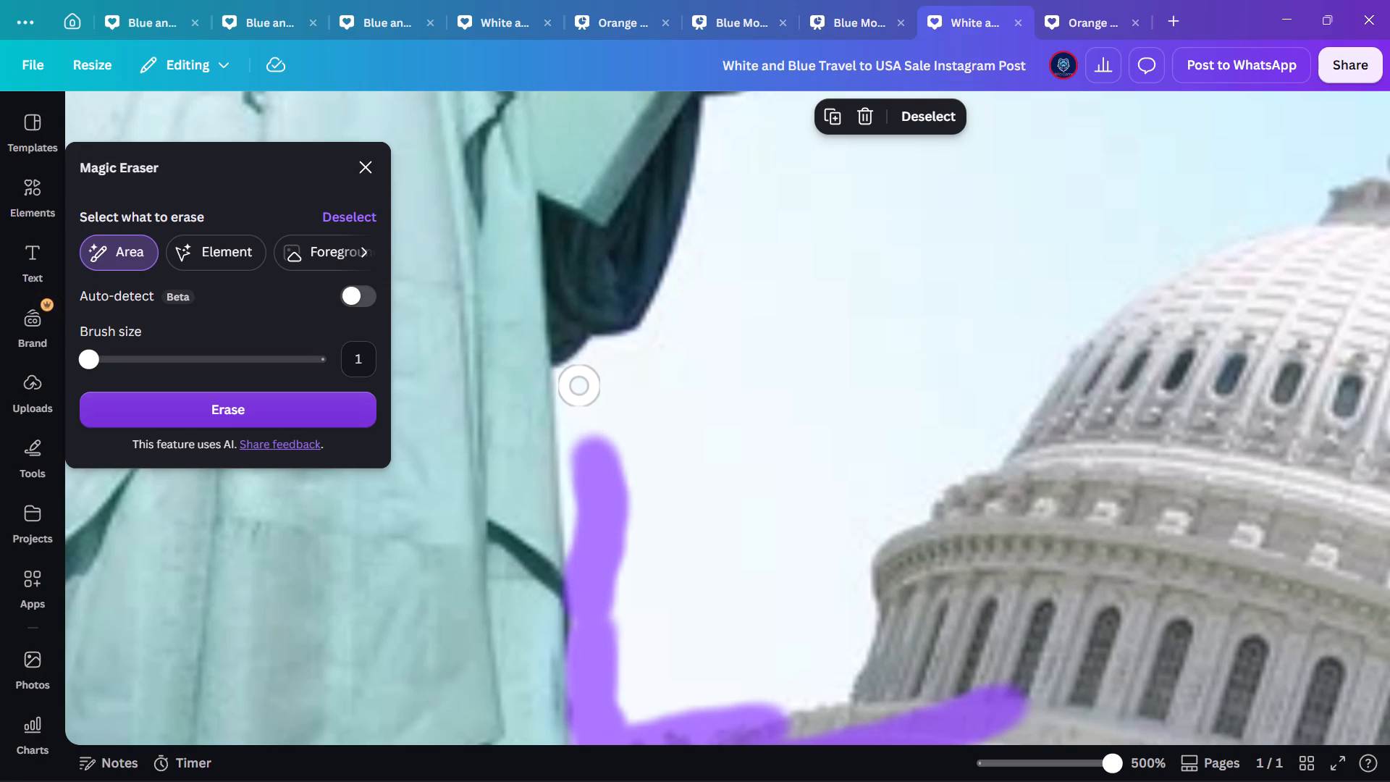
Mark the sky along the robe's edge from below the dark sleeve fold down to the existing strip, filling in tight against the robe.
{"action": "left_click_drag", "start_coordinate": [577, 378], "coordinate": [579, 394]}
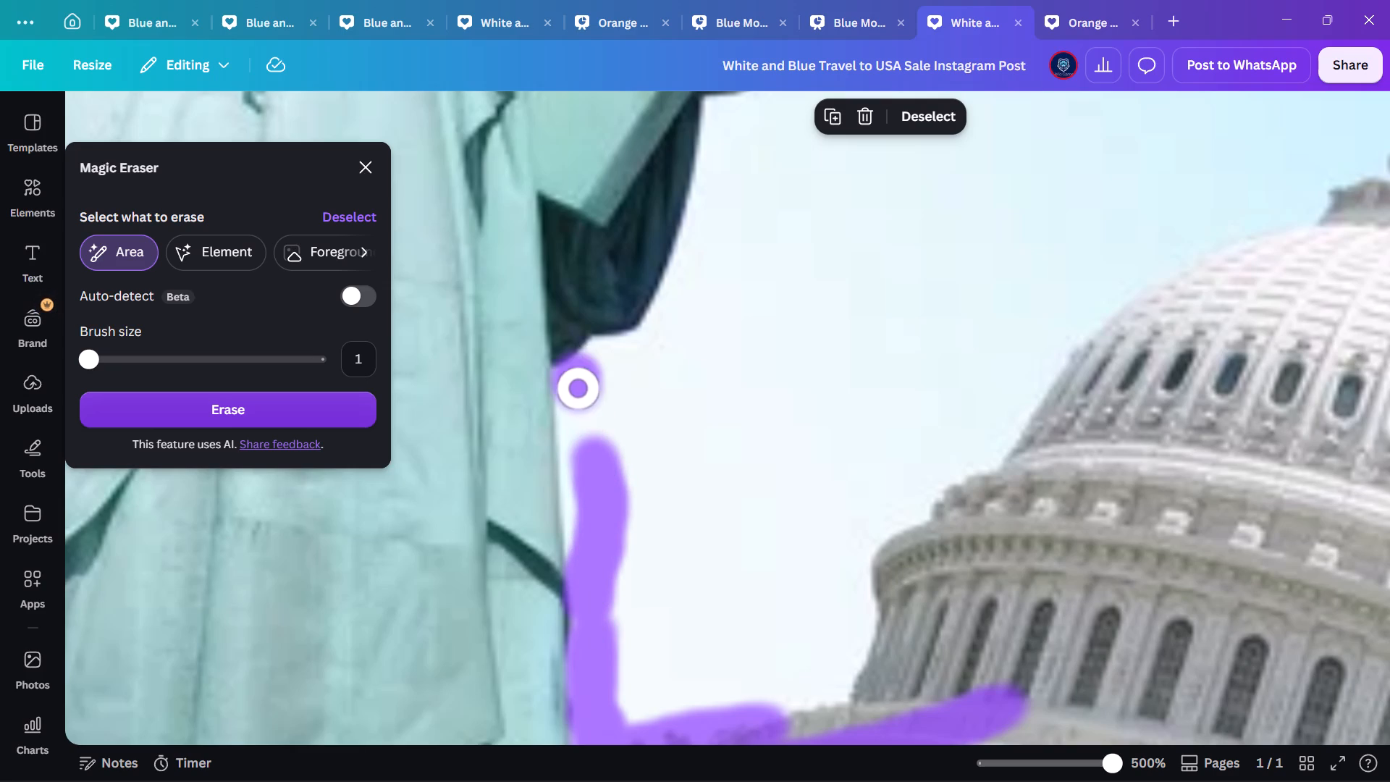
{"action": "left_click_drag", "start_coordinate": [579, 394], "coordinate": [586, 523]}
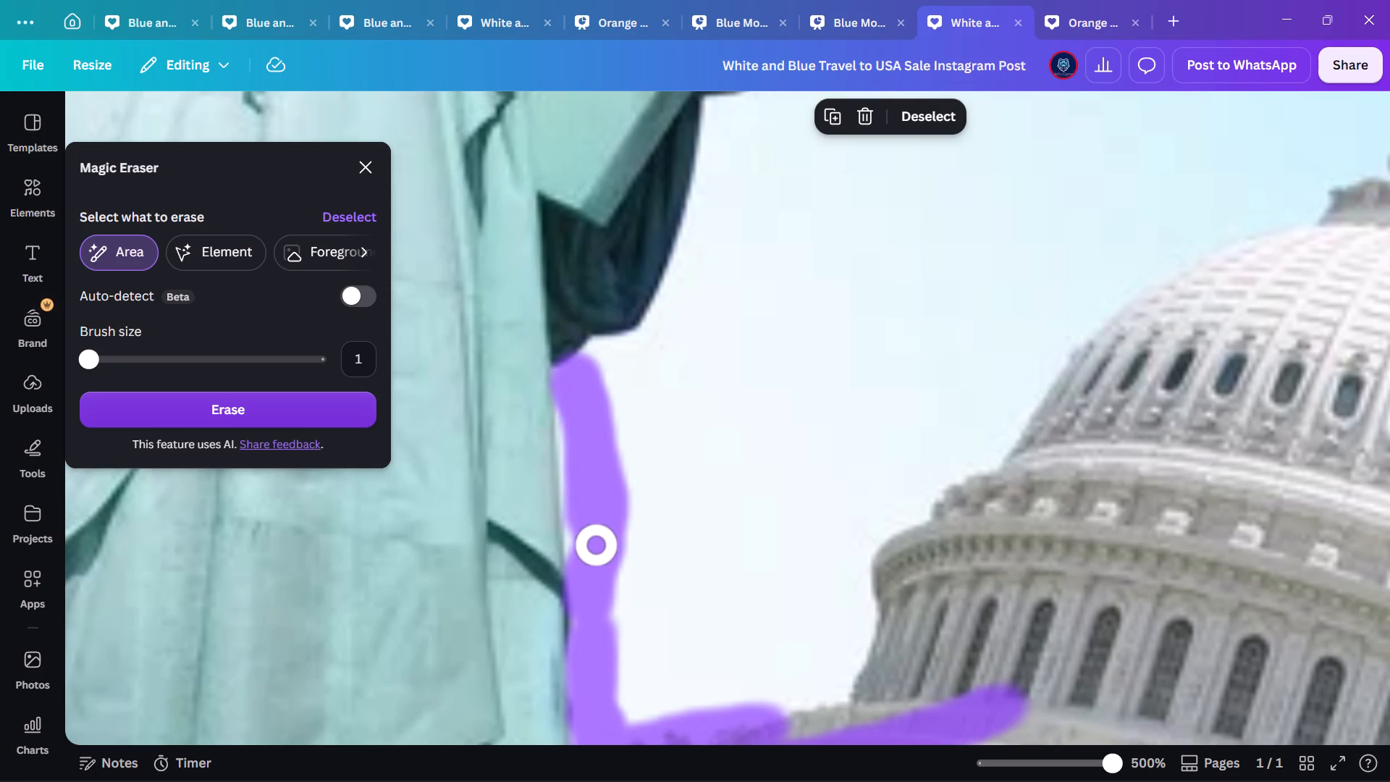
{"action": "left_click", "coordinate": [585, 551]}
{"action": "left_click", "coordinate": [584, 525]}
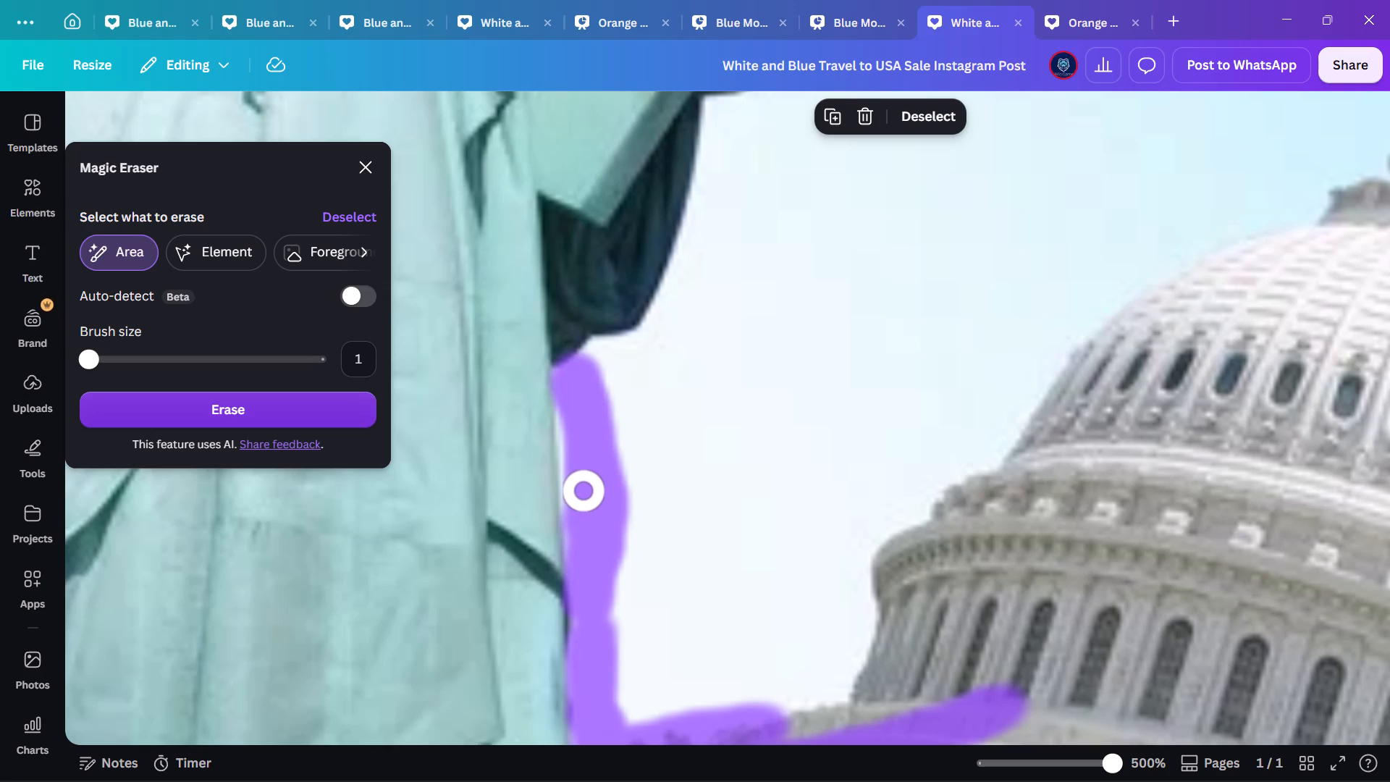
{"action": "left_click", "coordinate": [584, 491]}
{"action": "left_click", "coordinate": [580, 458]}
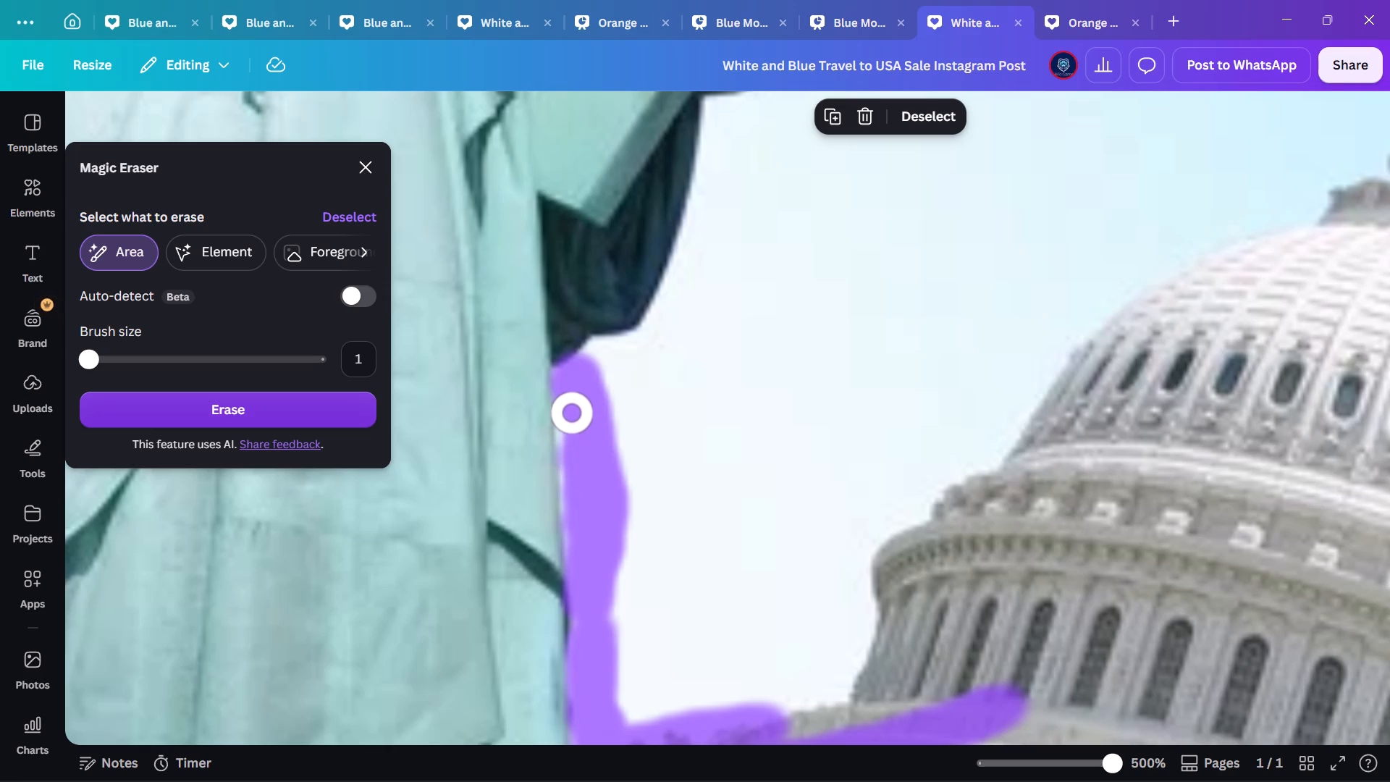
{"action": "left_click", "coordinate": [573, 397]}
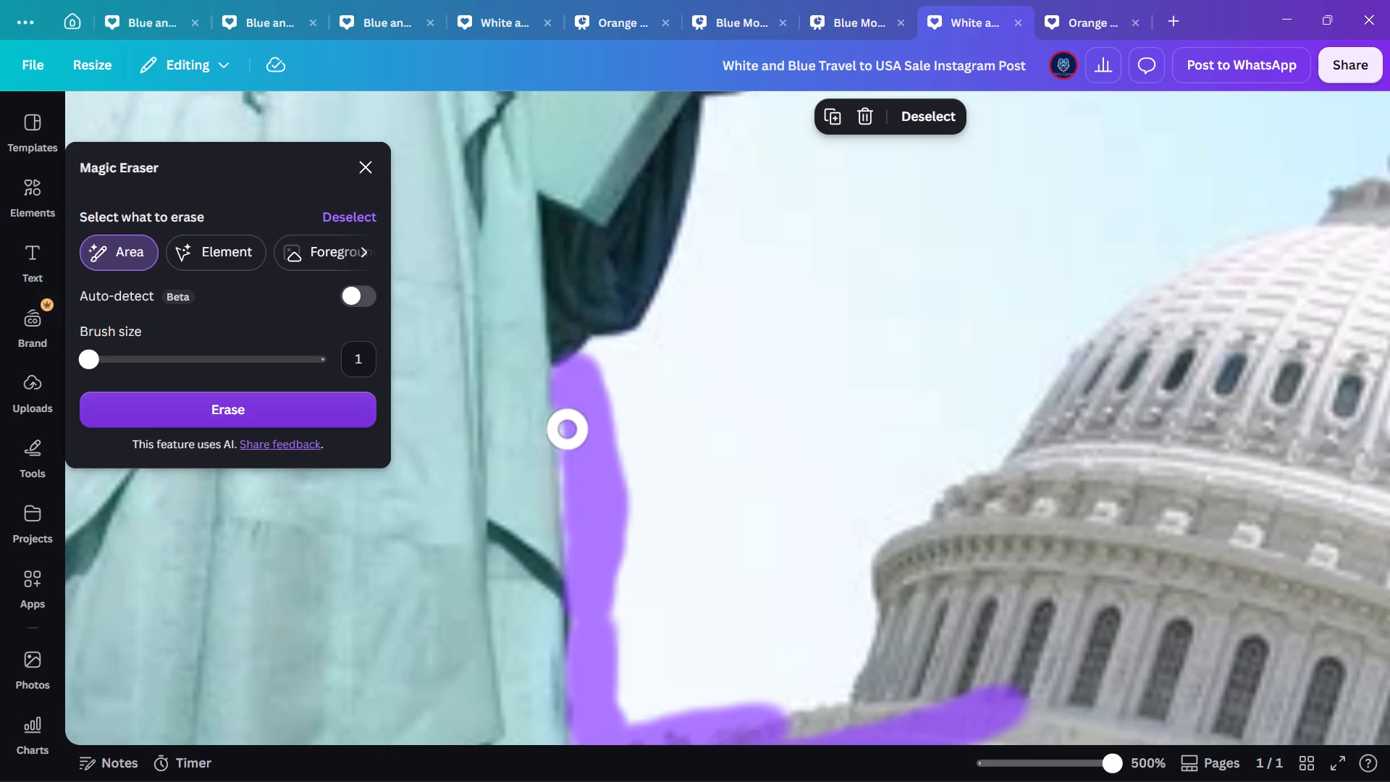
{"action": "left_click_drag", "start_coordinate": [578, 420], "coordinate": [581, 567]}
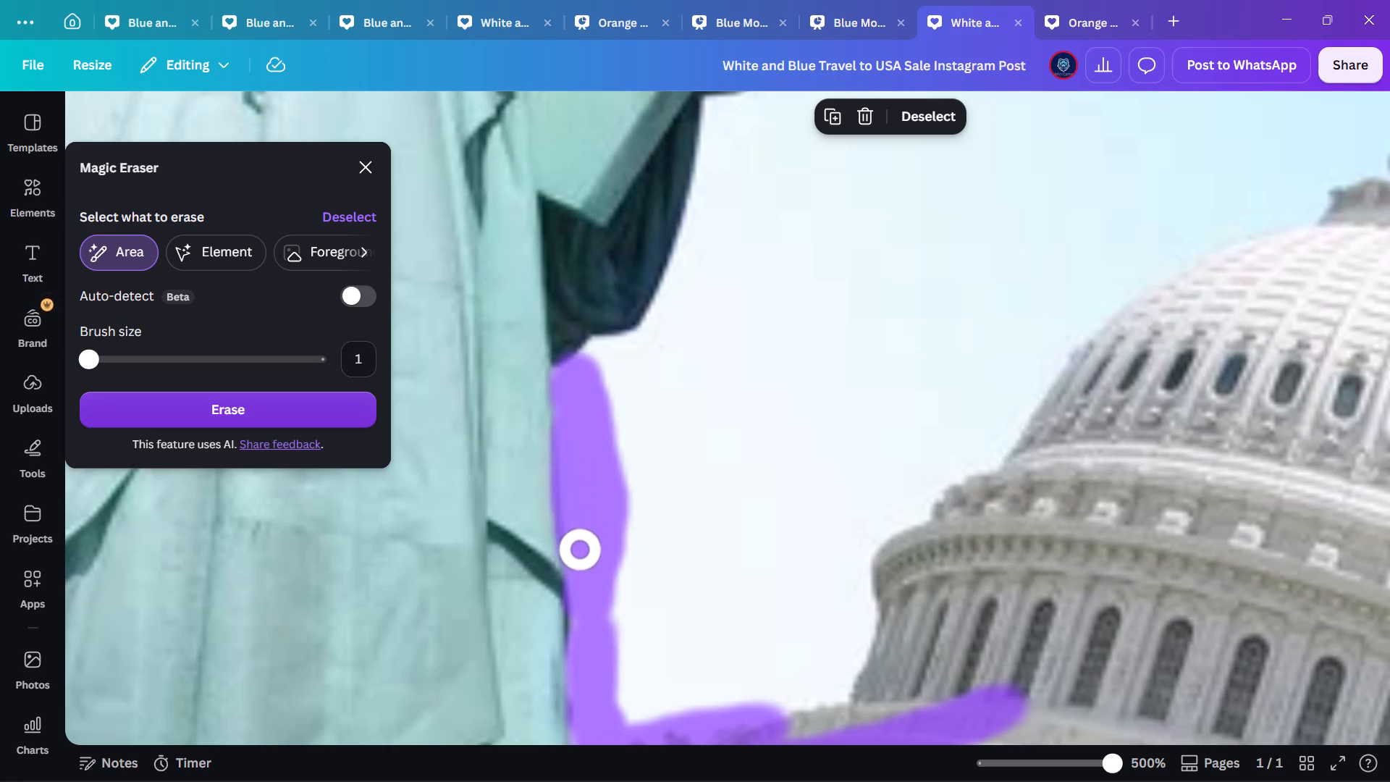
{"action": "left_click_drag", "start_coordinate": [581, 567], "coordinate": [580, 597]}
Mark a block of sky beneath the dark sleeve, outlining it down to the treetop marking and filling most of its interior.
{"action": "left_click", "coordinate": [599, 356]}
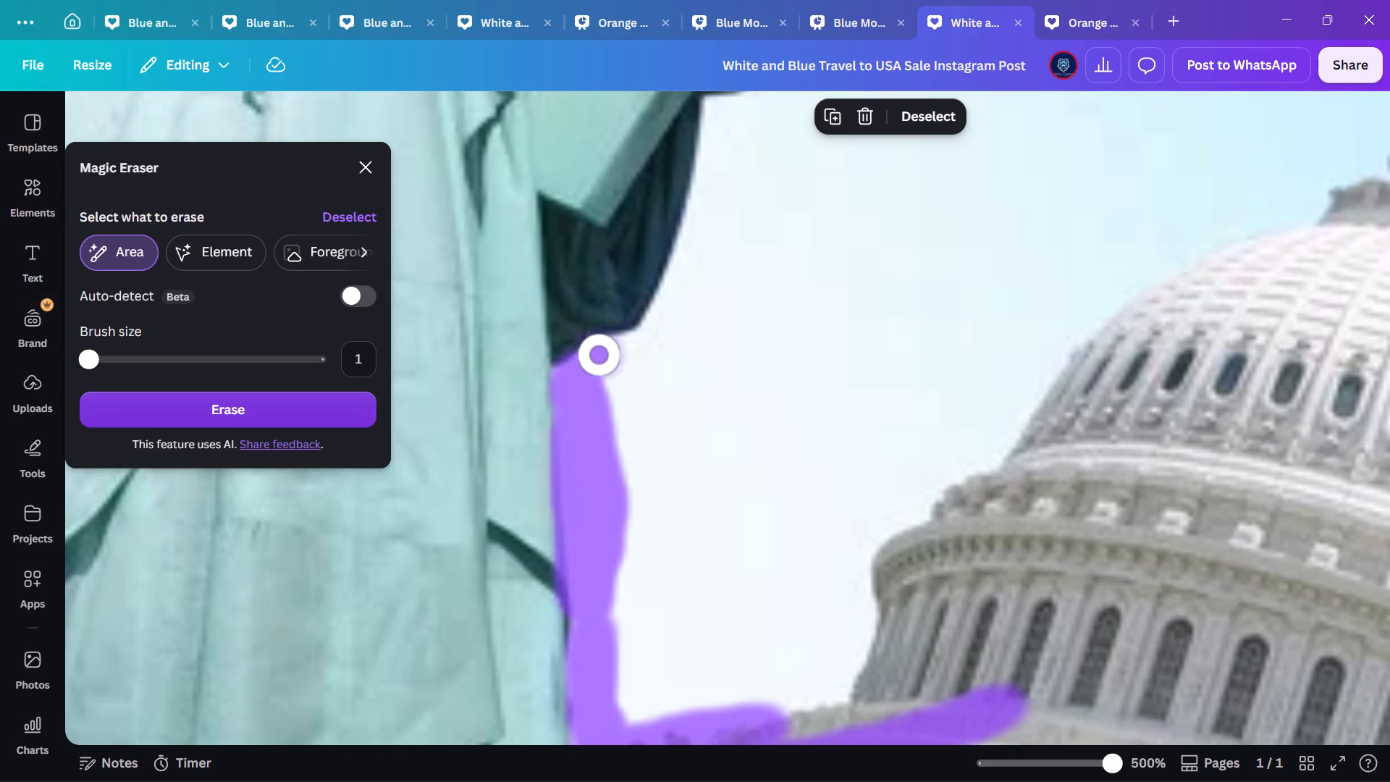
{"action": "left_click_drag", "start_coordinate": [627, 359], "coordinate": [678, 352]}
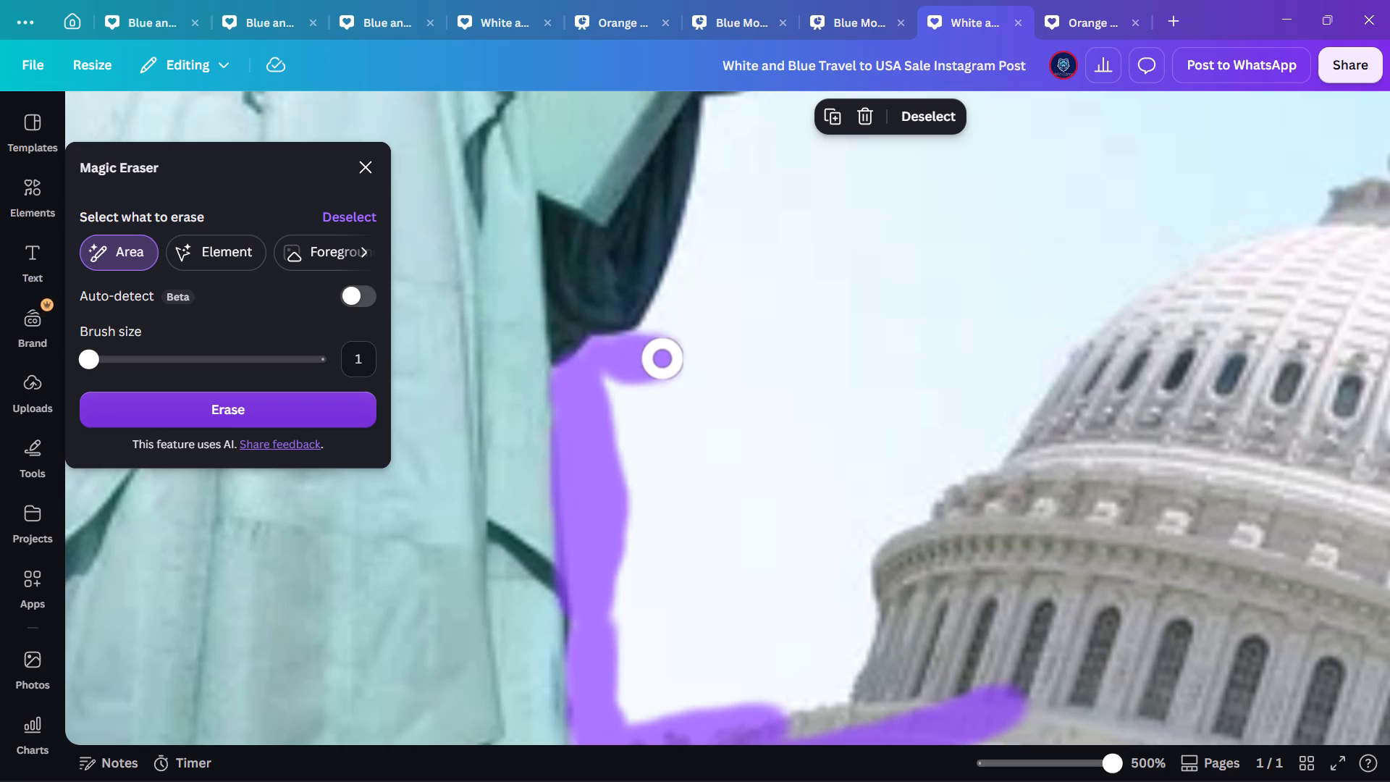
{"action": "left_click_drag", "start_coordinate": [678, 352], "coordinate": [632, 437]}
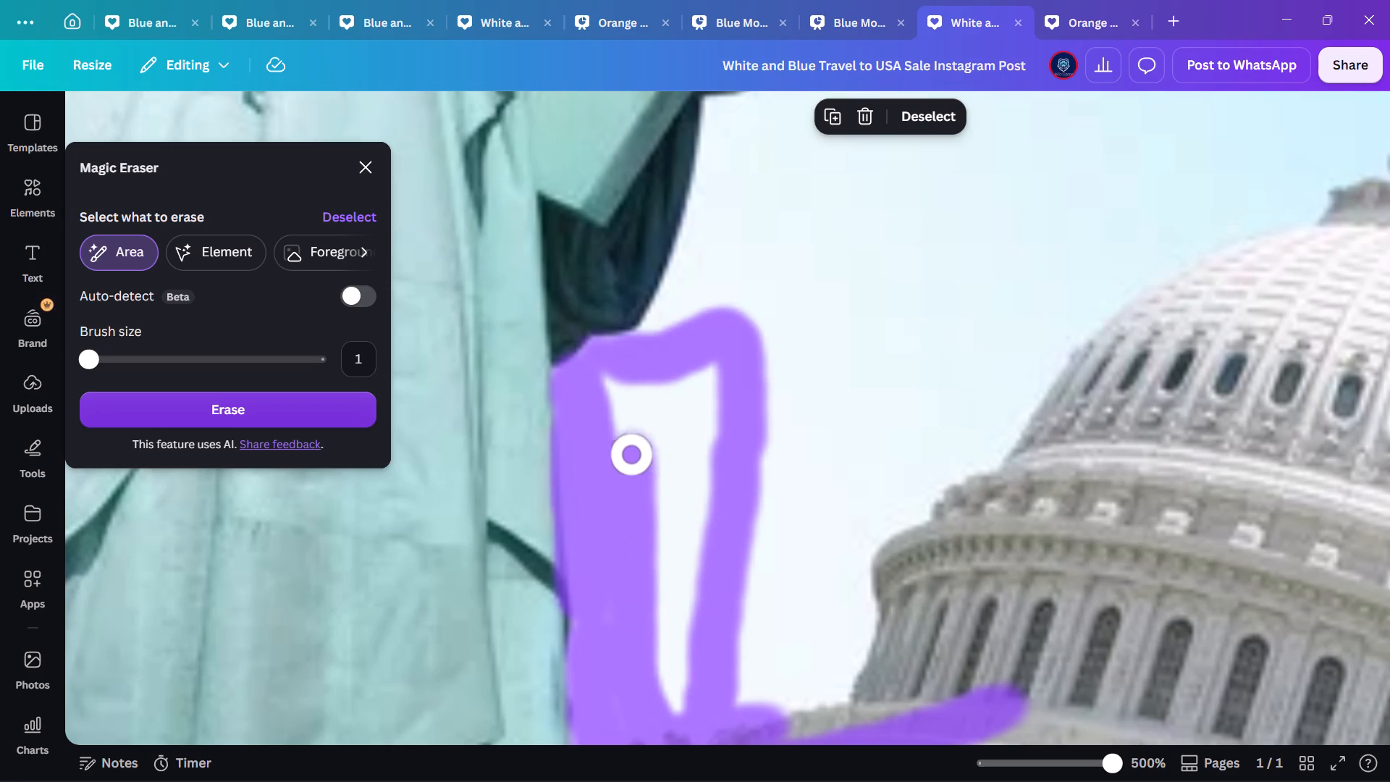
{"action": "left_click_drag", "start_coordinate": [632, 437], "coordinate": [696, 530]}
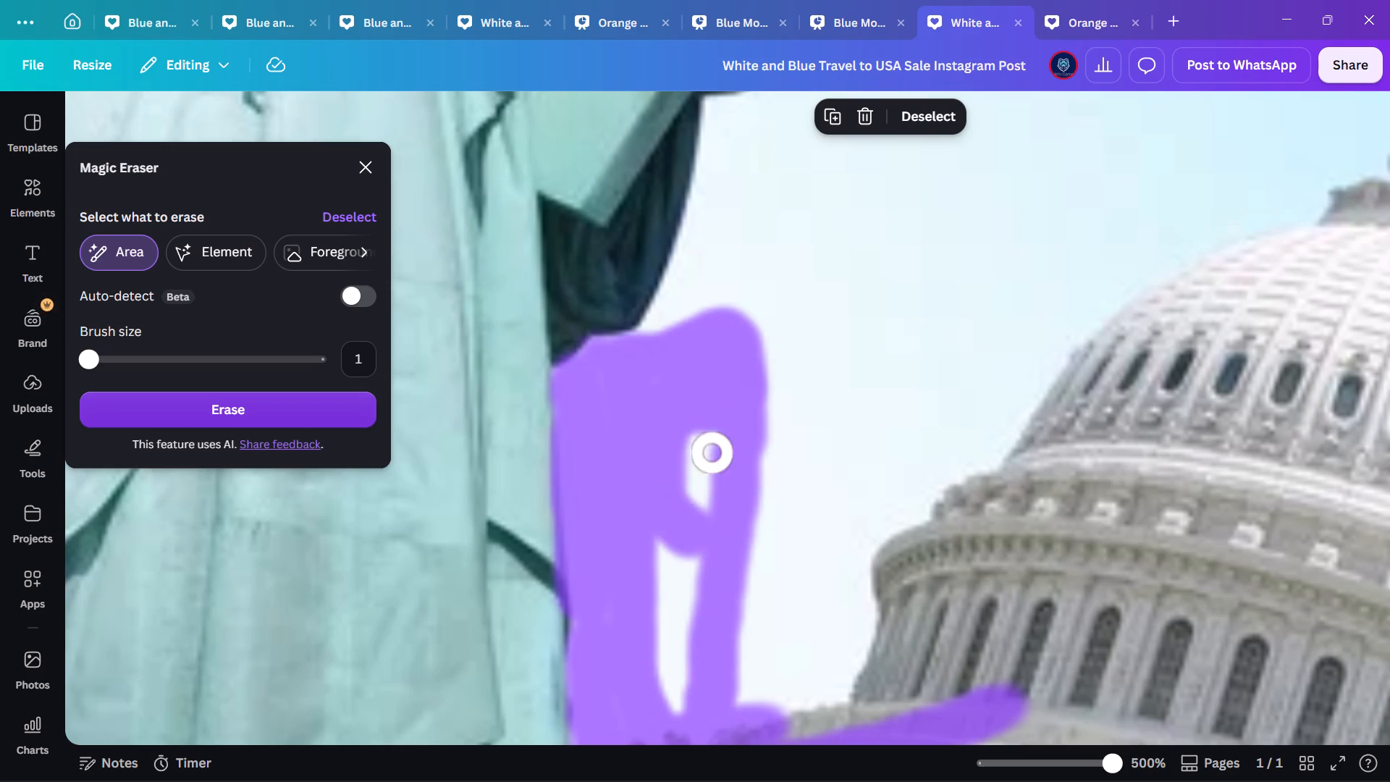
Mark the sky beside the dark sleeve with broad strokes toward the Capitol dome, up to the underside of the tablet-holding hand.
{"action": "scroll", "coordinate": [725, 403], "scroll_direction": "up", "scroll_amount": 2}
{"action": "left_click_drag", "start_coordinate": [667, 697], "coordinate": [670, 691]}
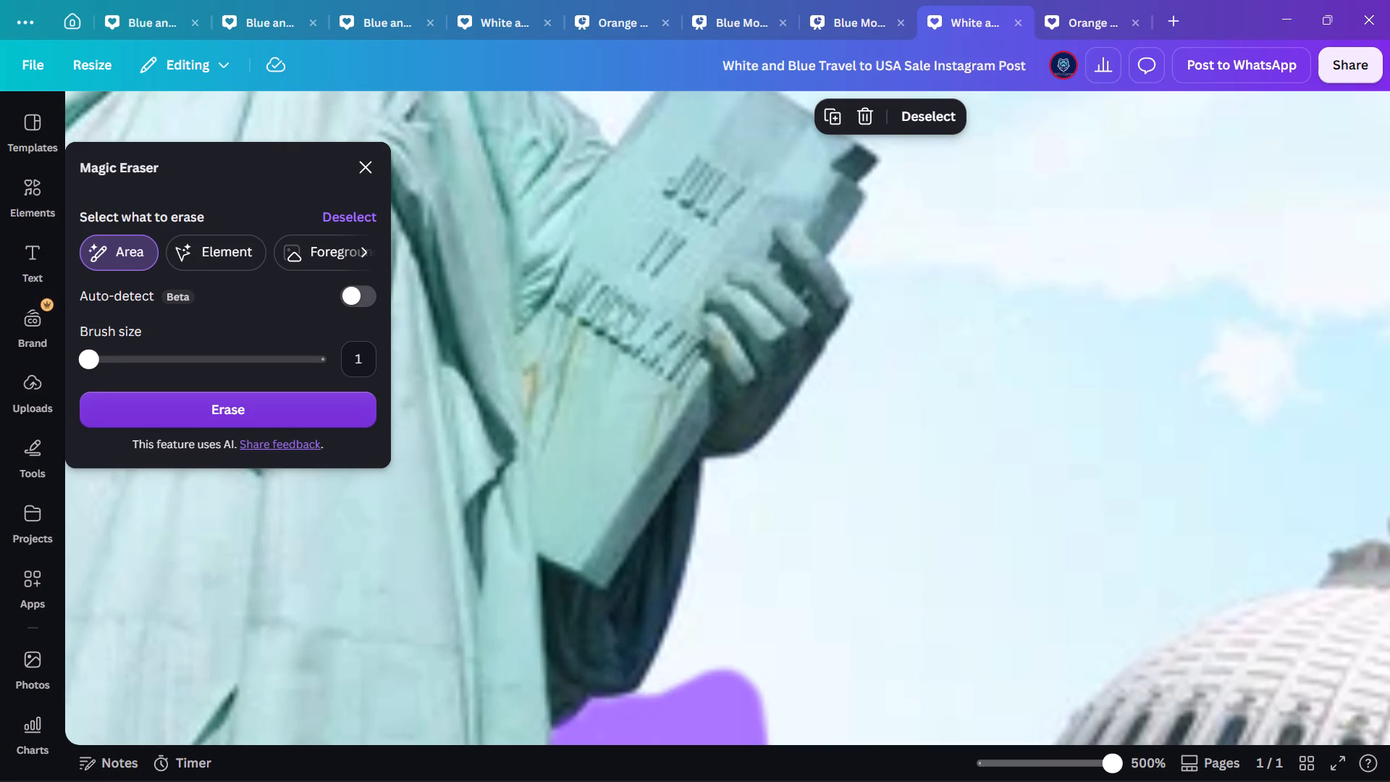
{"action": "left_click_drag", "start_coordinate": [670, 691], "coordinate": [967, 566]}
{"action": "left_click_drag", "start_coordinate": [670, 673], "coordinate": [1002, 559]}
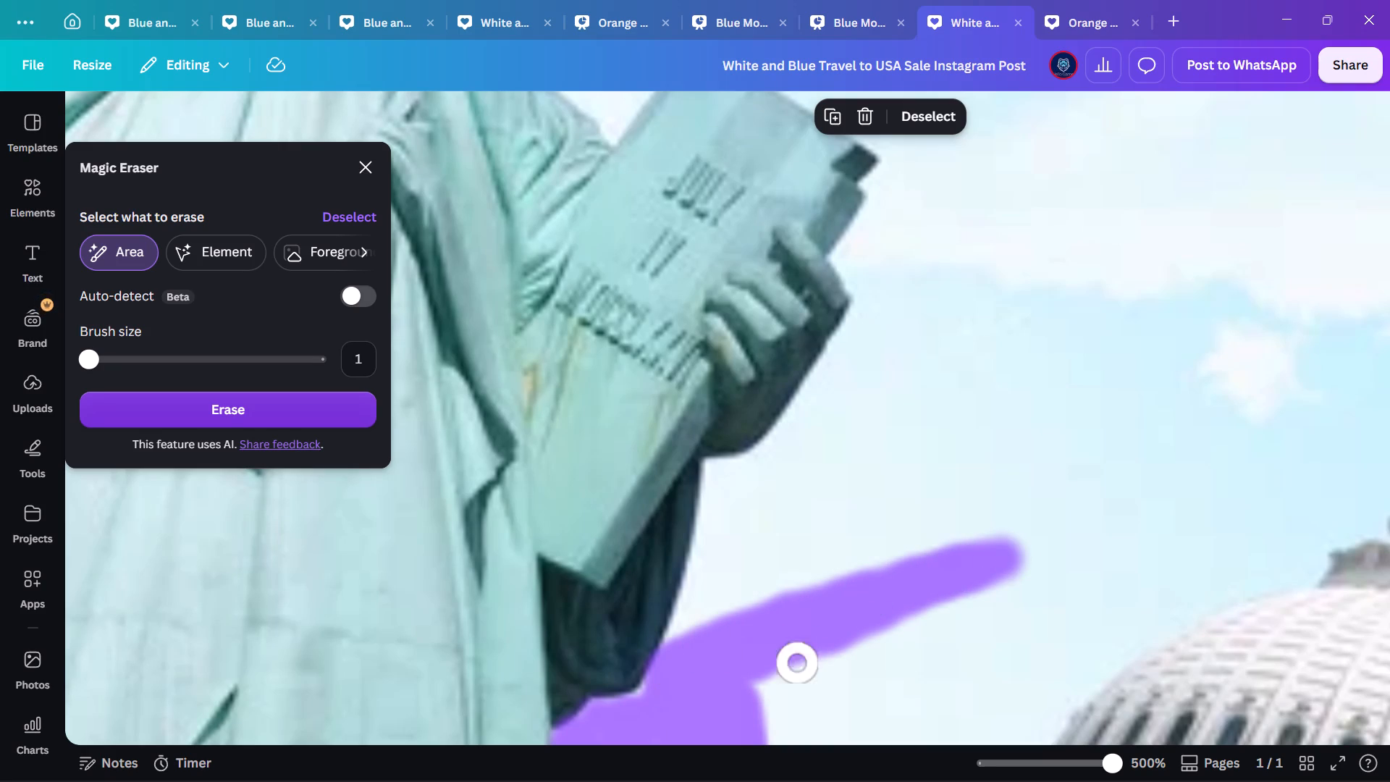
{"action": "left_click", "coordinate": [654, 705]}
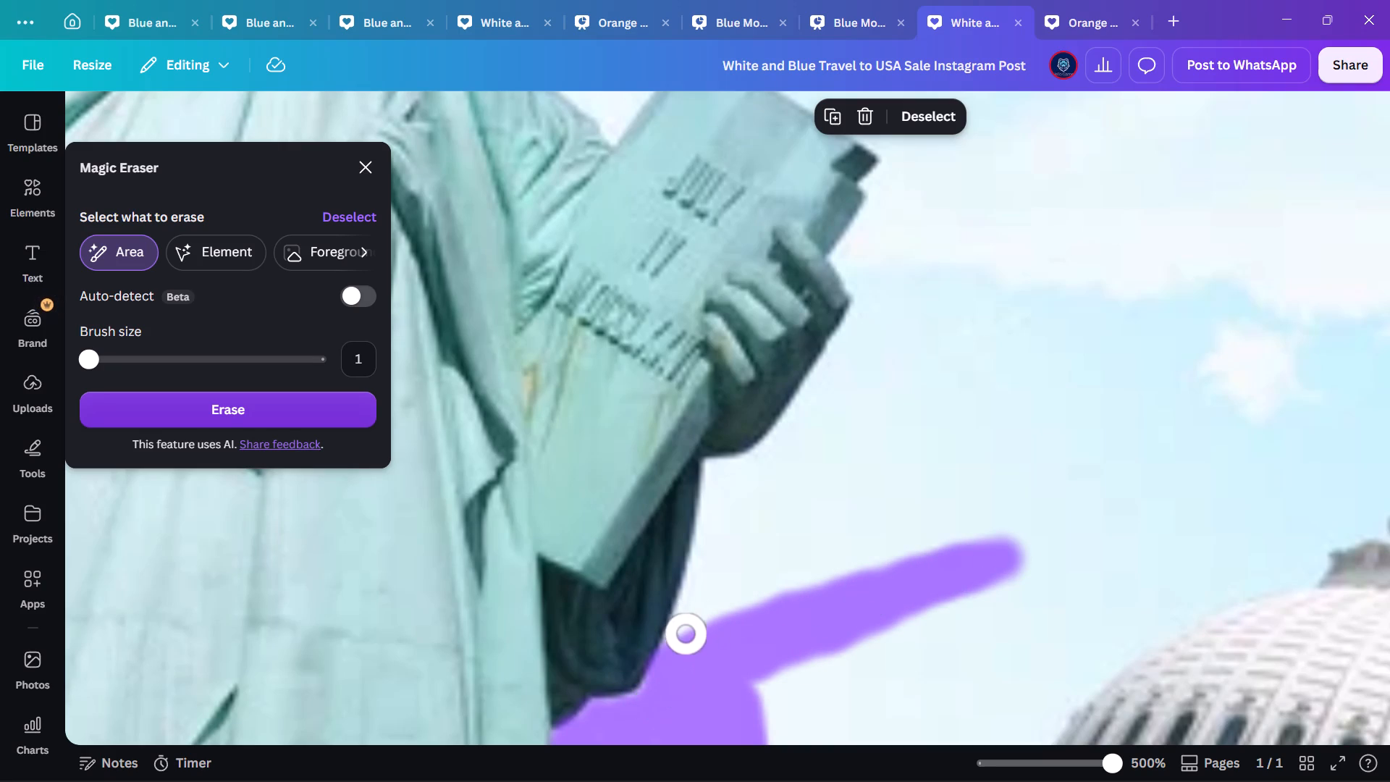
{"action": "left_click_drag", "start_coordinate": [686, 639], "coordinate": [1113, 484]}
{"action": "left_click_drag", "start_coordinate": [693, 612], "coordinate": [761, 568]}
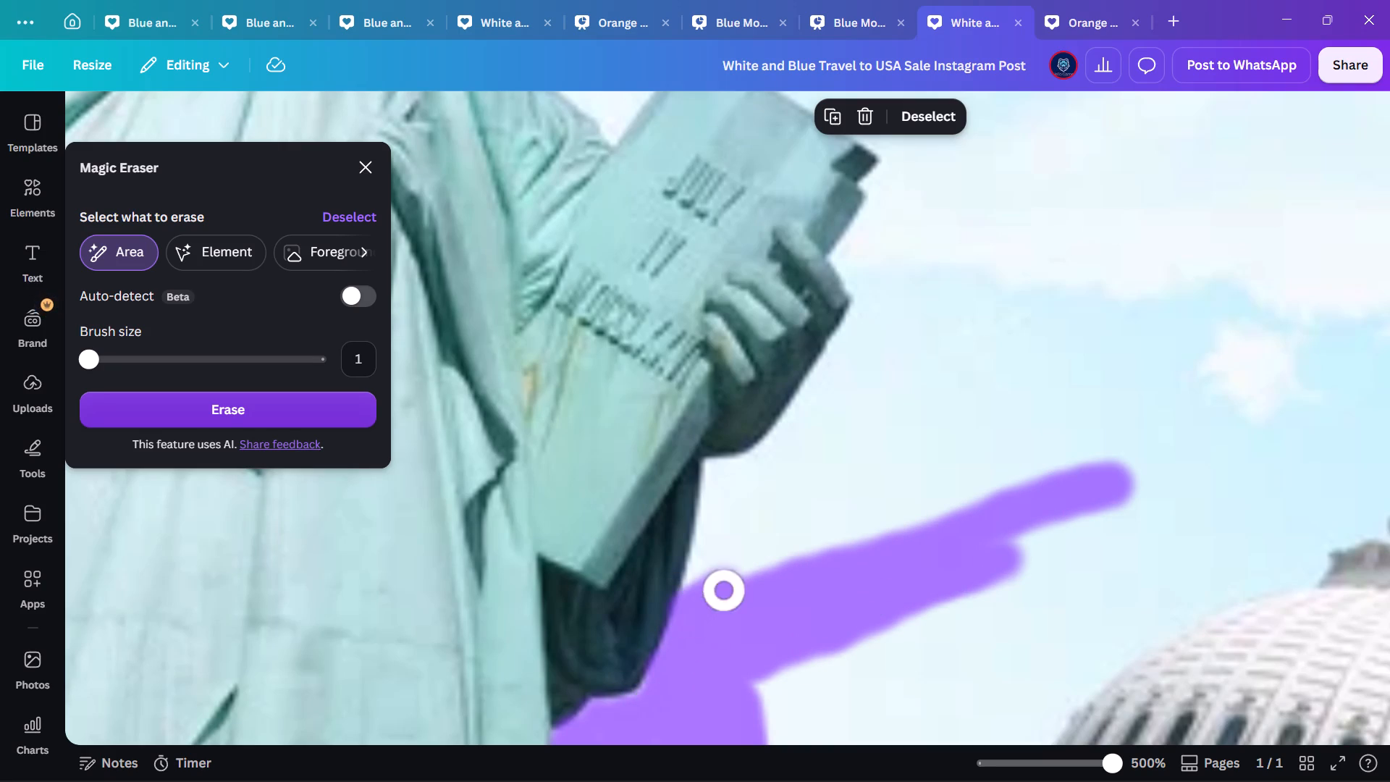
{"action": "left_click_drag", "start_coordinate": [761, 568], "coordinate": [1176, 424]}
{"action": "left_click_drag", "start_coordinate": [702, 589], "coordinate": [1084, 416]}
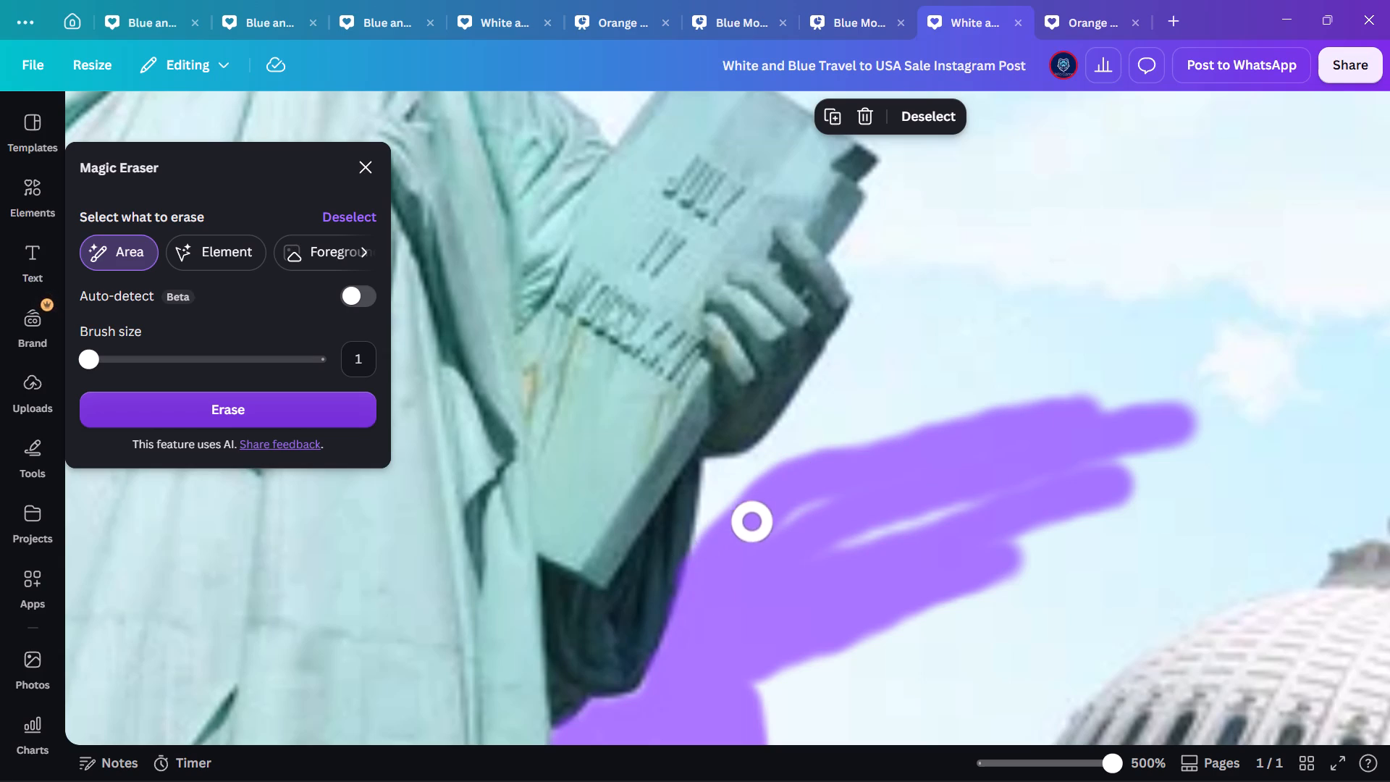
{"action": "left_click_drag", "start_coordinate": [717, 542], "coordinate": [961, 400]}
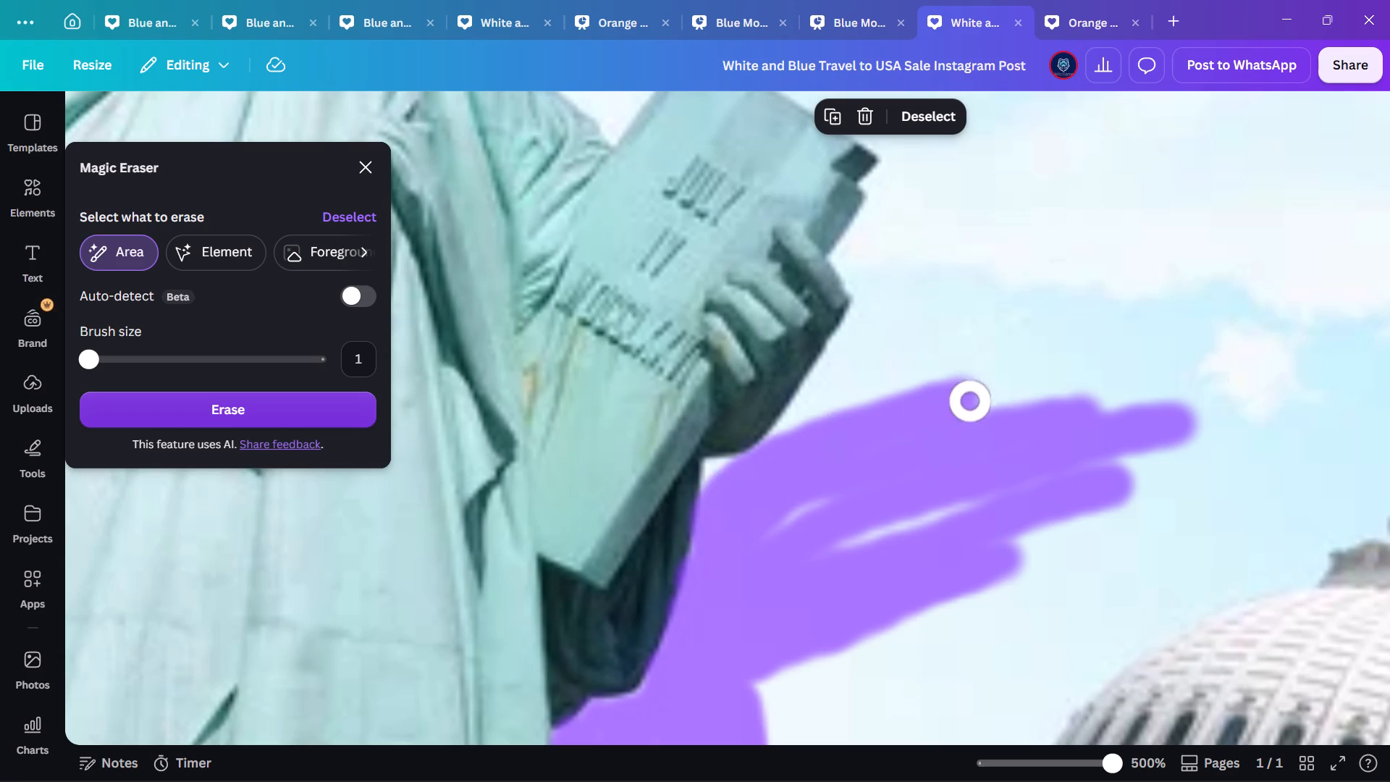
{"action": "left_click", "coordinate": [725, 474]}
{"action": "left_click", "coordinate": [720, 473]}
{"action": "left_click", "coordinate": [721, 495]}
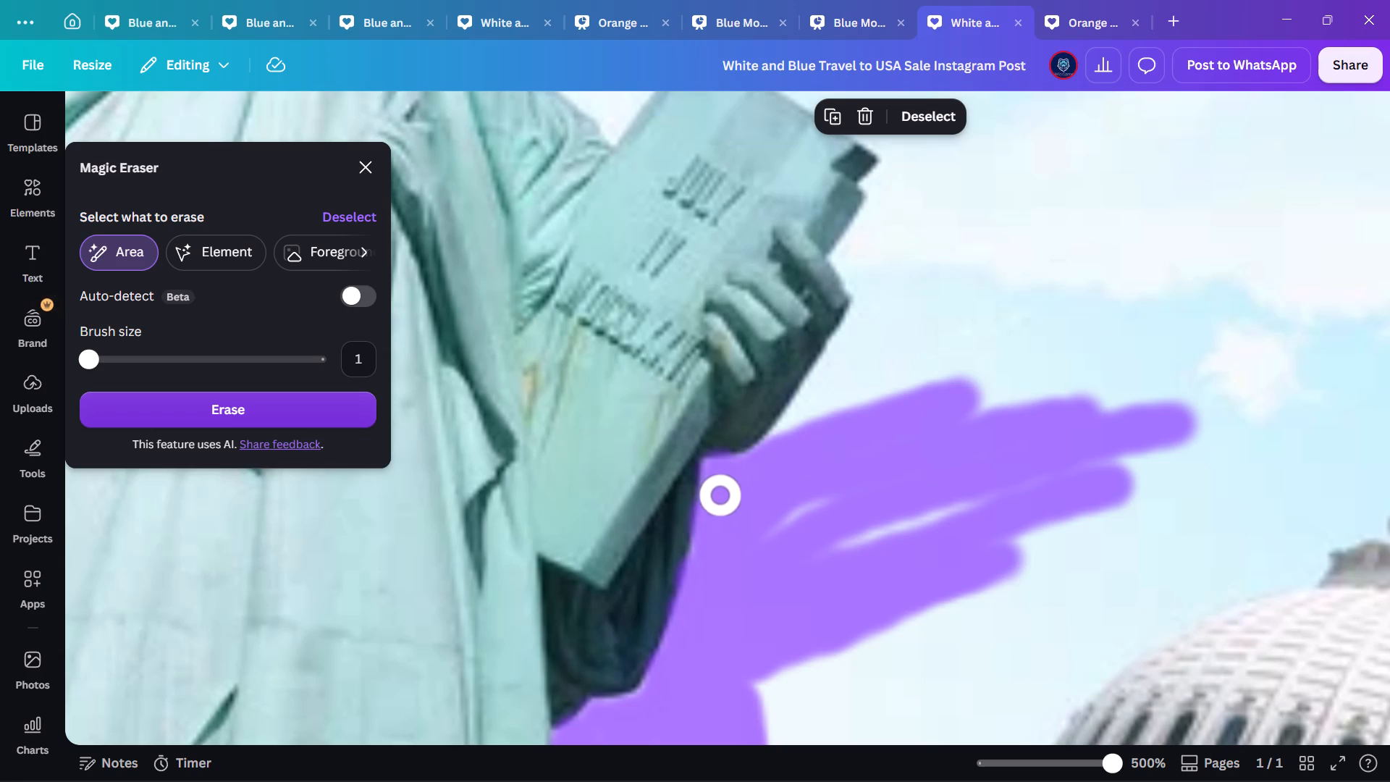
{"action": "left_click_drag", "start_coordinate": [796, 544], "coordinate": [1030, 466]}
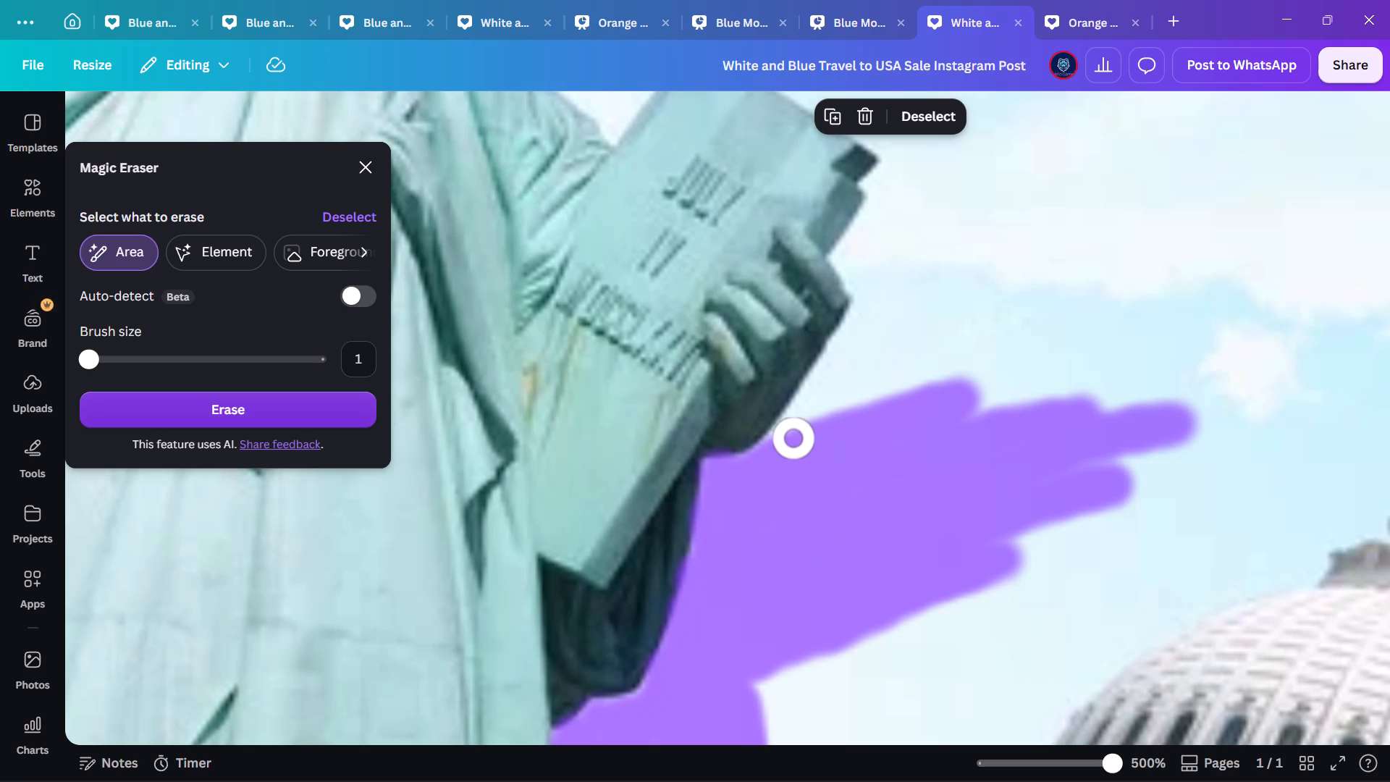
Extend the erase marking over the sky alongside the hand holding the tablet, filling the gaps between strokes.
{"action": "left_click_drag", "start_coordinate": [794, 434], "coordinate": [1093, 341]}
{"action": "left_click_drag", "start_coordinate": [817, 395], "coordinate": [826, 379]}
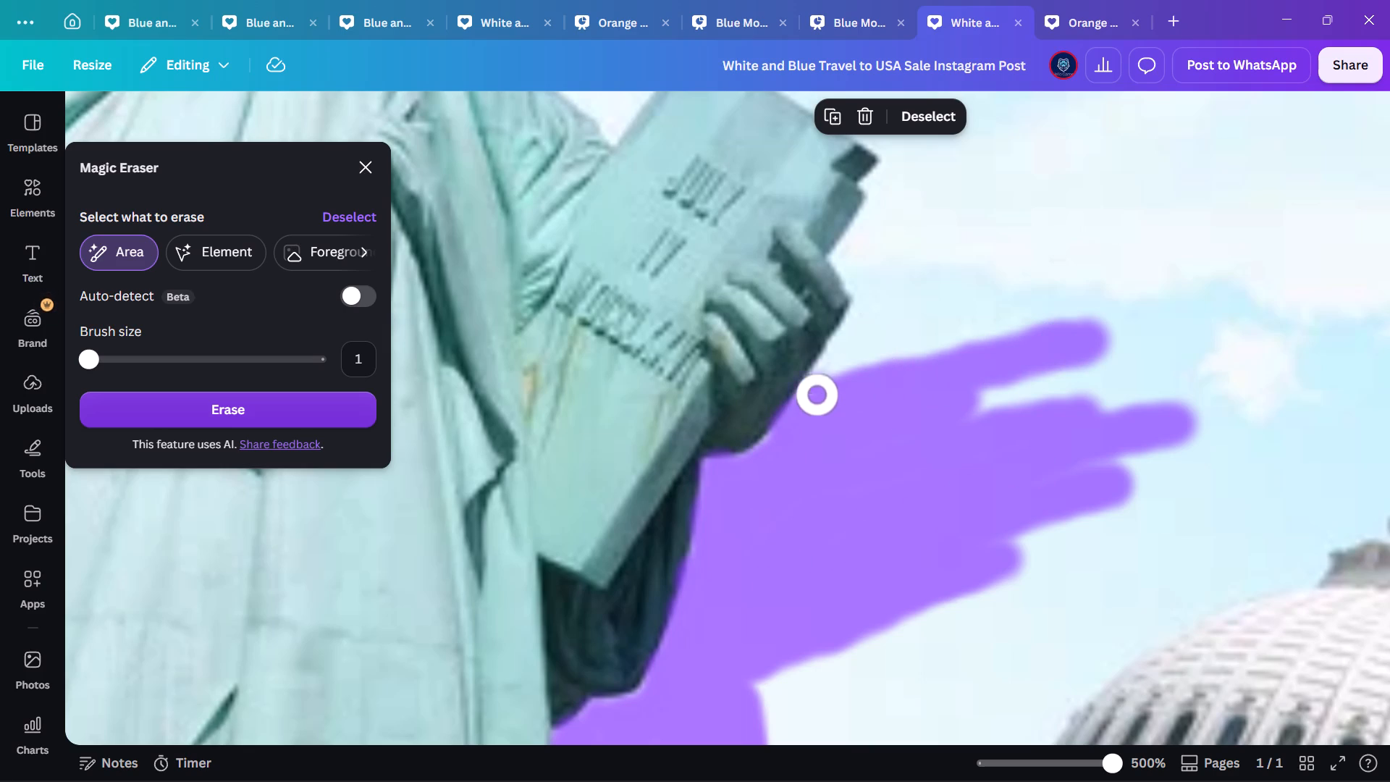
{"action": "left_click_drag", "start_coordinate": [826, 379], "coordinate": [1042, 294]}
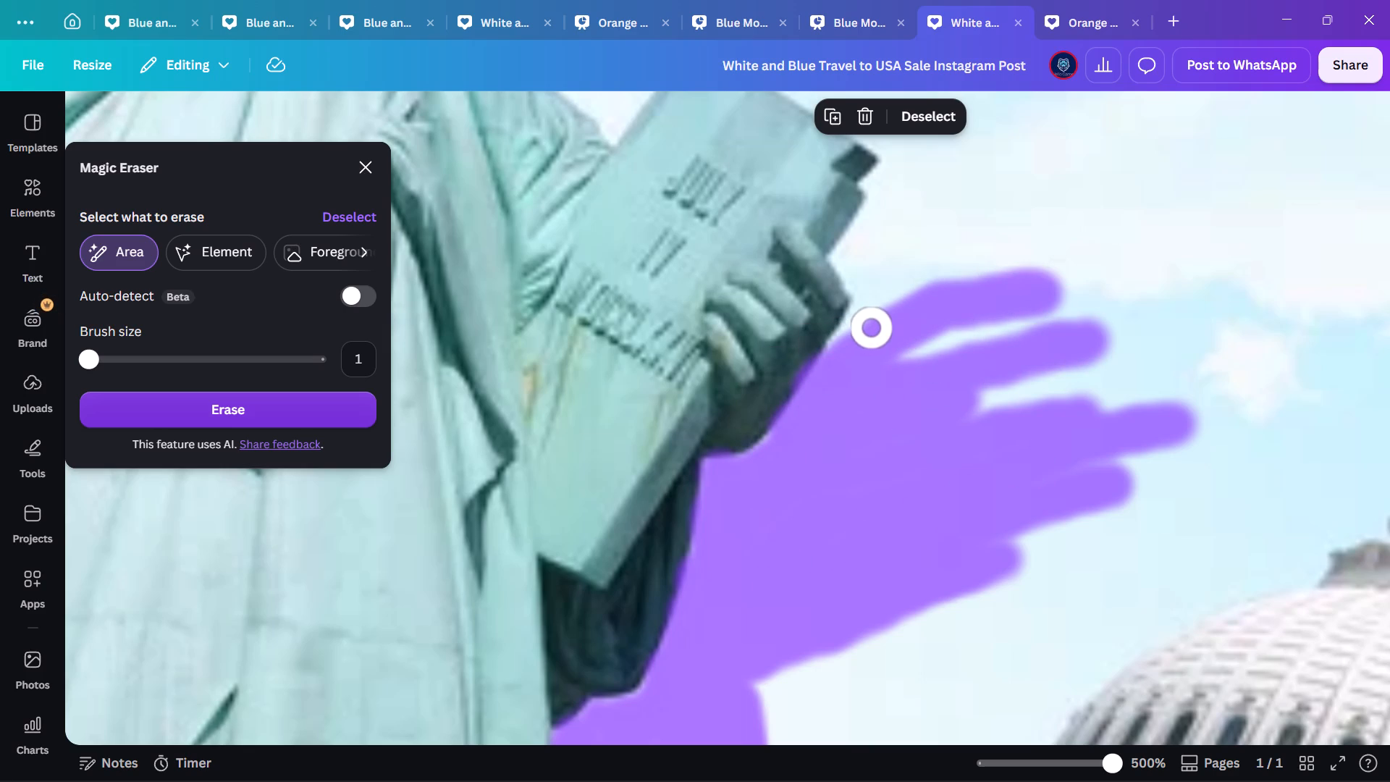
{"action": "left_click_drag", "start_coordinate": [843, 356], "coordinate": [1159, 217]}
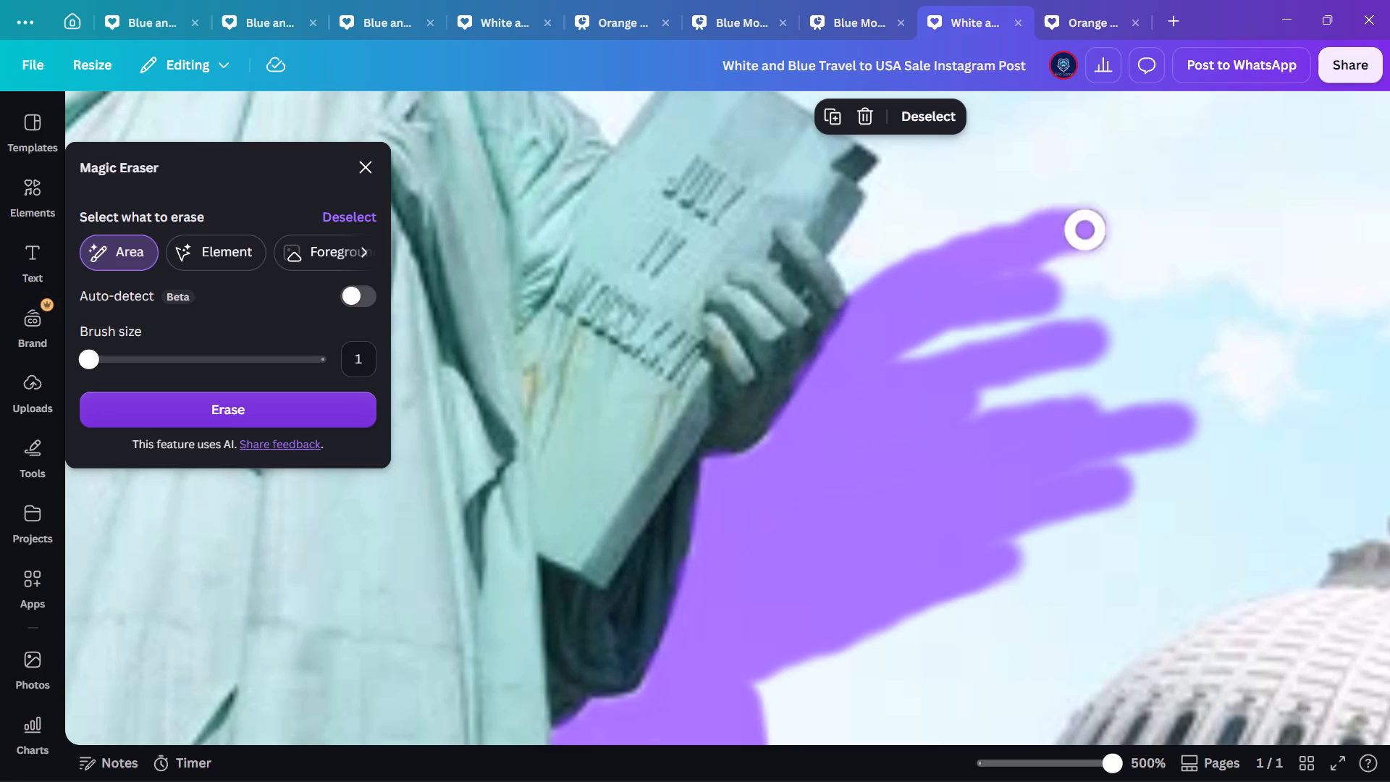
{"action": "left_click_drag", "start_coordinate": [1159, 217], "coordinate": [1184, 213]}
{"action": "left_click_drag", "start_coordinate": [904, 342], "coordinate": [1042, 334]}
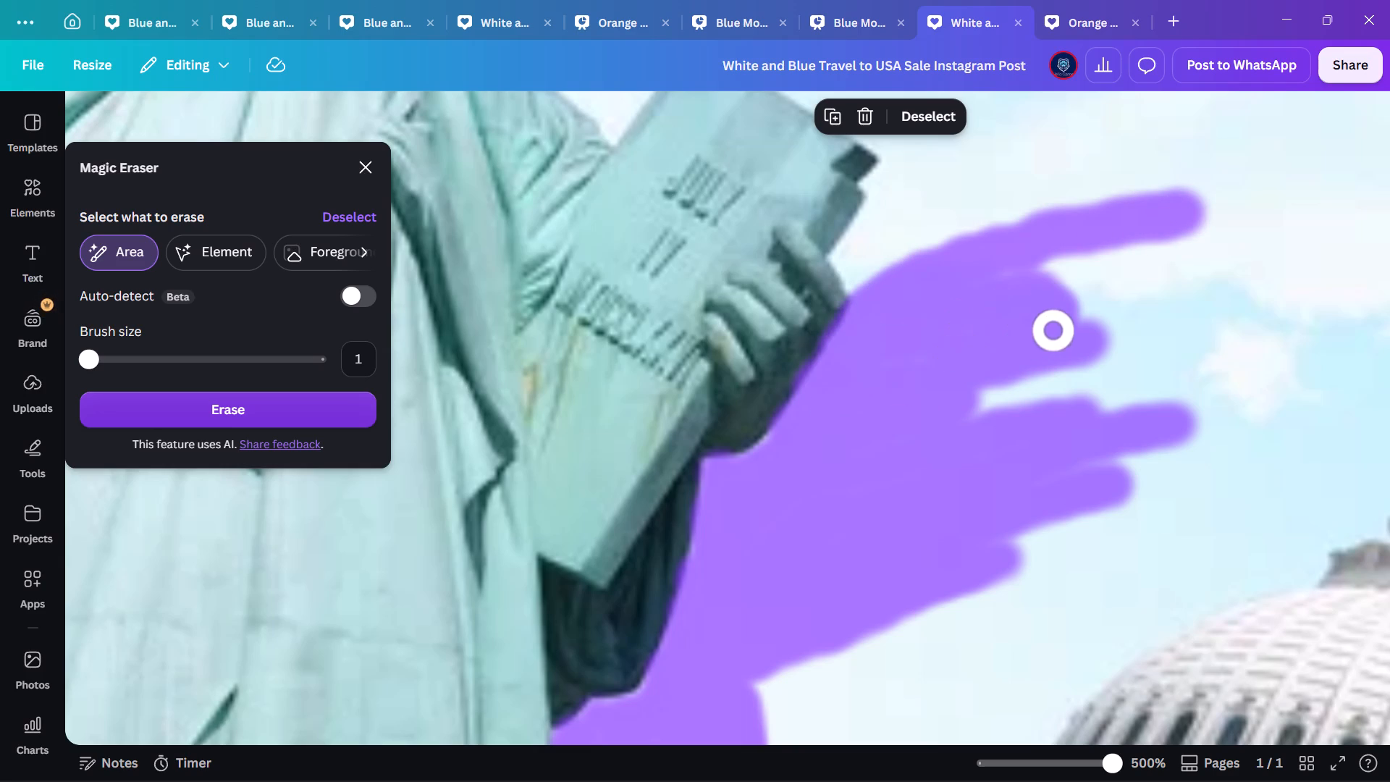
{"action": "left_click", "coordinate": [778, 458]}
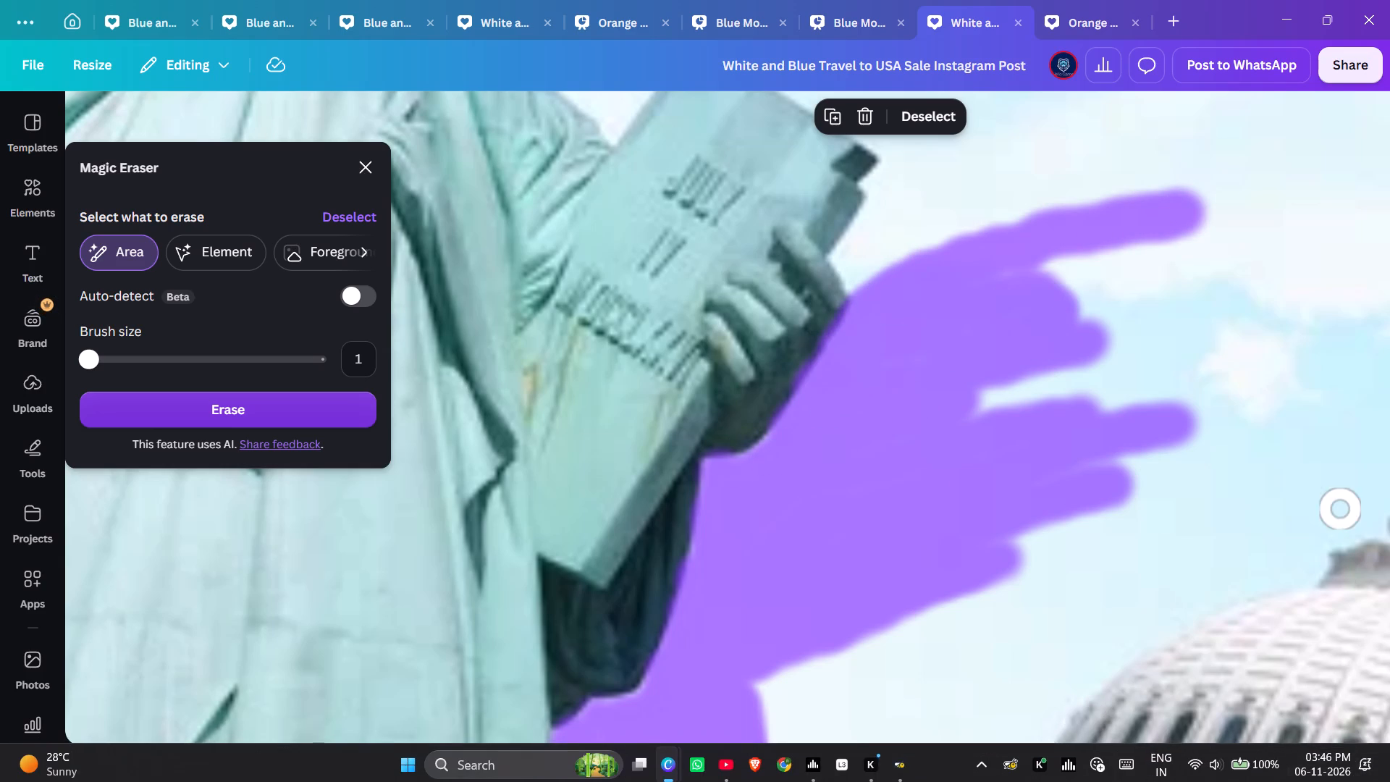
Mark the sky along the tablet's outer edge, from the fingertips up to its dark upper corner.
{"action": "scroll", "coordinate": [843, 305], "scroll_direction": "up", "scroll_amount": 1}
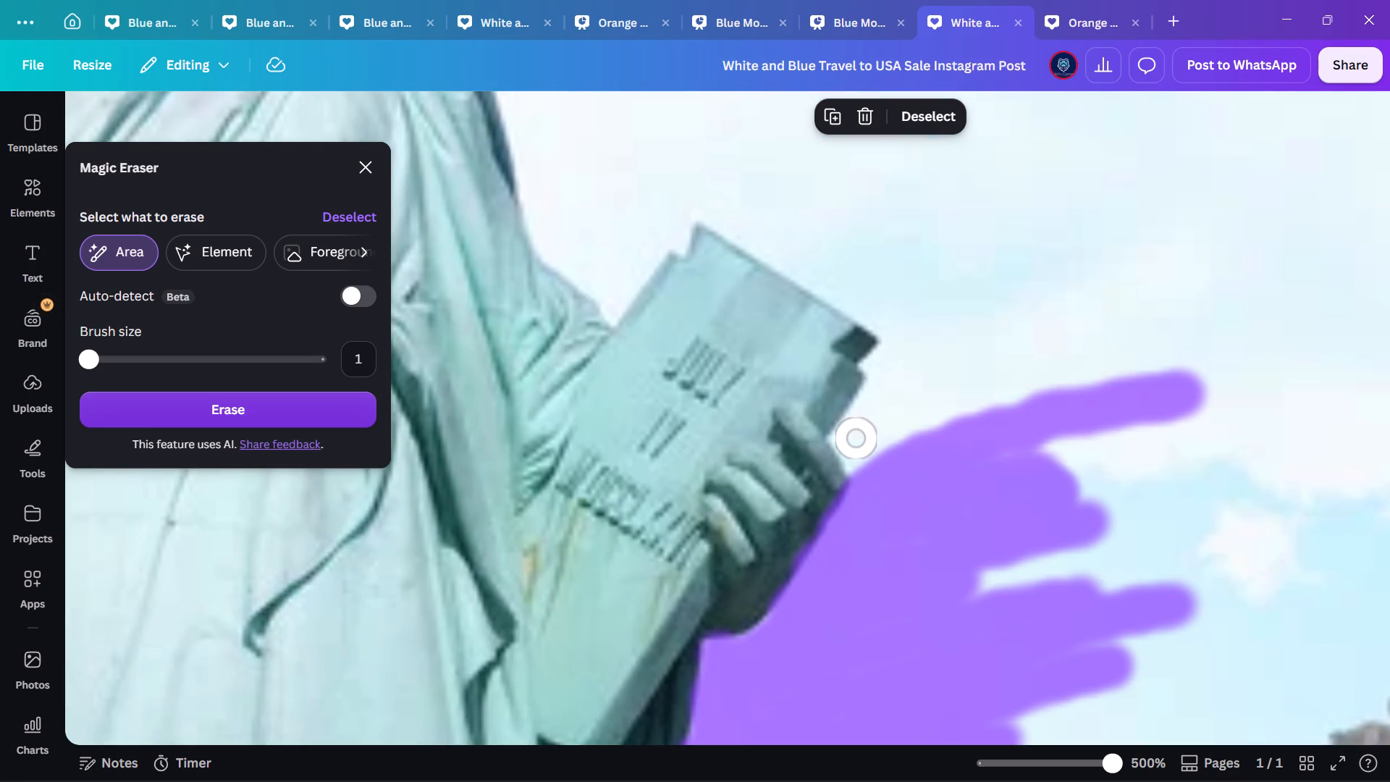
{"action": "left_click_drag", "start_coordinate": [853, 437], "coordinate": [883, 492]}
{"action": "left_click", "coordinate": [862, 465]}
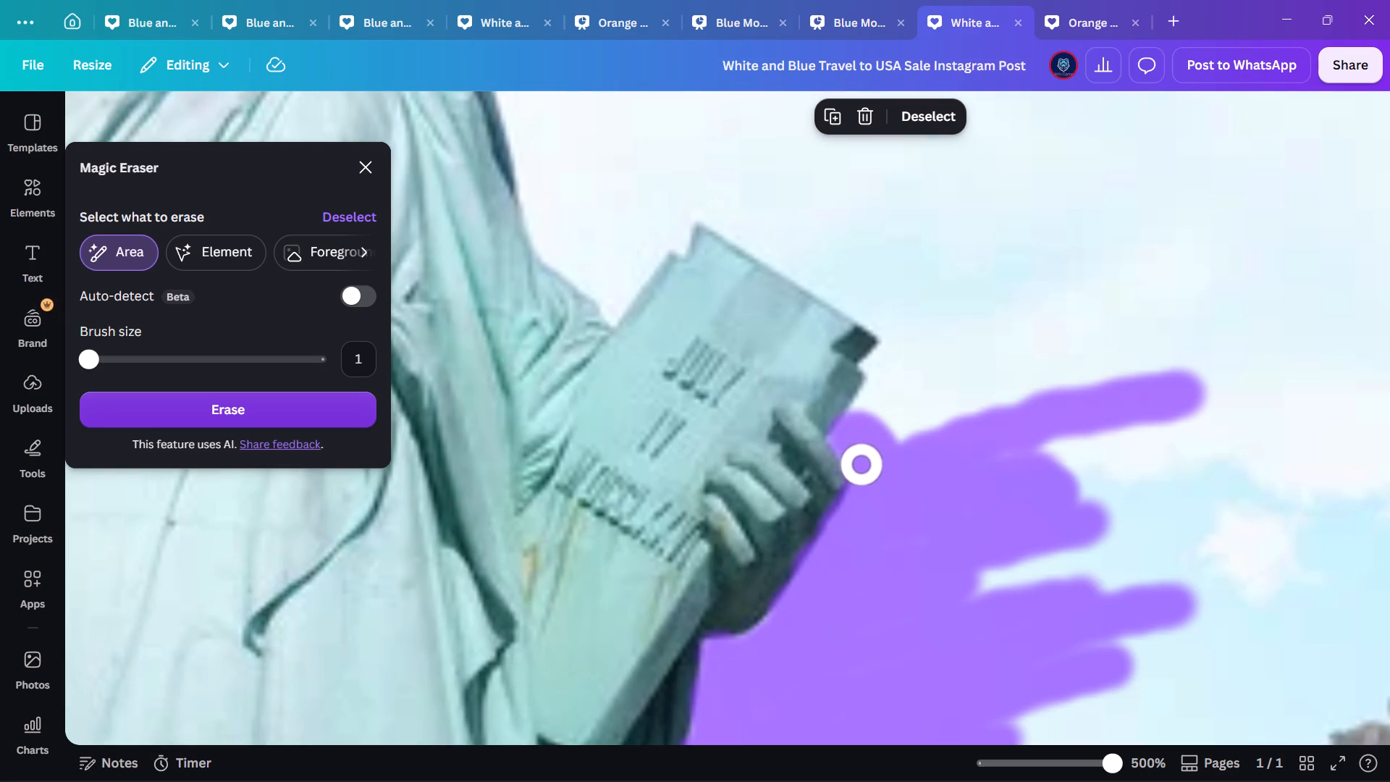
{"action": "left_click_drag", "start_coordinate": [862, 432], "coordinate": [953, 426]}
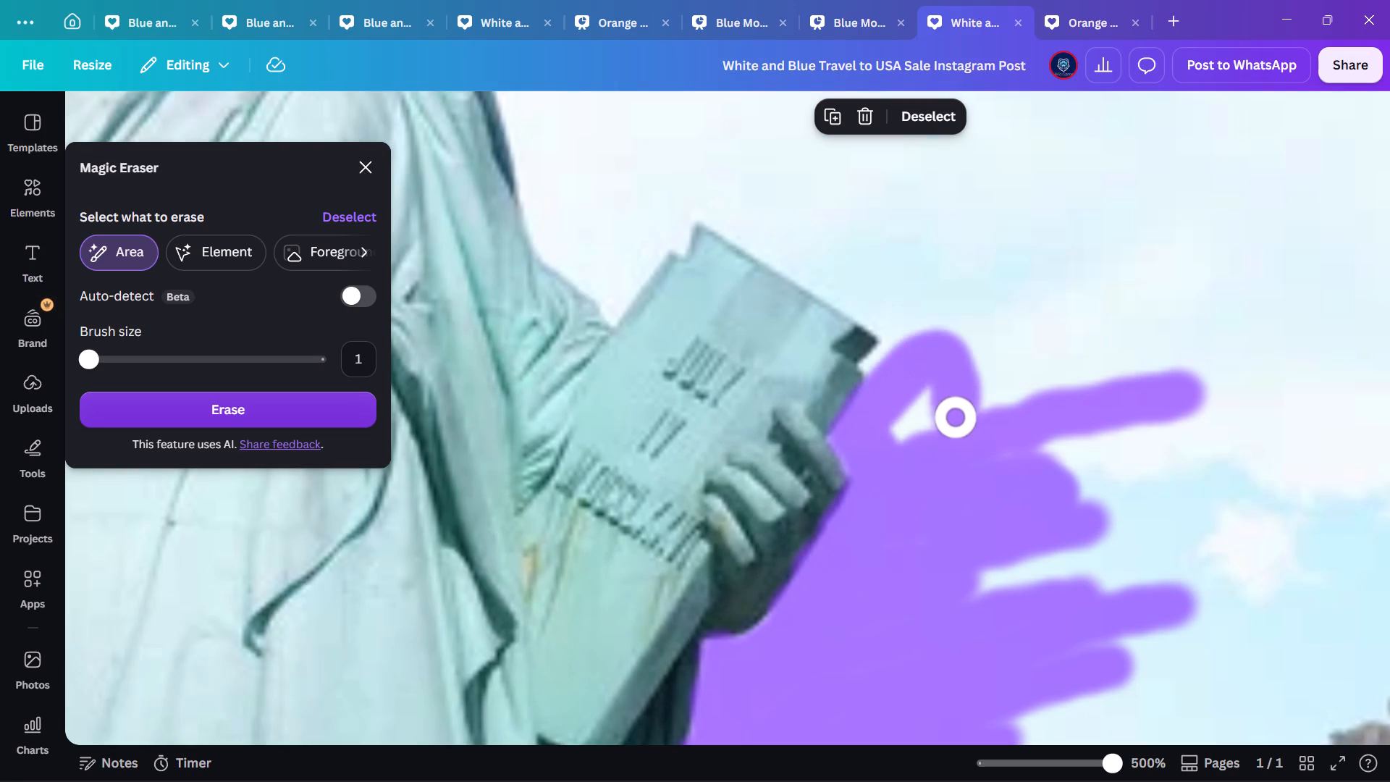
{"action": "left_click_drag", "start_coordinate": [953, 426], "coordinate": [946, 390]}
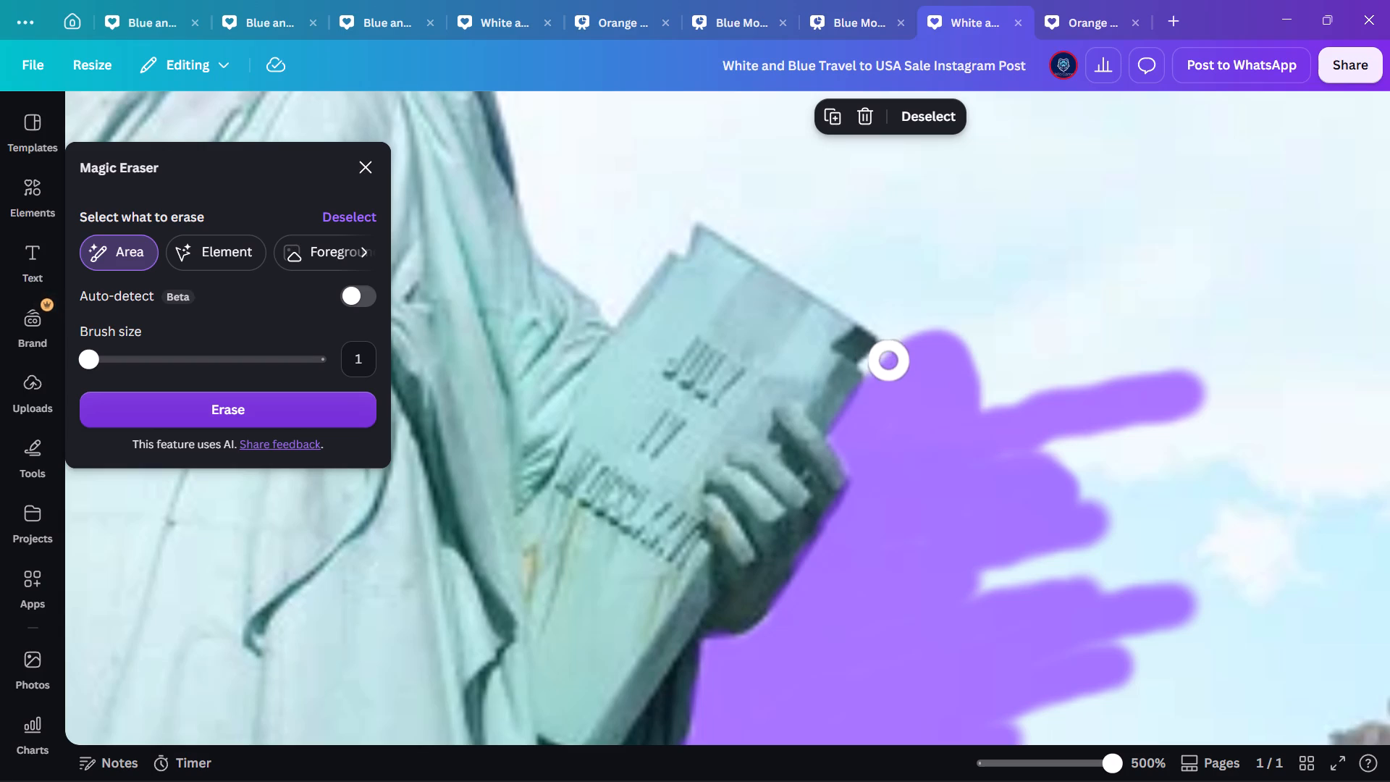
{"action": "left_click", "coordinate": [893, 368]}
{"action": "left_click", "coordinate": [893, 363]}
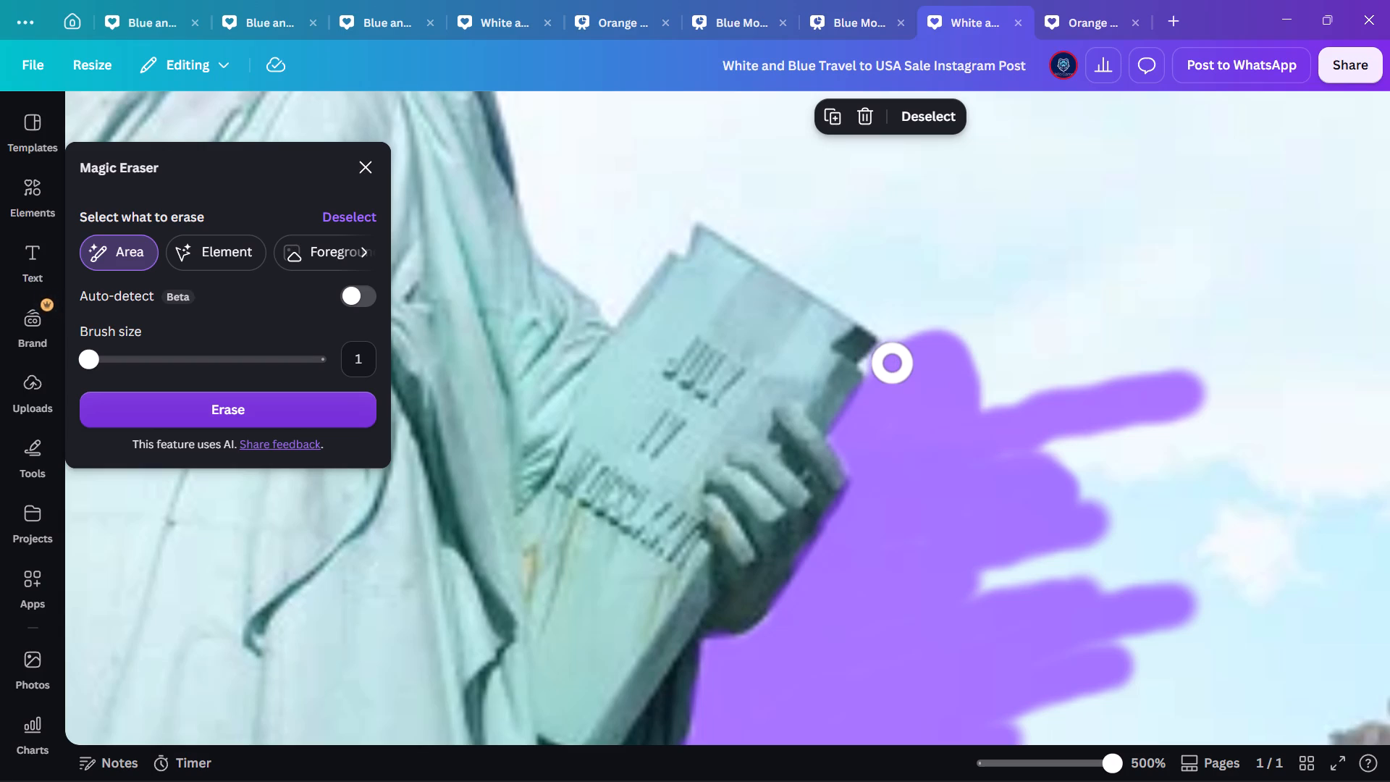
{"action": "scroll", "coordinate": [837, 420], "scroll_direction": "up", "scroll_amount": 1}
{"action": "scroll", "coordinate": [843, 423], "scroll_direction": "up", "scroll_amount": 3, "text": "ctrl"}
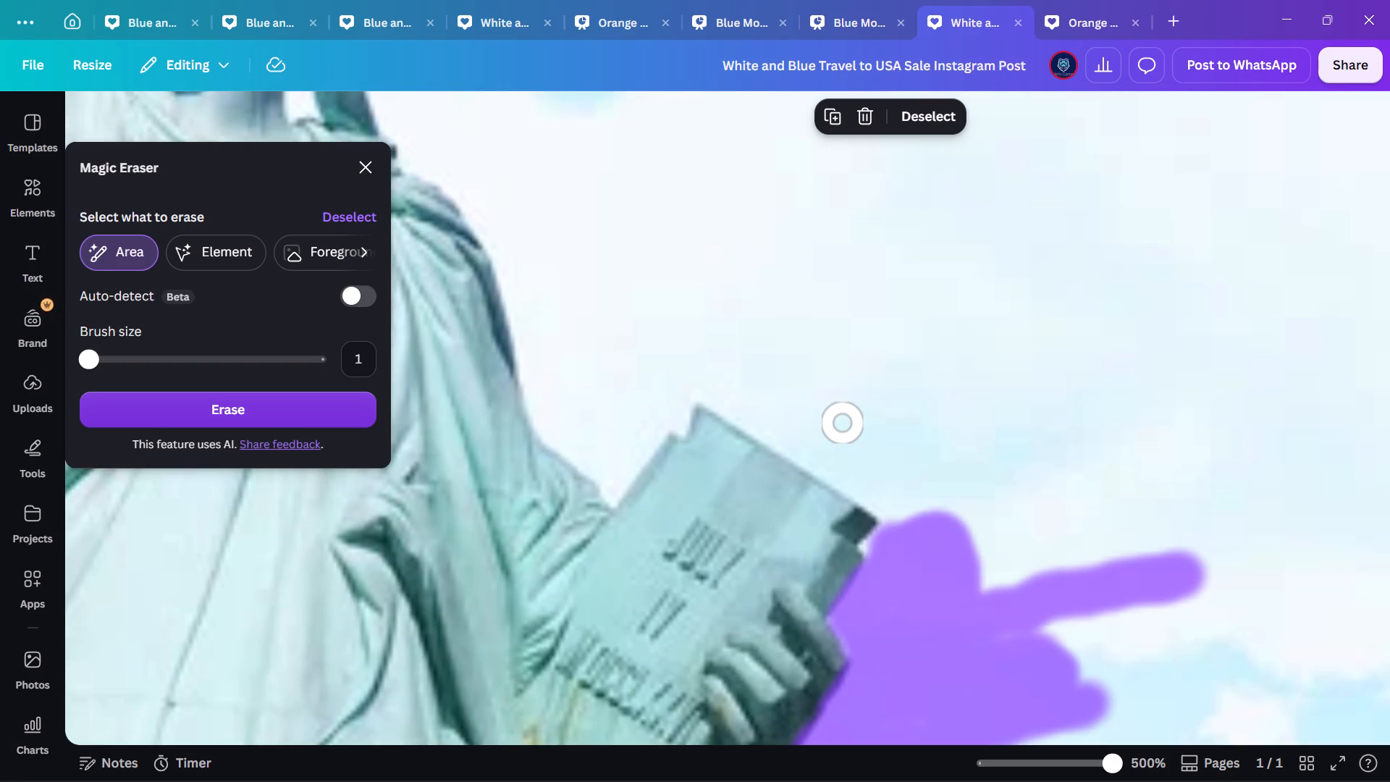
{"action": "left_click", "coordinate": [885, 544]}
{"action": "left_click", "coordinate": [882, 544]}
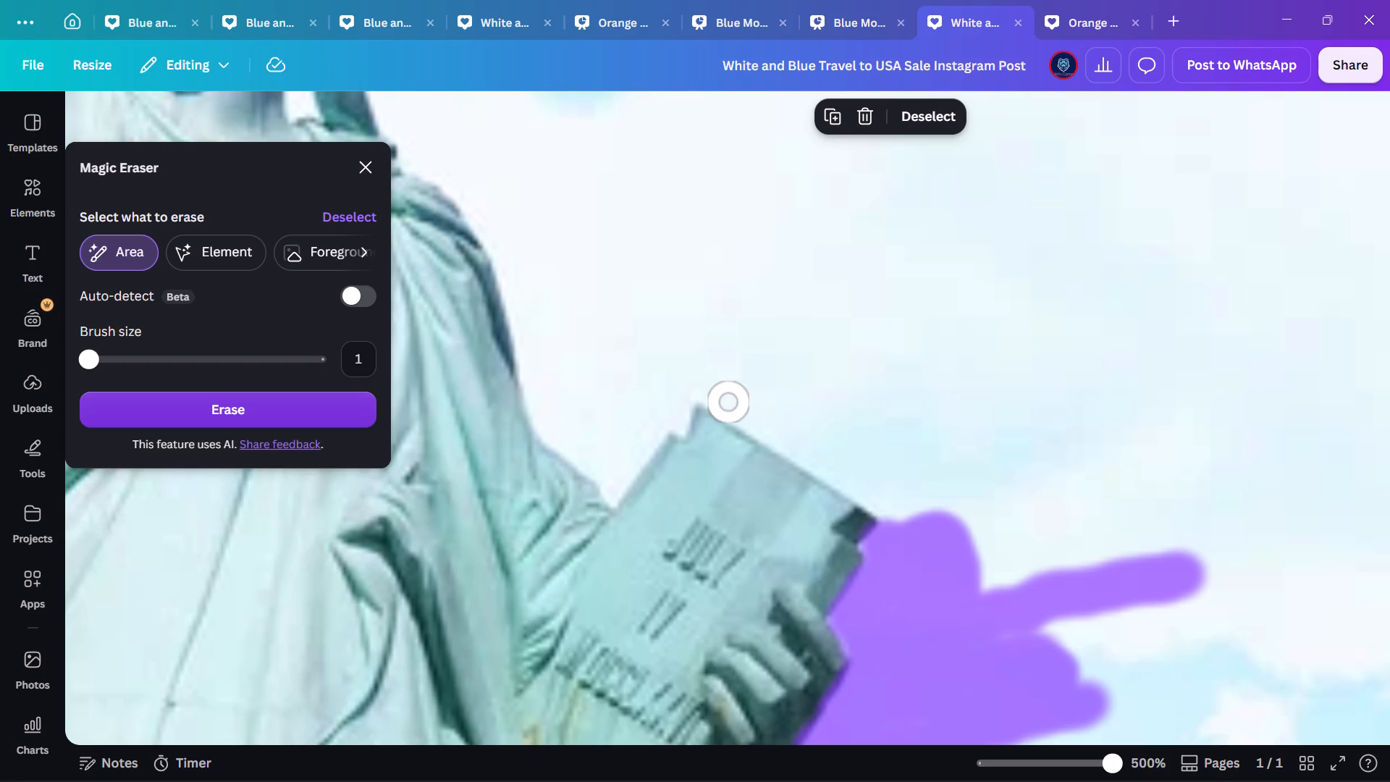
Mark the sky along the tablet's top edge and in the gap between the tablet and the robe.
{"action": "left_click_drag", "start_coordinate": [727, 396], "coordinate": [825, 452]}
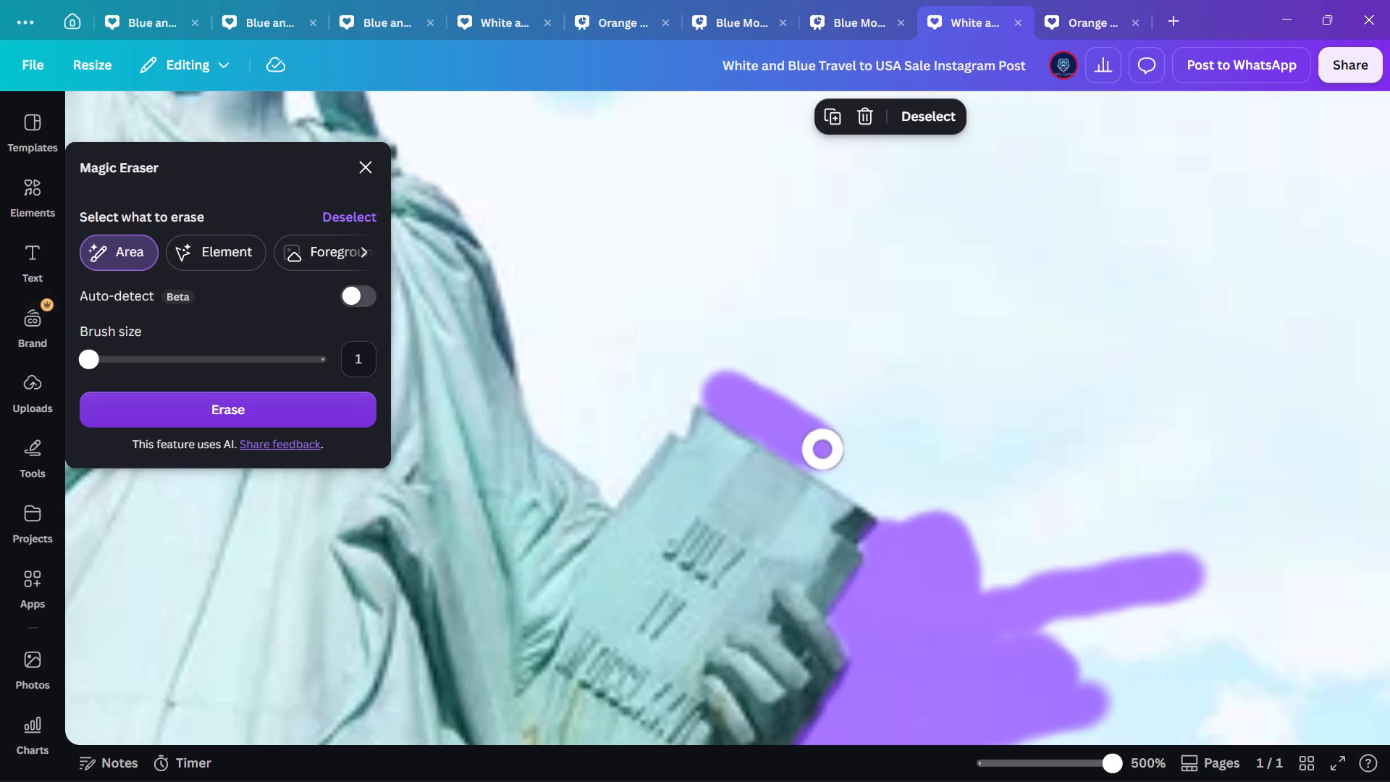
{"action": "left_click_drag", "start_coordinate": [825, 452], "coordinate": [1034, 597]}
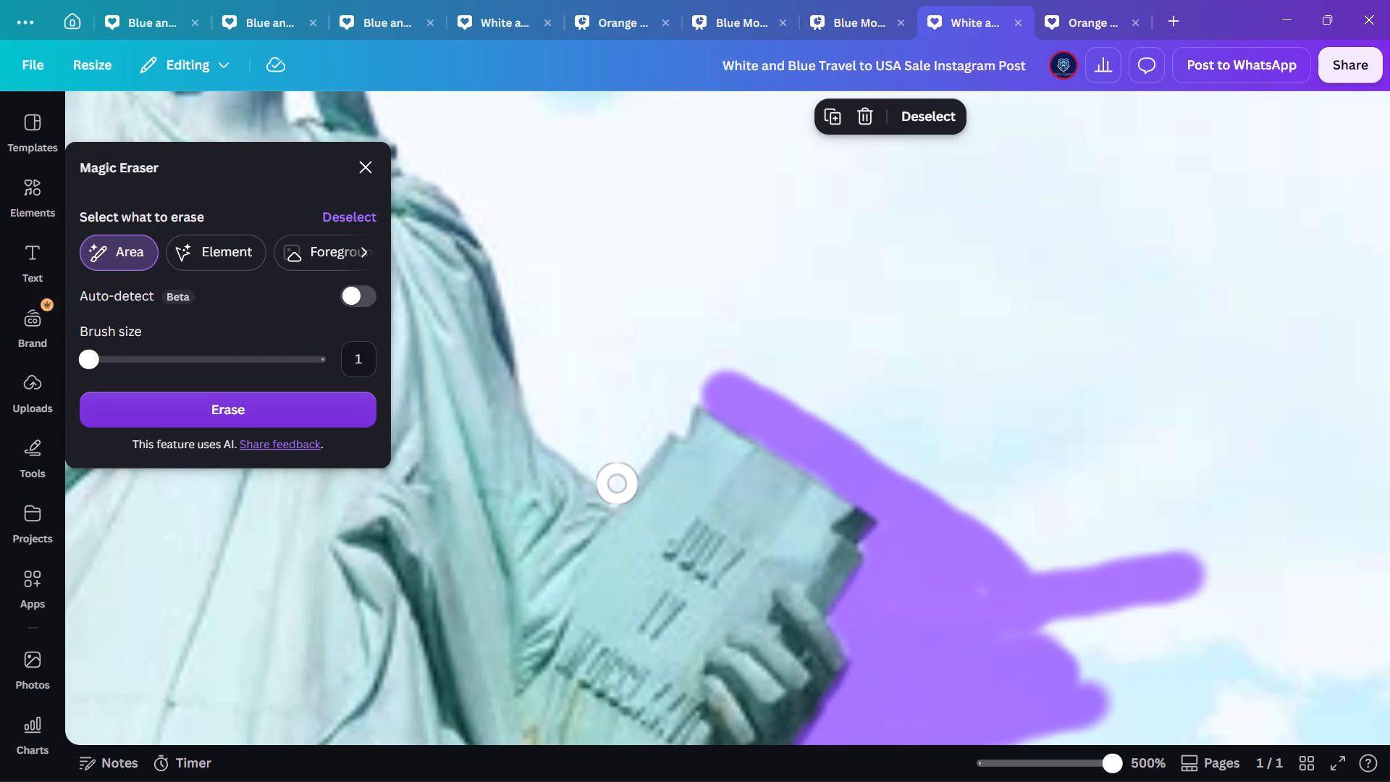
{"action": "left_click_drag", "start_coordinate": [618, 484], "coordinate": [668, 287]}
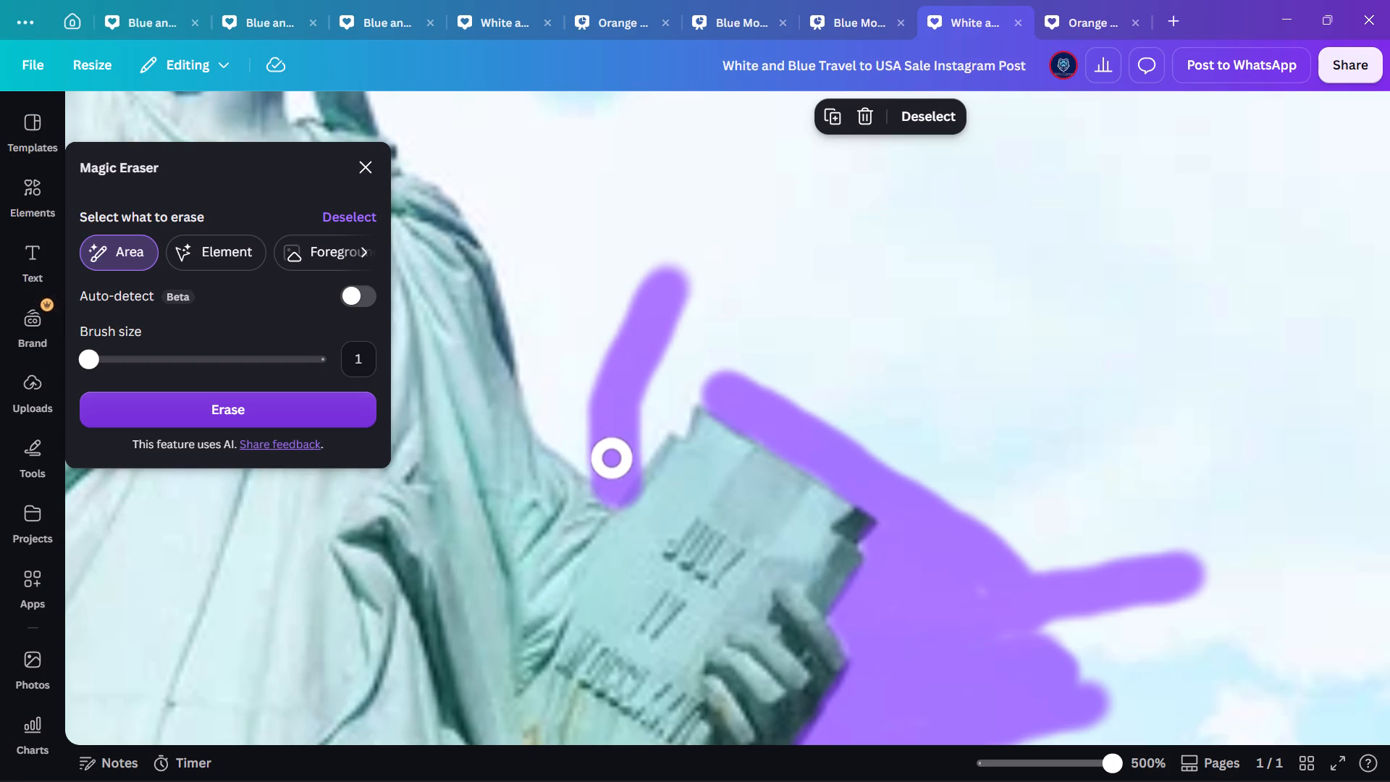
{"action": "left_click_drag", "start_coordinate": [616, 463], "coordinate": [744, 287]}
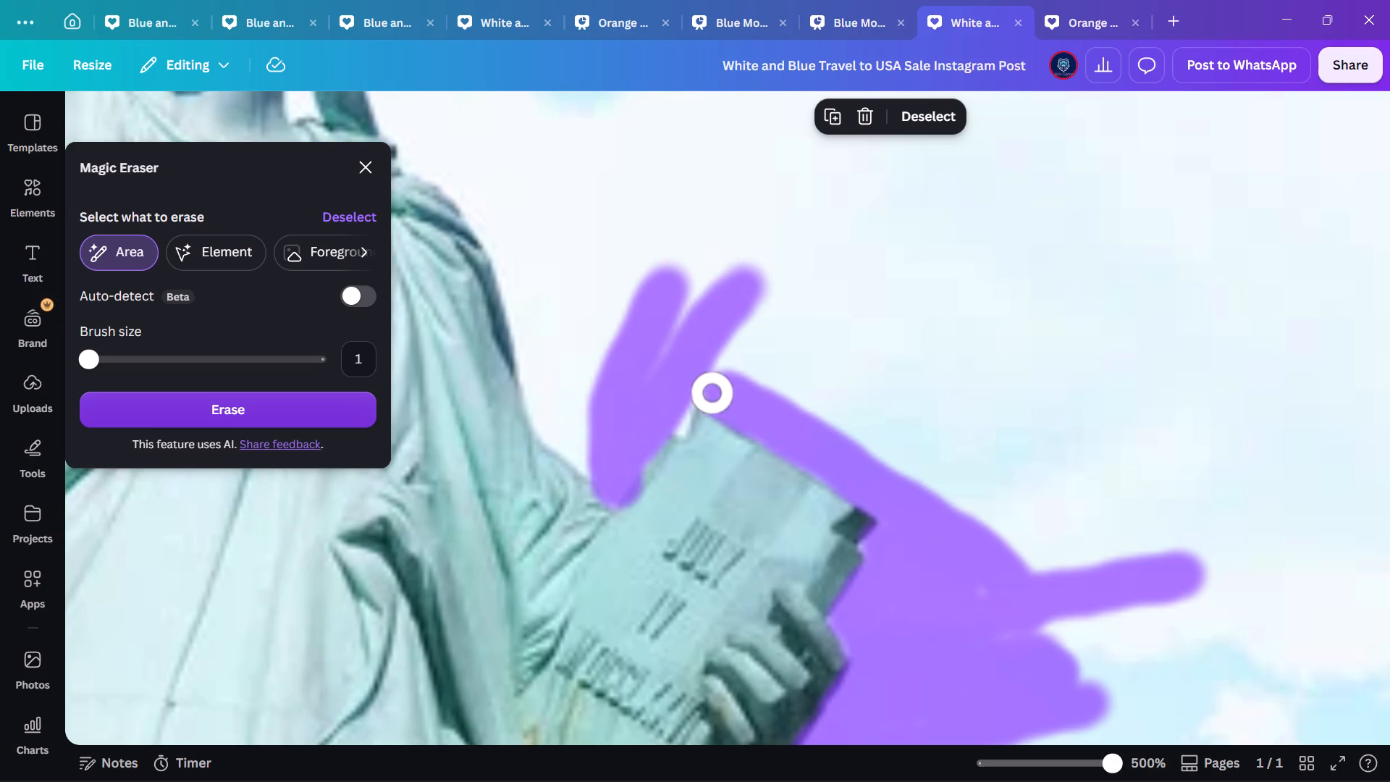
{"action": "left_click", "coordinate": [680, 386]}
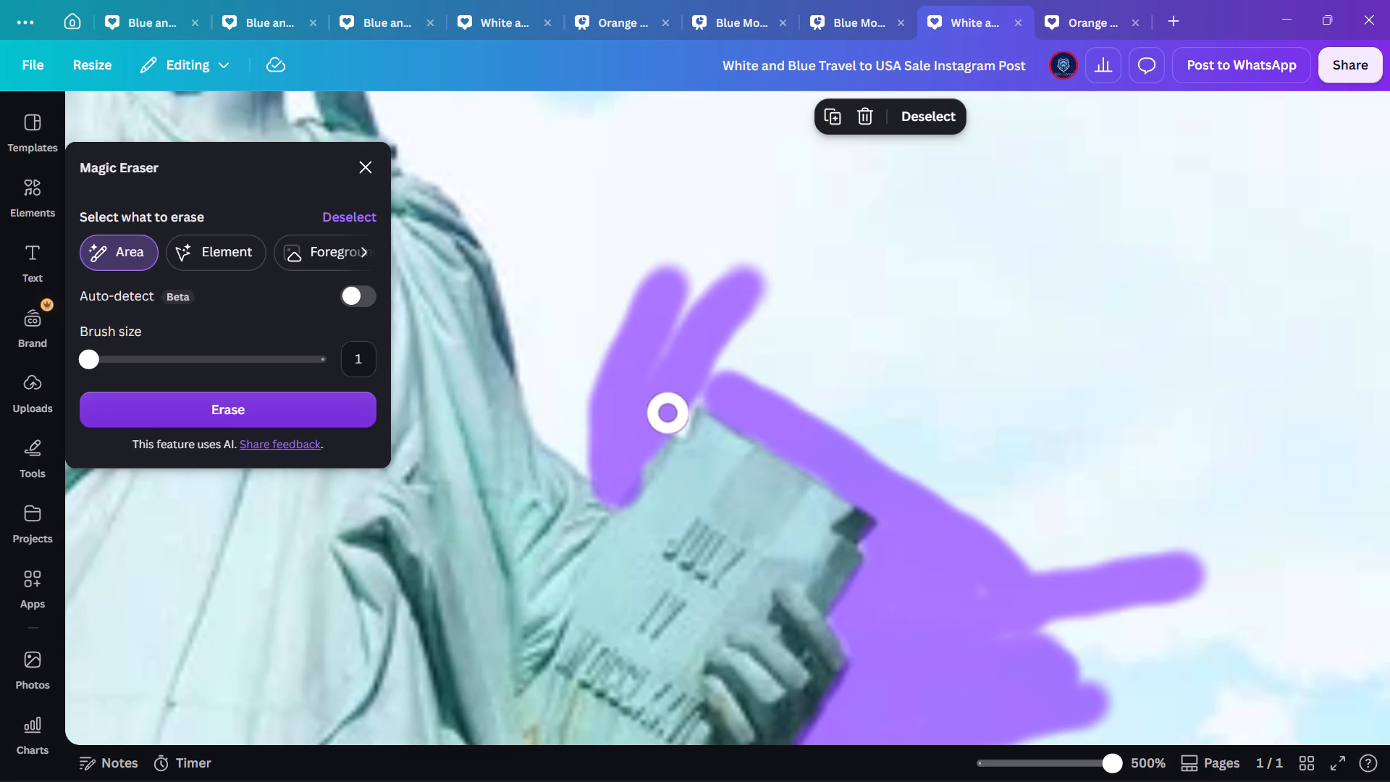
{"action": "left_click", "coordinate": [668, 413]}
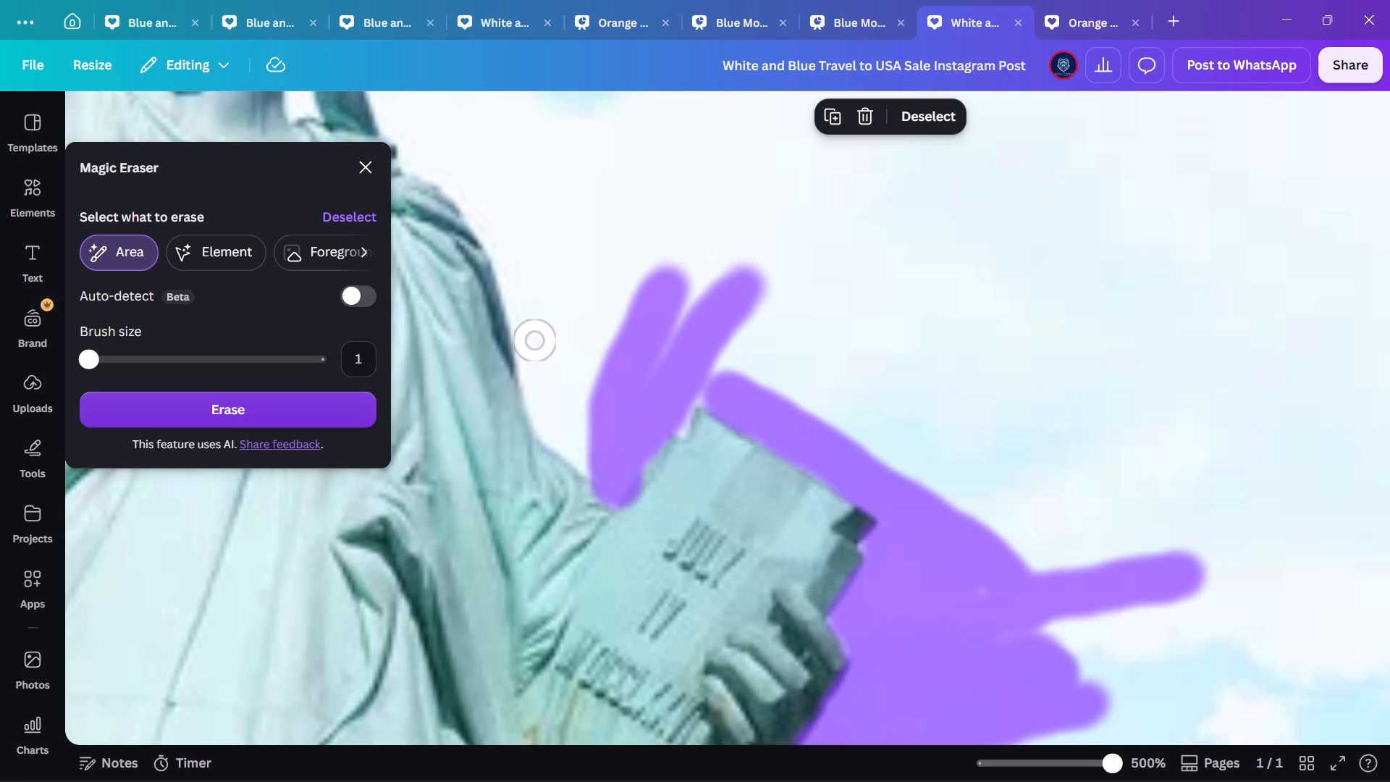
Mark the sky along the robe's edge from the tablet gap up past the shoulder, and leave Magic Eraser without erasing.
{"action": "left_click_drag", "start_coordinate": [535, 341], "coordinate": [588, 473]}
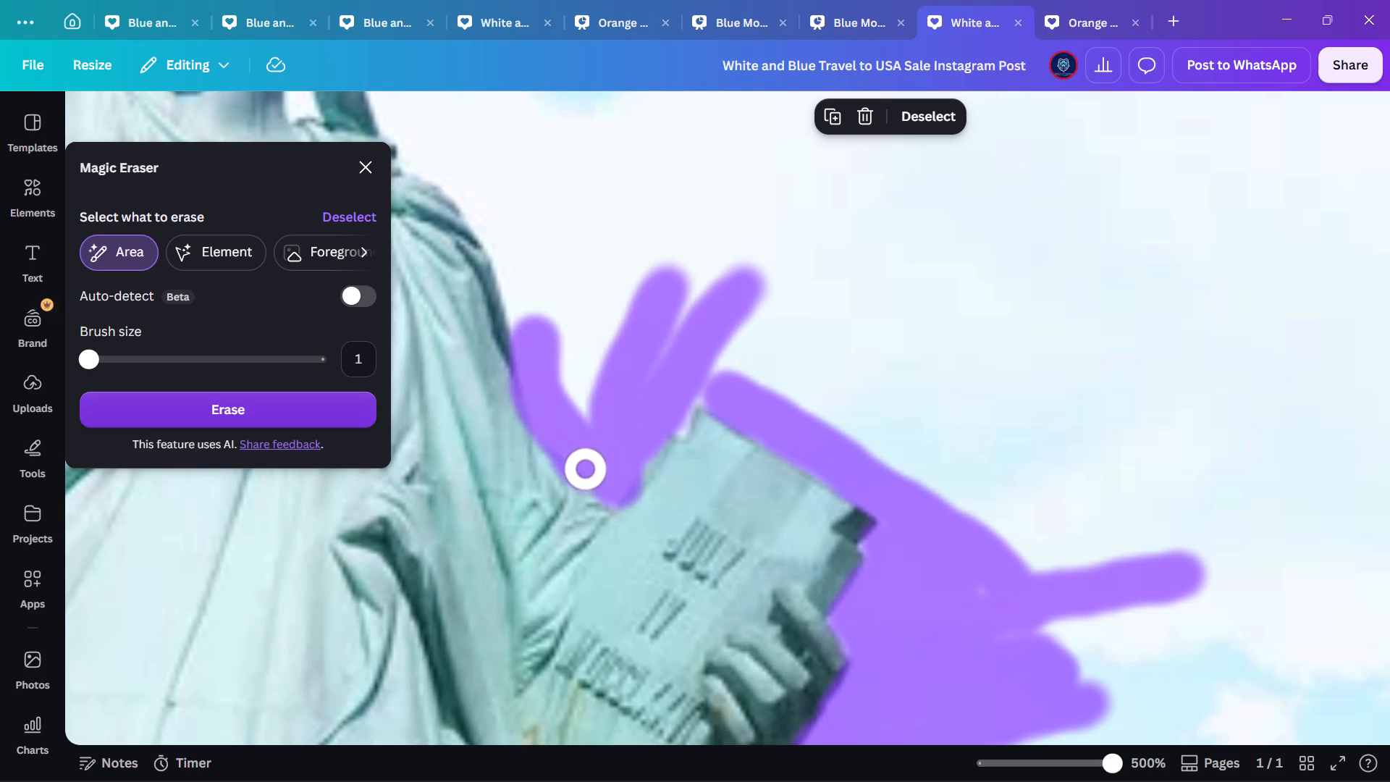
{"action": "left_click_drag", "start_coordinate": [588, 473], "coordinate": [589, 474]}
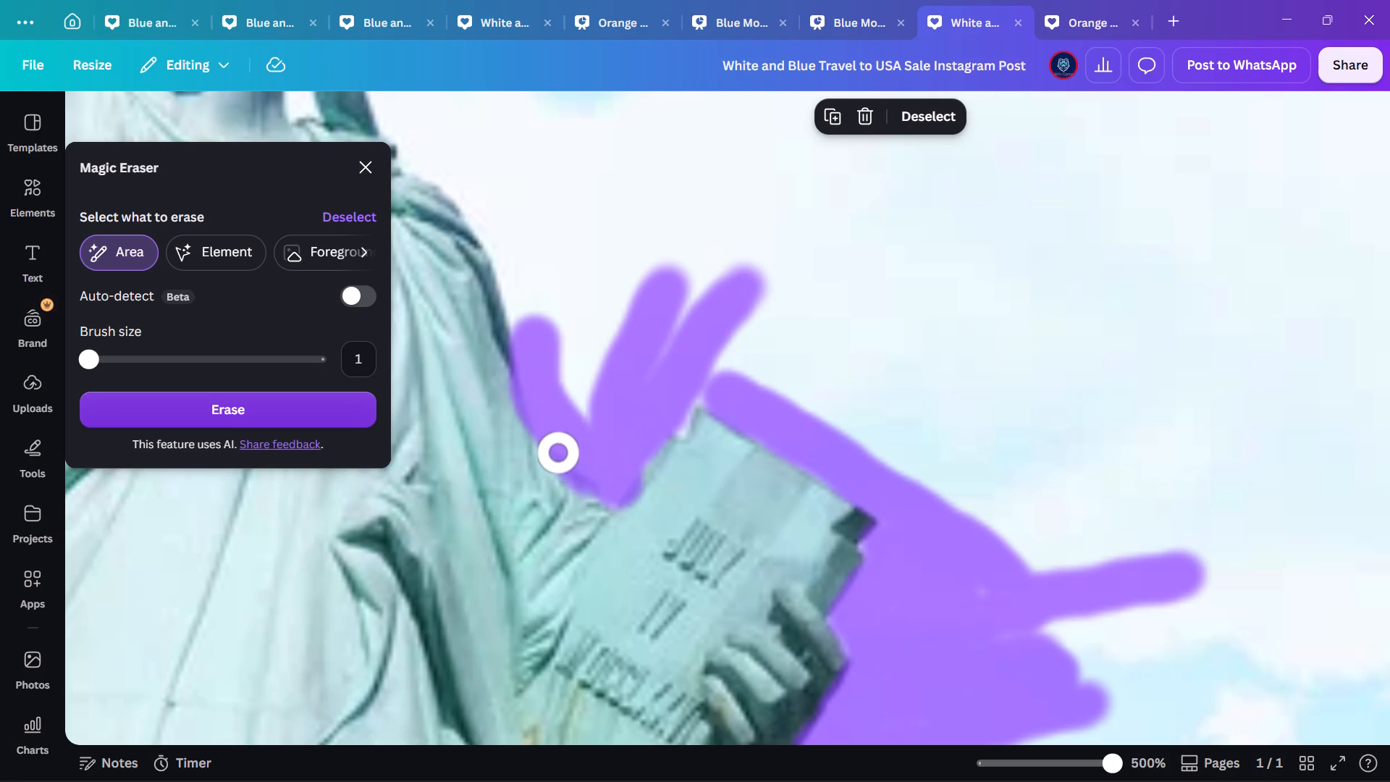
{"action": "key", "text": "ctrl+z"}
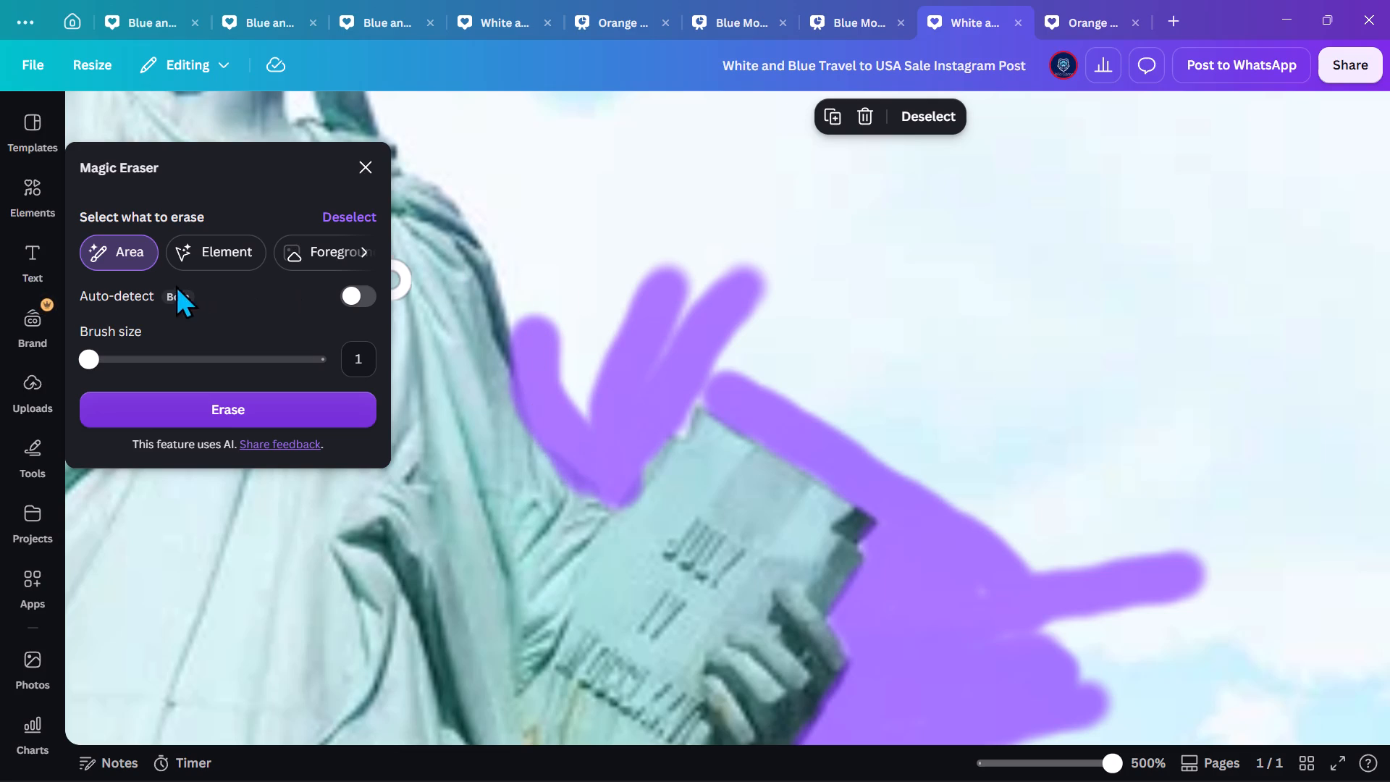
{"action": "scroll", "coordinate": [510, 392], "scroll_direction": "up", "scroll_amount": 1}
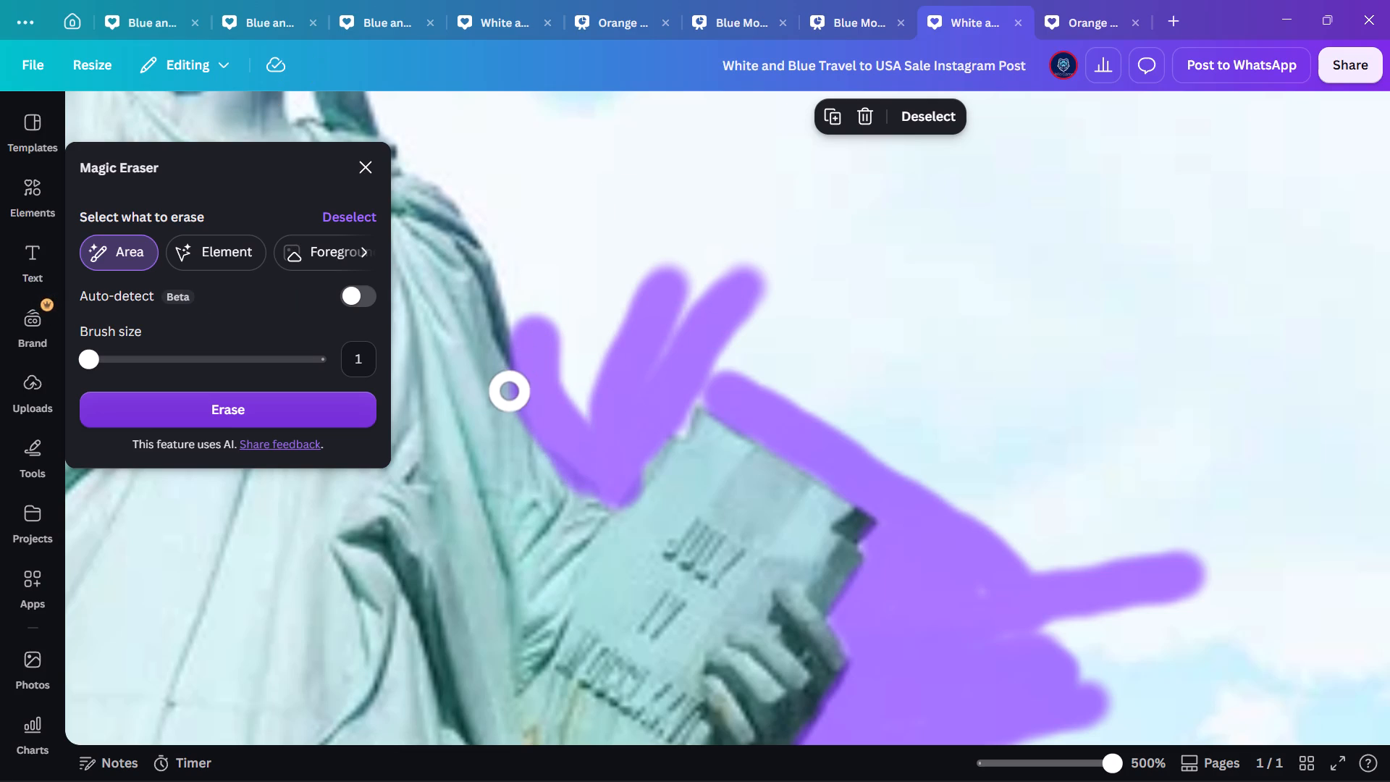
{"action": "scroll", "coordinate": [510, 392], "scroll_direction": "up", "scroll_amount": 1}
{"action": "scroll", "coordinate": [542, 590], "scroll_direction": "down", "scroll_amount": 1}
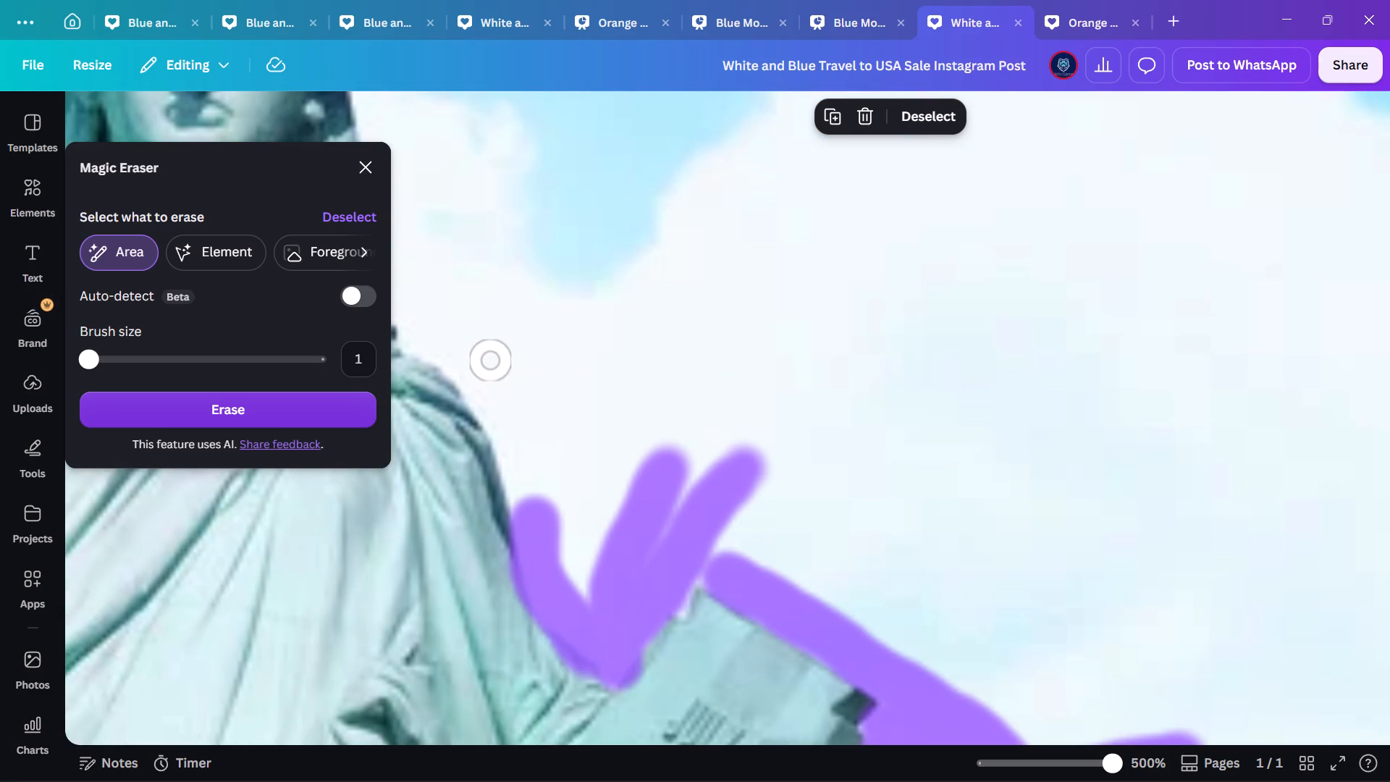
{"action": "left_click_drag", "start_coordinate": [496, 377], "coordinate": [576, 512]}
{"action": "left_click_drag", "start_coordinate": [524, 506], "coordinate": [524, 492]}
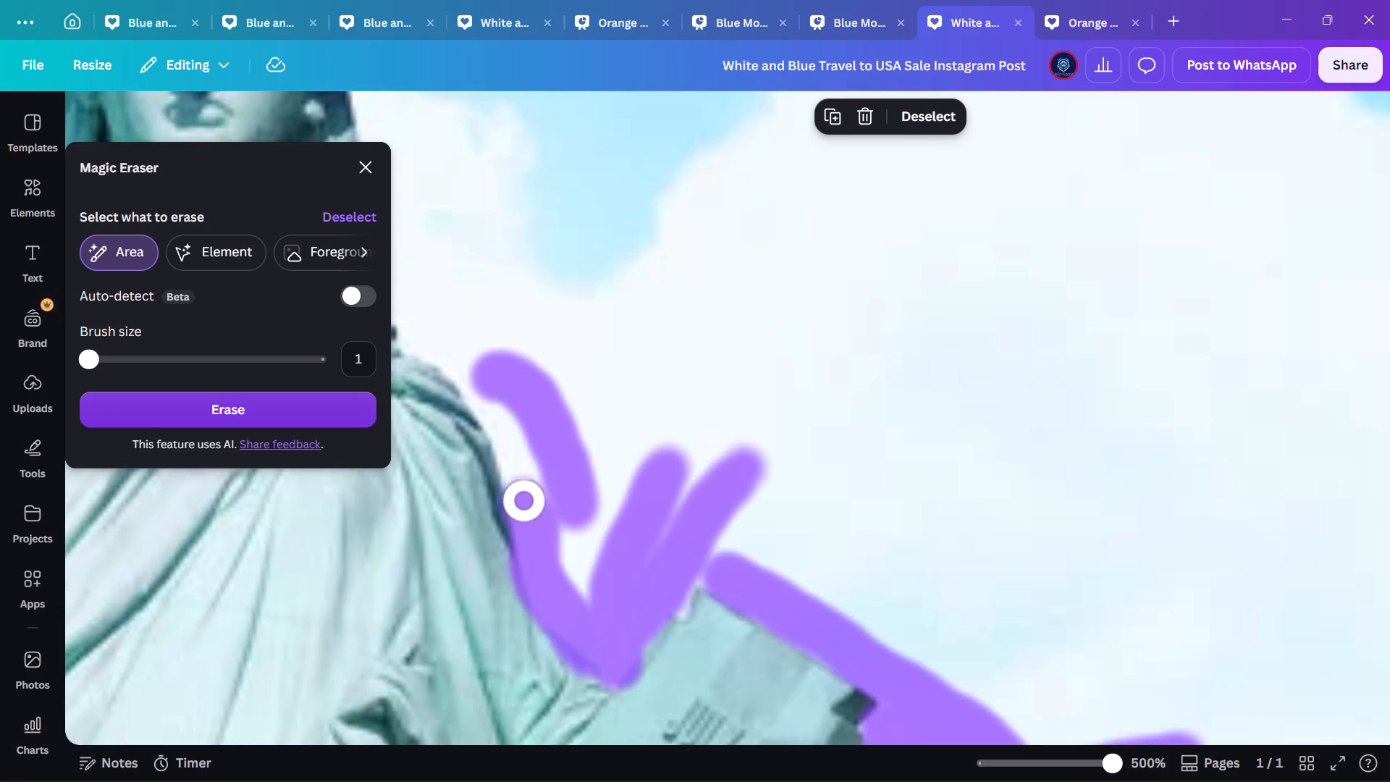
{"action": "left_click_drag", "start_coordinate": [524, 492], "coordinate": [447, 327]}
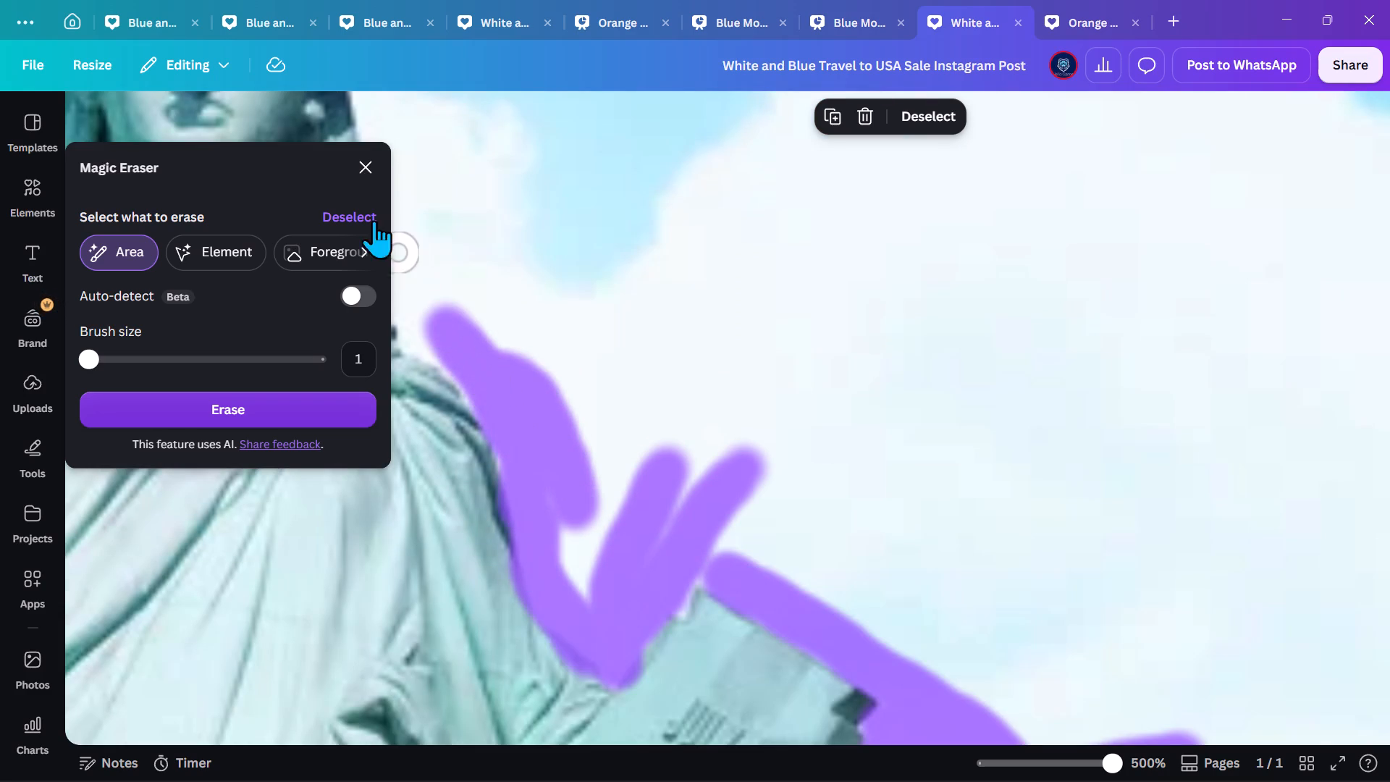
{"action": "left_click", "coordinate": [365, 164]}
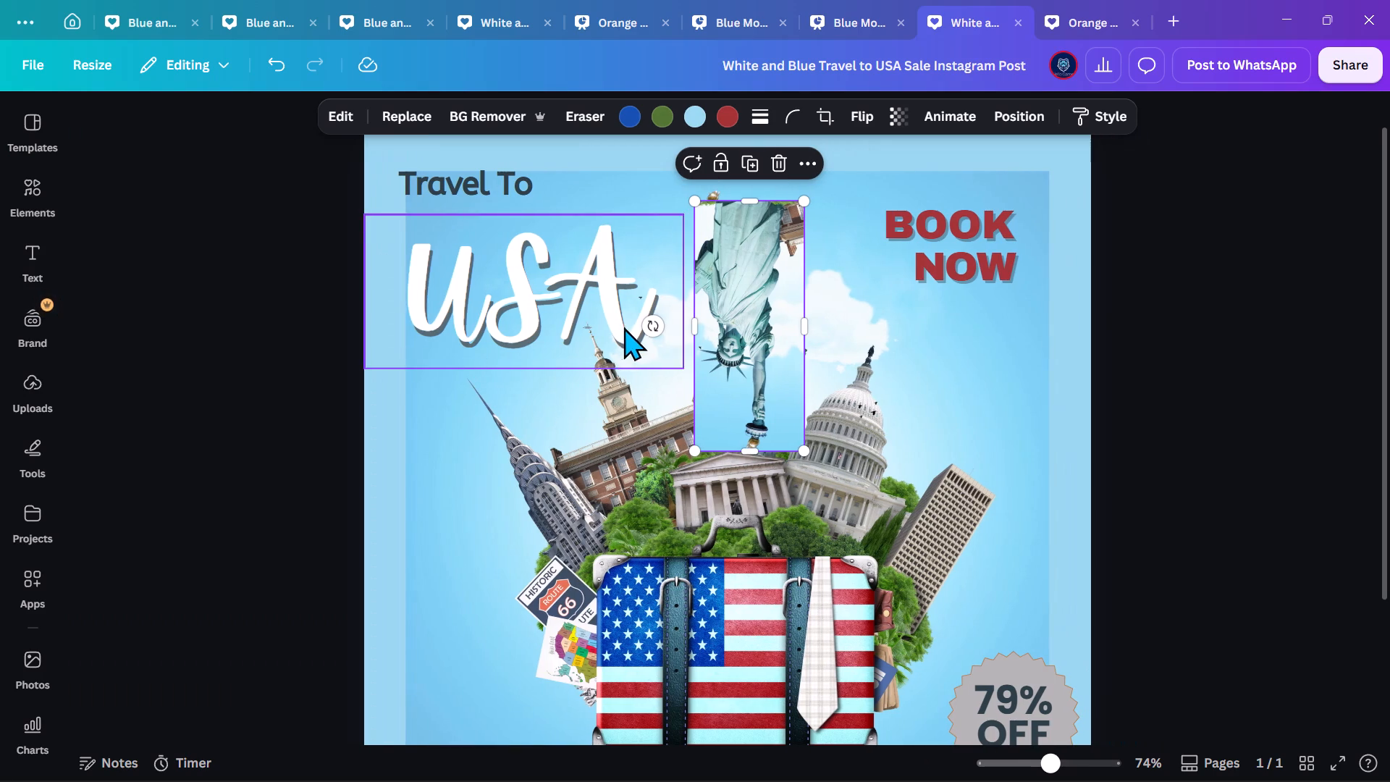
Reopen Magic Eraser on the upside-down Statue of Liberty picture.
{"action": "right_click", "coordinate": [720, 387]}
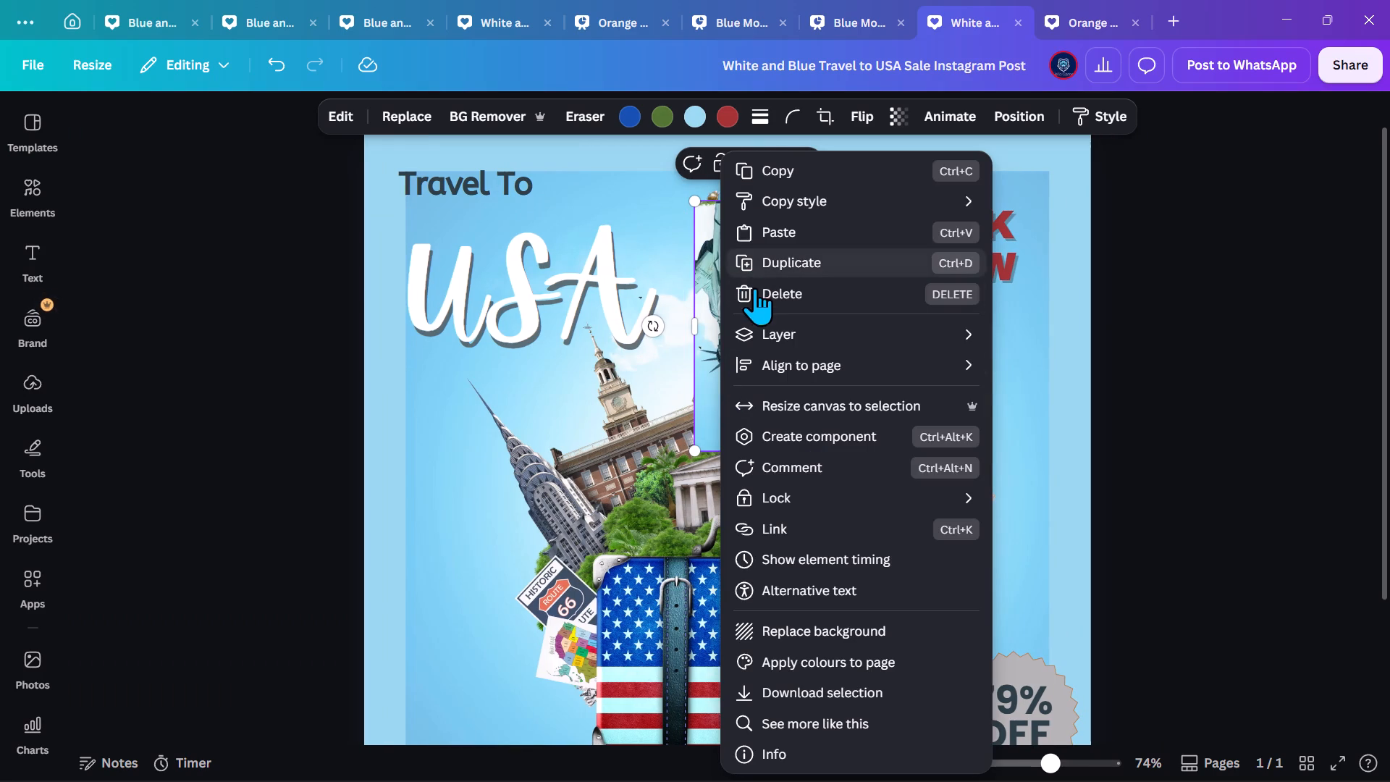
{"action": "left_click", "coordinate": [611, 245]}
{"action": "left_click", "coordinate": [753, 334]}
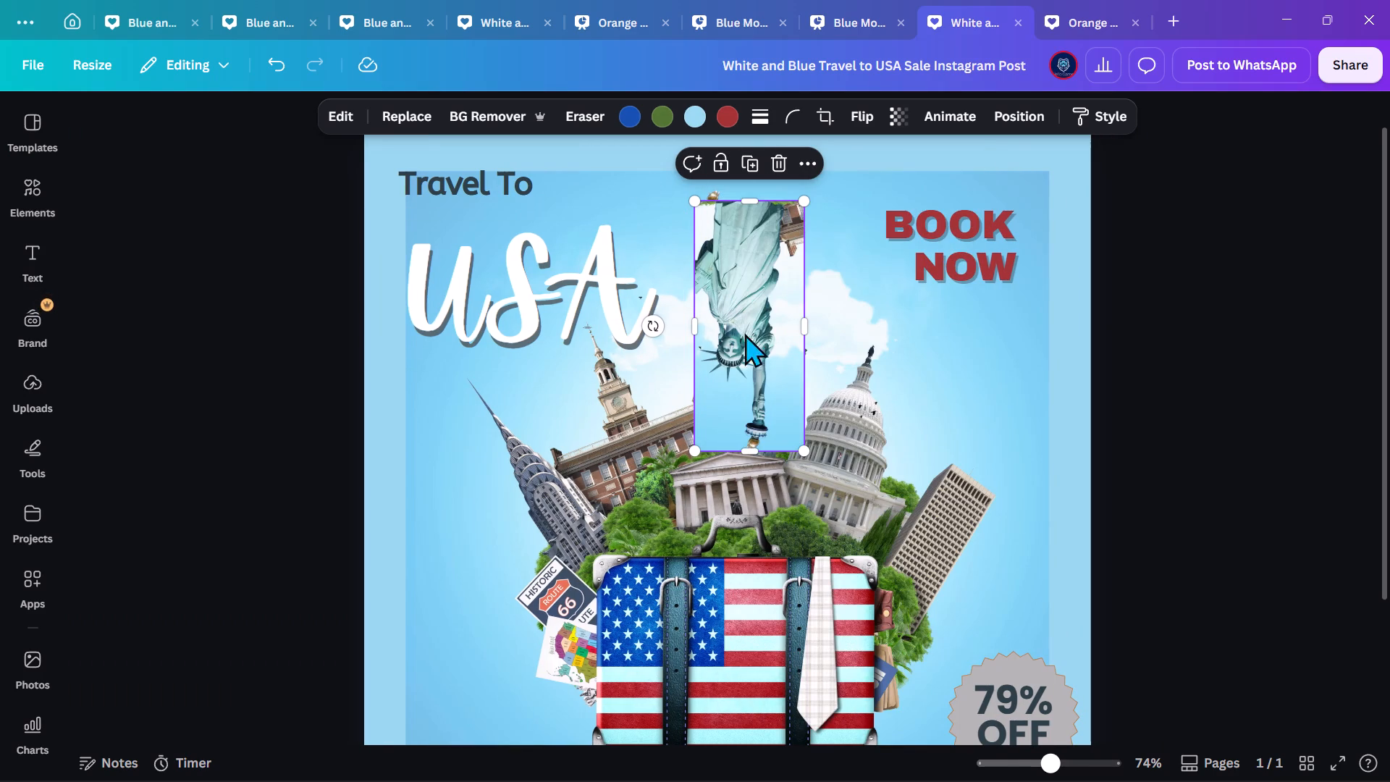
{"action": "left_click", "coordinate": [745, 320]}
{"action": "left_click", "coordinate": [589, 112]}
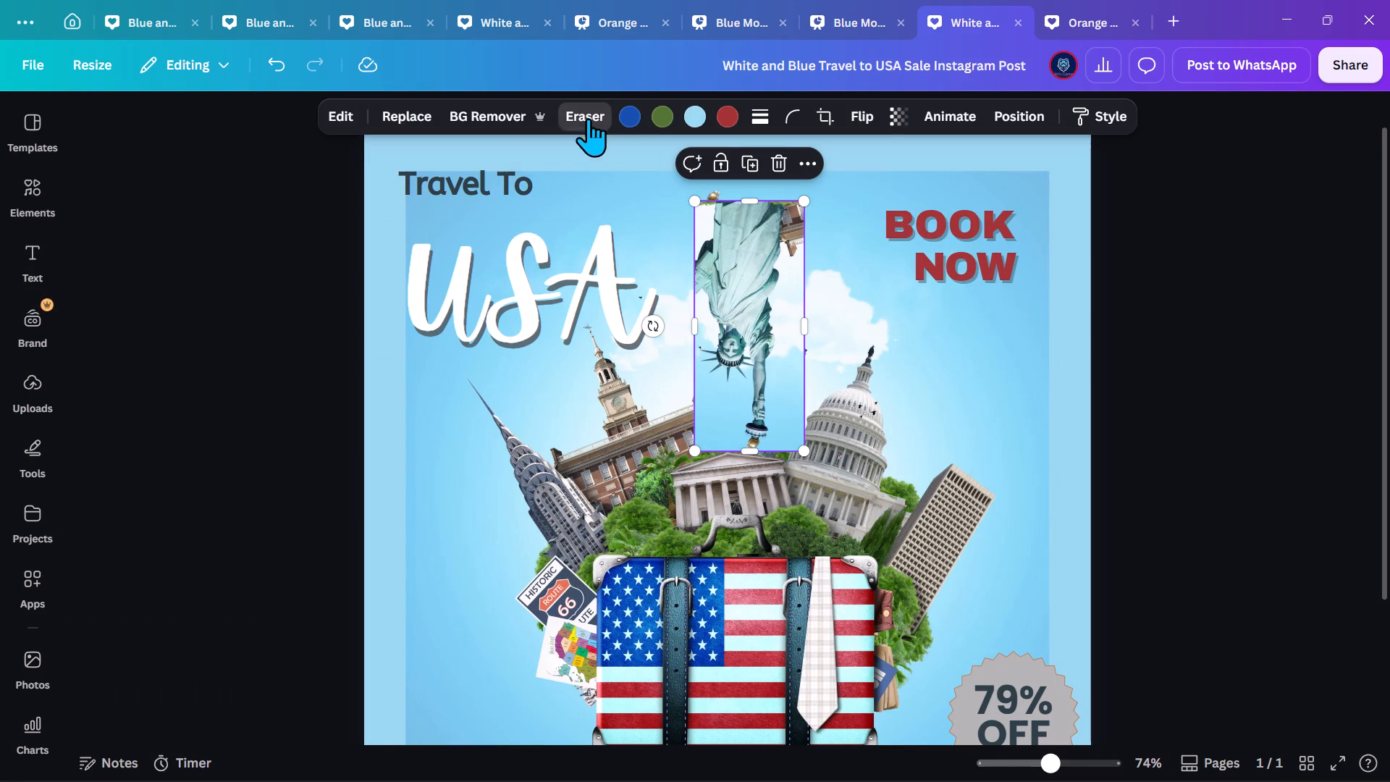
{"action": "left_click", "coordinate": [599, 153]}
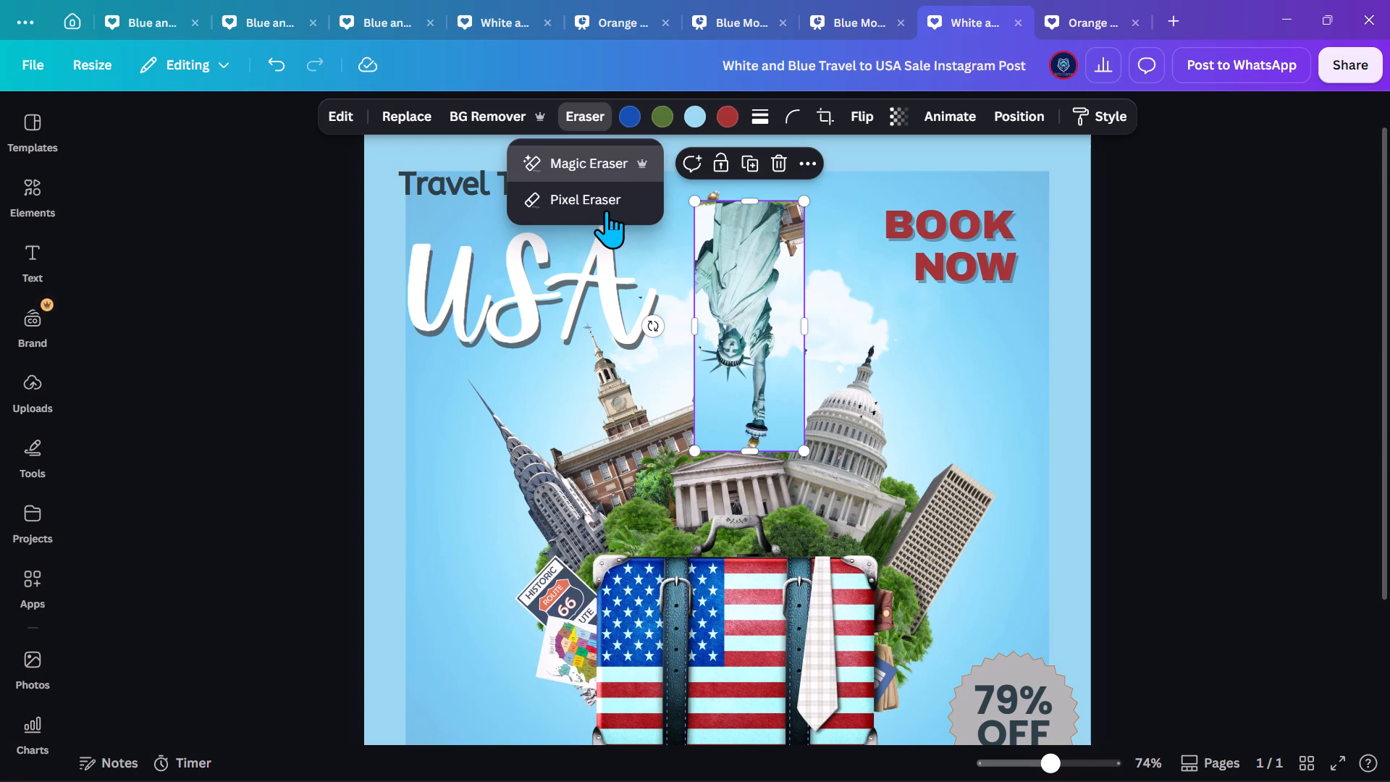
{"action": "left_click", "coordinate": [606, 210]}
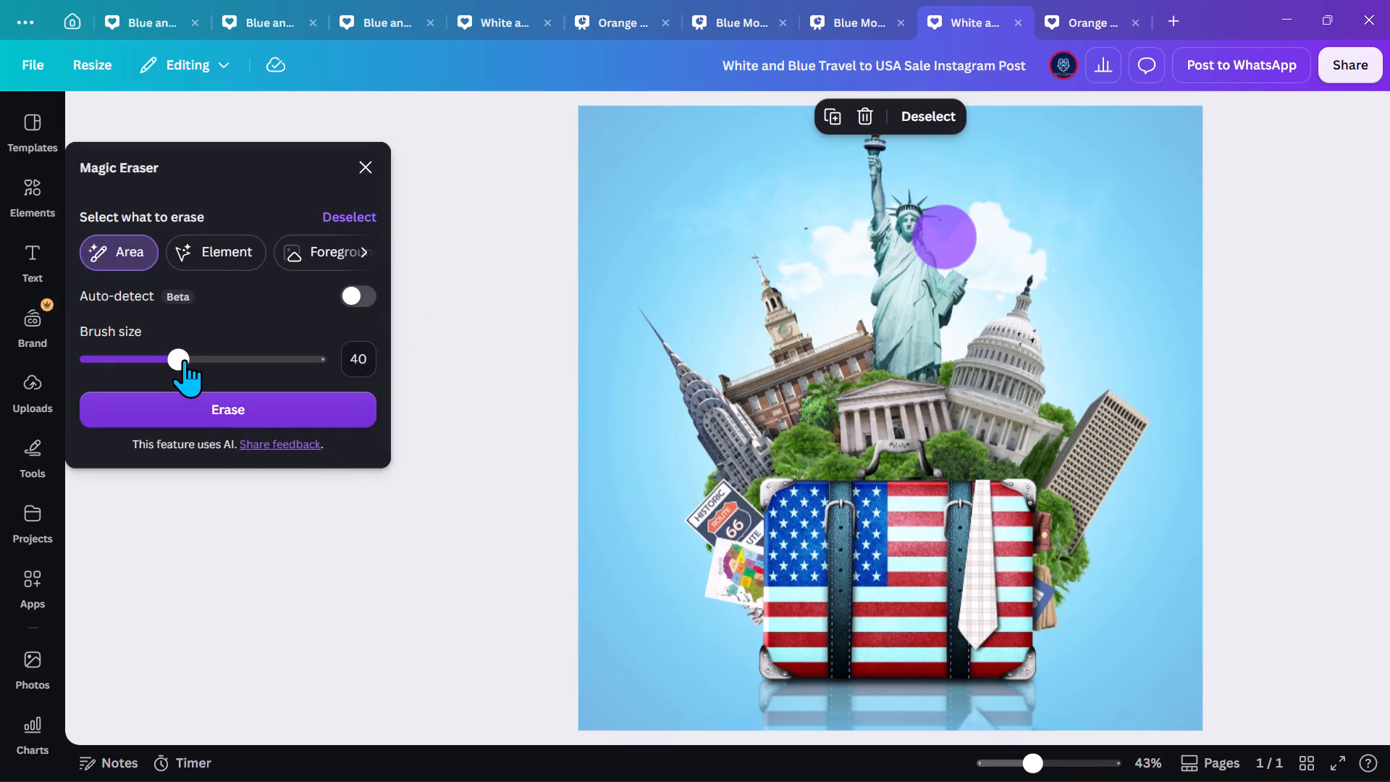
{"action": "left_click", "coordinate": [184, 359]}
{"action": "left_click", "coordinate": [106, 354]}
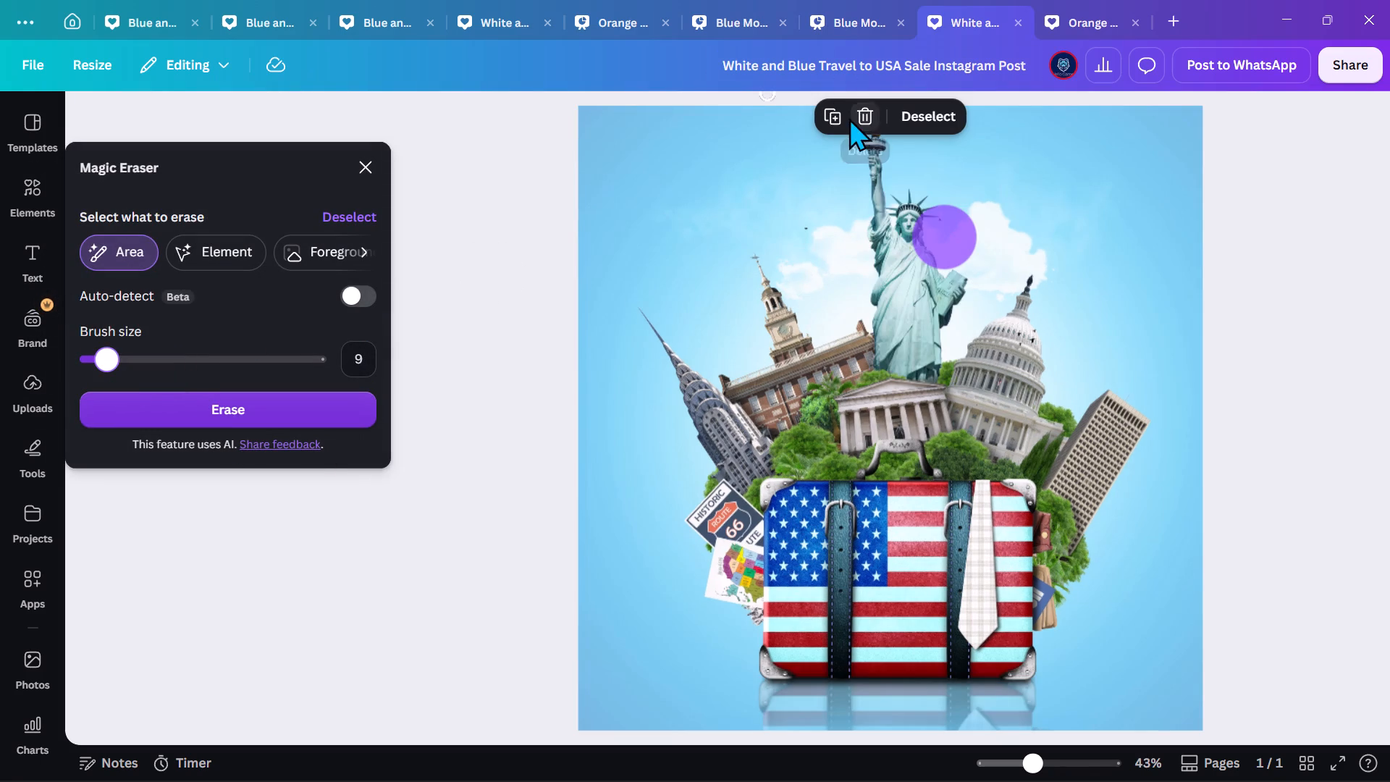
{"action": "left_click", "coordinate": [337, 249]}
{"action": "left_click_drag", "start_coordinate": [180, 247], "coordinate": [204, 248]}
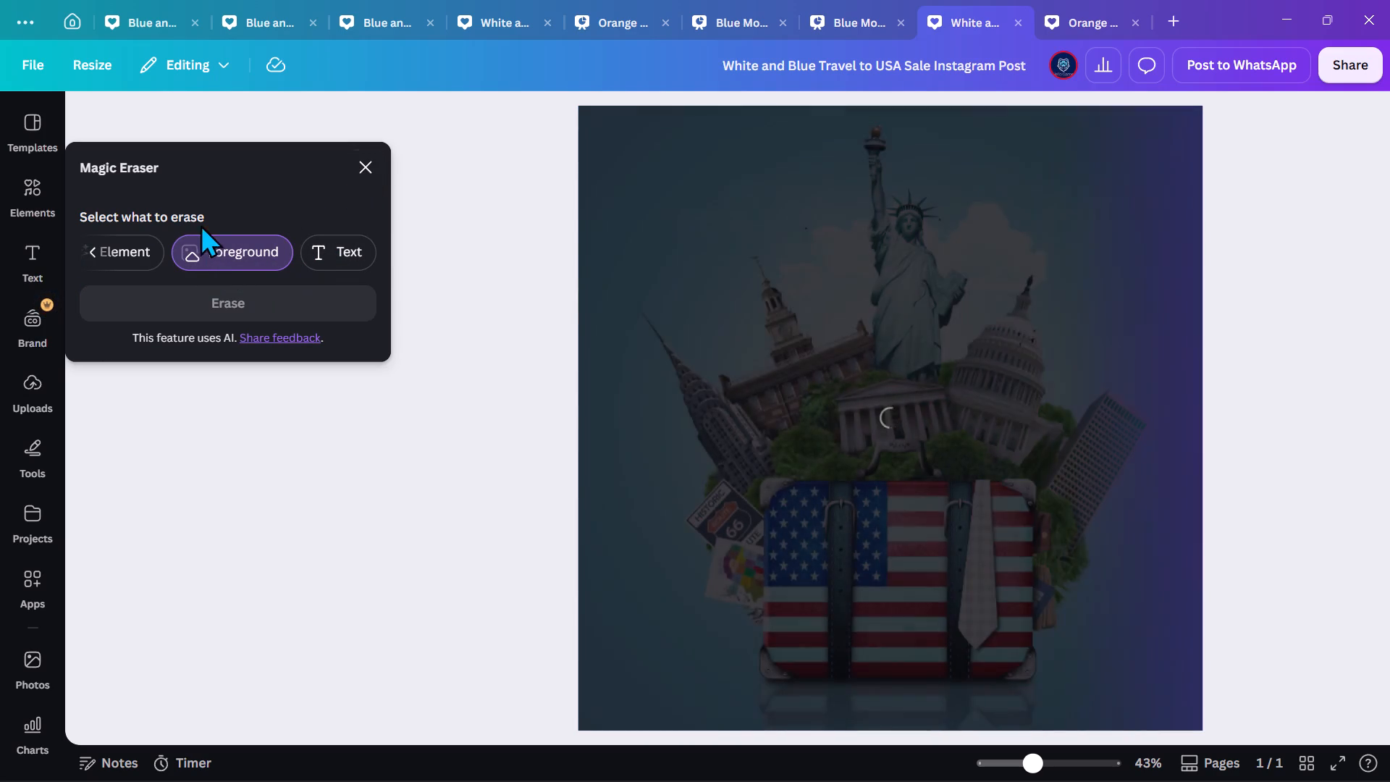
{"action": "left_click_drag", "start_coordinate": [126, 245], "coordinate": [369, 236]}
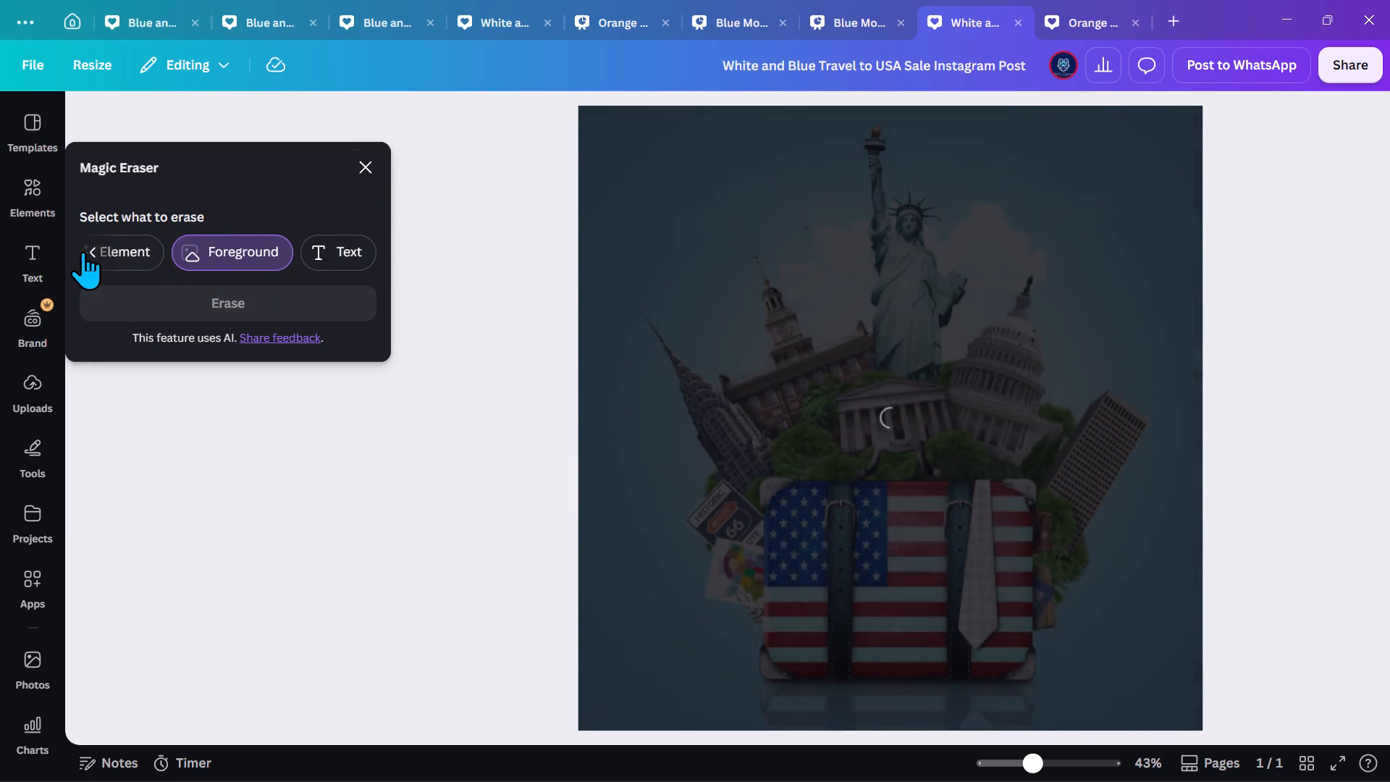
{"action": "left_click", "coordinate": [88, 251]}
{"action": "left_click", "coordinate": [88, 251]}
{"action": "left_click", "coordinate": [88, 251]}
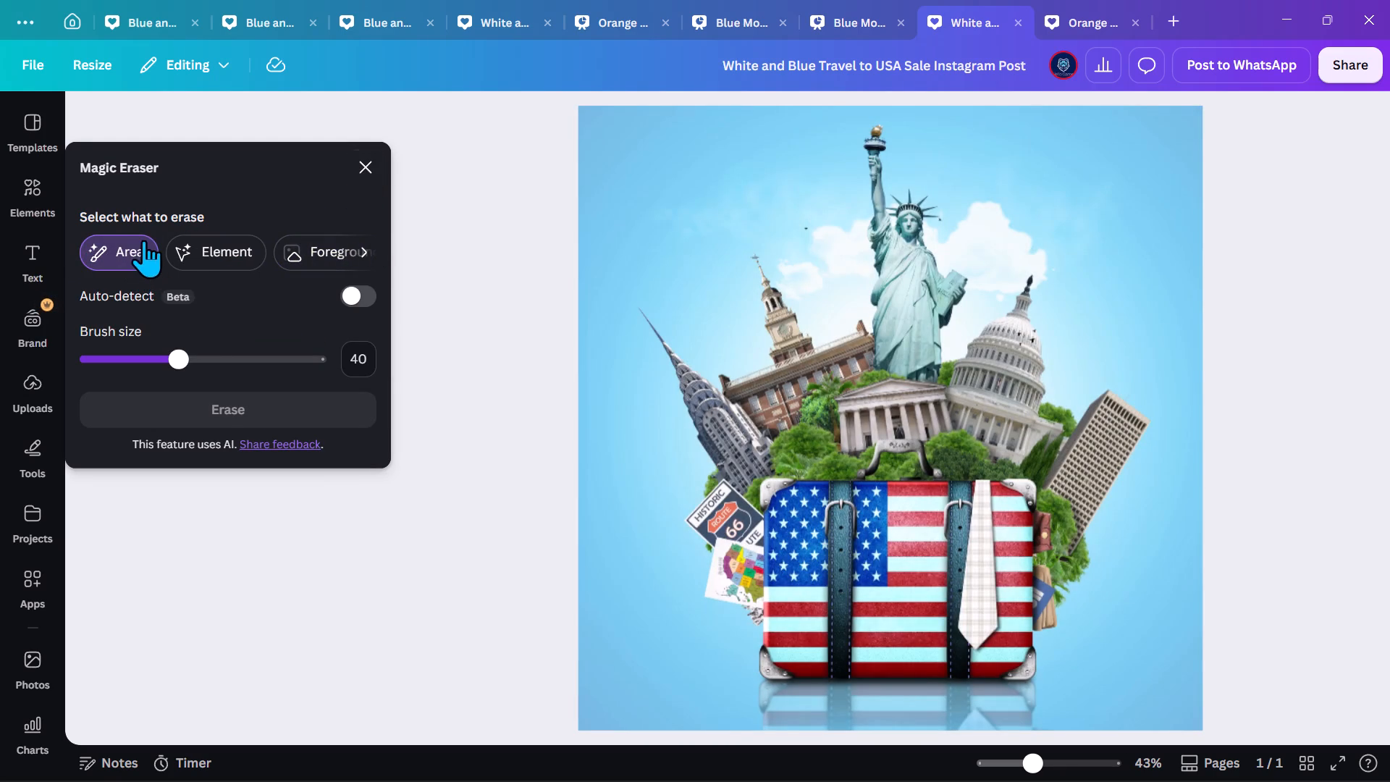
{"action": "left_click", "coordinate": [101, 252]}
Set the brush size to 100 and mark the outer sky, skyscrapers, Capitol, reflection and most of the suitcase for erasing.
{"action": "left_click_drag", "start_coordinate": [247, 358], "coordinate": [445, 371]}
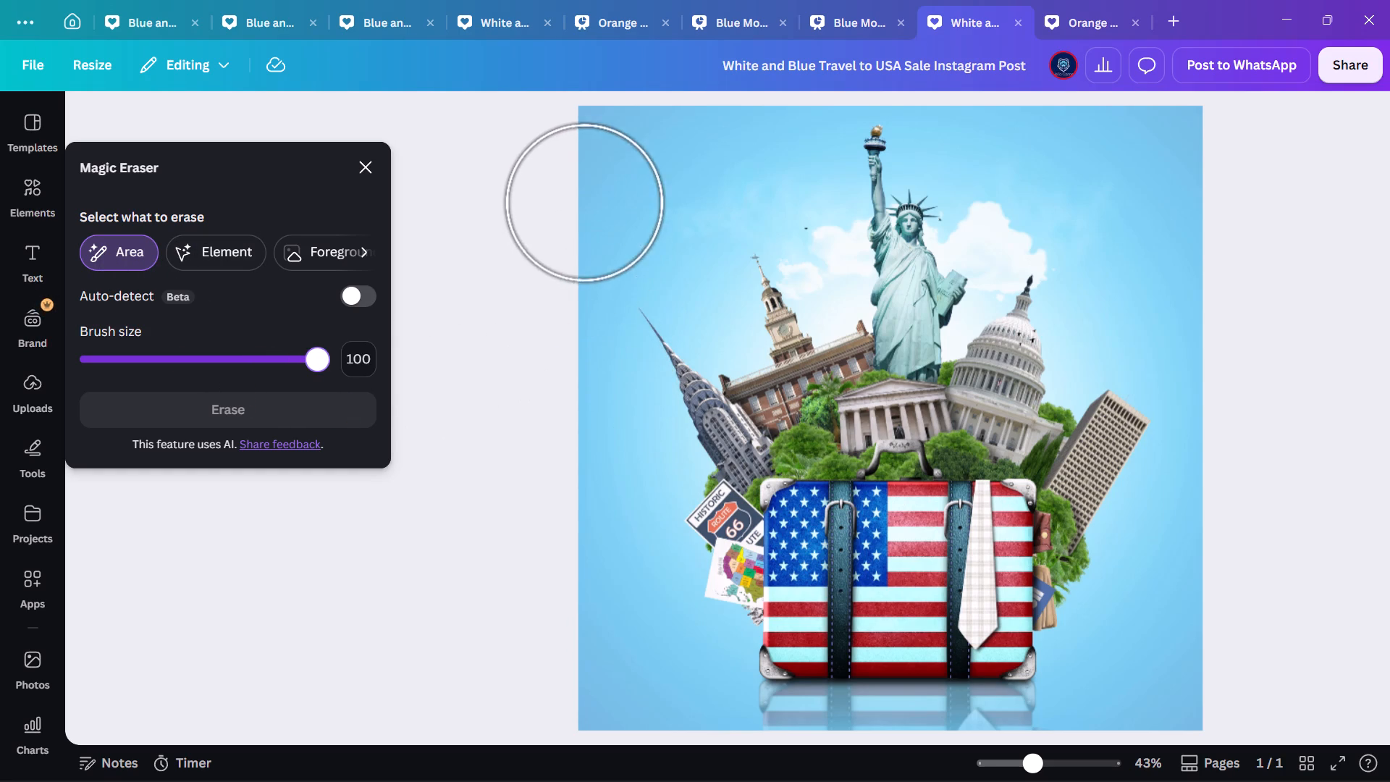
{"action": "left_click_drag", "start_coordinate": [640, 185], "coordinate": [664, 373]}
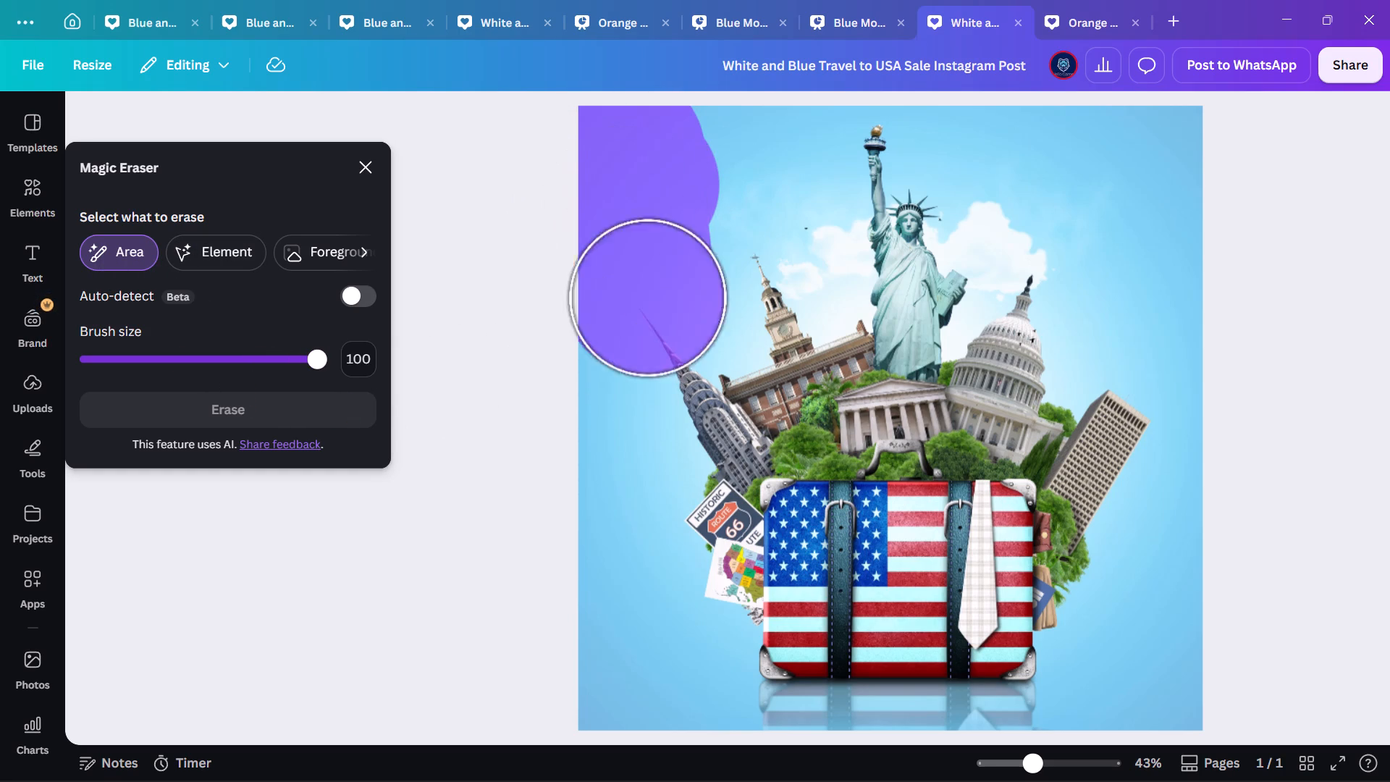
{"action": "left_click_drag", "start_coordinate": [664, 373], "coordinate": [660, 707]}
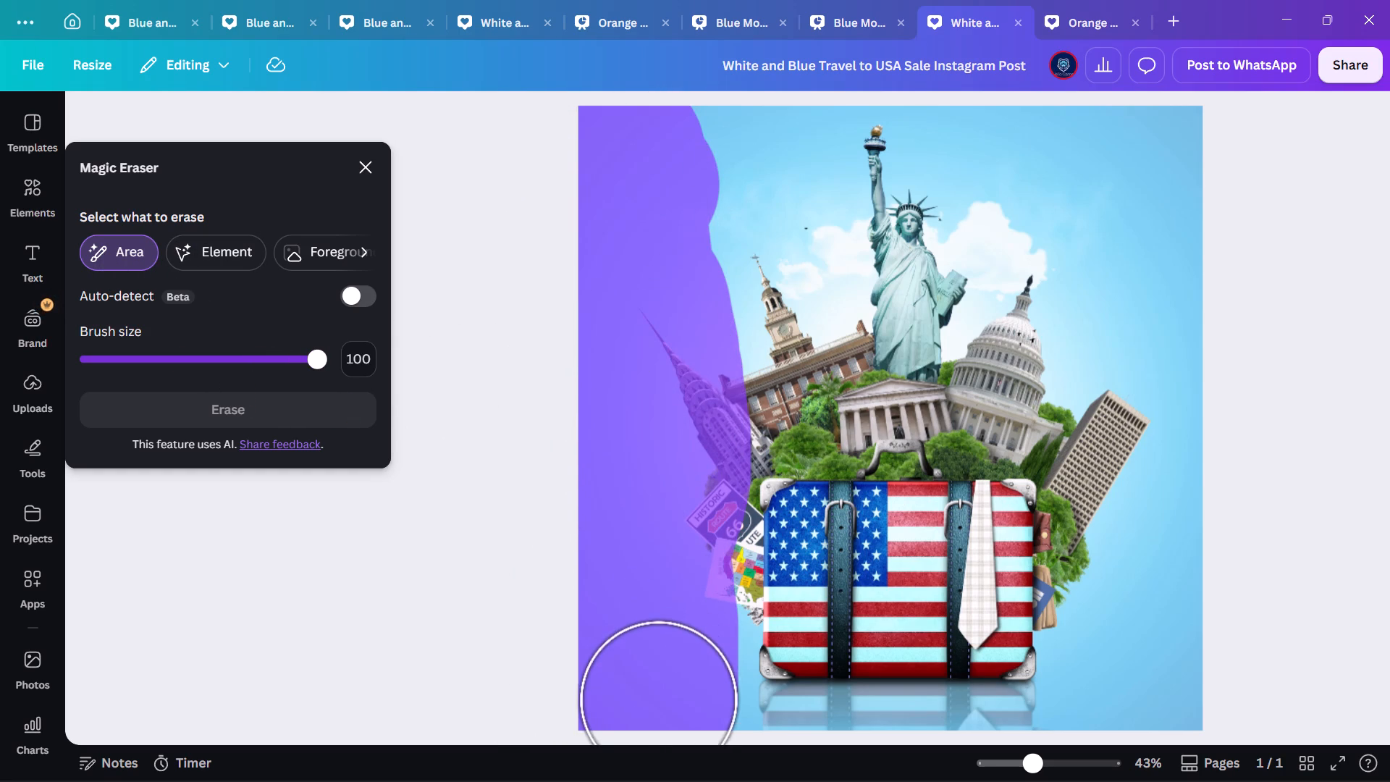
{"action": "left_click_drag", "start_coordinate": [660, 707], "coordinate": [1032, 433]}
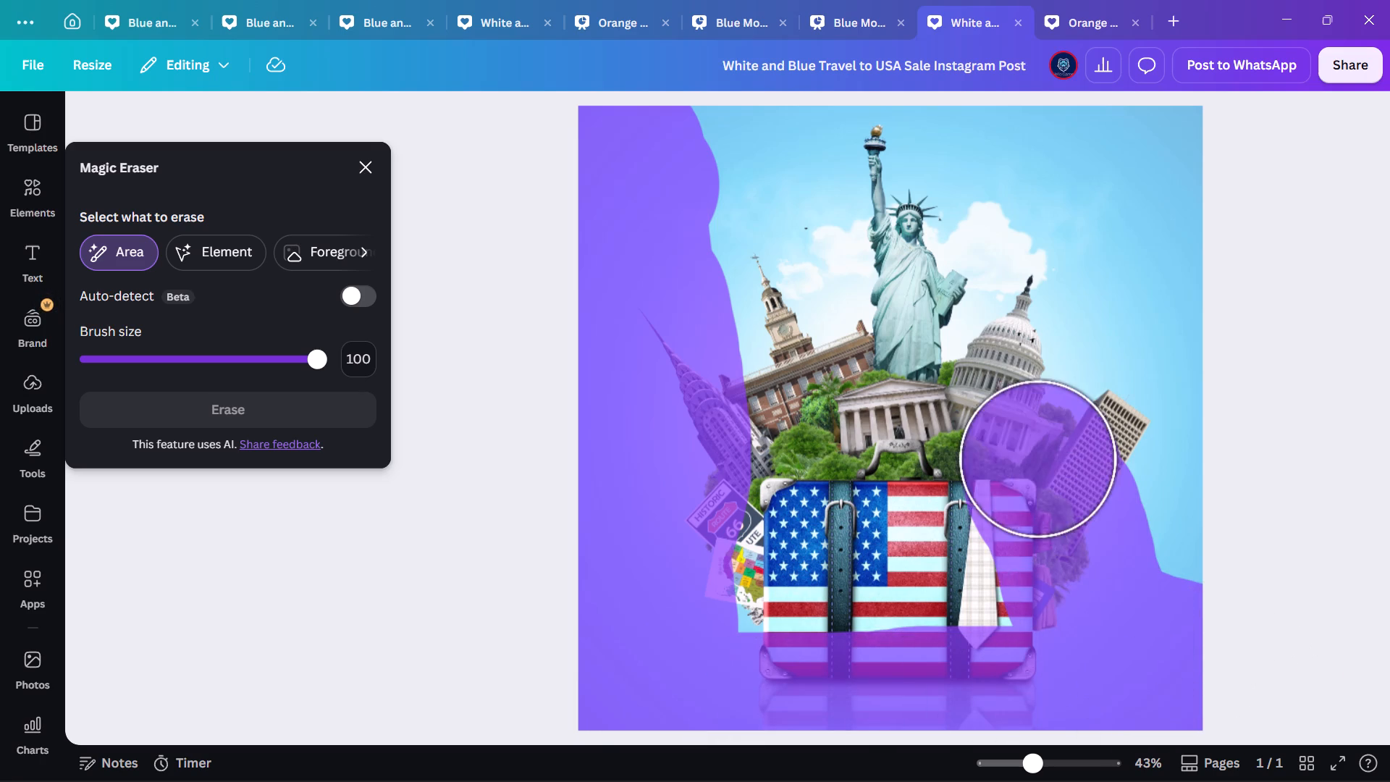
{"action": "left_click_drag", "start_coordinate": [1032, 433], "coordinate": [1116, 161]}
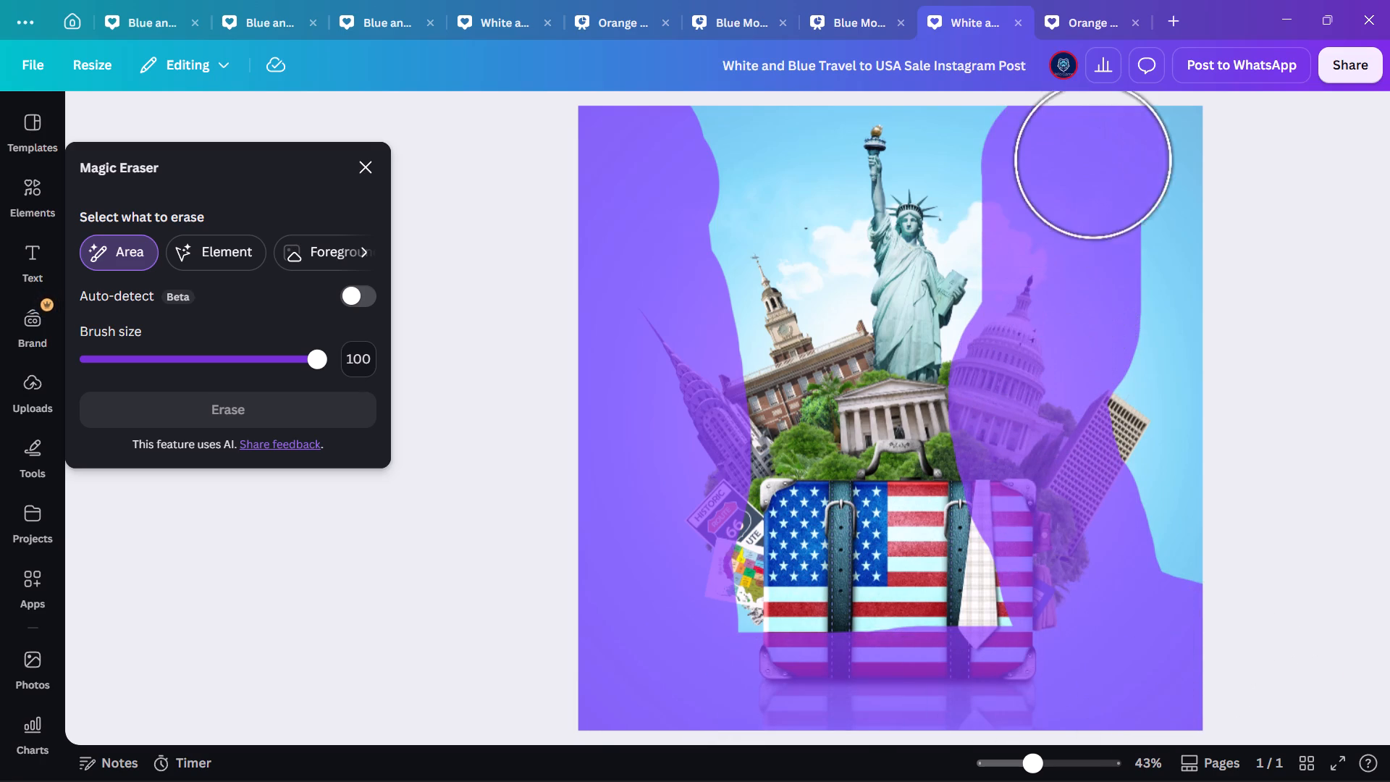
{"action": "left_click_drag", "start_coordinate": [1116, 161], "coordinate": [1078, 532]}
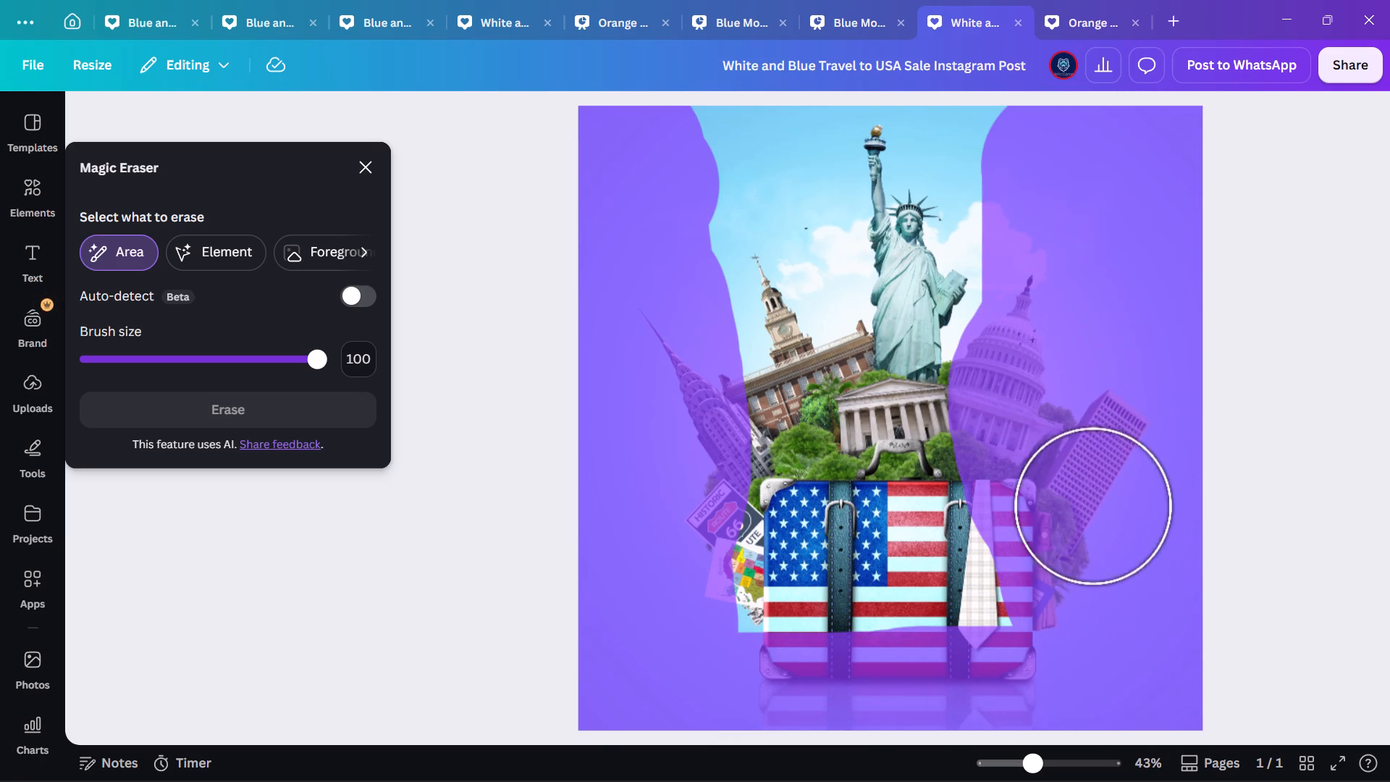
{"action": "left_click_drag", "start_coordinate": [1078, 532], "coordinate": [745, 534]}
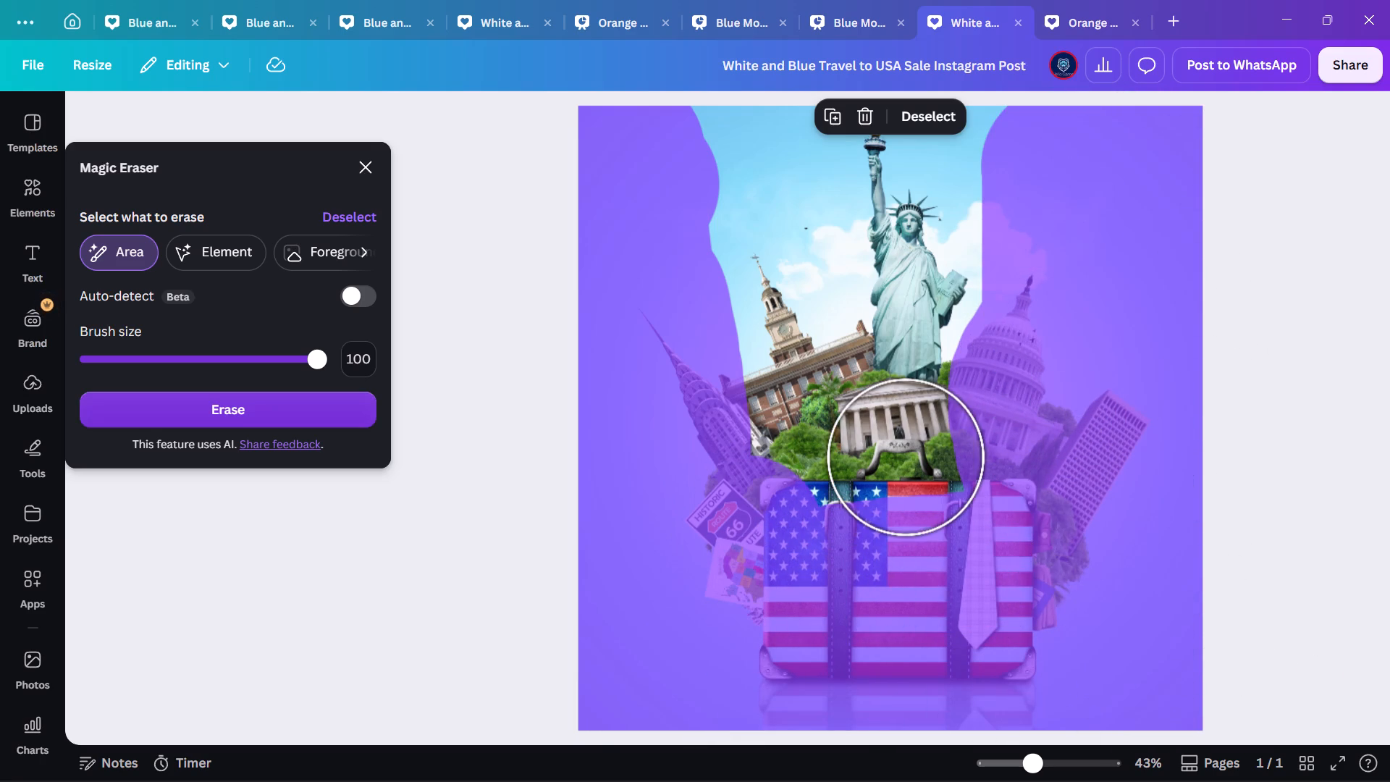
Mark the columned building, the trees, the clock-tower building and the sky above its spire for erasing.
{"action": "left_click", "coordinate": [906, 458]}
{"action": "left_click", "coordinate": [1003, 437]}
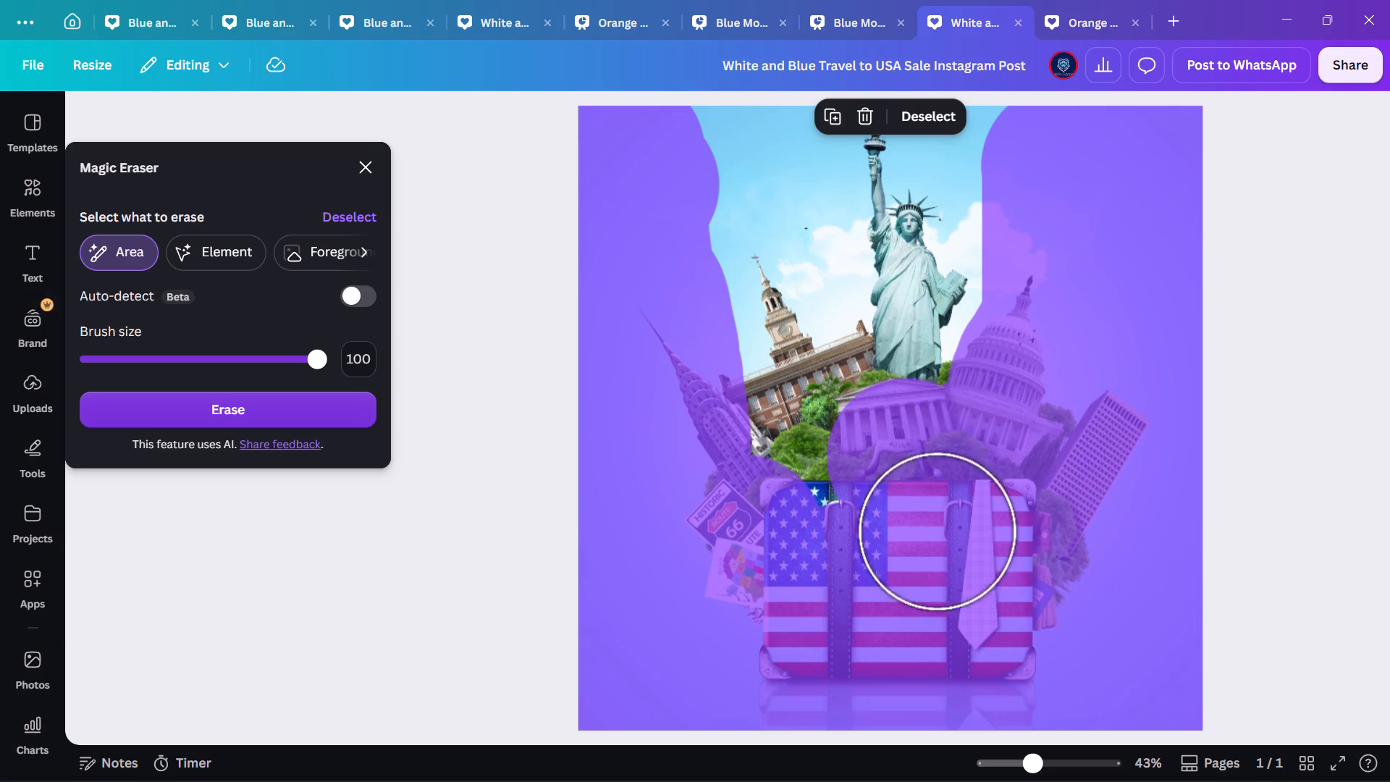
{"action": "left_click", "coordinate": [762, 457]}
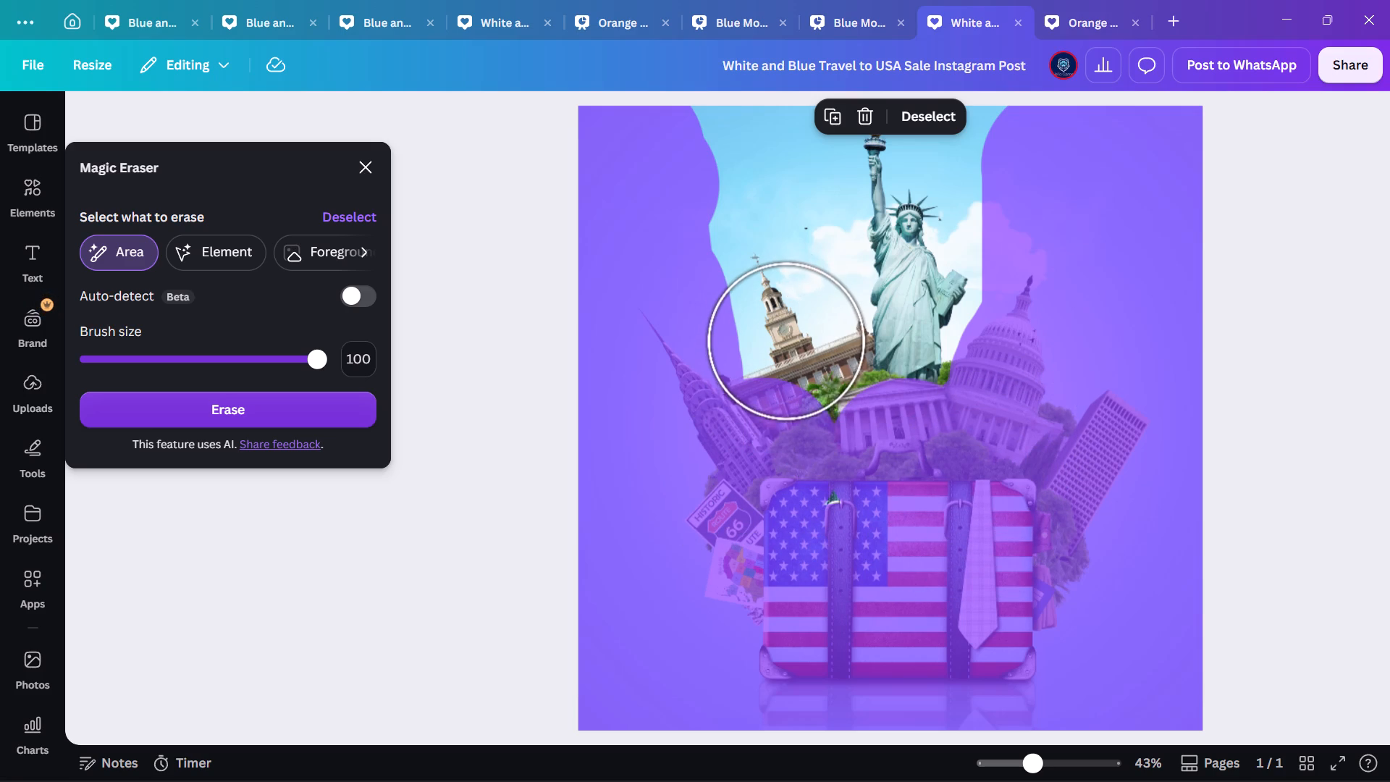
{"action": "left_click", "coordinate": [791, 352]}
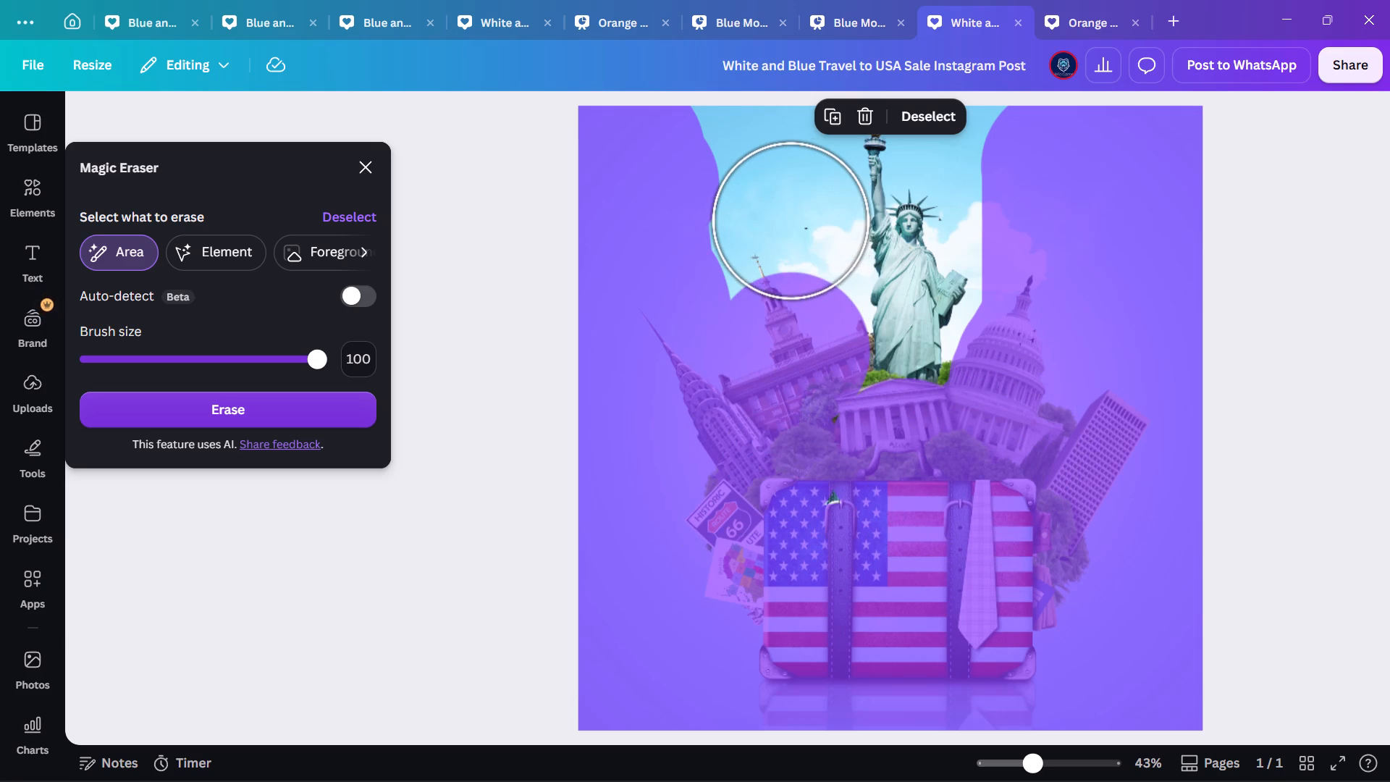
{"action": "left_click", "coordinate": [785, 222]}
Mark the remaining sky between the clock tower and the statue's raised arm, up to the picture's top edge.
{"action": "scroll", "coordinate": [790, 306], "scroll_direction": "up", "scroll_amount": 1}
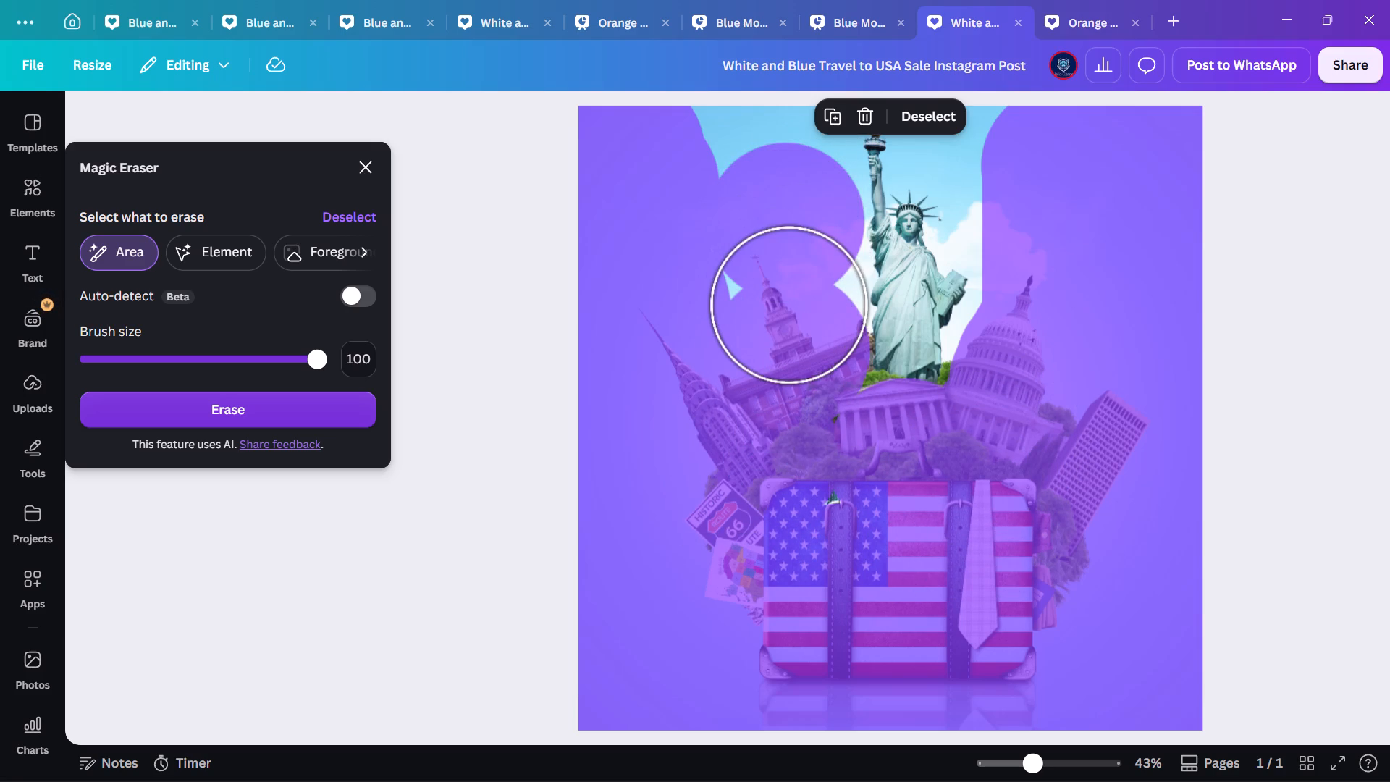
{"action": "scroll", "coordinate": [790, 308], "scroll_direction": "up", "scroll_amount": 3}
{"action": "scroll", "coordinate": [793, 326], "scroll_direction": "up", "scroll_amount": 2, "text": "ctrl"}
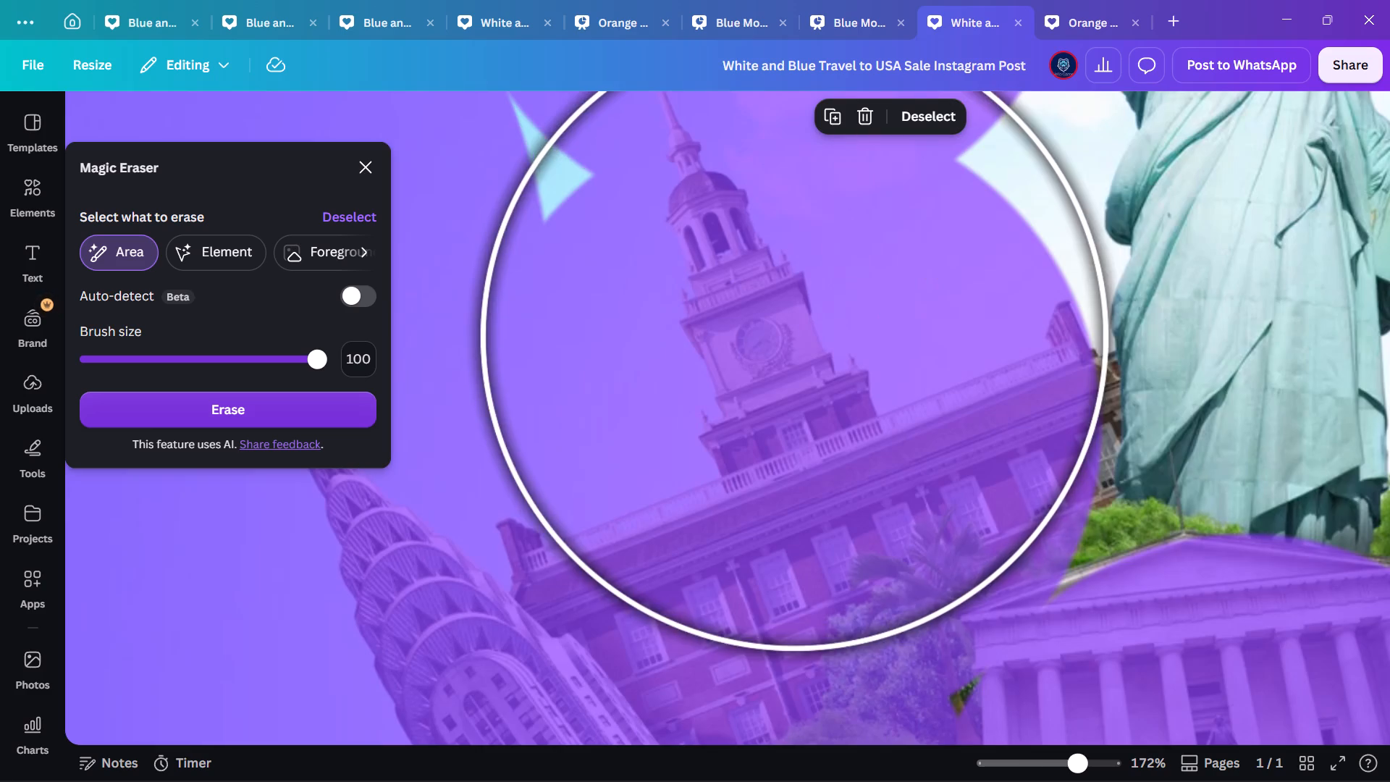
{"action": "left_click", "coordinate": [788, 303]}
{"action": "scroll", "coordinate": [801, 325], "scroll_direction": "up", "scroll_amount": 1}
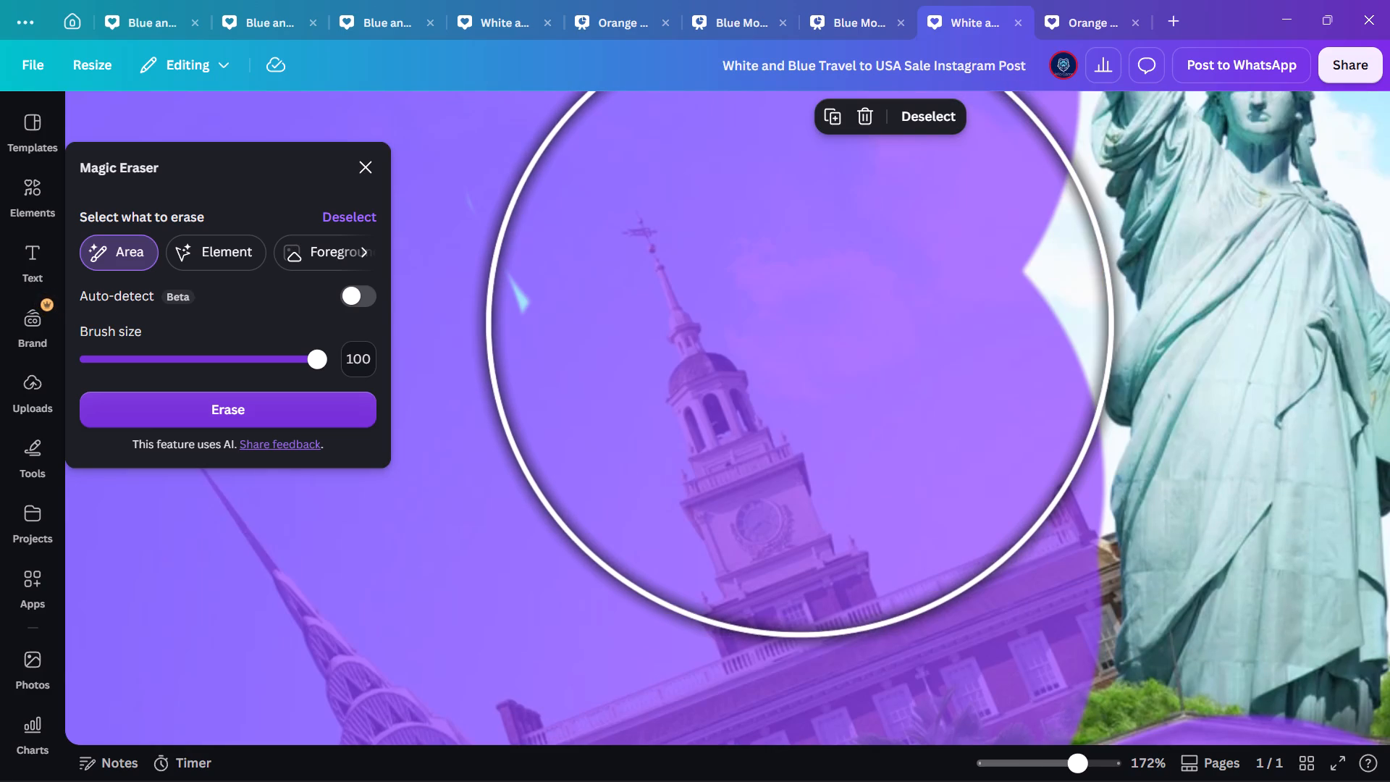
{"action": "left_click", "coordinate": [791, 333]}
{"action": "scroll", "coordinate": [791, 333], "scroll_direction": "up", "scroll_amount": 2}
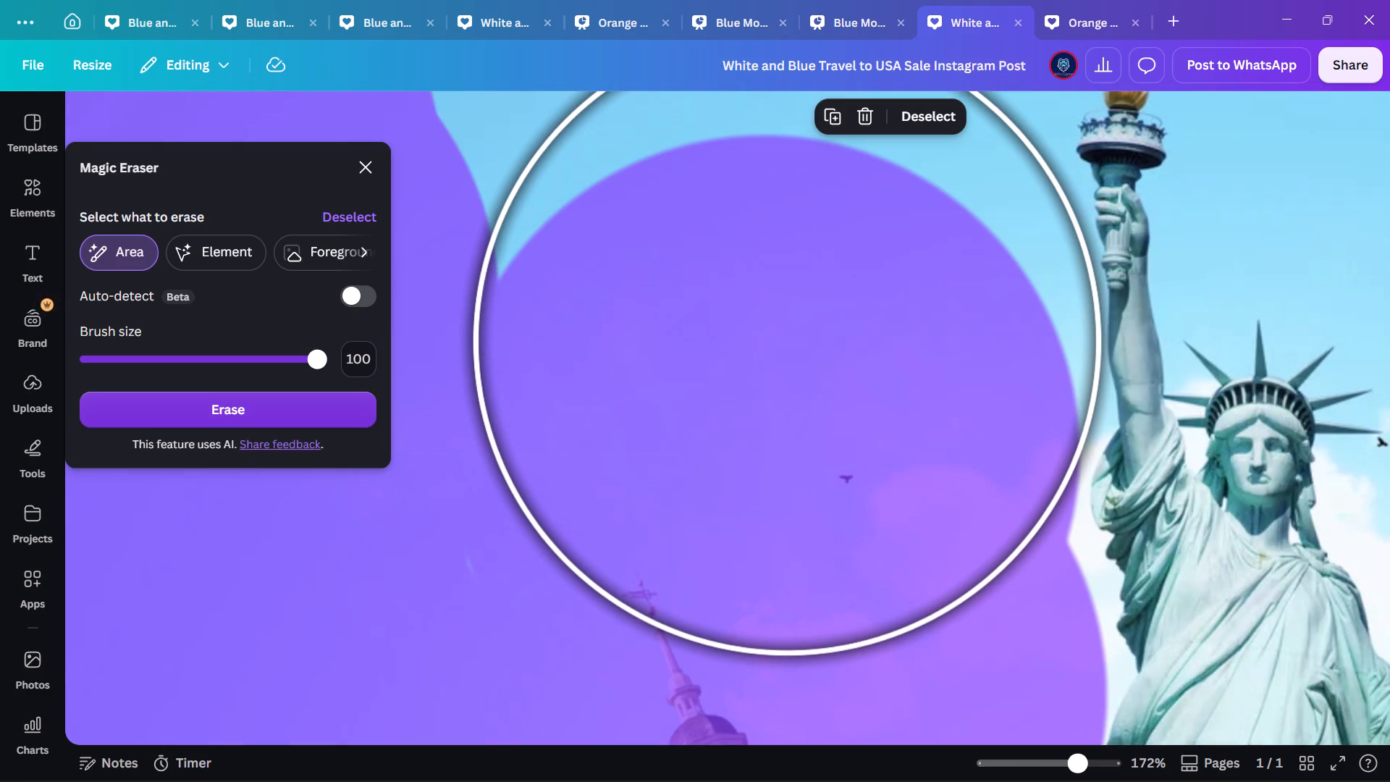
{"action": "left_click", "coordinate": [796, 340]}
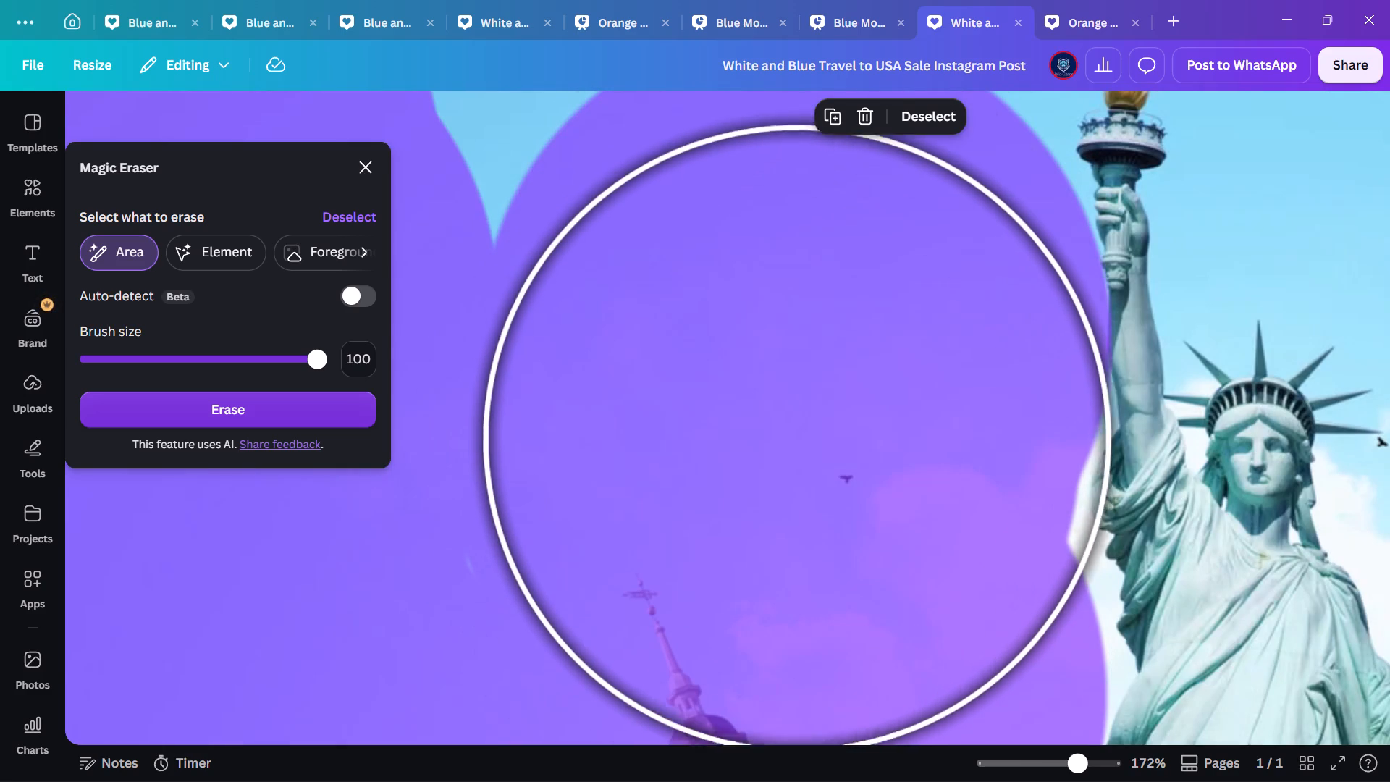
{"action": "scroll", "coordinate": [785, 369], "scroll_direction": "up", "scroll_amount": 2}
{"action": "left_click", "coordinate": [725, 370]}
{"action": "left_click", "coordinate": [549, 370]}
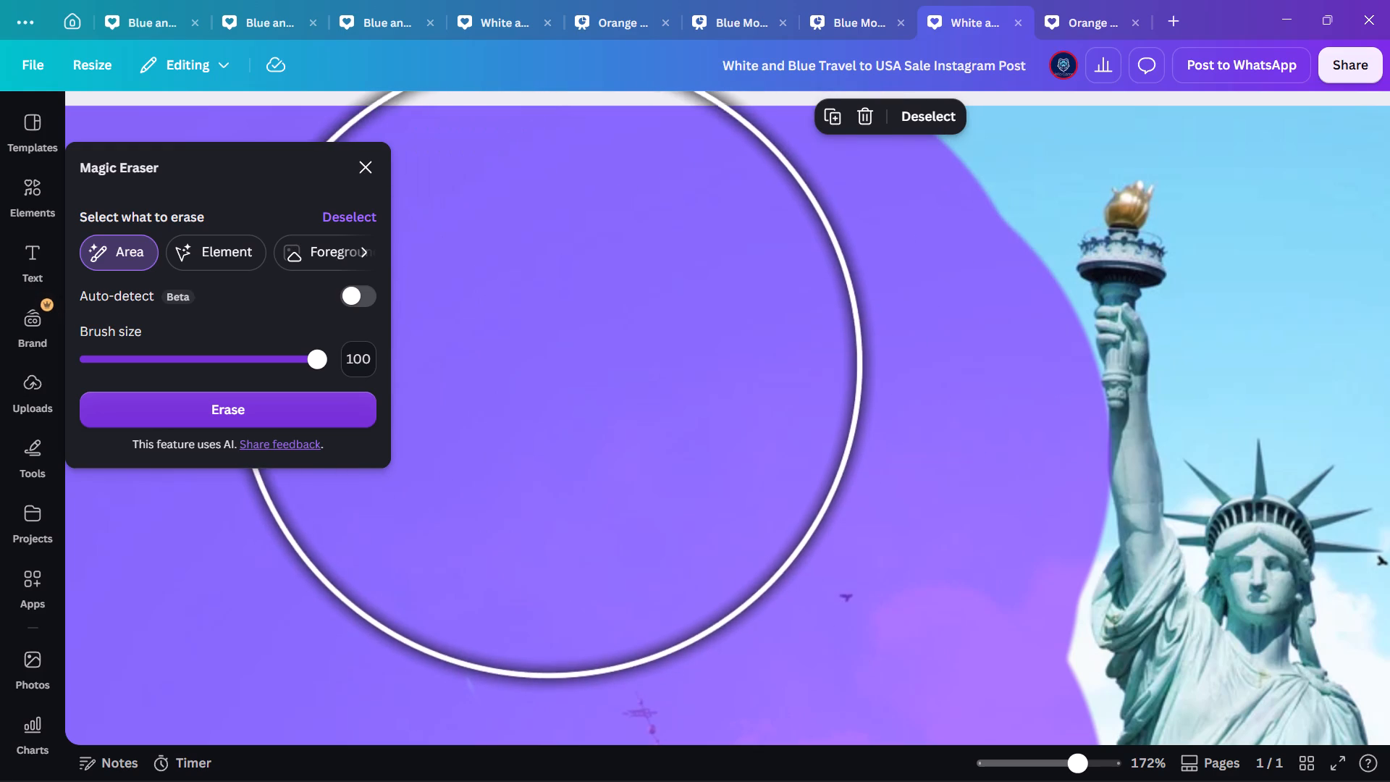
Mark the leftover strip between the lower robe and the Capitol dome for erasing.
{"action": "scroll", "coordinate": [991, 347], "scroll_direction": "up", "scroll_amount": 3}
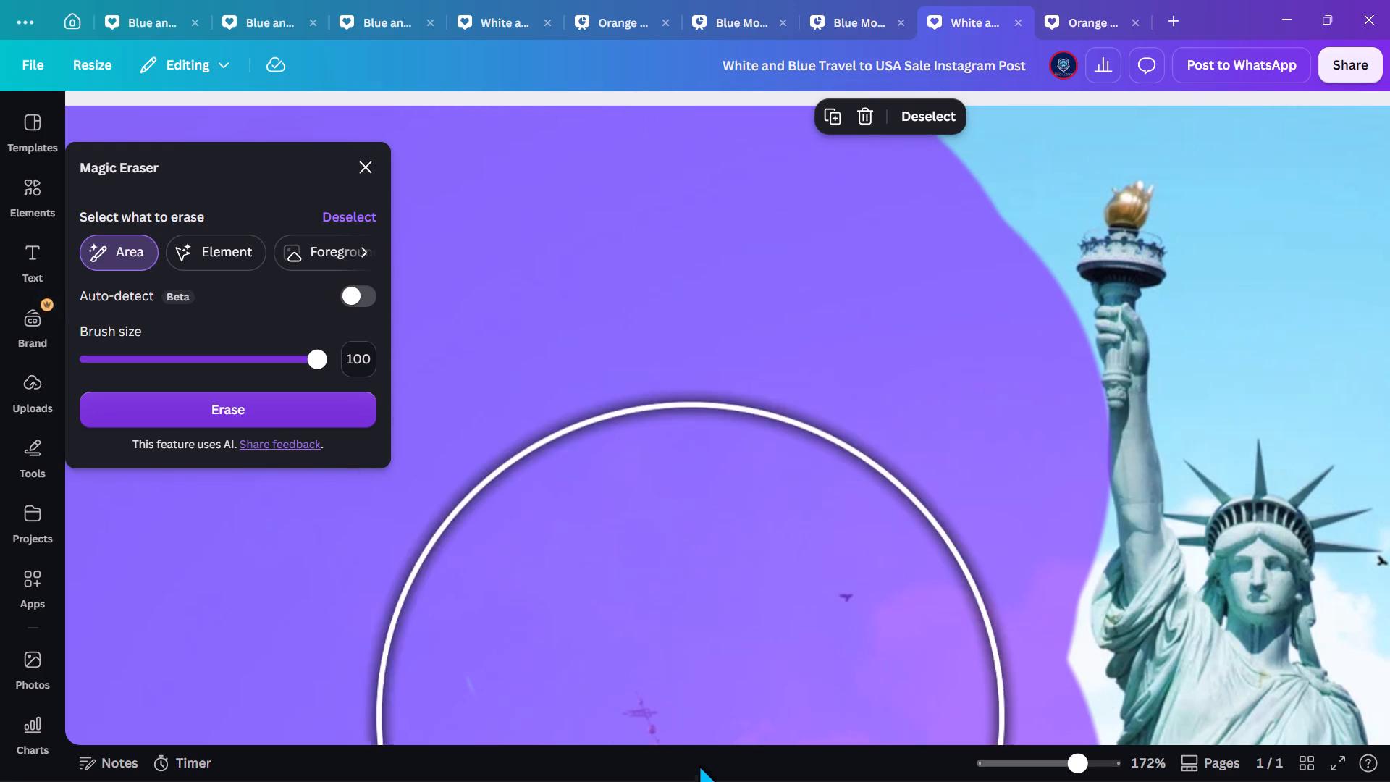
{"action": "scroll", "coordinate": [649, 630], "scroll_direction": "down", "scroll_amount": 1}
{"action": "scroll", "coordinate": [662, 631], "scroll_direction": "down", "scroll_amount": 3, "text": "ctrl"}
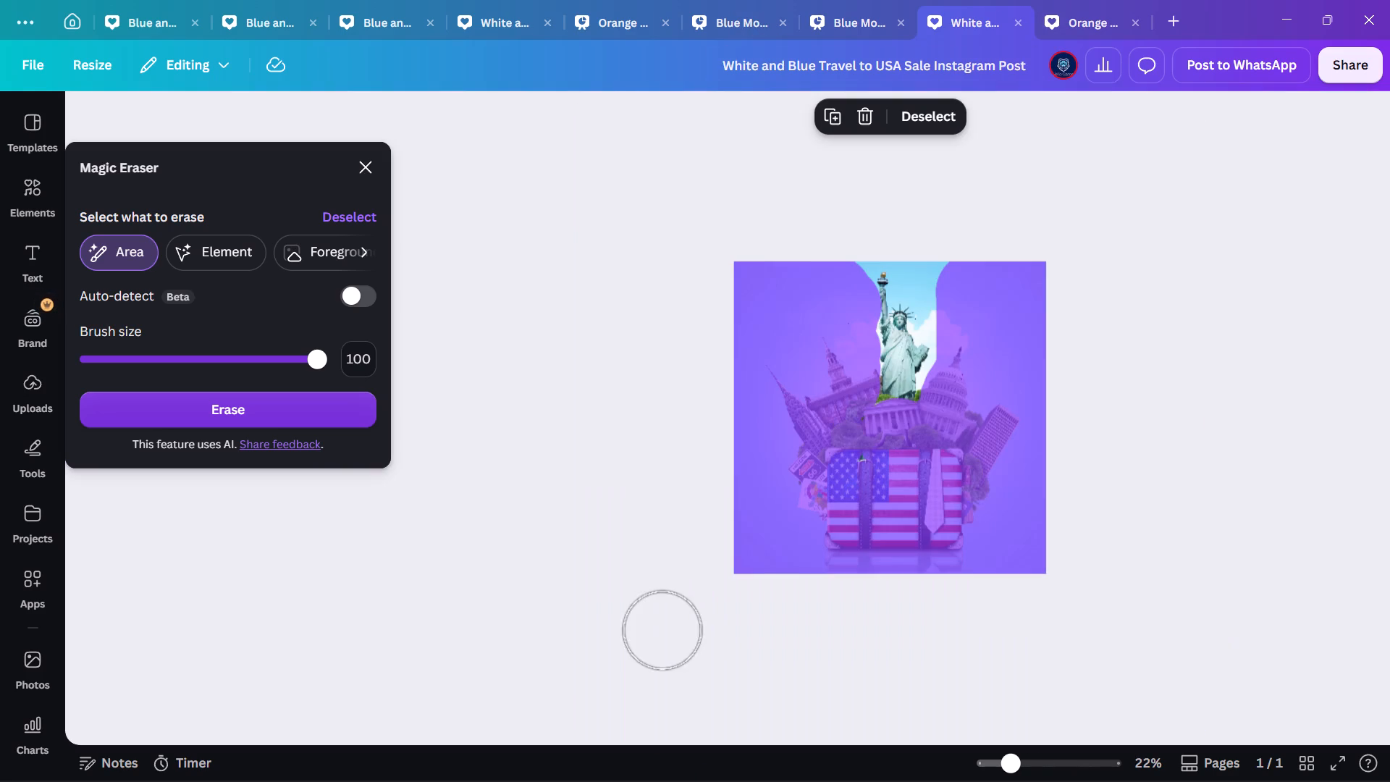
{"action": "scroll", "coordinate": [980, 384], "scroll_direction": "up", "scroll_amount": 1}
{"action": "scroll", "coordinate": [972, 385], "scroll_direction": "up", "scroll_amount": 2, "text": "ctrl"}
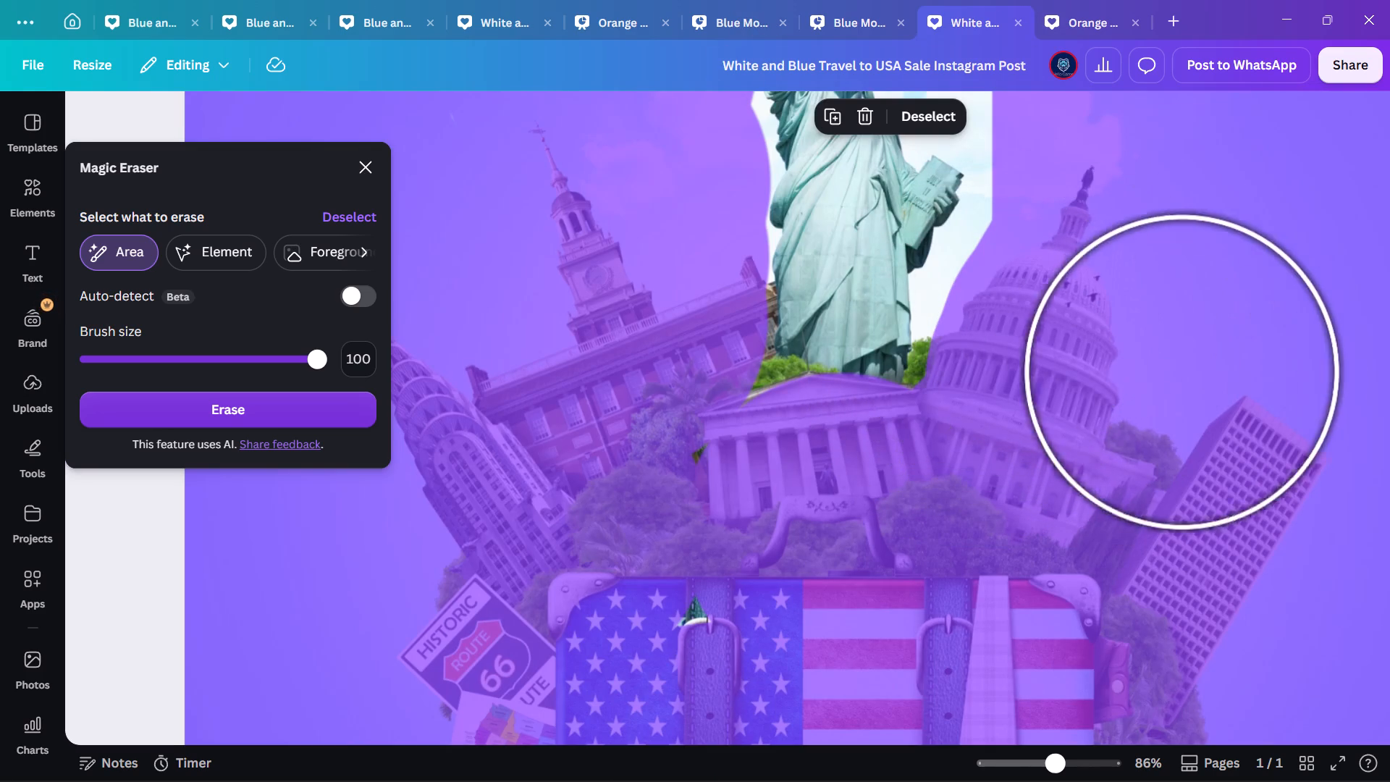
{"action": "left_click", "coordinate": [1086, 320]}
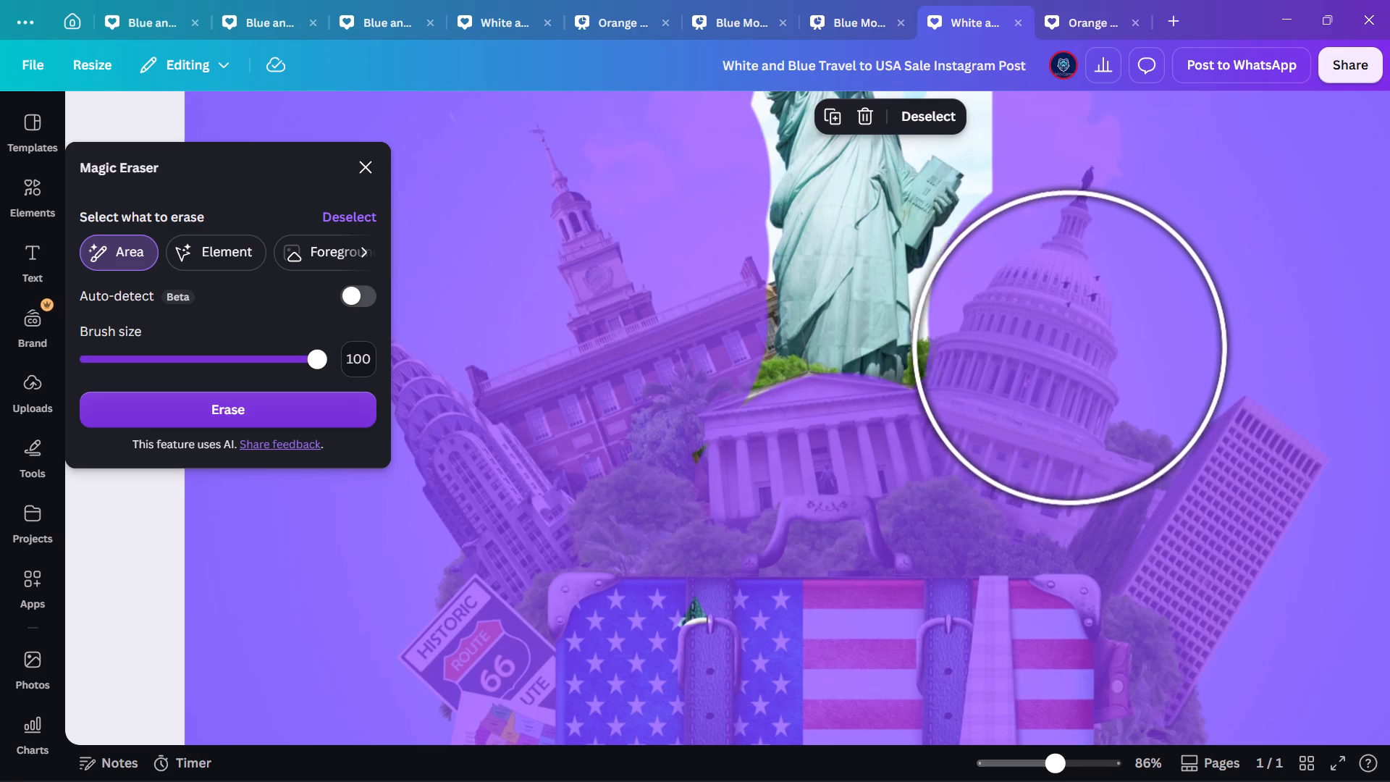
{"action": "left_click", "coordinate": [1077, 345]}
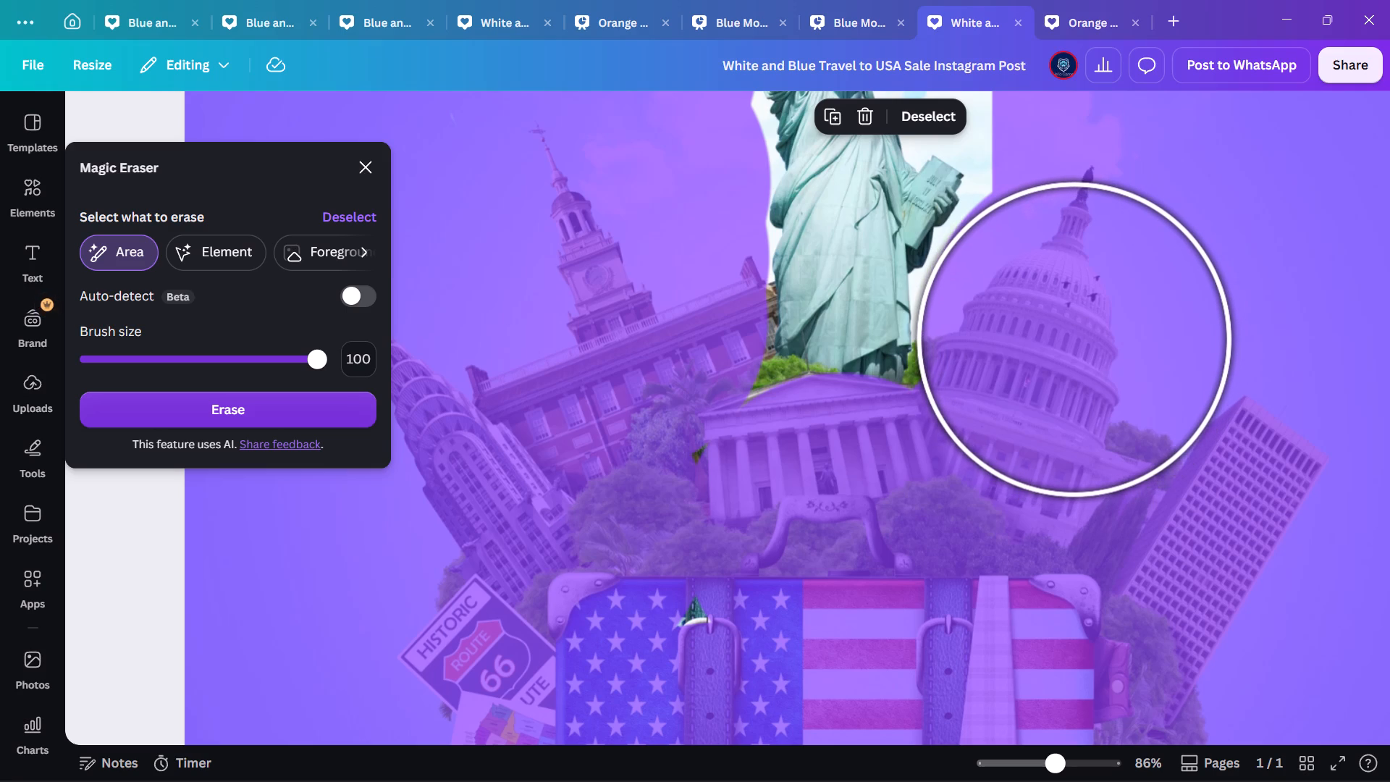
{"action": "left_click", "coordinate": [1074, 337]}
{"action": "left_click", "coordinate": [1074, 337]}
{"action": "left_click", "coordinate": [1076, 320]}
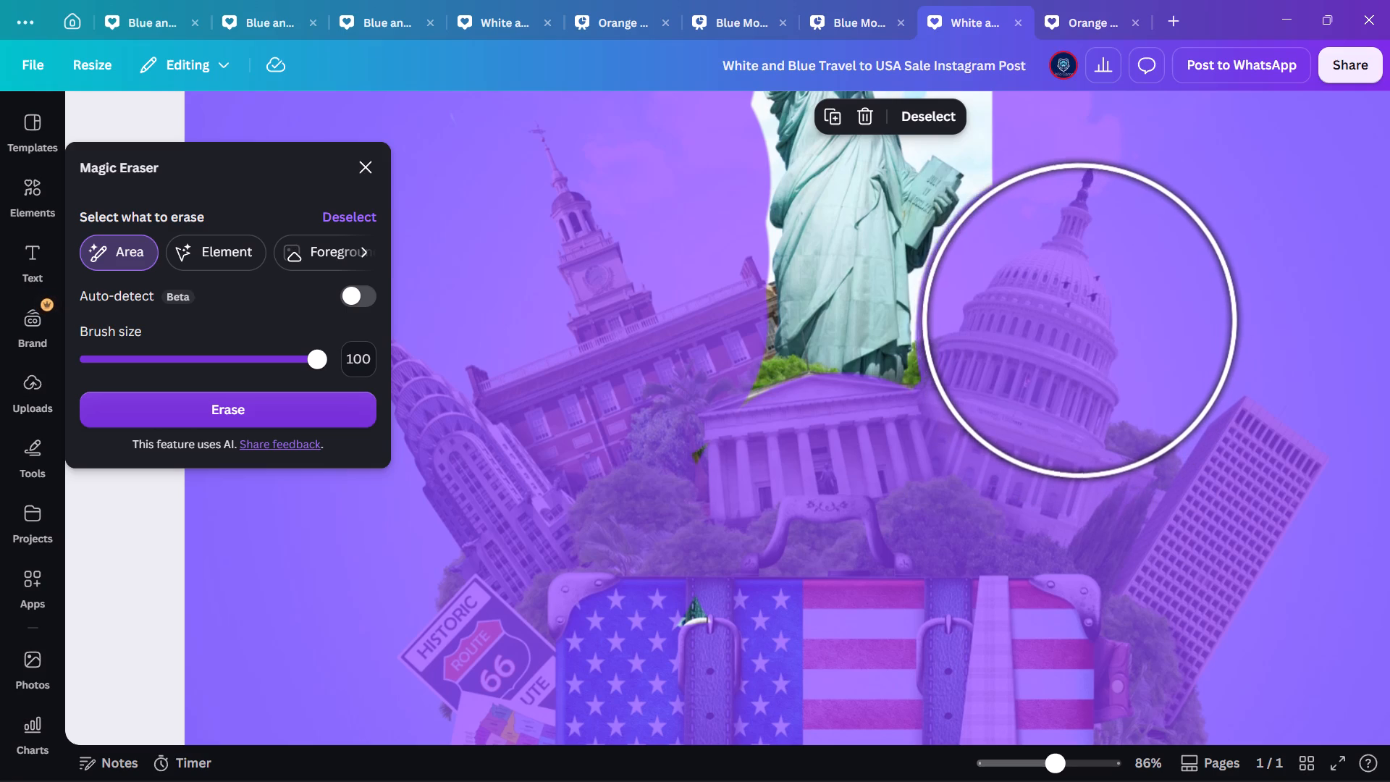
Mark the sky beside the tablet and crown and up to the picture's top edge on the Capitol side.
{"action": "scroll", "coordinate": [1111, 347], "scroll_direction": "up", "scroll_amount": 1}
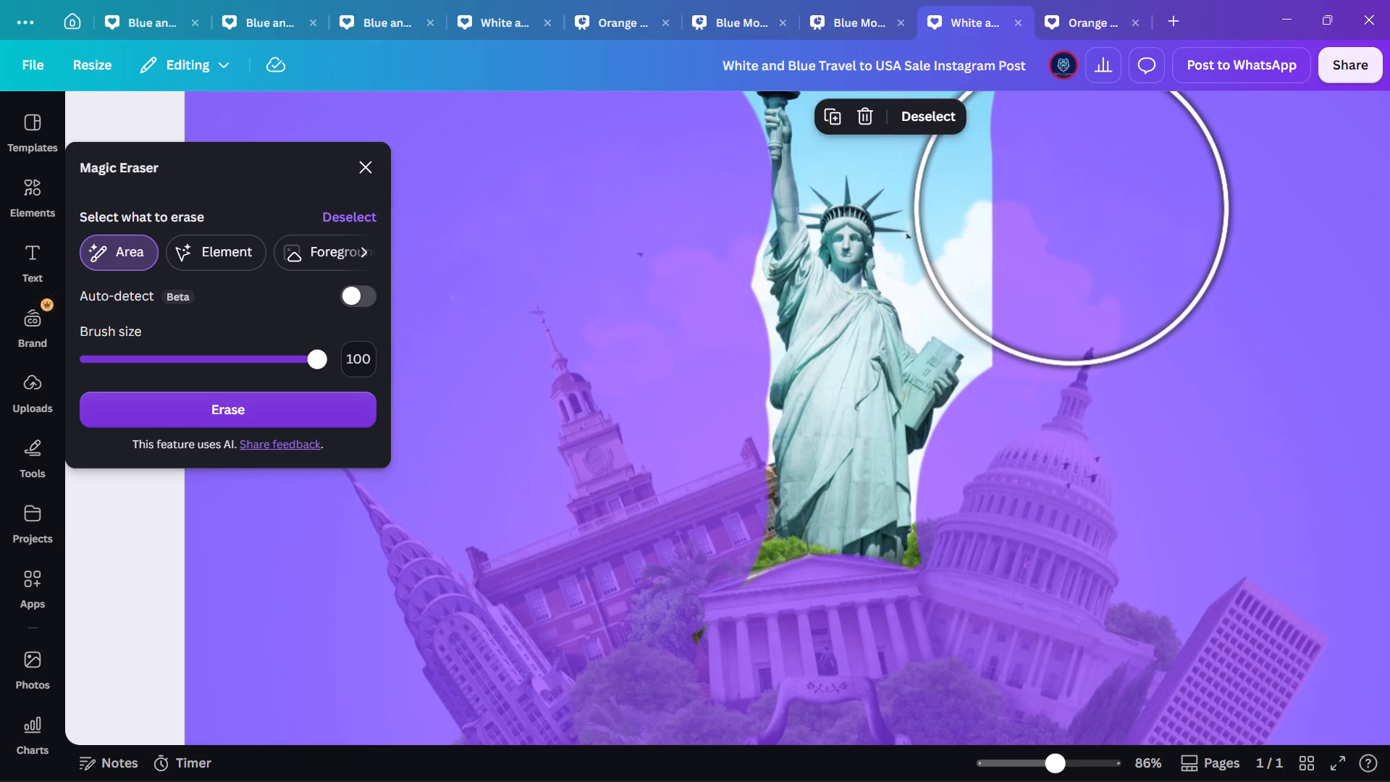
{"action": "left_click", "coordinate": [1071, 209]}
{"action": "left_click", "coordinate": [1087, 252]}
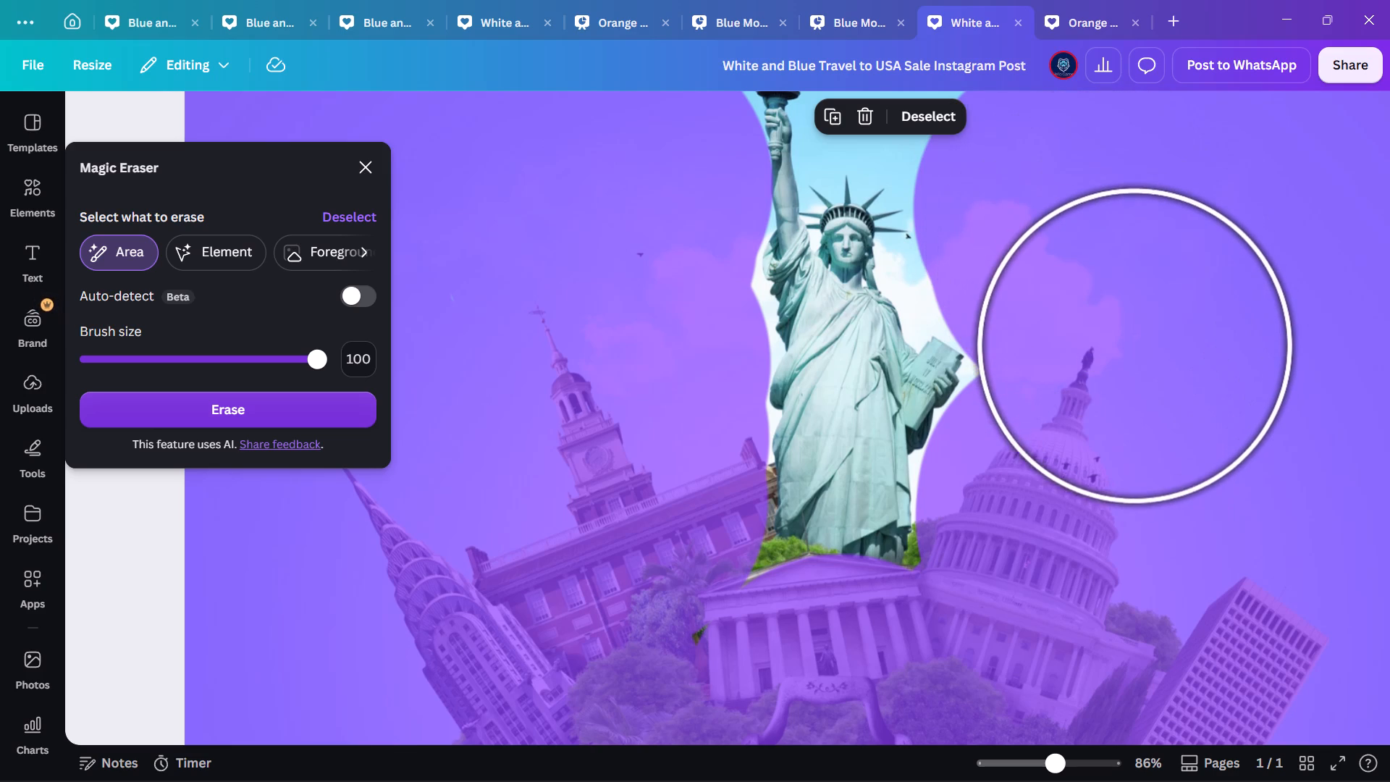
{"action": "left_click", "coordinate": [1126, 379]}
{"action": "scroll", "coordinate": [1143, 438], "scroll_direction": "up", "scroll_amount": 2}
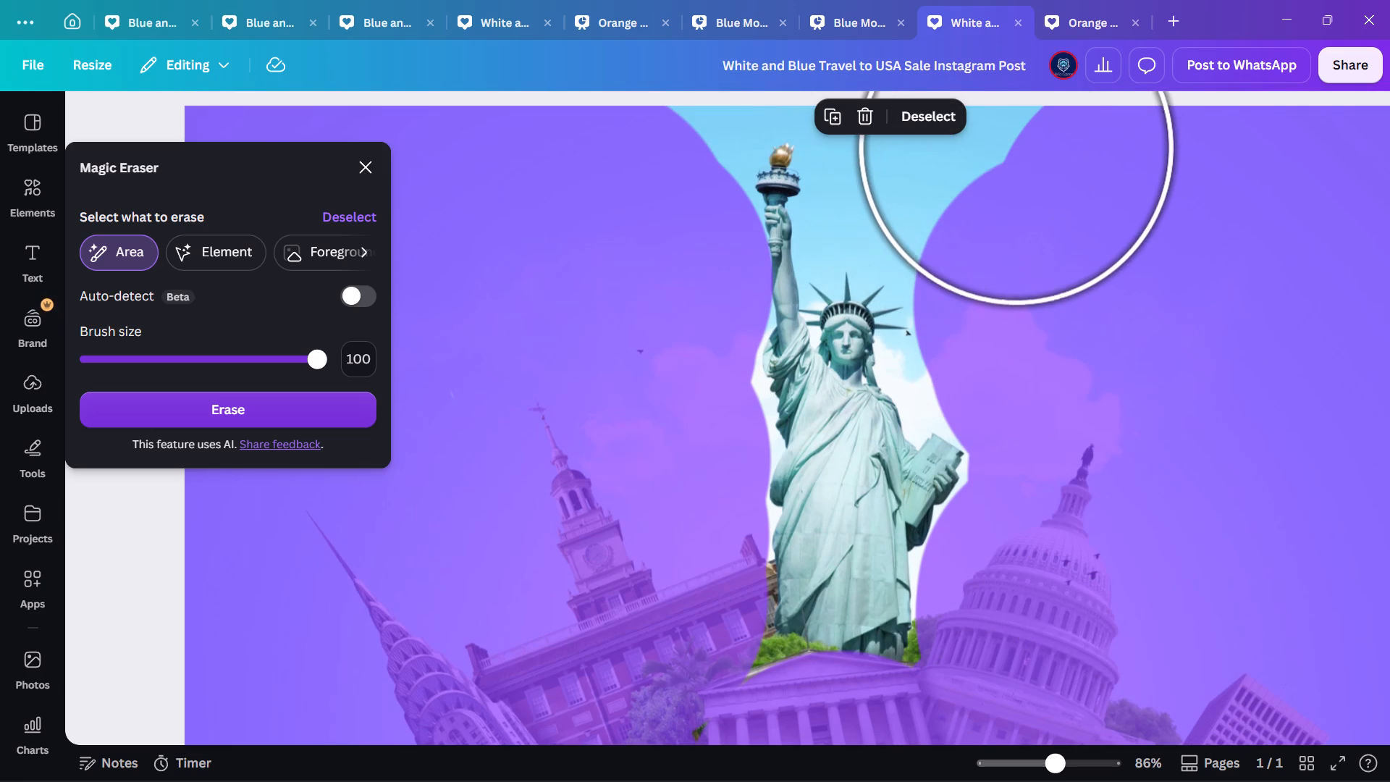
{"action": "left_click", "coordinate": [976, 148]}
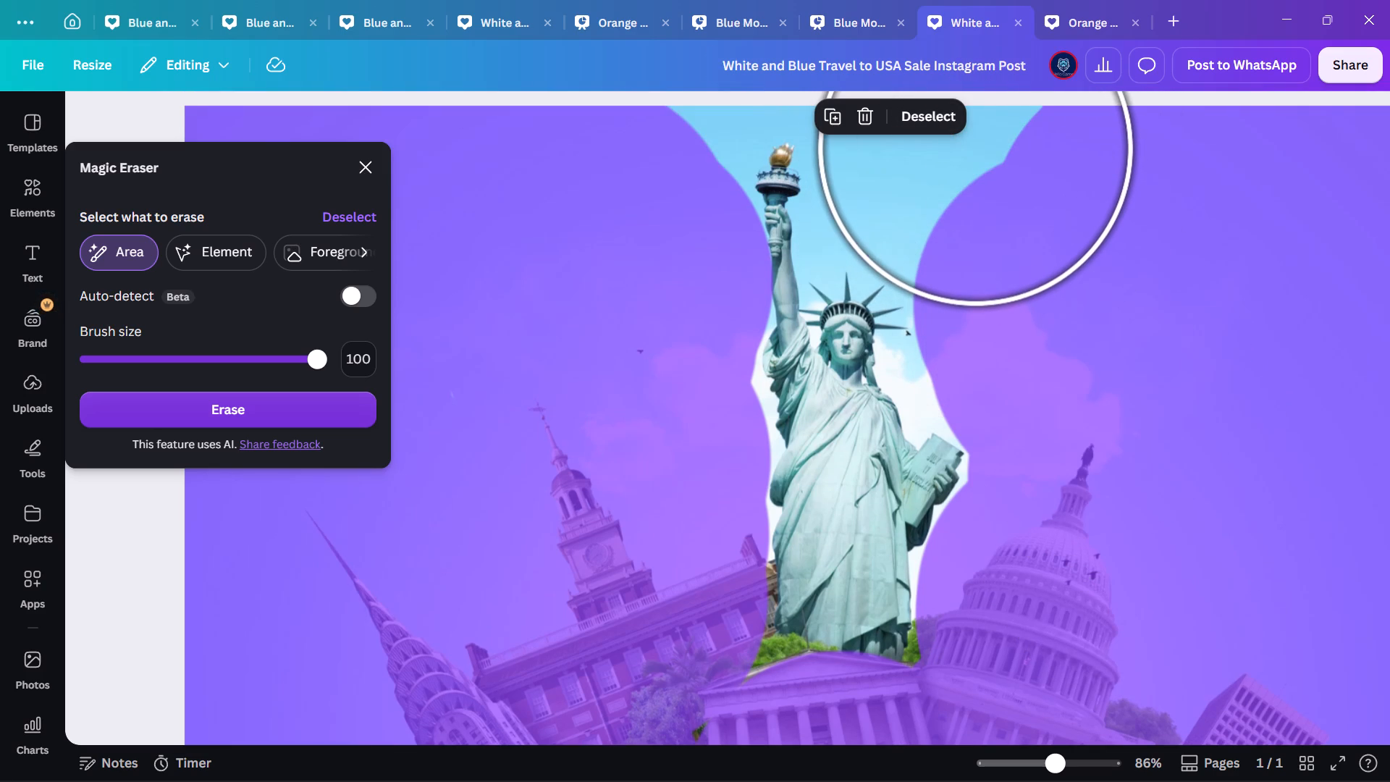
Set the brush size to 27 and mark the sky above the torch flame on both sides.
{"action": "scroll", "coordinate": [988, 155], "scroll_direction": "up", "scroll_amount": 2}
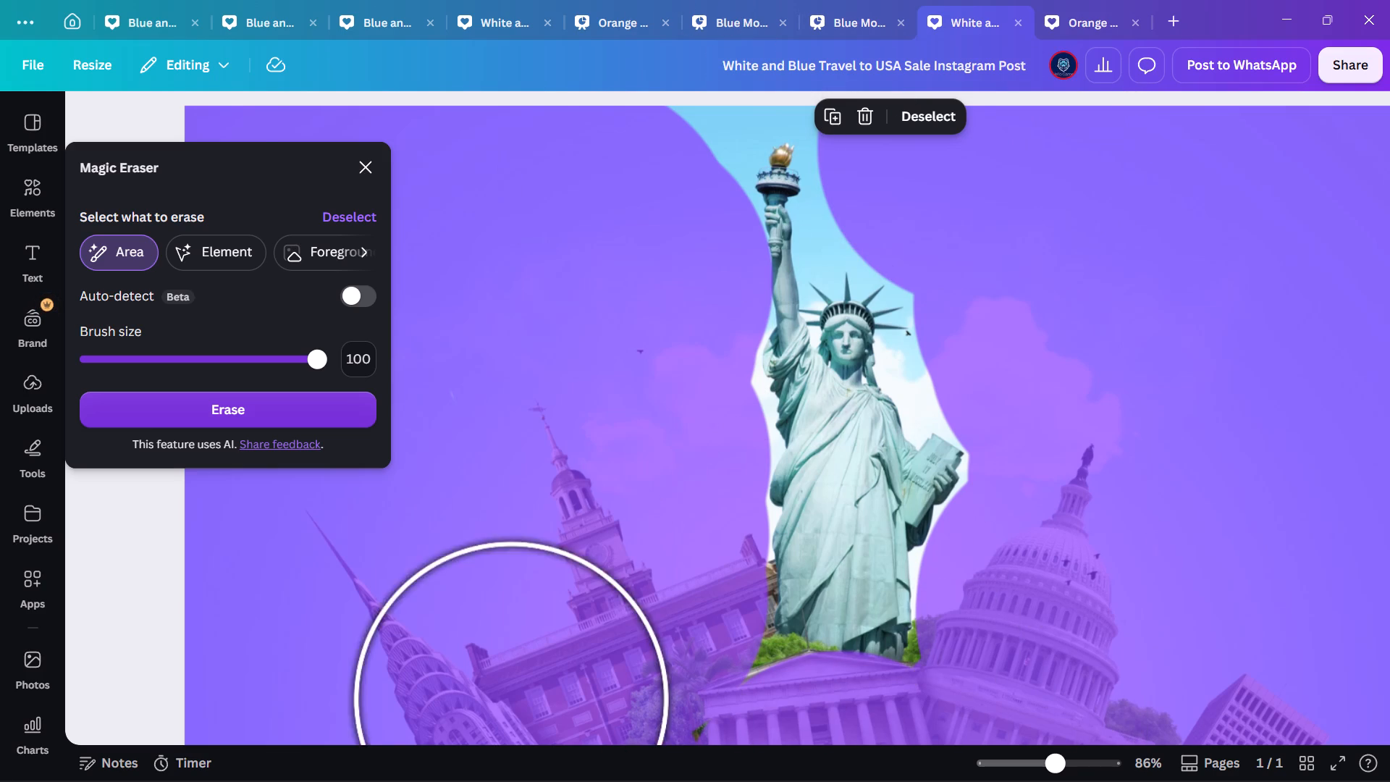
{"action": "scroll", "coordinate": [397, 338], "scroll_direction": "up", "scroll_amount": 1, "text": "ctrl"}
{"action": "scroll", "coordinate": [1045, 231], "scroll_direction": "down", "scroll_amount": 1}
{"action": "scroll", "coordinate": [1232, 237], "scroll_direction": "up", "scroll_amount": 4}
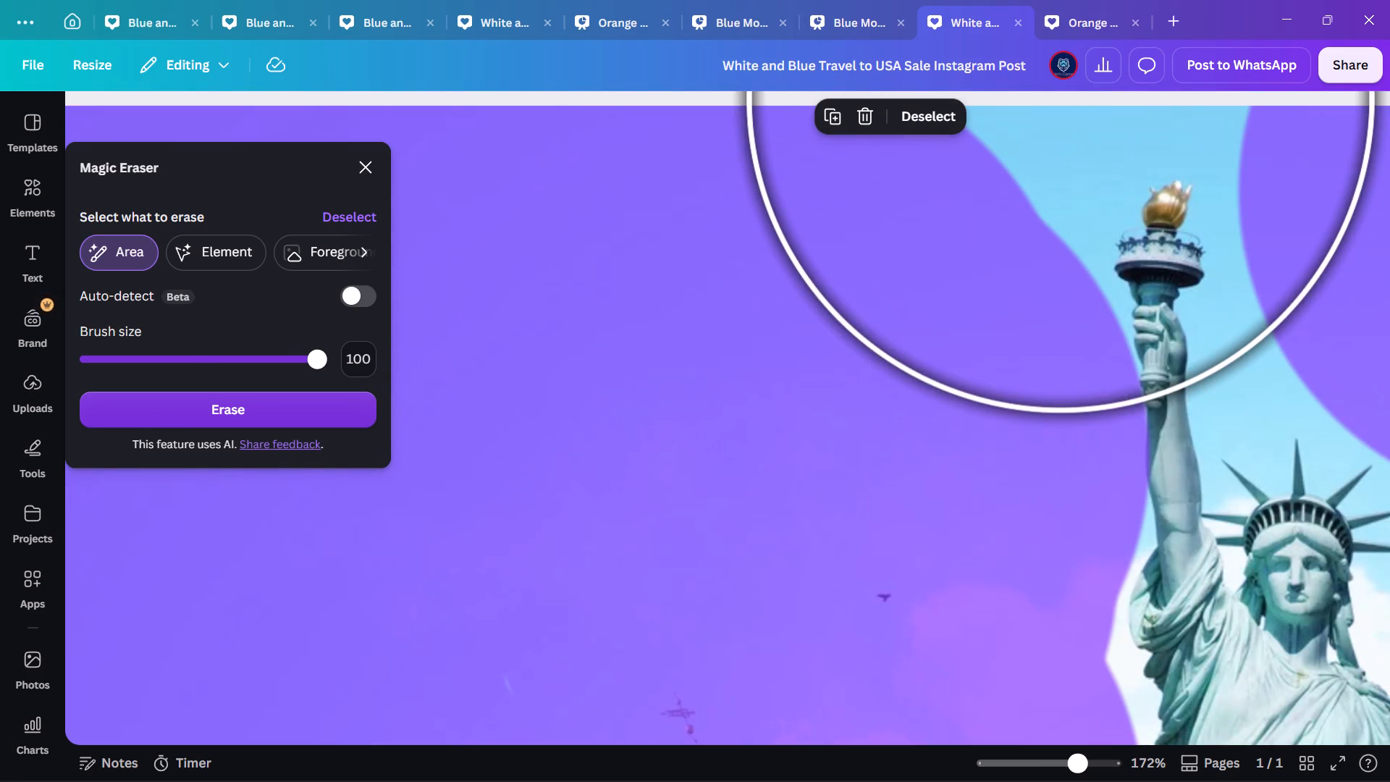
{"action": "left_click", "coordinate": [784, 300]}
{"action": "left_click_drag", "start_coordinate": [298, 365], "coordinate": [278, 379]}
{"action": "left_click", "coordinate": [147, 370]}
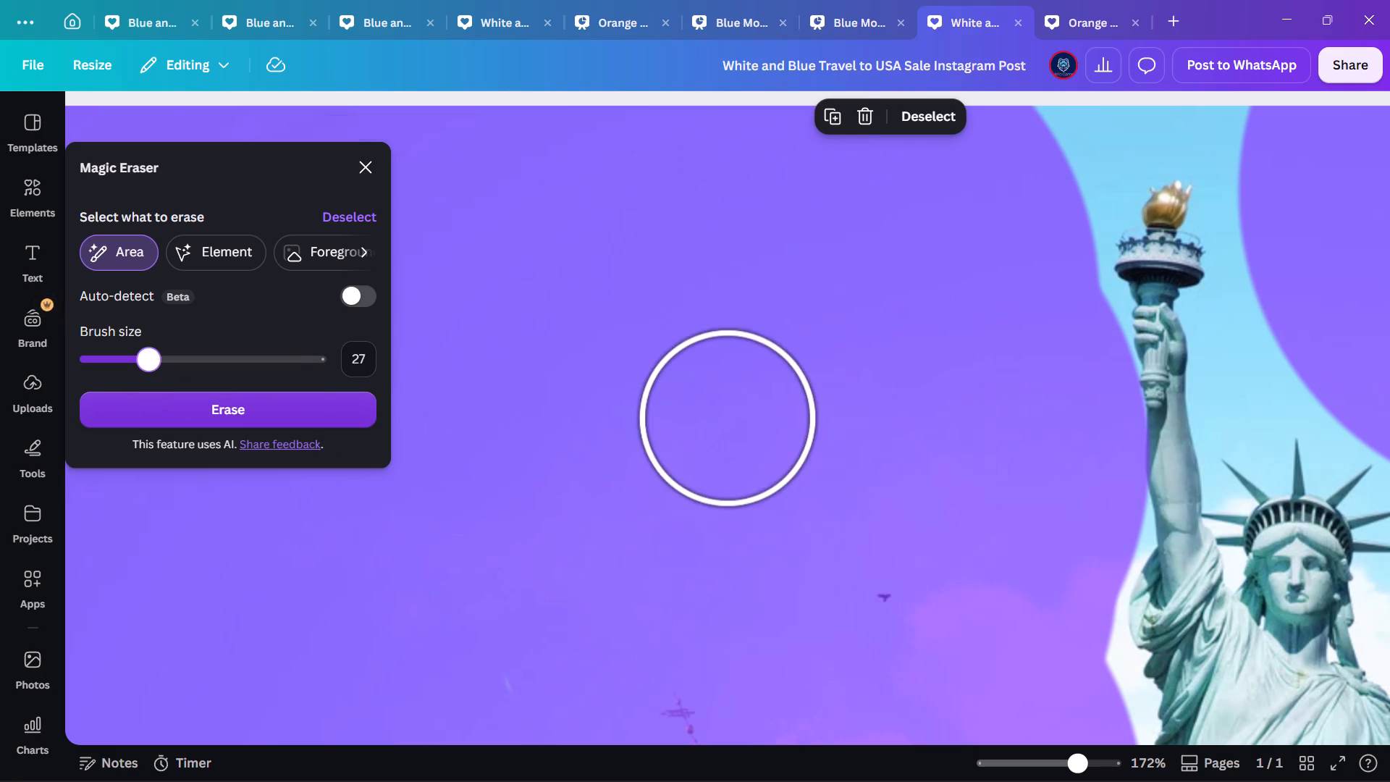
{"action": "left_click", "coordinate": [1086, 98]}
{"action": "left_click", "coordinate": [1082, 130]}
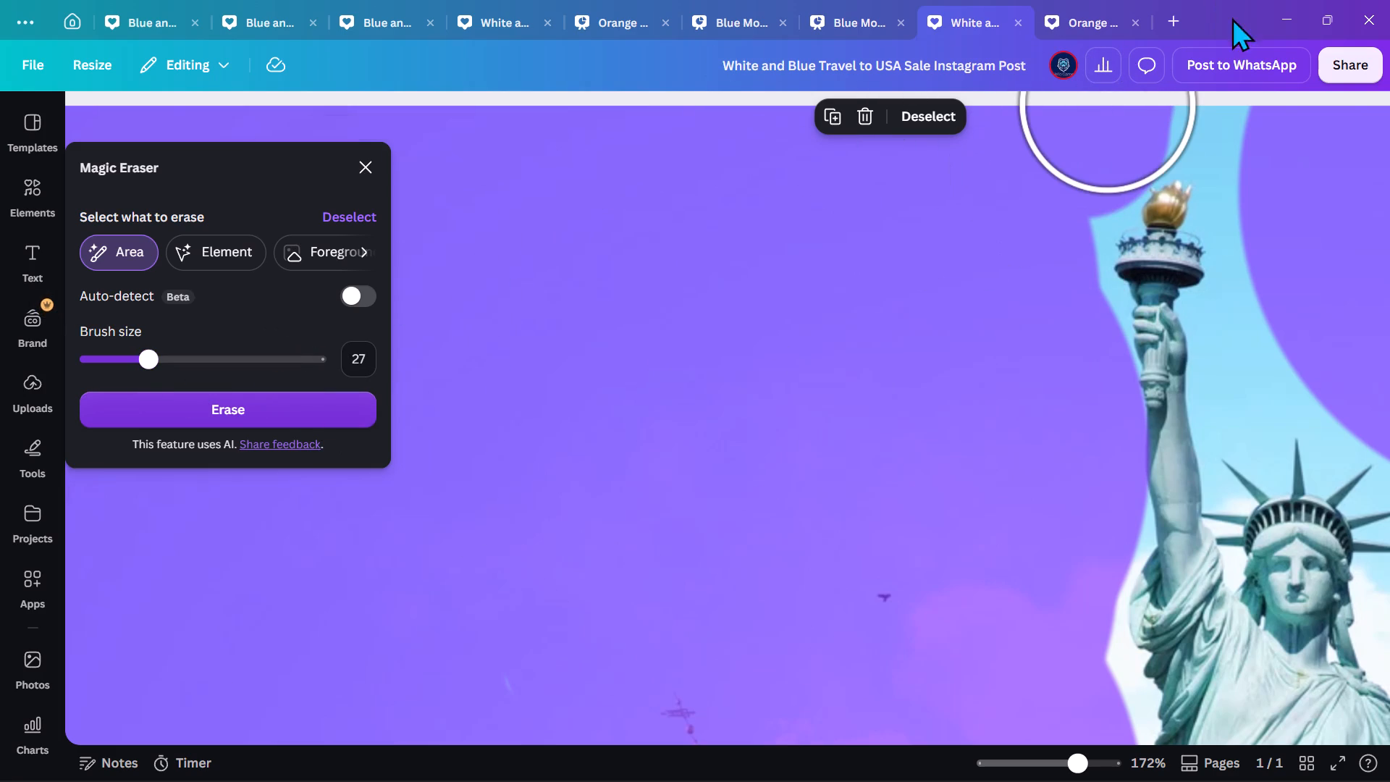
{"action": "left_click", "coordinate": [1252, 121]}
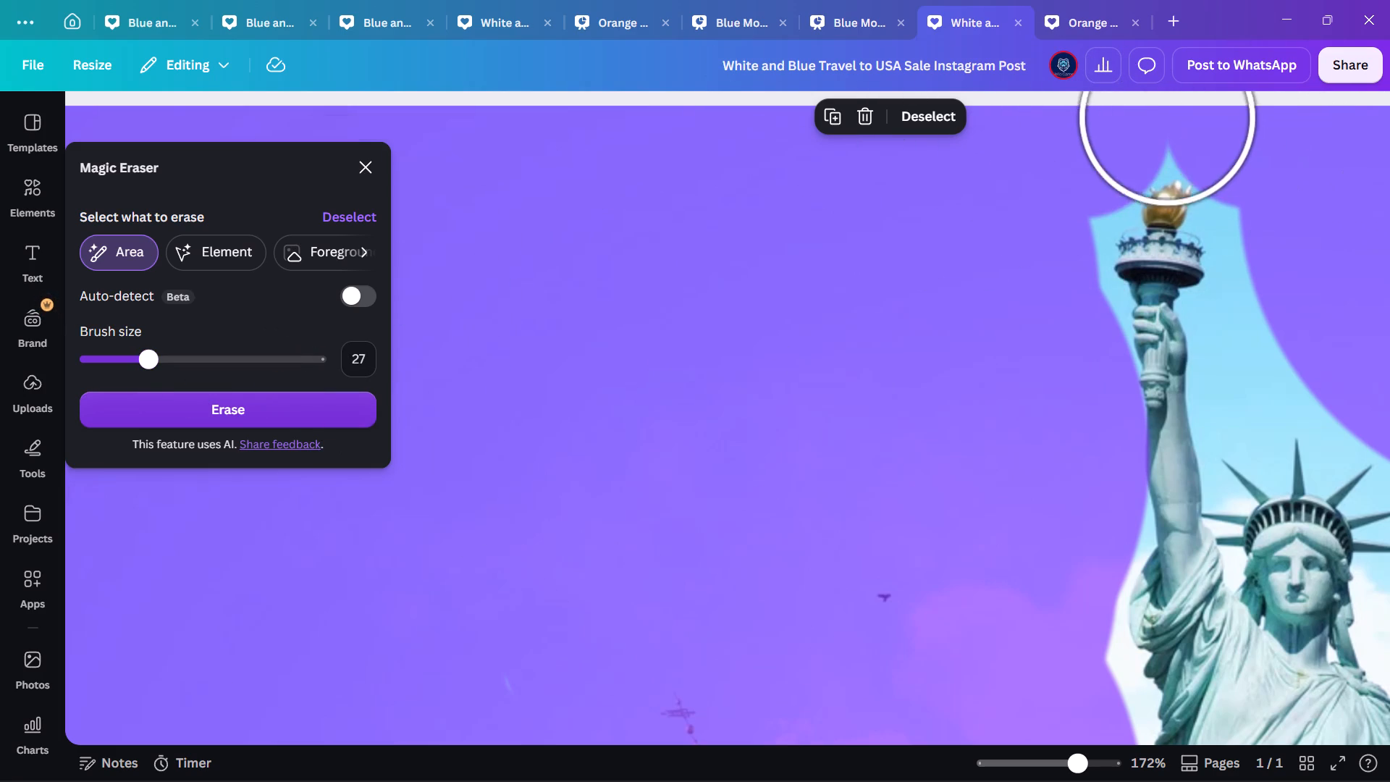
{"action": "left_click", "coordinate": [1155, 87]}
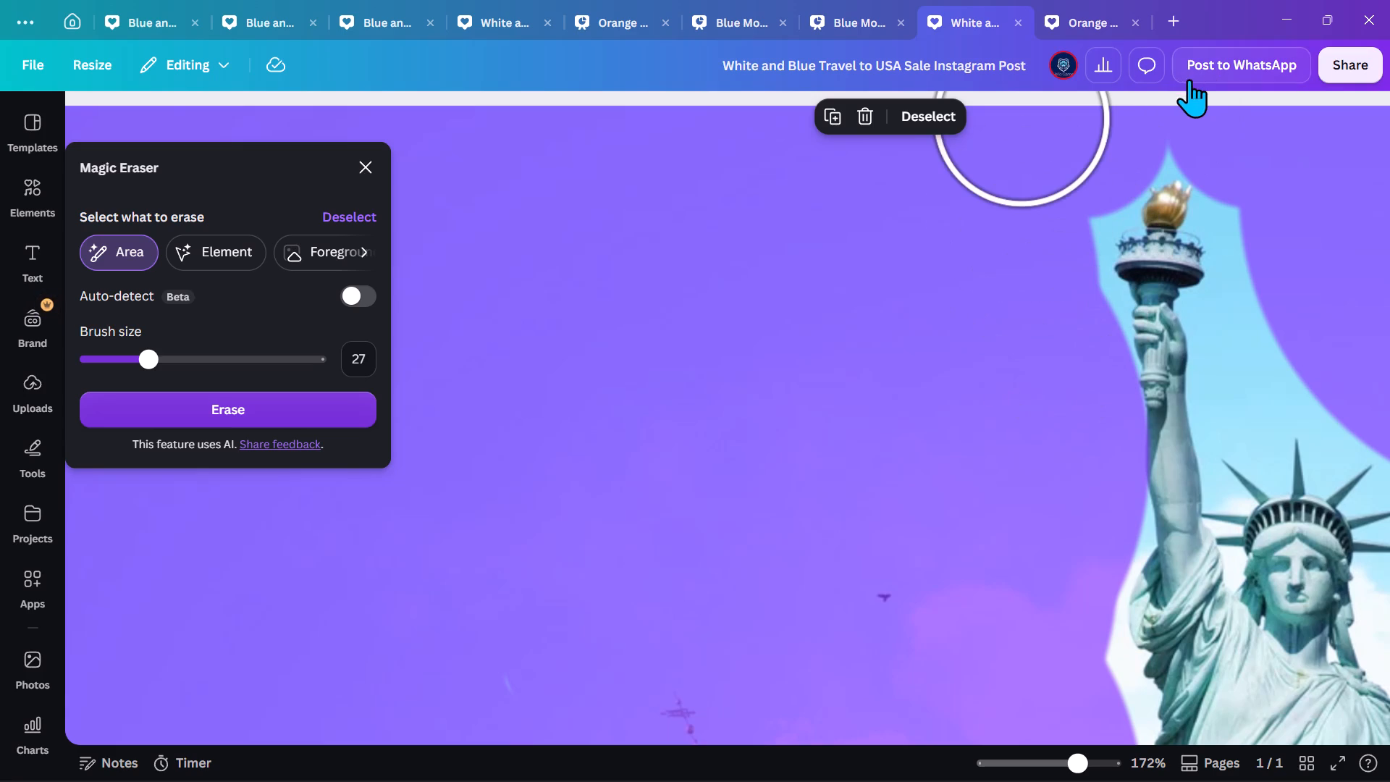
{"action": "triple_click", "coordinate": [1200, 89]}
{"action": "left_click", "coordinate": [1200, 89]}
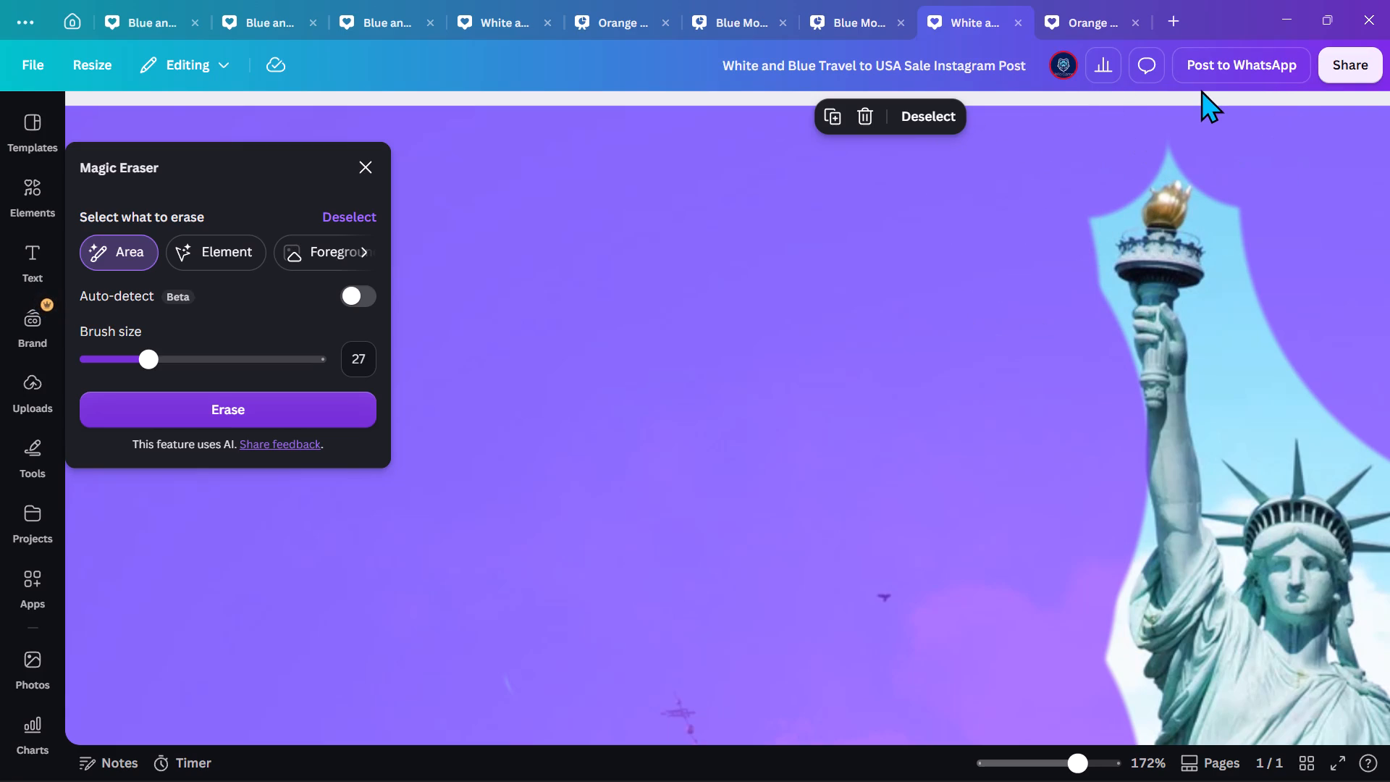
Set the brush size to 16 and mark the sky close around the tip of the torch flame.
{"action": "left_click", "coordinate": [122, 363]}
{"action": "left_click", "coordinate": [1145, 134]}
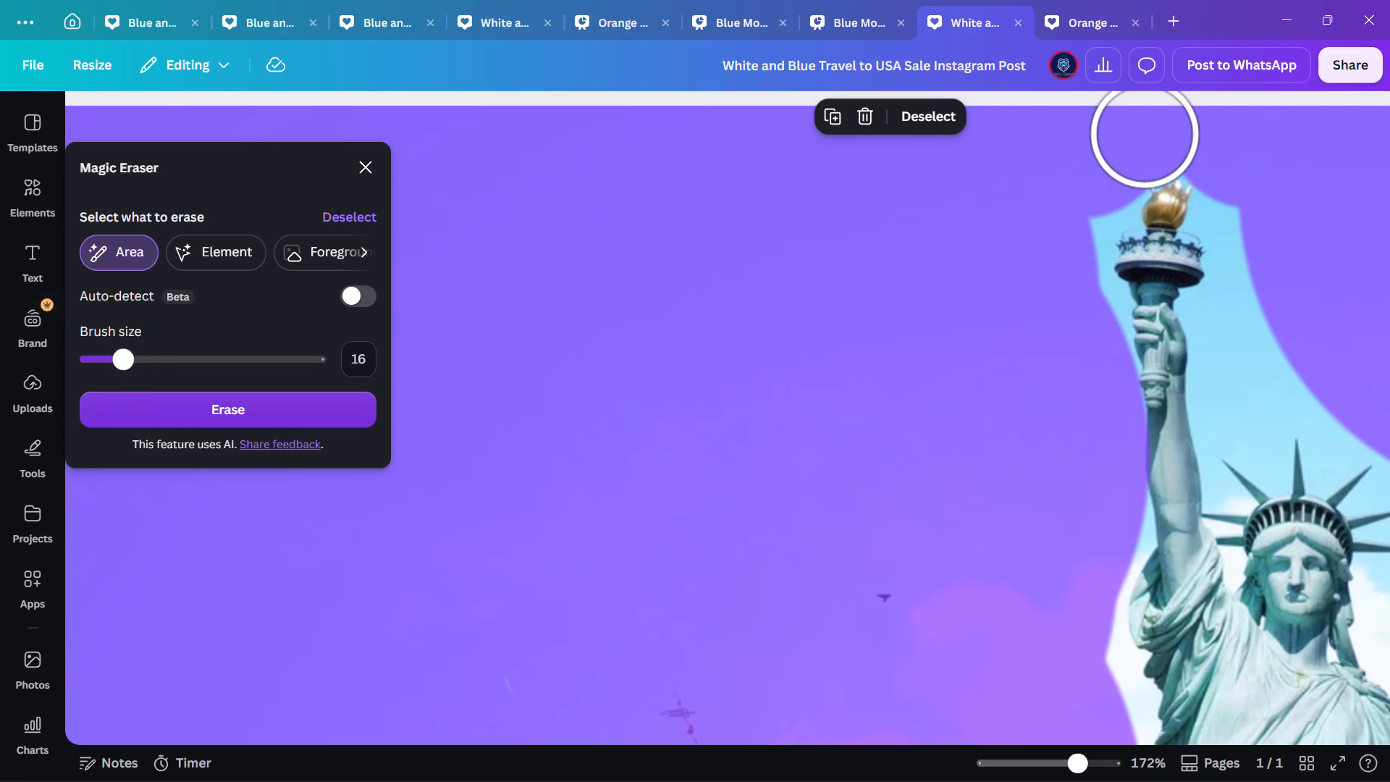
{"action": "left_click", "coordinate": [1192, 132]}
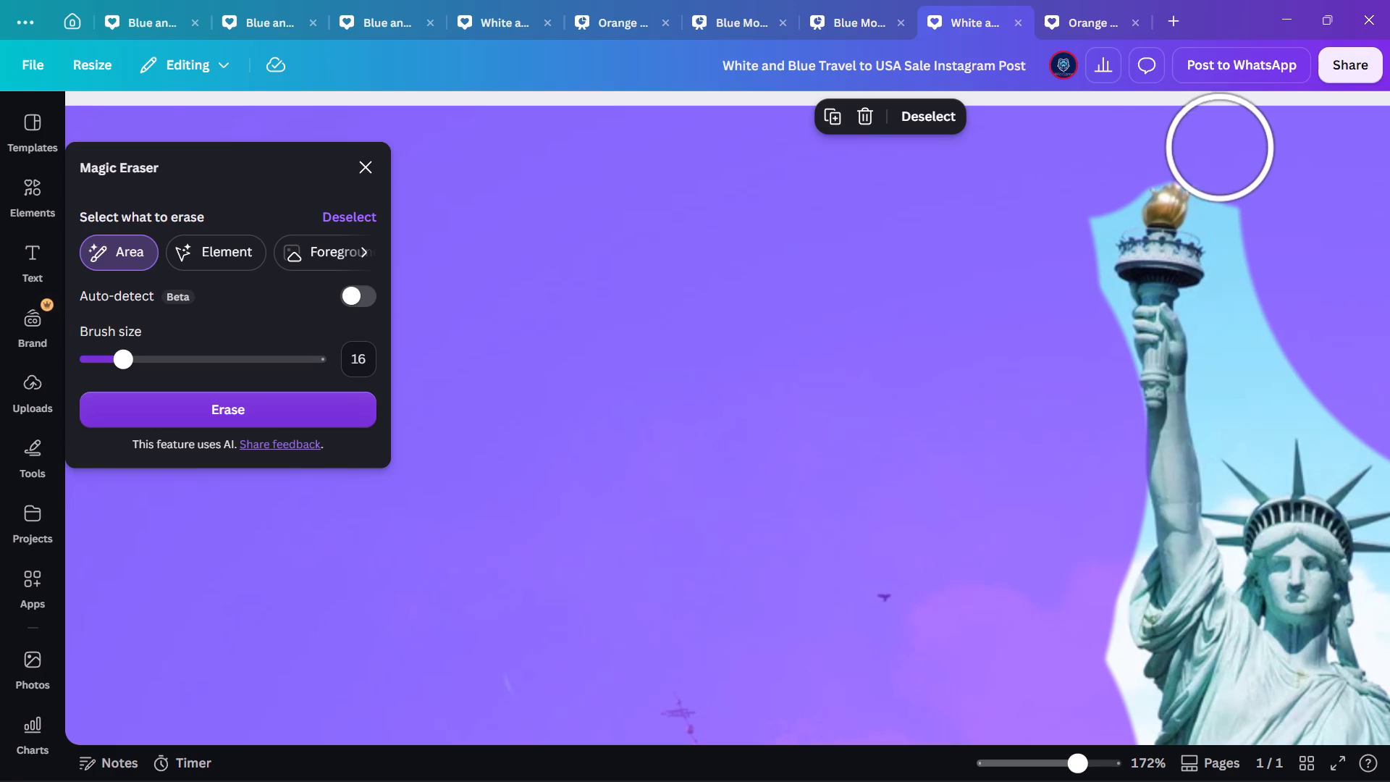
{"action": "left_click", "coordinate": [1218, 154]}
{"action": "left_click", "coordinate": [1163, 134]}
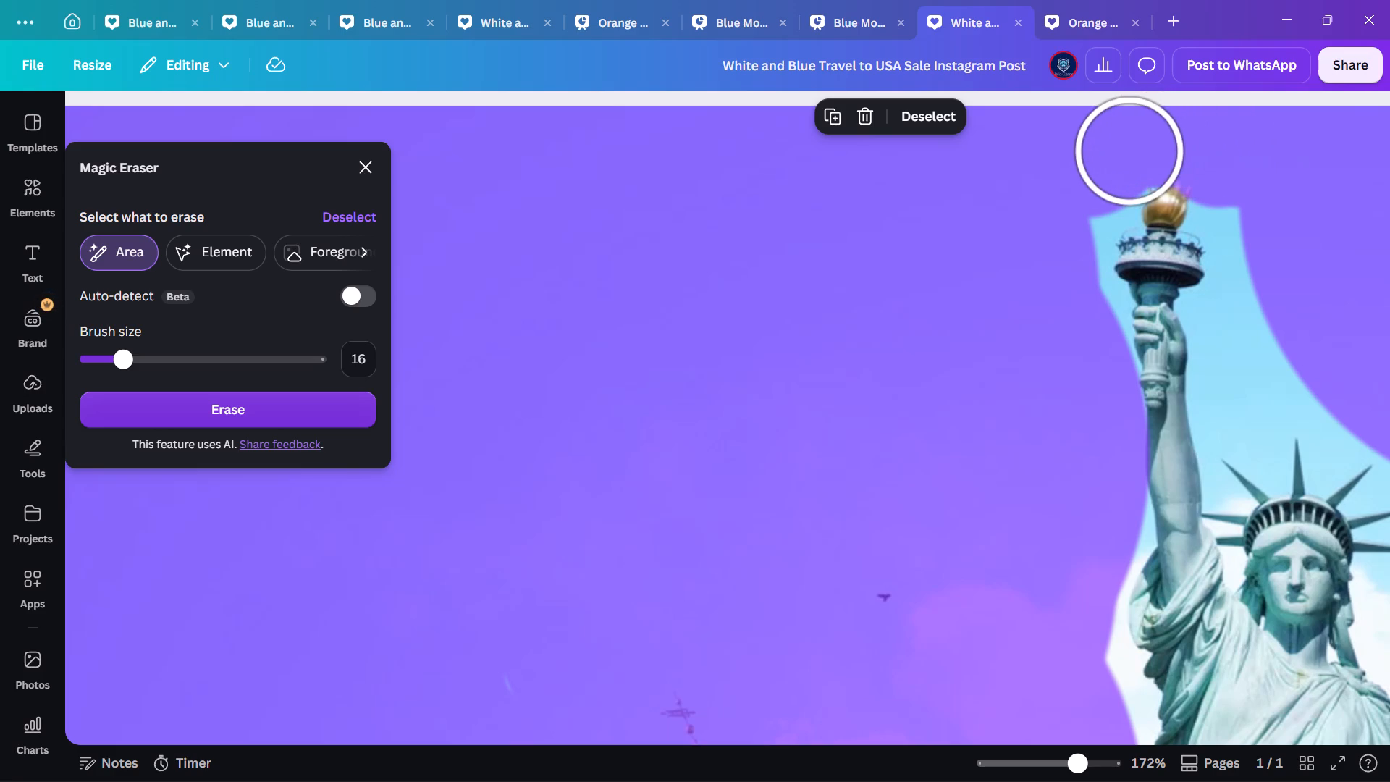
{"action": "left_click", "coordinate": [1109, 159]}
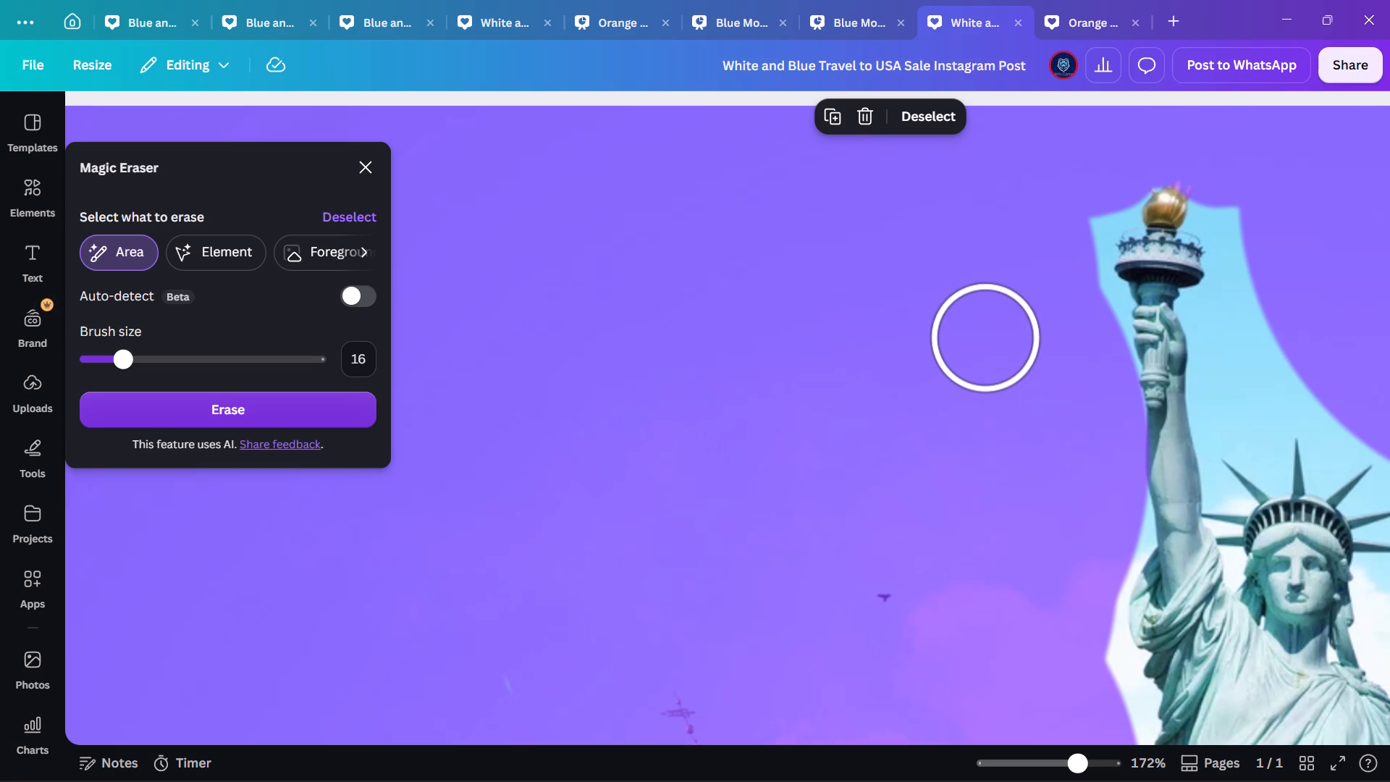
Mark the sky beside the torch and the hand holding it, on the crown side, for erasing.
{"action": "scroll", "coordinate": [986, 338], "scroll_direction": "up", "scroll_amount": 3, "text": "ctrl"}
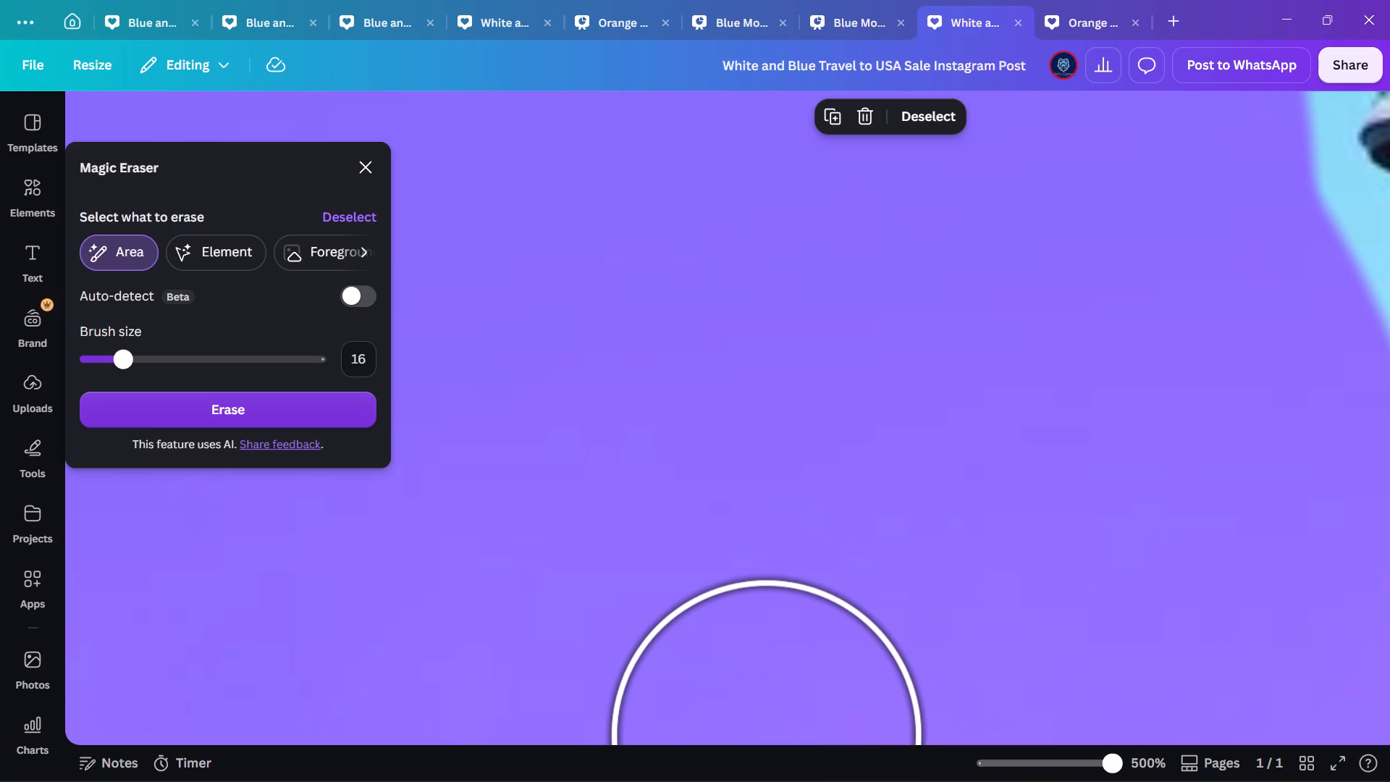
{"action": "scroll", "coordinate": [723, 710], "scroll_direction": "left", "scroll_amount": 6}
{"action": "middle_click", "coordinate": [706, 689]}
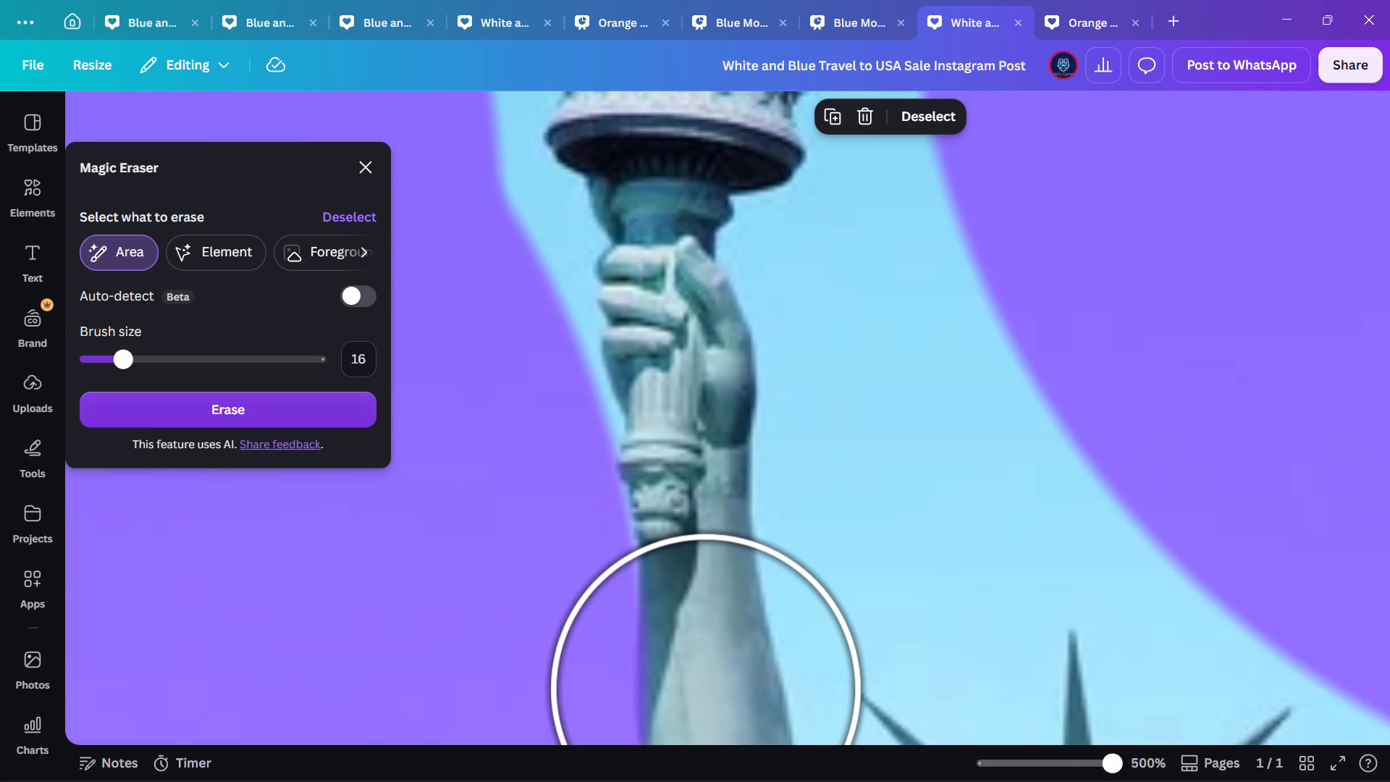
{"action": "scroll", "coordinate": [713, 441], "scroll_direction": "up", "scroll_amount": 3}
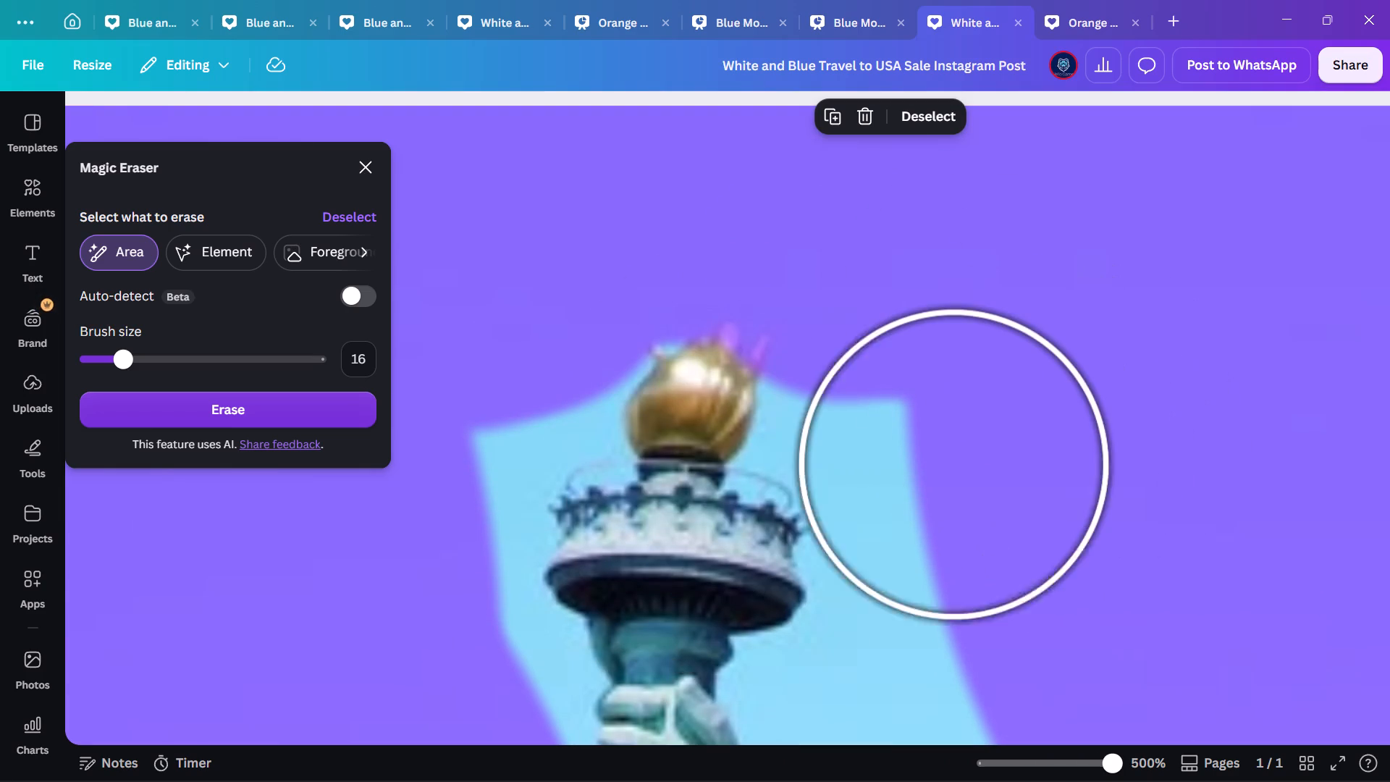
{"action": "left_click", "coordinate": [969, 526]}
{"action": "scroll", "coordinate": [1011, 730], "scroll_direction": "down", "scroll_amount": 1}
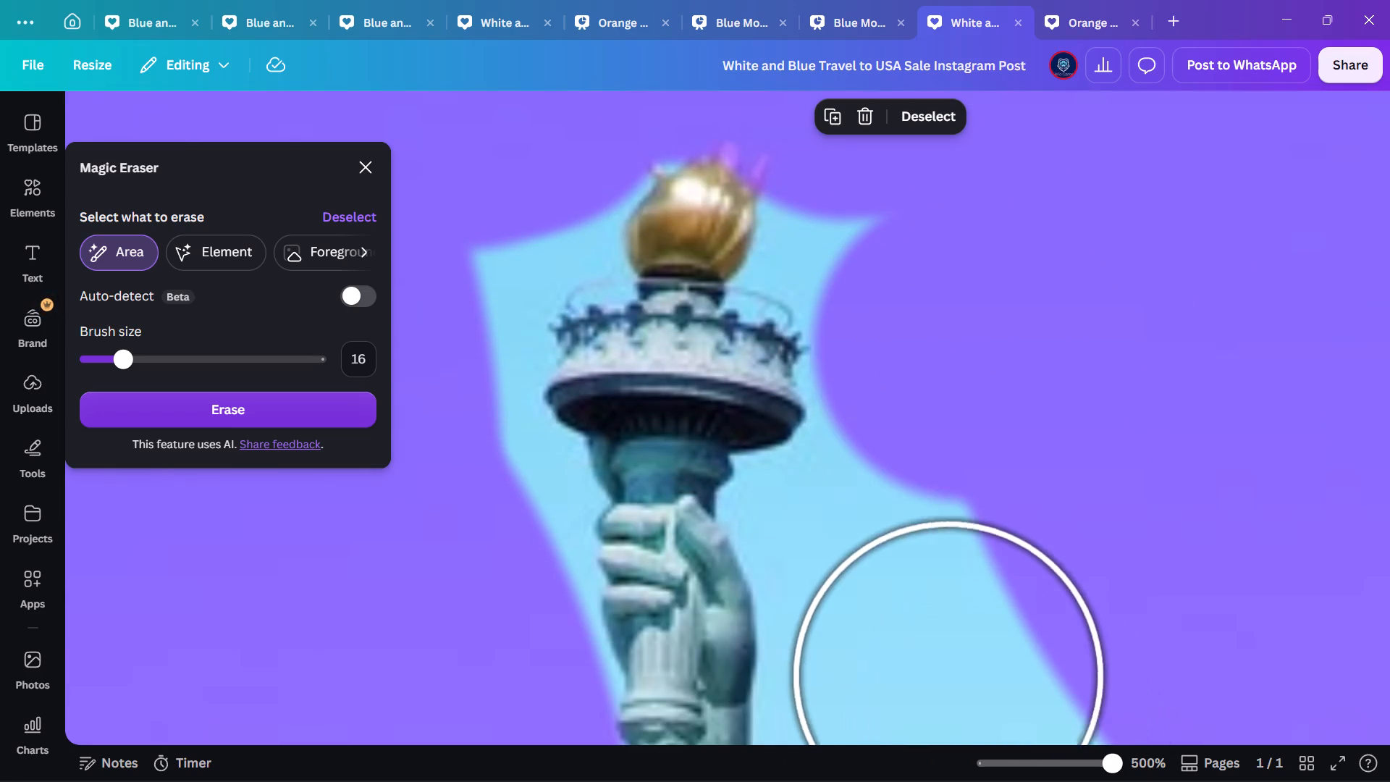
{"action": "left_click", "coordinate": [924, 535]}
{"action": "scroll", "coordinate": [940, 684], "scroll_direction": "down", "scroll_amount": 1}
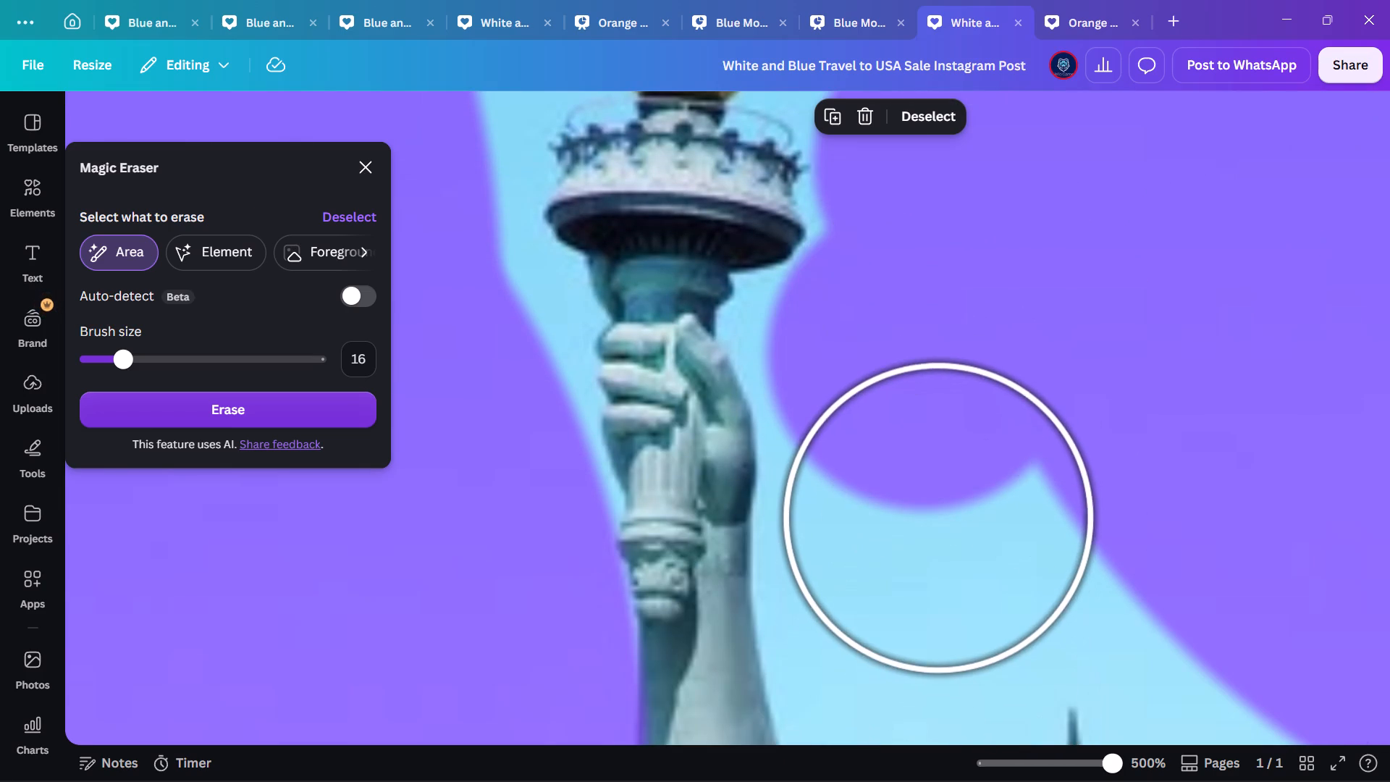
{"action": "left_click", "coordinate": [932, 518]}
Mark the sky between the raised forearm and the crown's spike tips for erasing.
{"action": "scroll", "coordinate": [915, 602], "scroll_direction": "down", "scroll_amount": 2}
{"action": "left_click", "coordinate": [916, 211]}
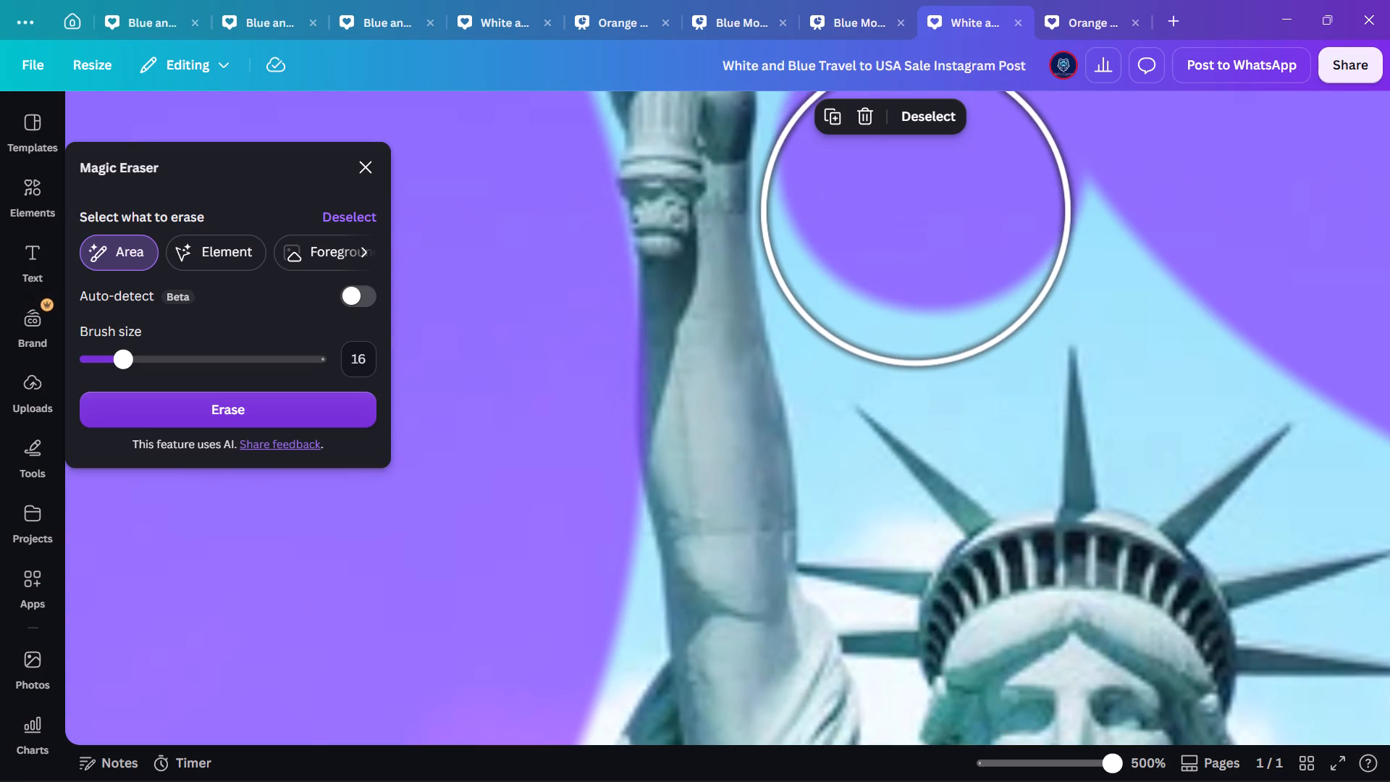
{"action": "left_click", "coordinate": [918, 219]}
{"action": "left_click", "coordinate": [926, 224]}
{"action": "left_click", "coordinate": [935, 233]}
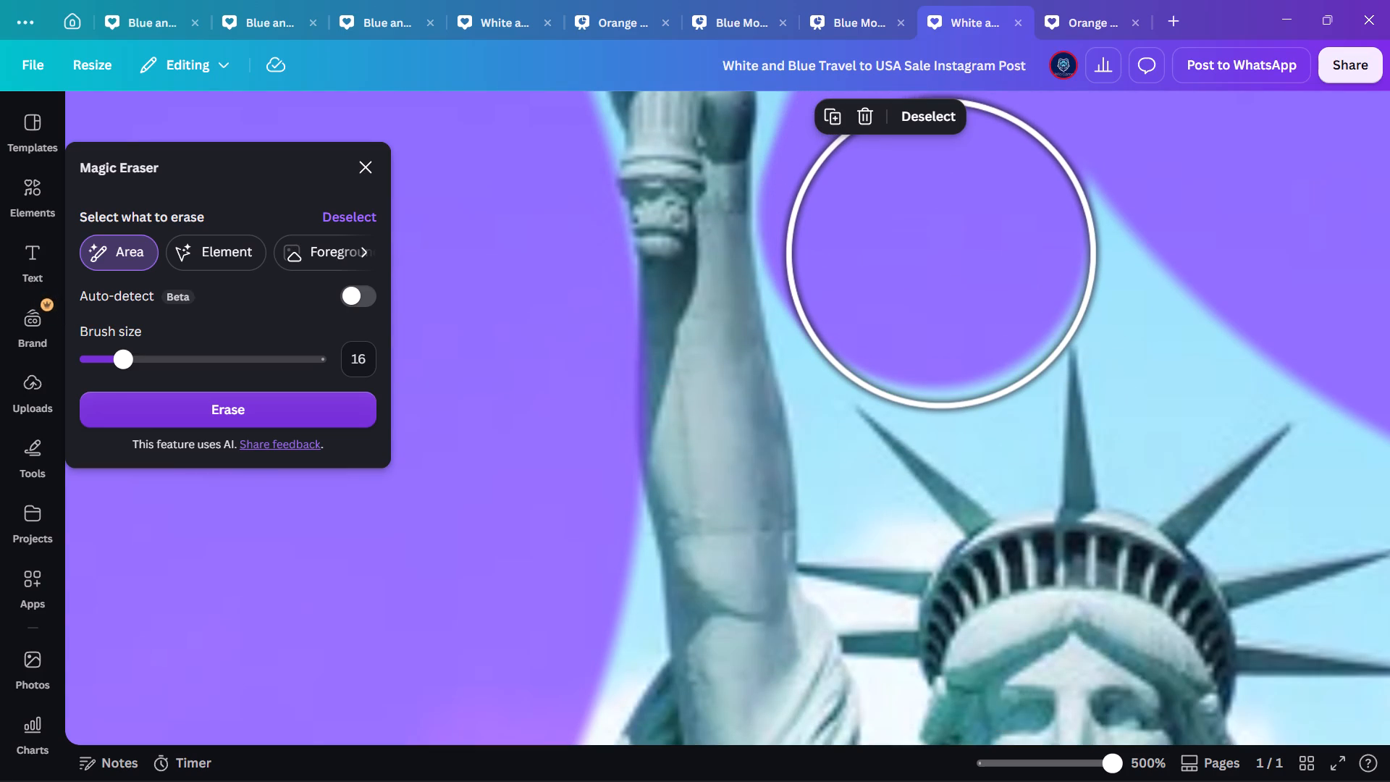
{"action": "left_click", "coordinate": [942, 253]}
Mark the sky close around the crown's spike tips on the Capitol side for erasing.
{"action": "left_click", "coordinate": [1167, 203]}
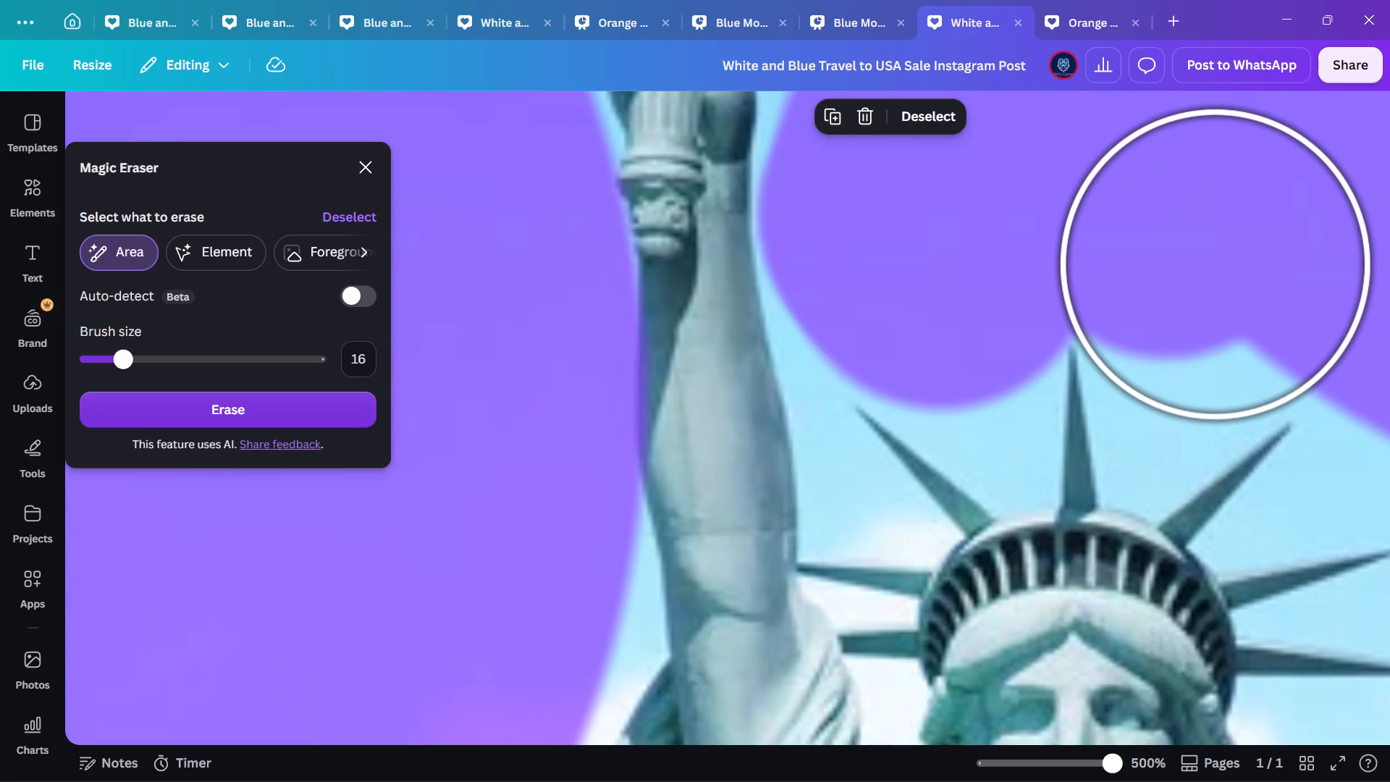
{"action": "left_click", "coordinate": [1216, 265]}
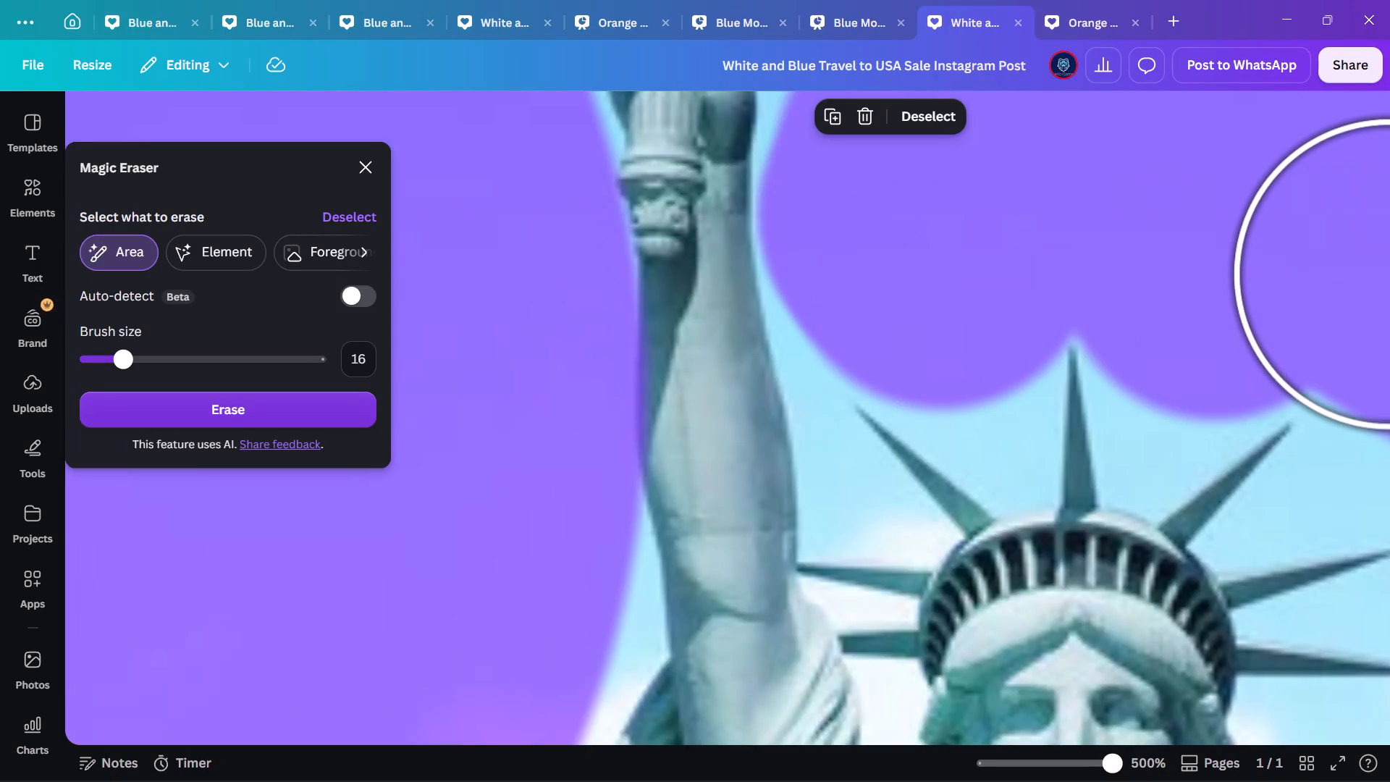
{"action": "scroll", "coordinate": [1341, 352], "scroll_direction": "left", "scroll_amount": 5}
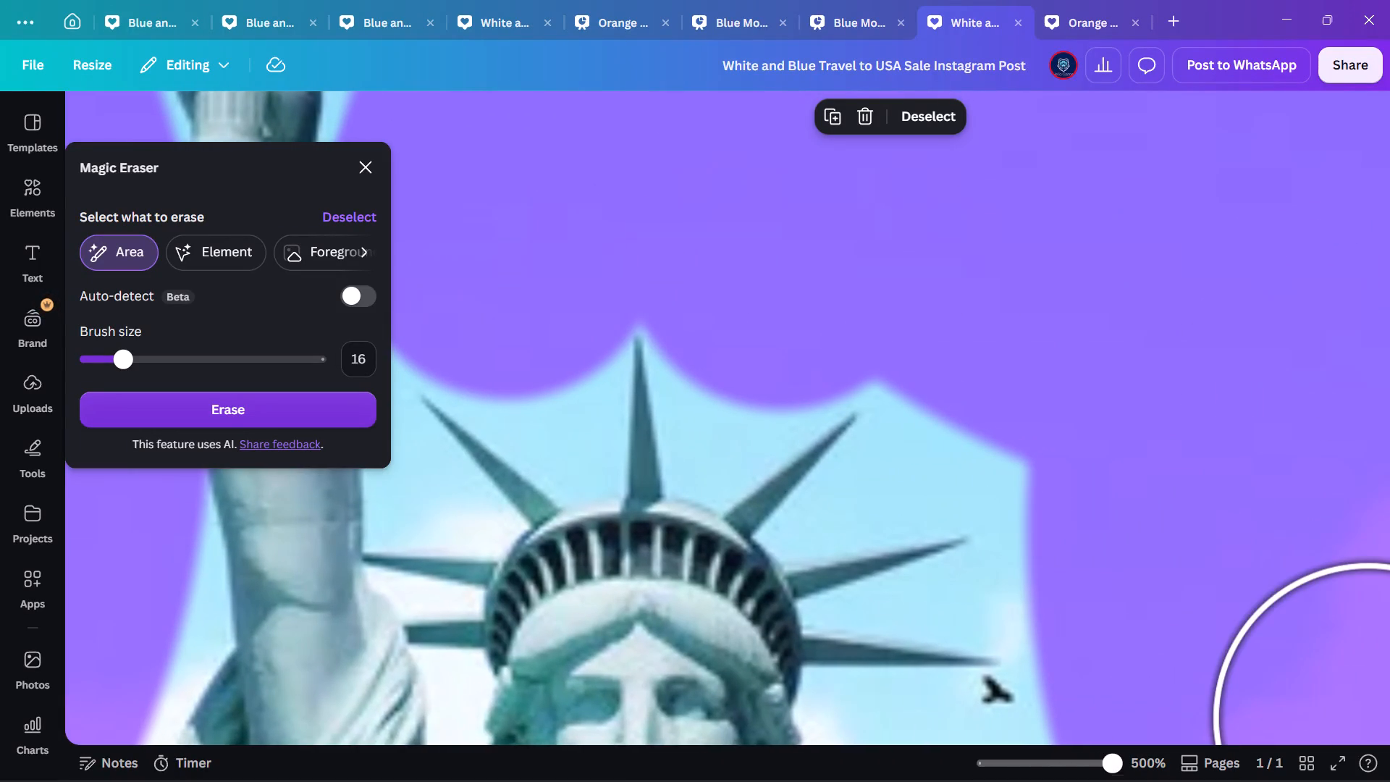
{"action": "scroll", "coordinate": [1017, 504], "scroll_direction": "down", "scroll_amount": 1}
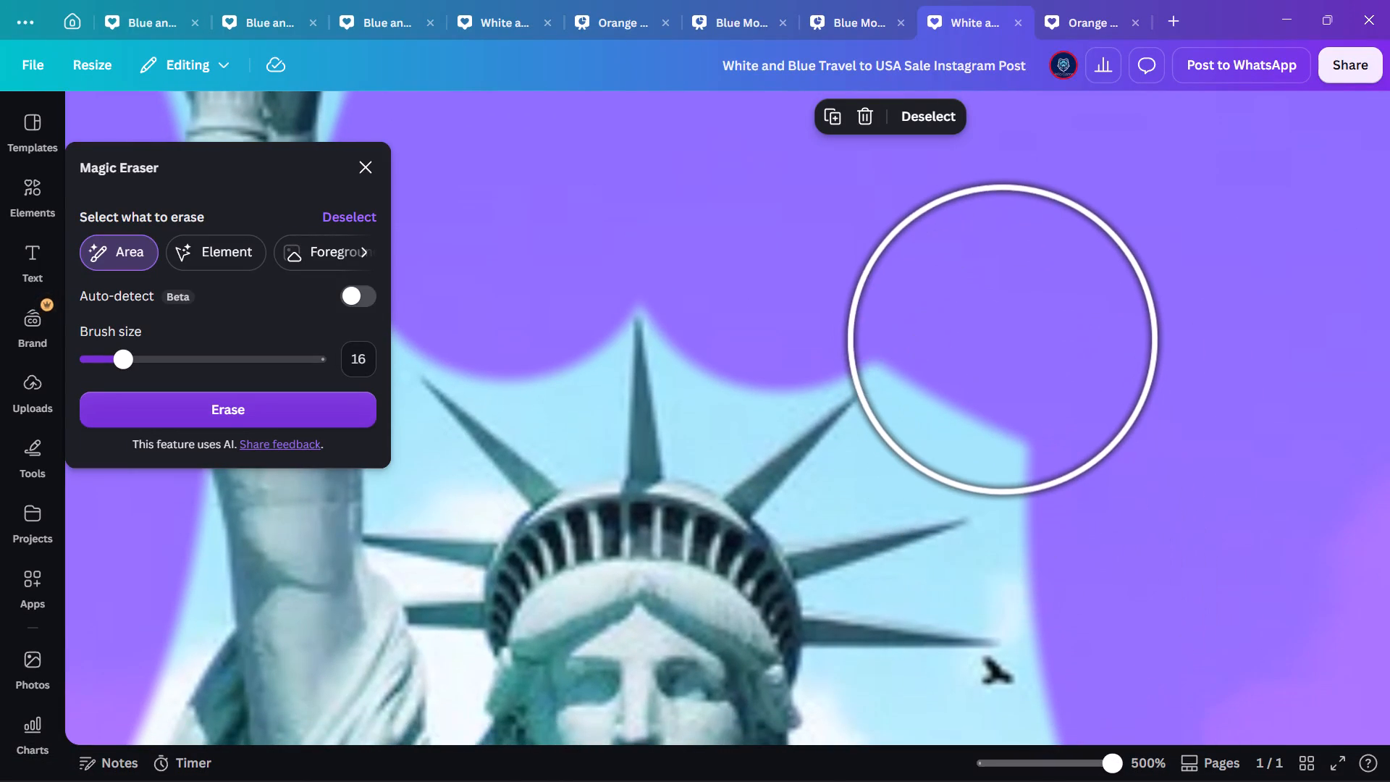
{"action": "left_click", "coordinate": [1021, 372]}
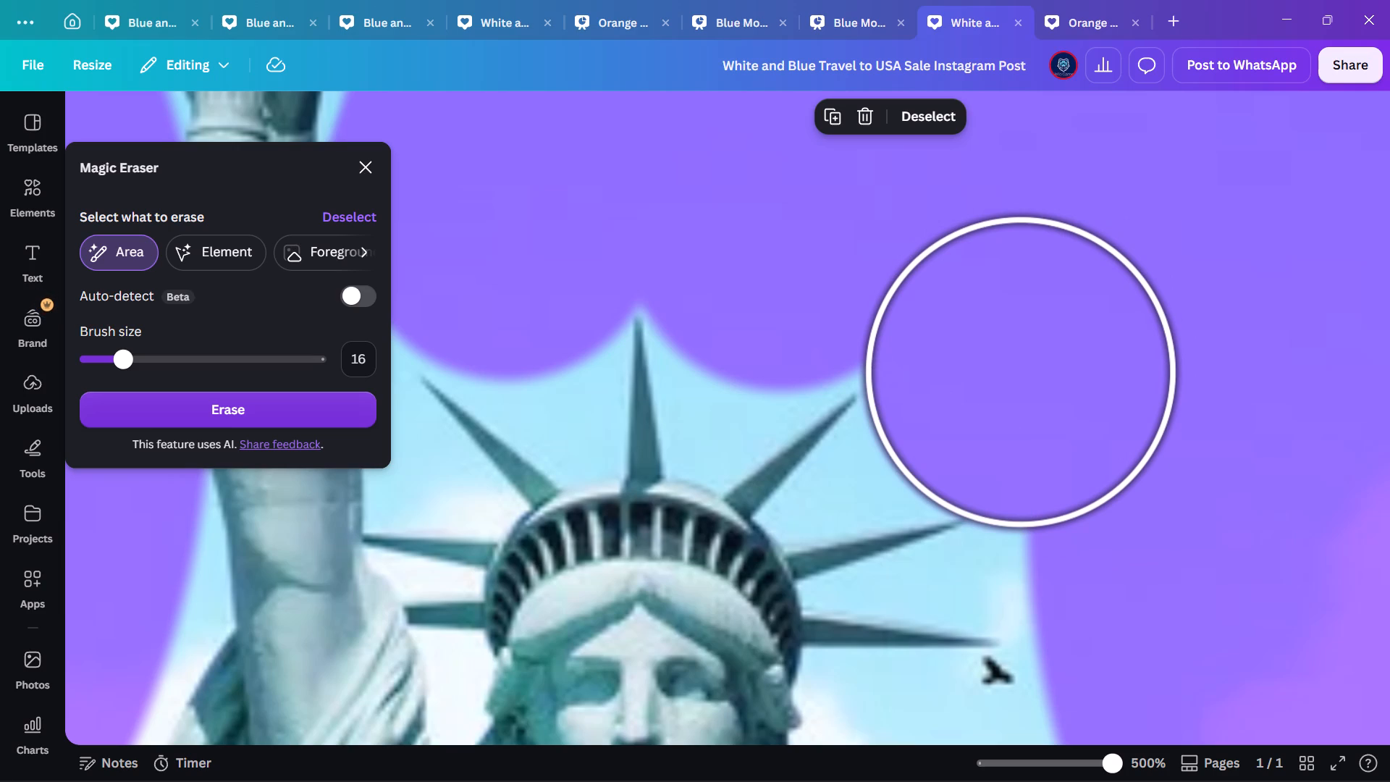
{"action": "left_click", "coordinate": [1136, 543]}
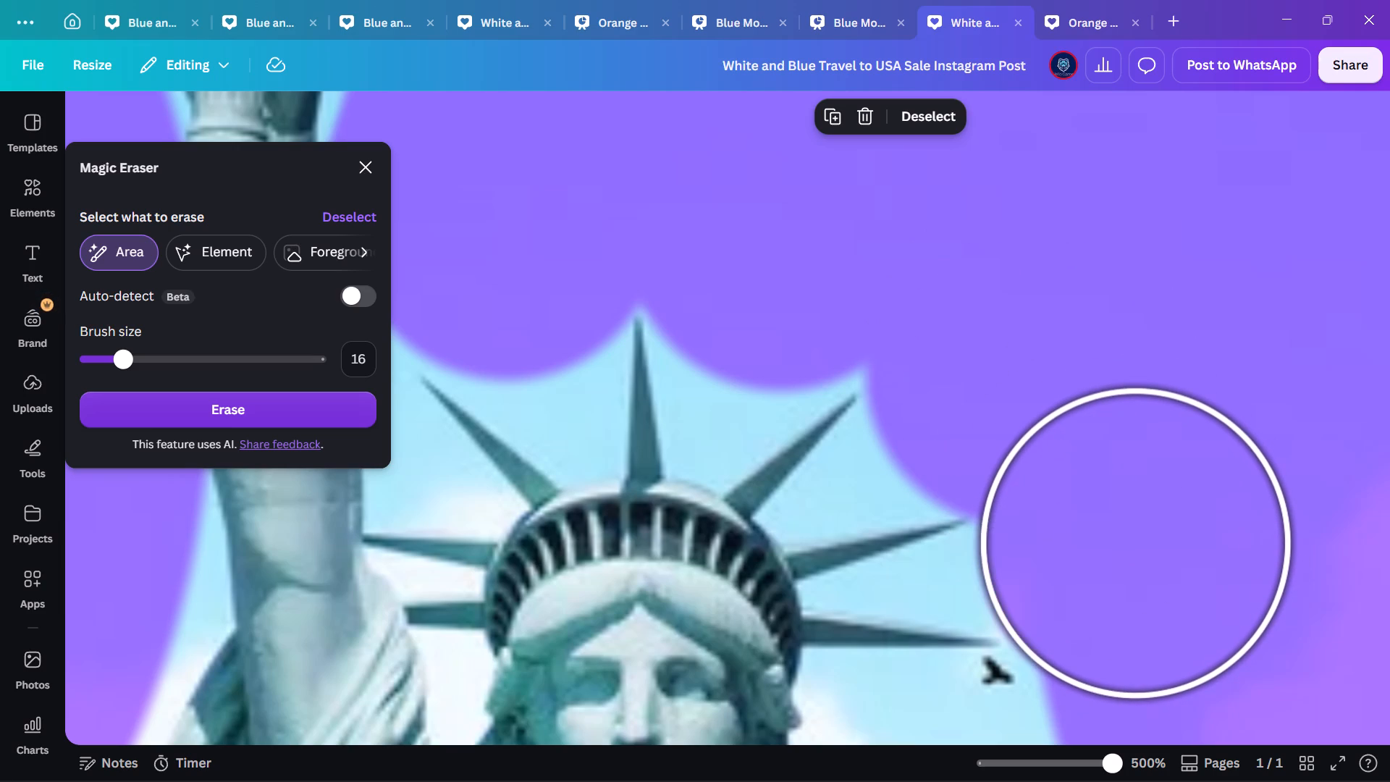
Mark the sky below the crown spikes, beside the face and hair down to the shoulder, for erasing.
{"action": "scroll", "coordinate": [1154, 561], "scroll_direction": "down", "scroll_amount": 1}
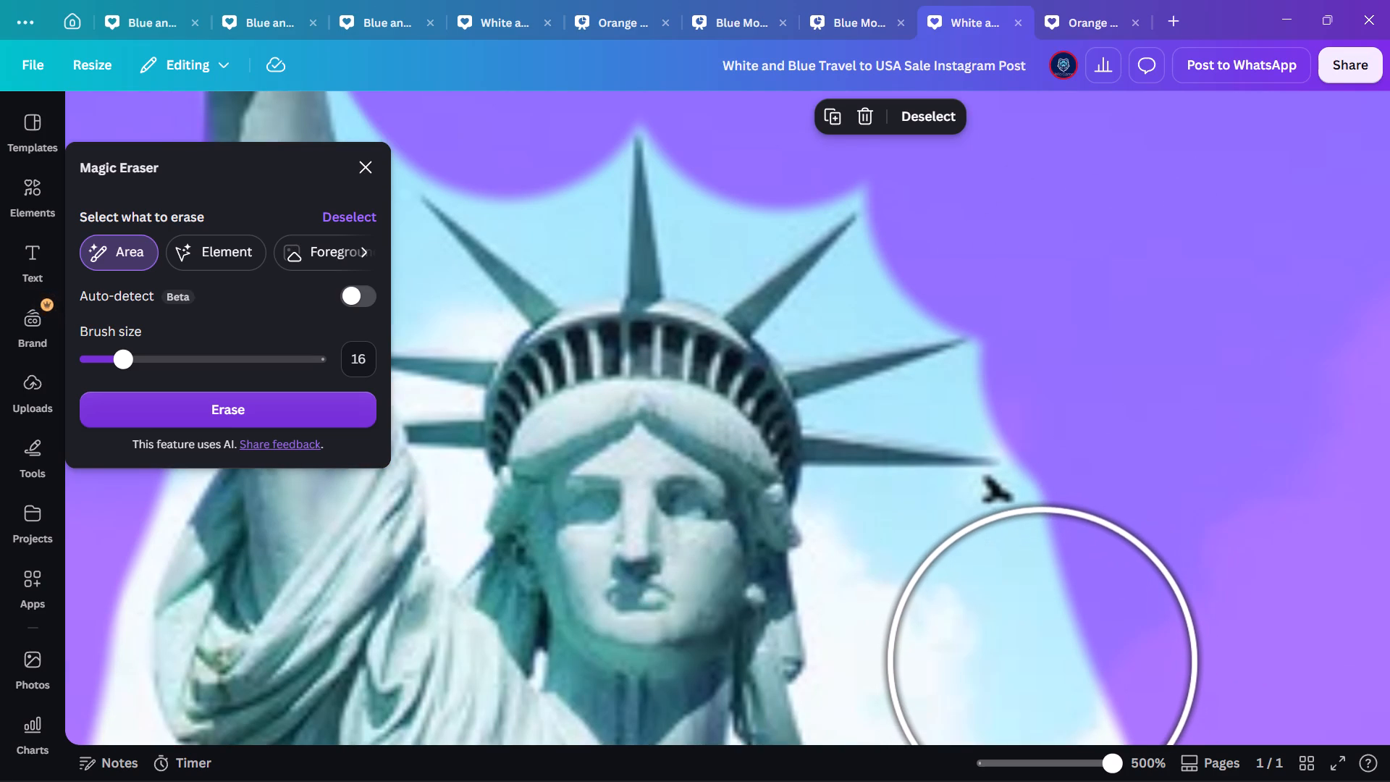
{"action": "left_click", "coordinate": [1042, 655]}
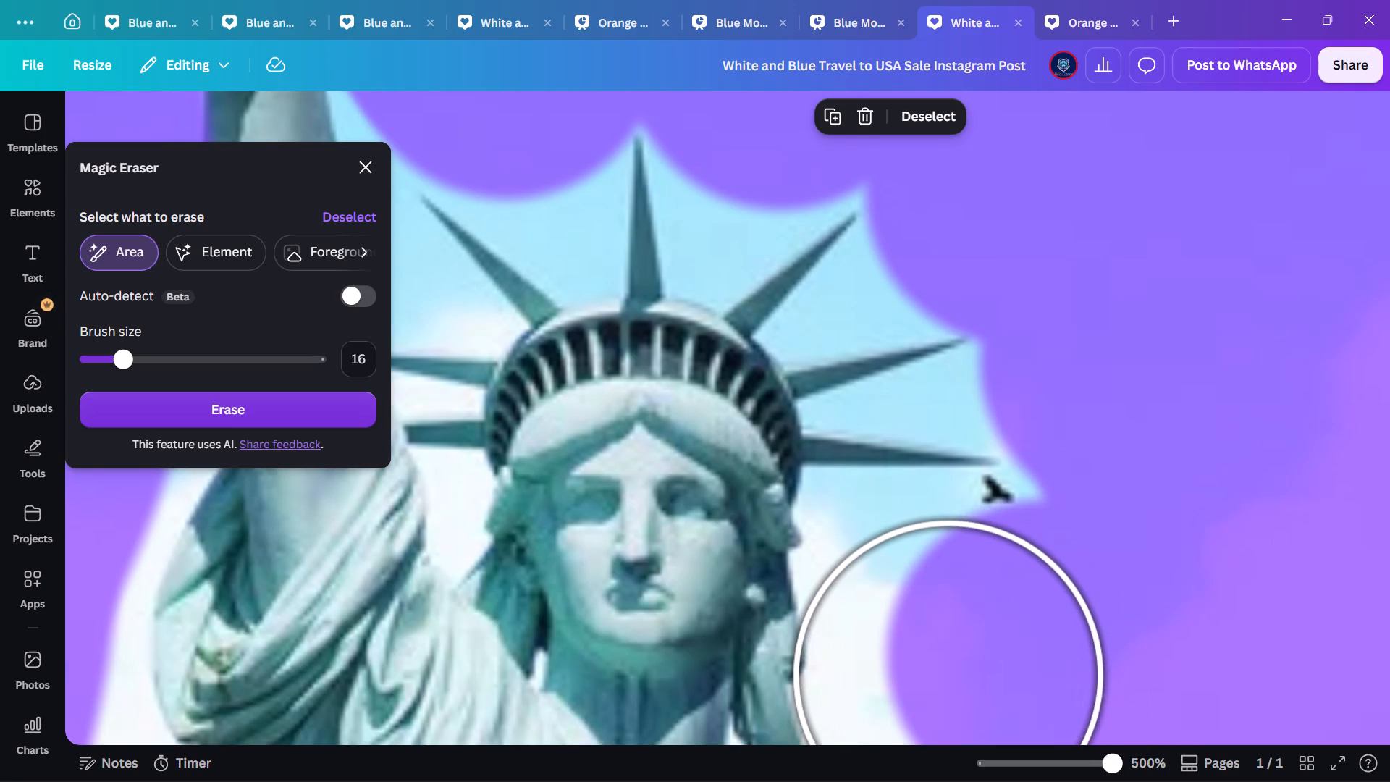
{"action": "left_click", "coordinate": [964, 667]}
{"action": "scroll", "coordinate": [964, 667], "scroll_direction": "down", "scroll_amount": 1}
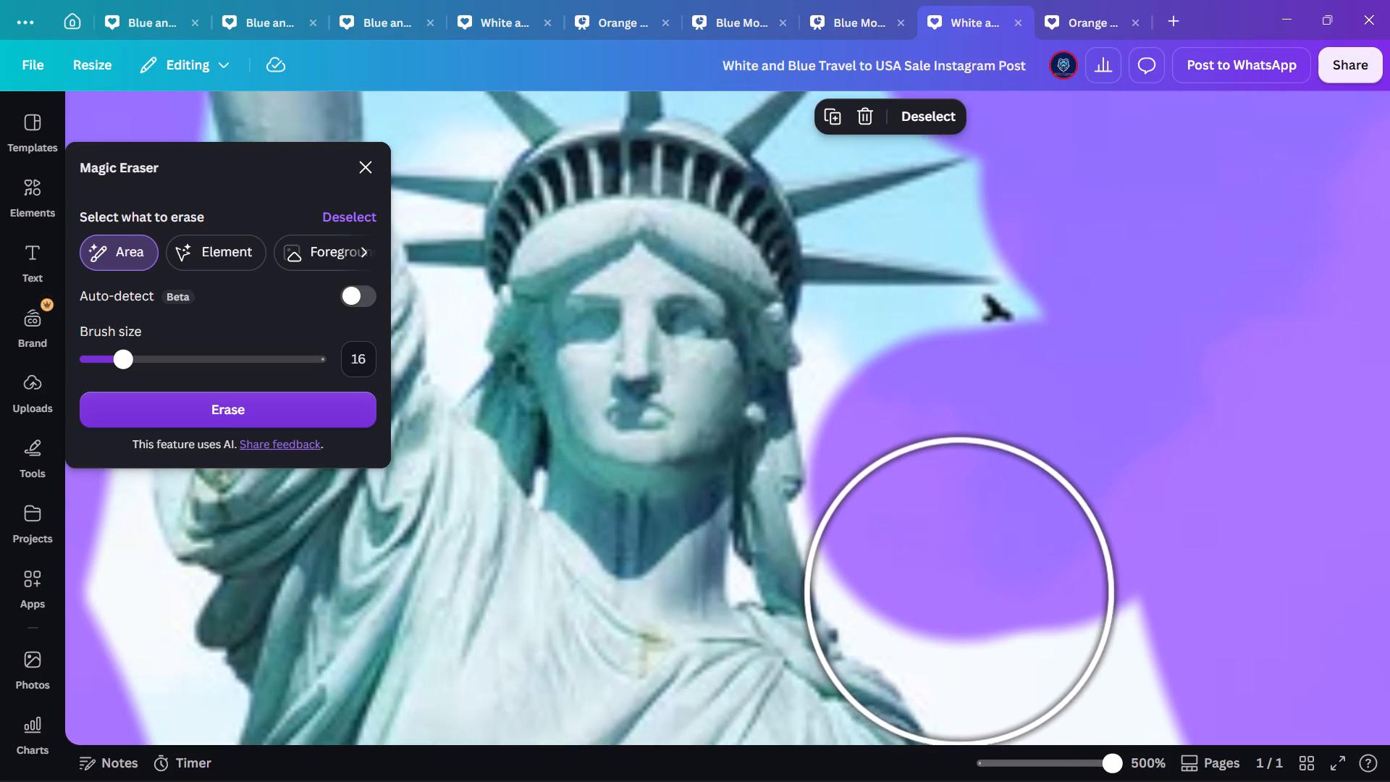
{"action": "left_click", "coordinate": [969, 545]}
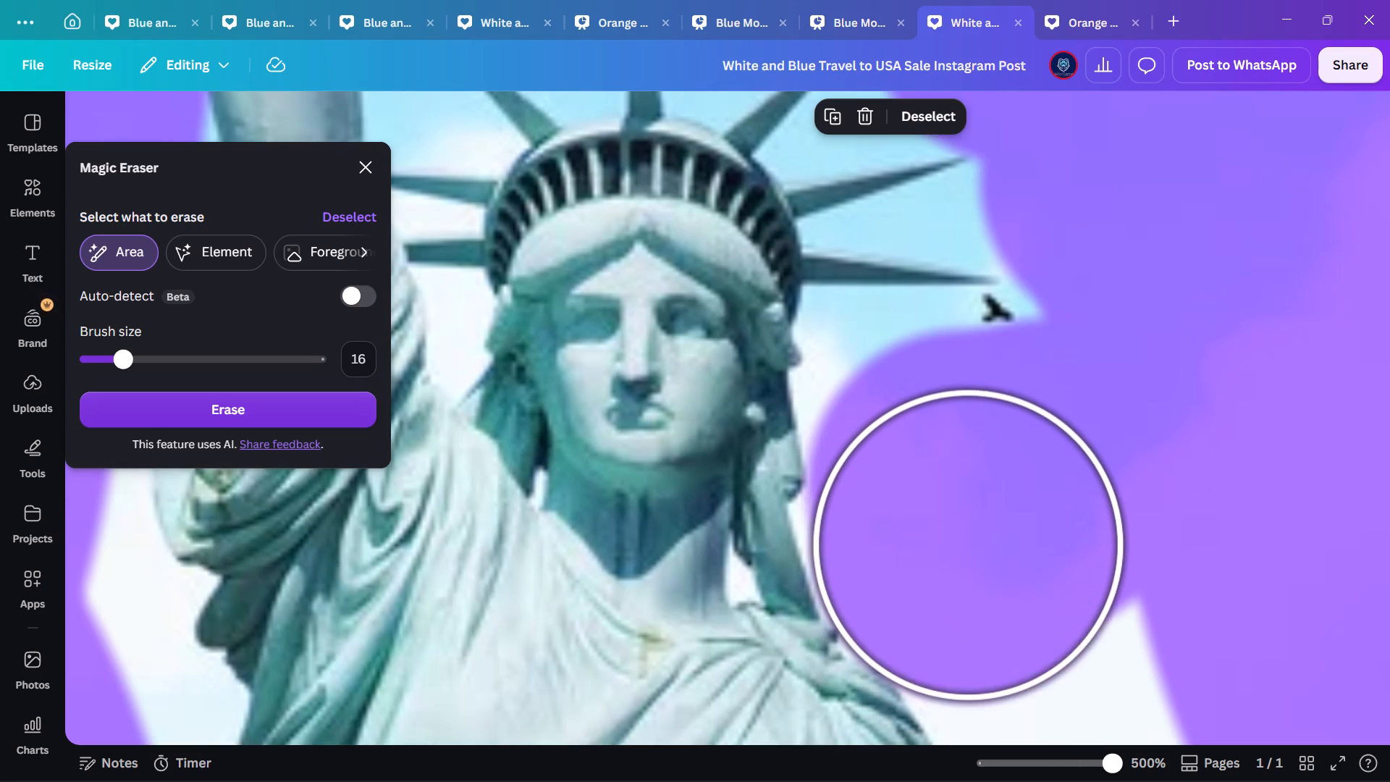
Mark the sky between the statue's shoulder and the upper edge of the tablet for erasing.
{"action": "scroll", "coordinate": [999, 555], "scroll_direction": "down", "scroll_amount": 2}
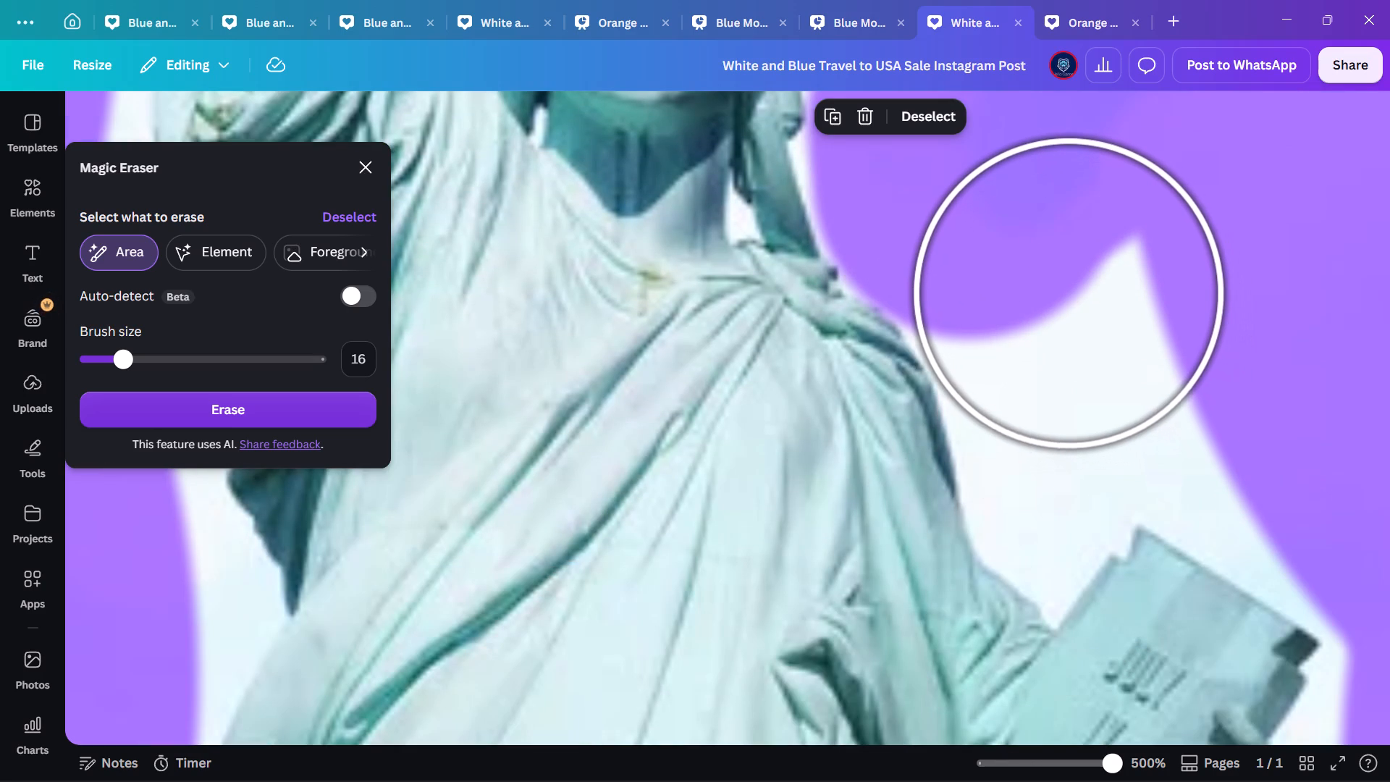
{"action": "left_click", "coordinate": [1069, 293]}
{"action": "left_click", "coordinate": [1092, 342]}
{"action": "left_click", "coordinate": [1094, 369]}
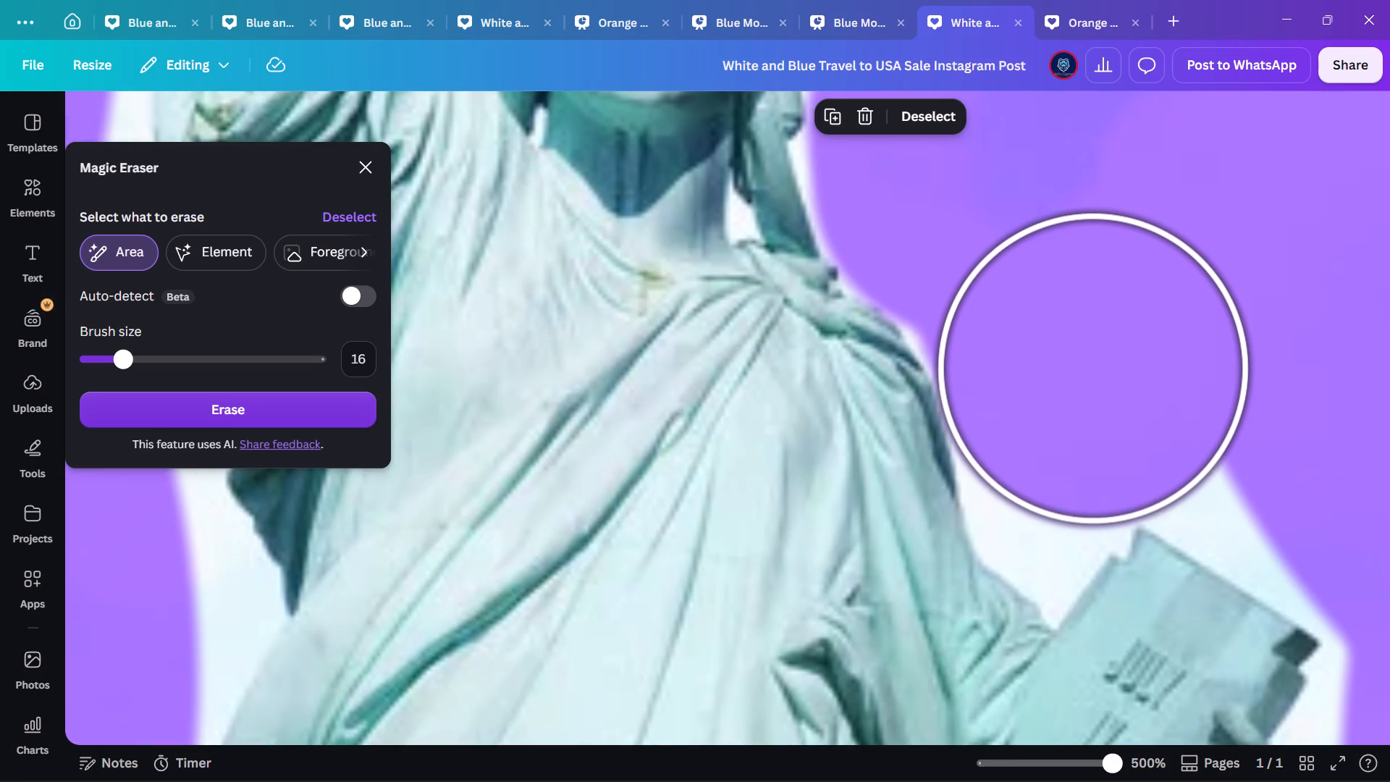
{"action": "left_click", "coordinate": [1271, 416]}
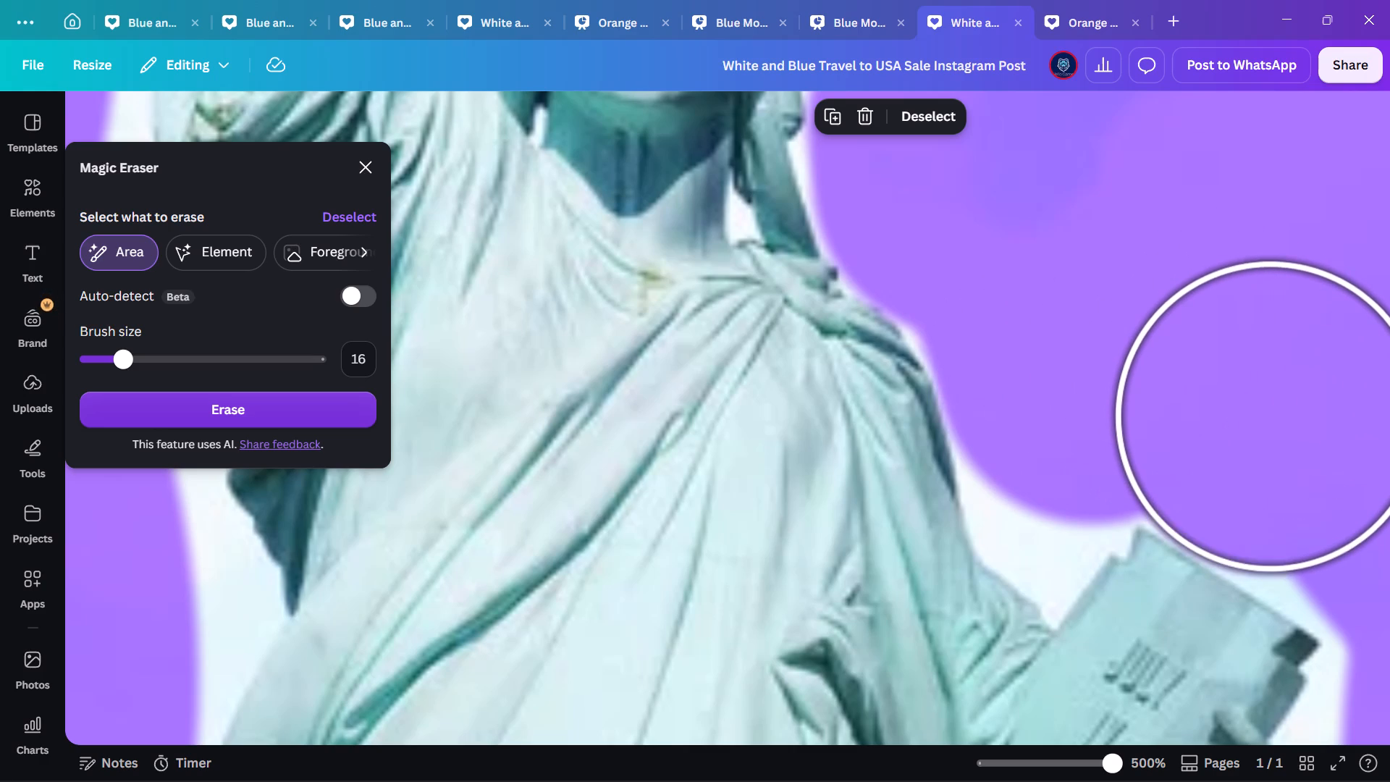
Mark the sky along the tablet's upper edge, around its outer corner and beside the fingers for erasing.
{"action": "scroll", "coordinate": [1303, 455], "scroll_direction": "down", "scroll_amount": 1}
{"action": "scroll", "coordinate": [1112, 375], "scroll_direction": "left", "scroll_amount": 2}
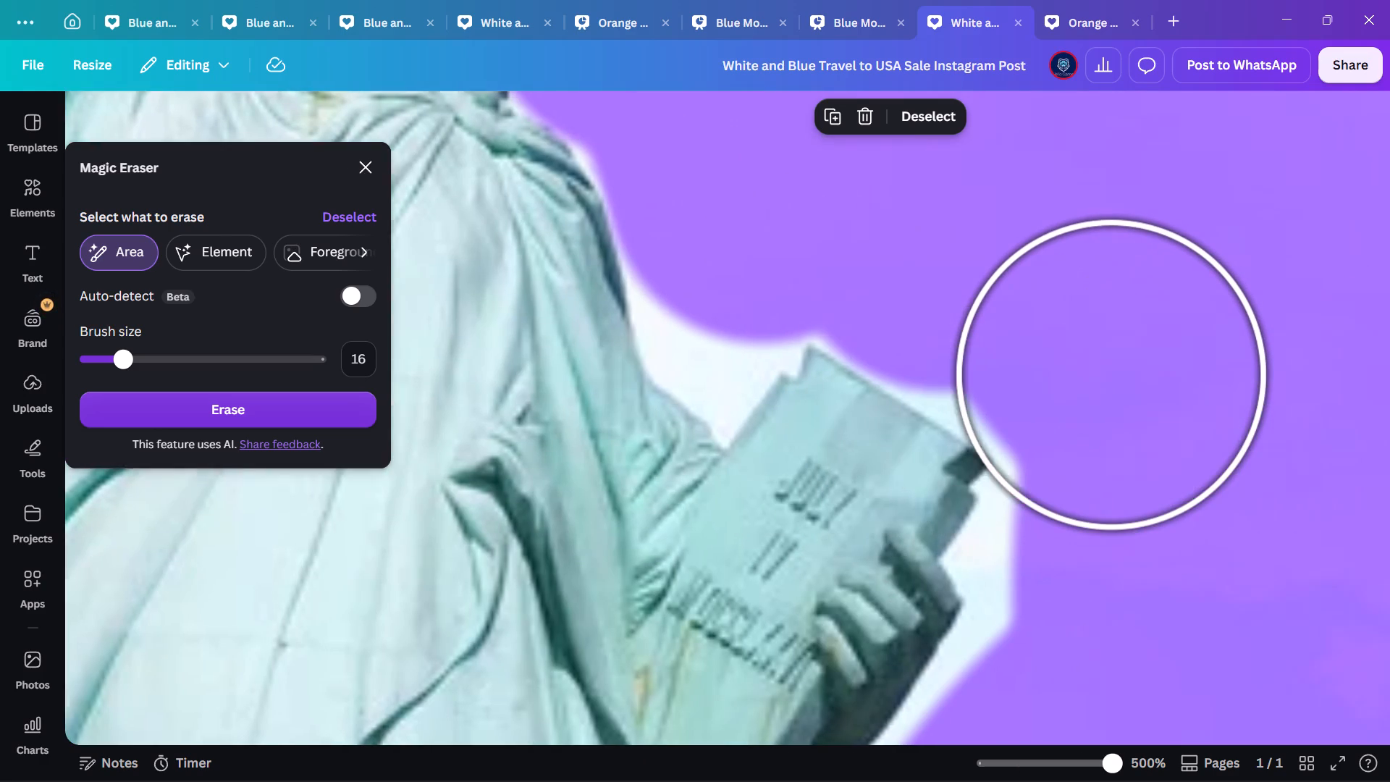
{"action": "scroll", "coordinate": [1112, 375], "scroll_direction": "left", "scroll_amount": 2}
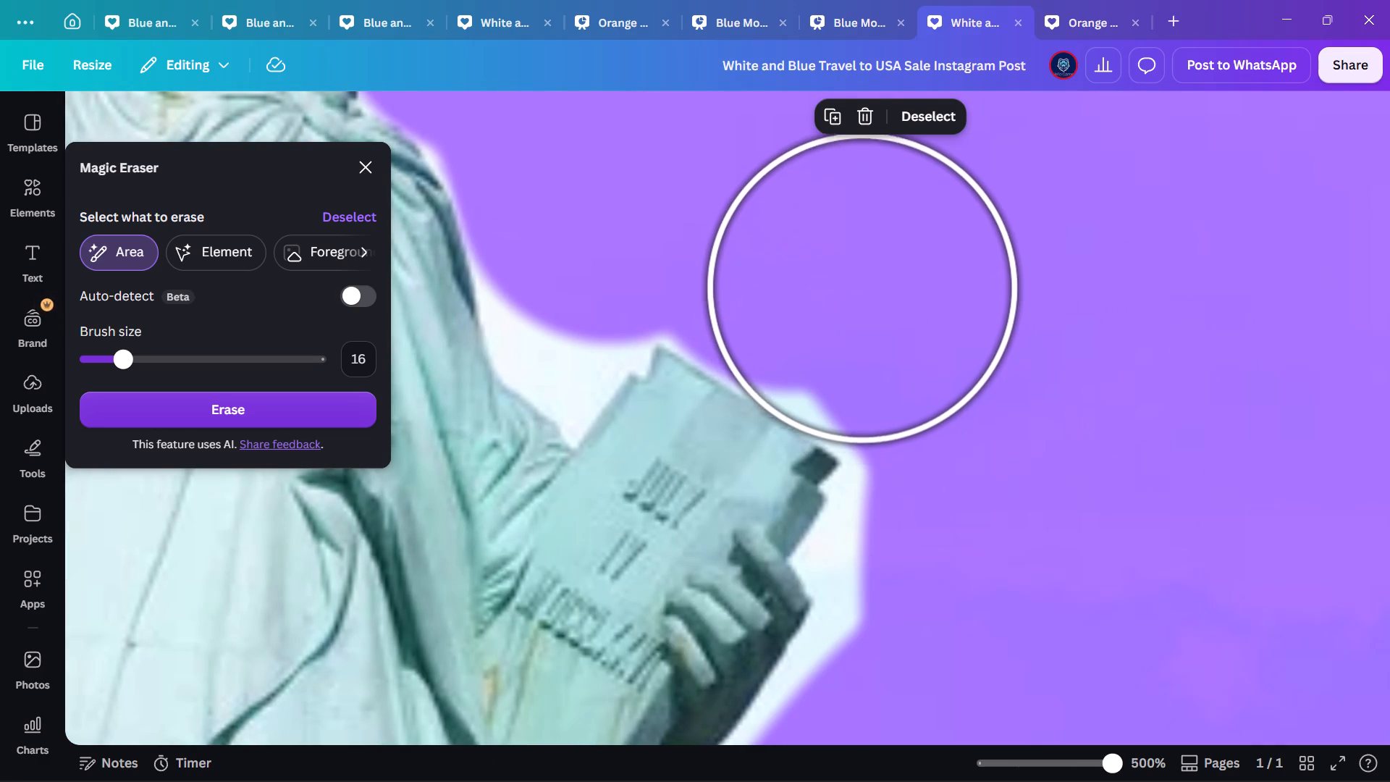
{"action": "left_click", "coordinate": [865, 285]}
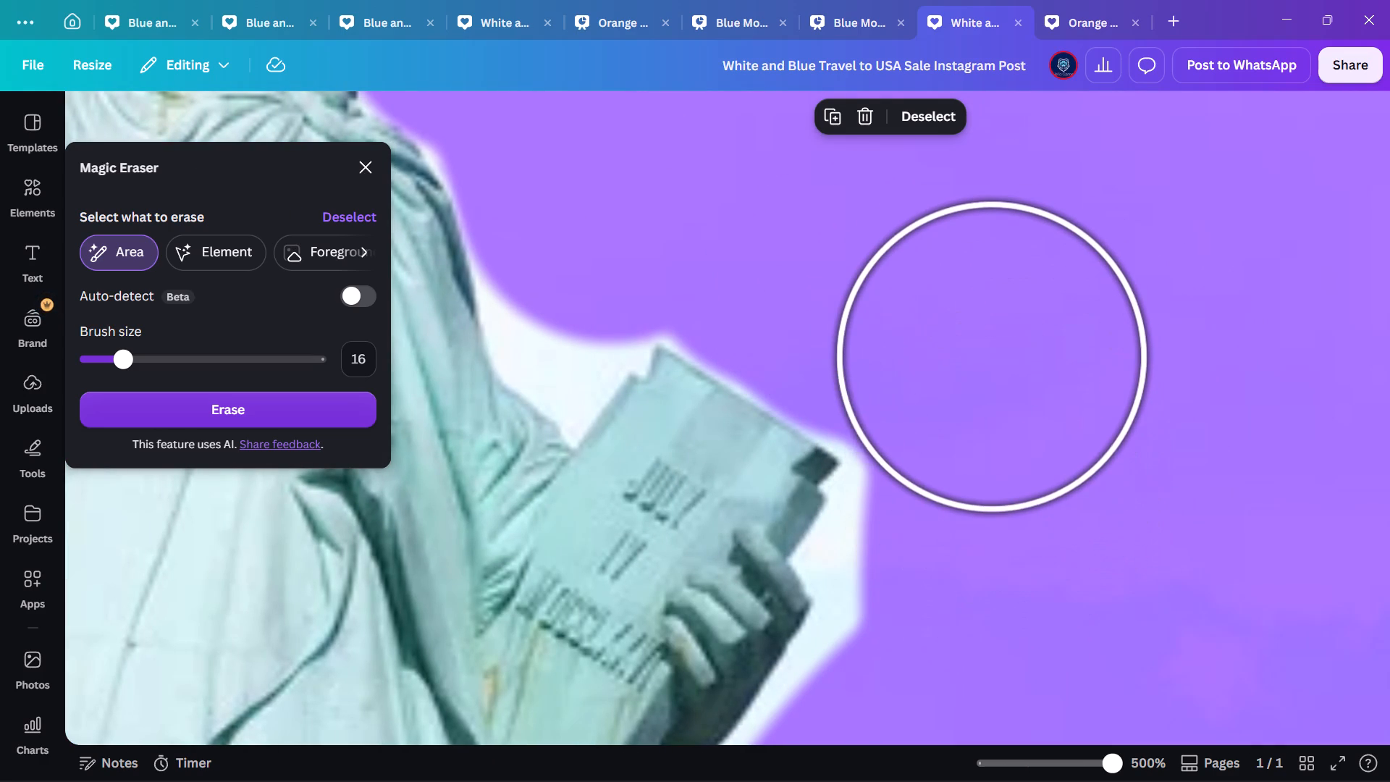
{"action": "left_click", "coordinate": [938, 331]}
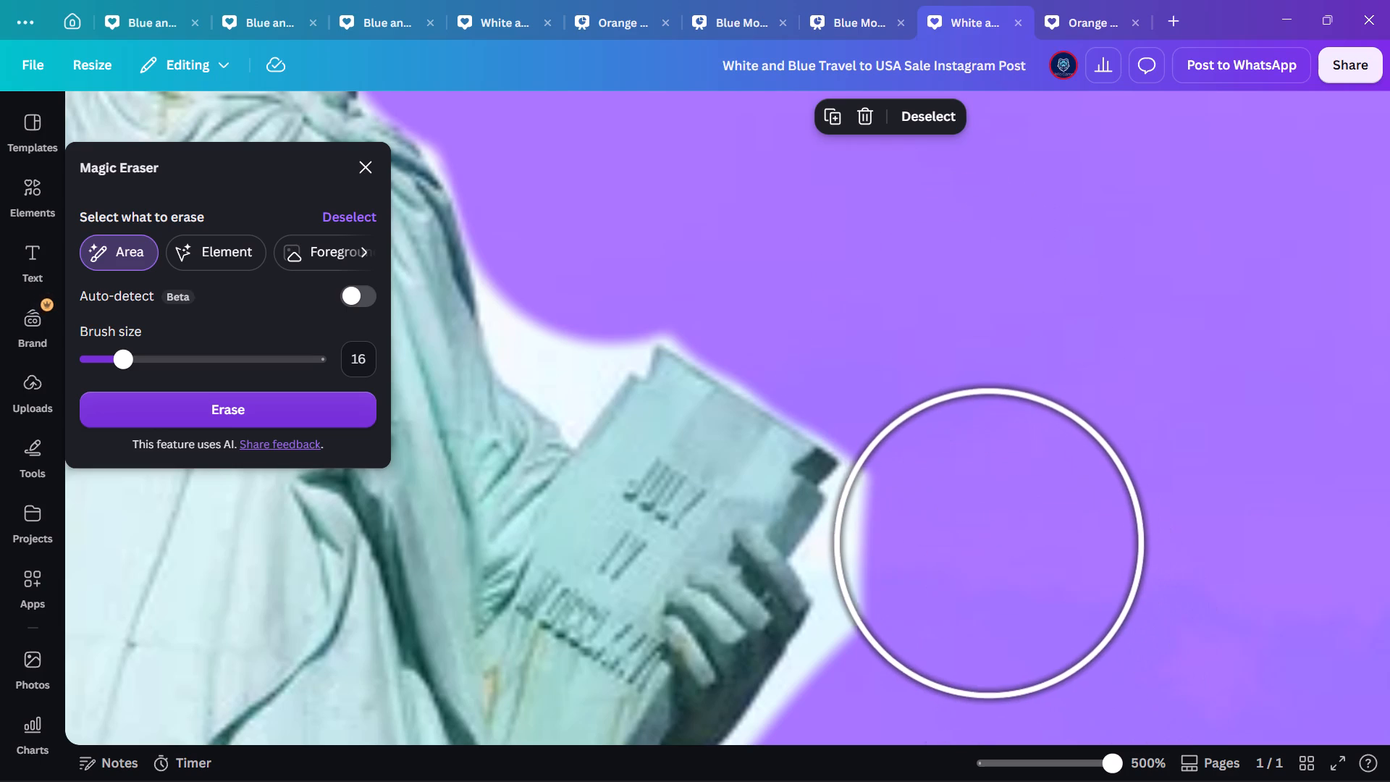
{"action": "left_click", "coordinate": [982, 539]}
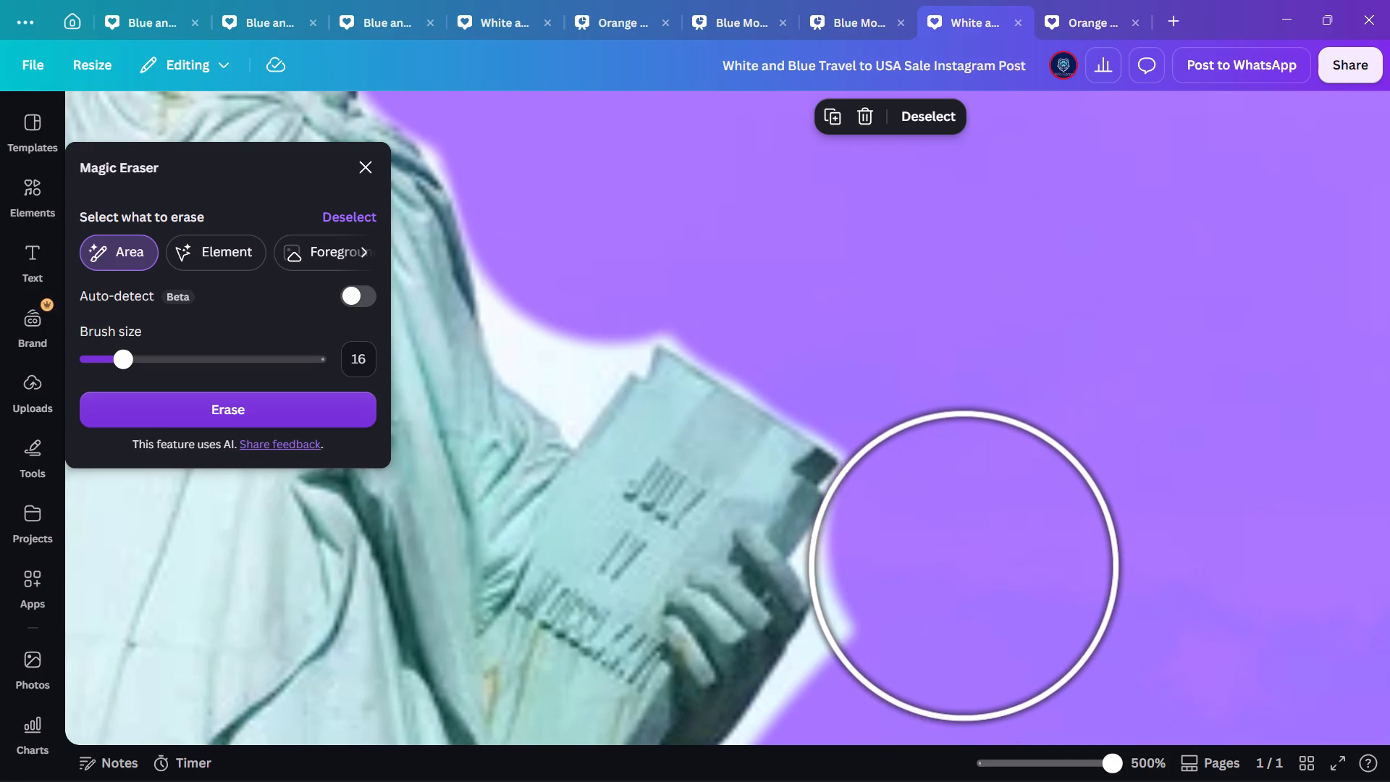
{"action": "left_click", "coordinate": [959, 656]}
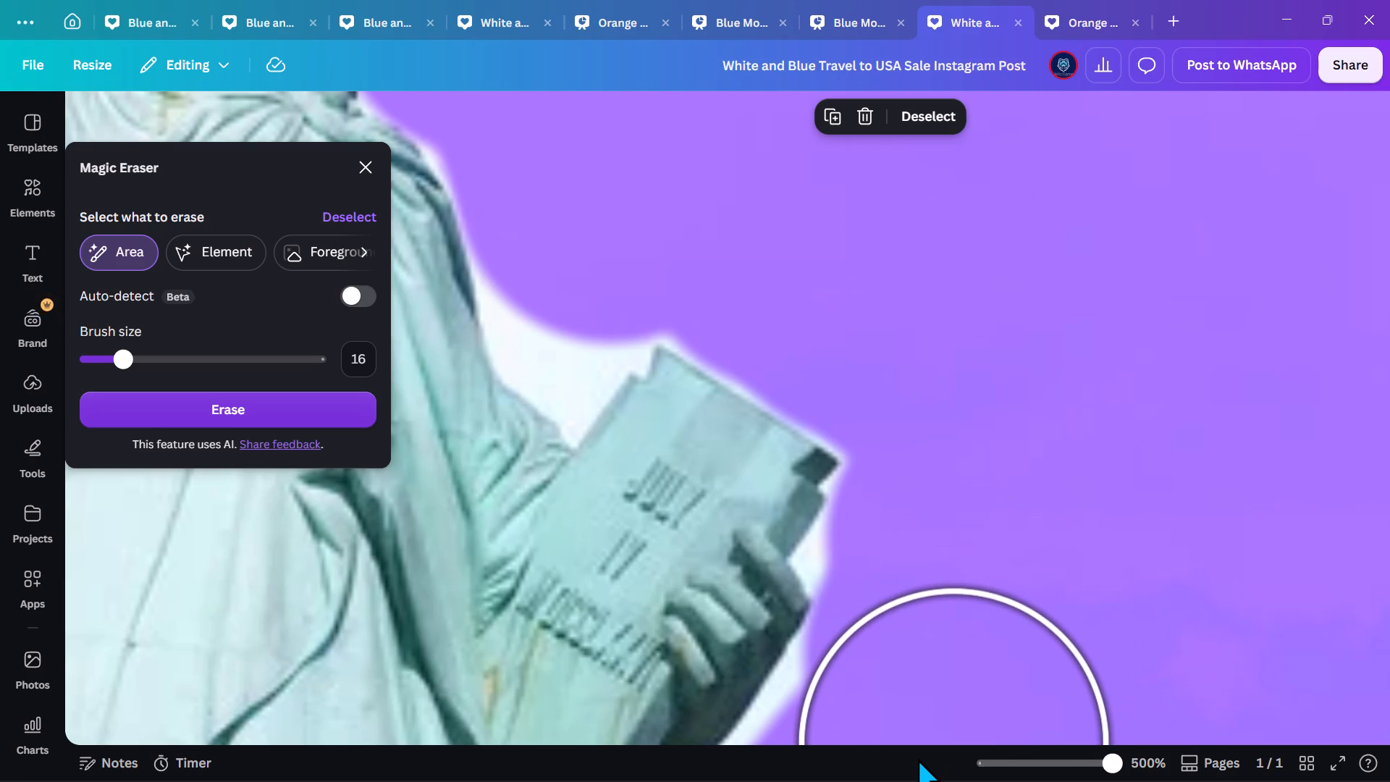
Mark the remaining sky under the hand holding the tablet and beside the dark sleeve for erasing.
{"action": "scroll", "coordinate": [912, 757], "scroll_direction": "down", "scroll_amount": 5}
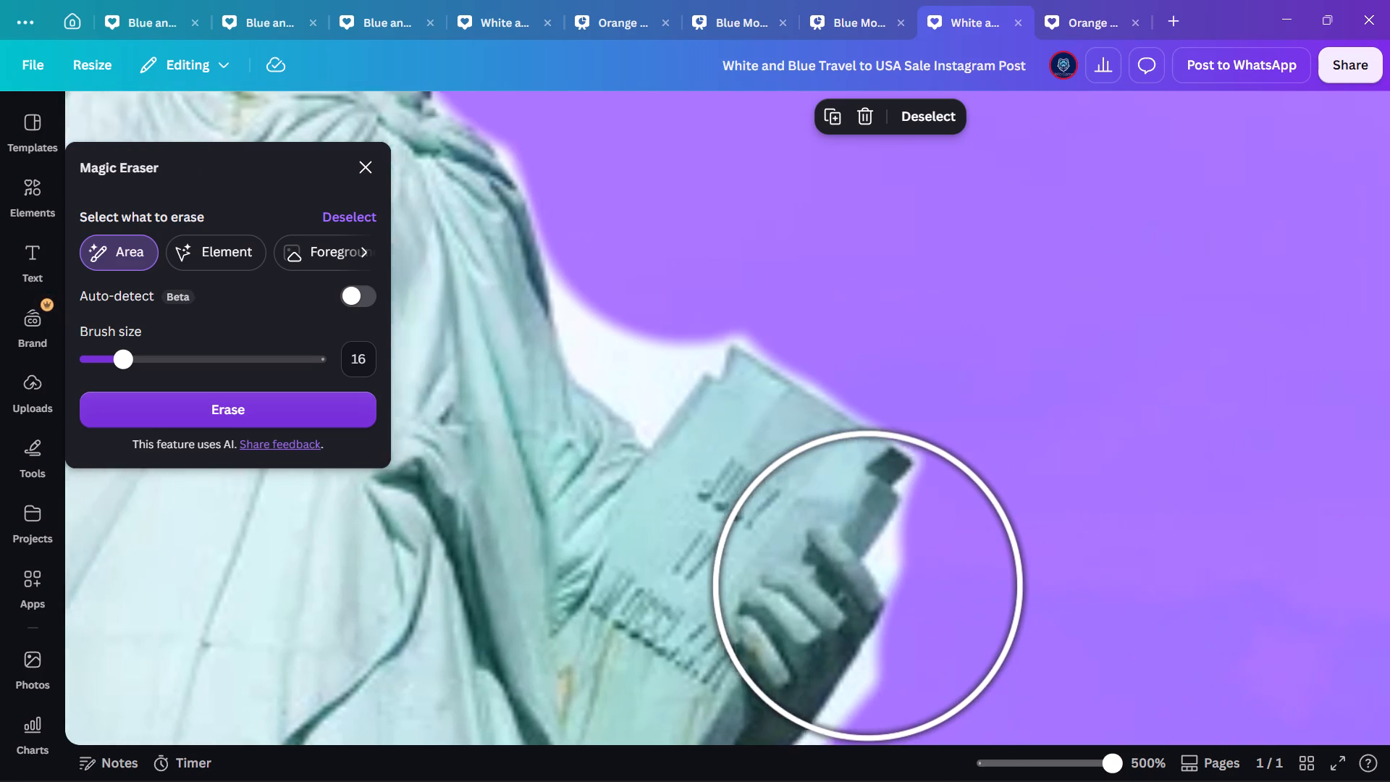
{"action": "scroll", "coordinate": [868, 586], "scroll_direction": "down", "scroll_amount": 2}
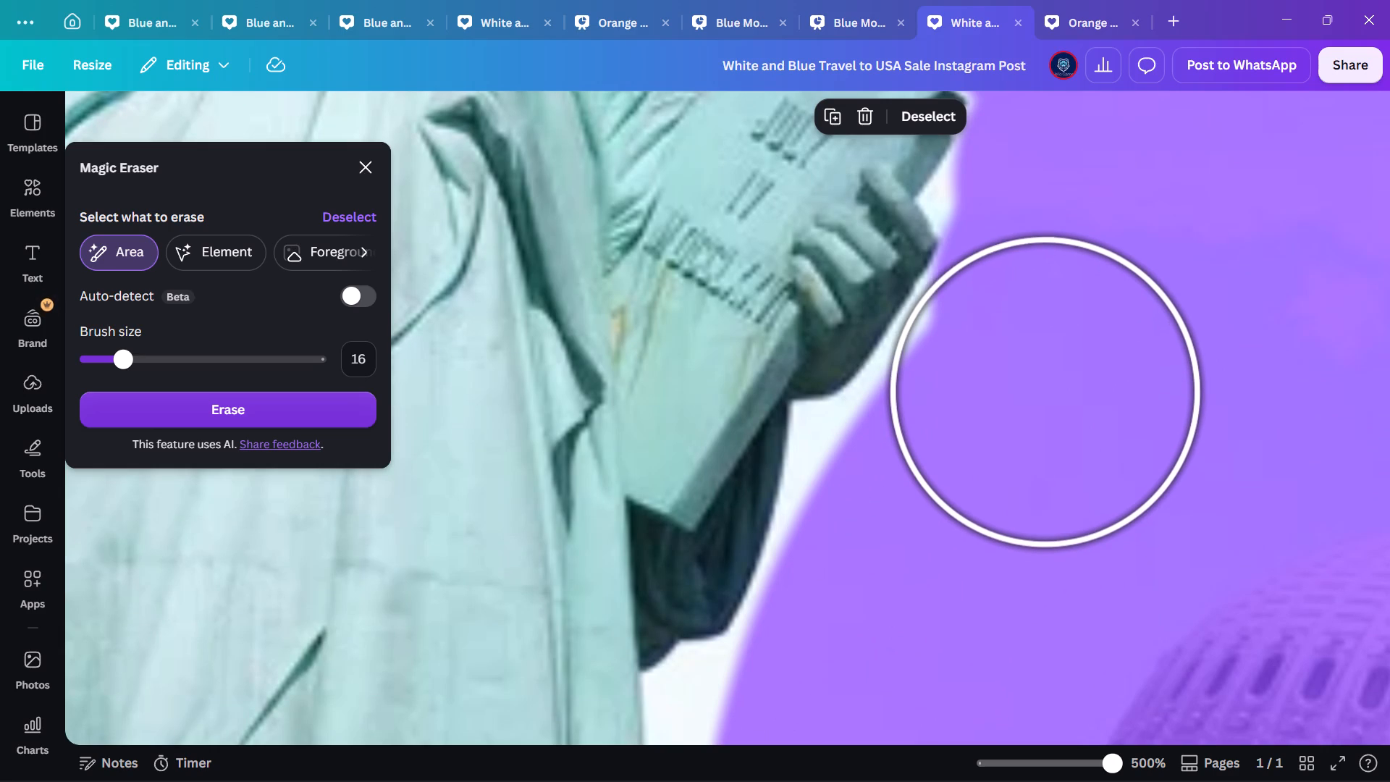
{"action": "left_click", "coordinate": [1045, 389]}
{"action": "left_click", "coordinate": [983, 470]}
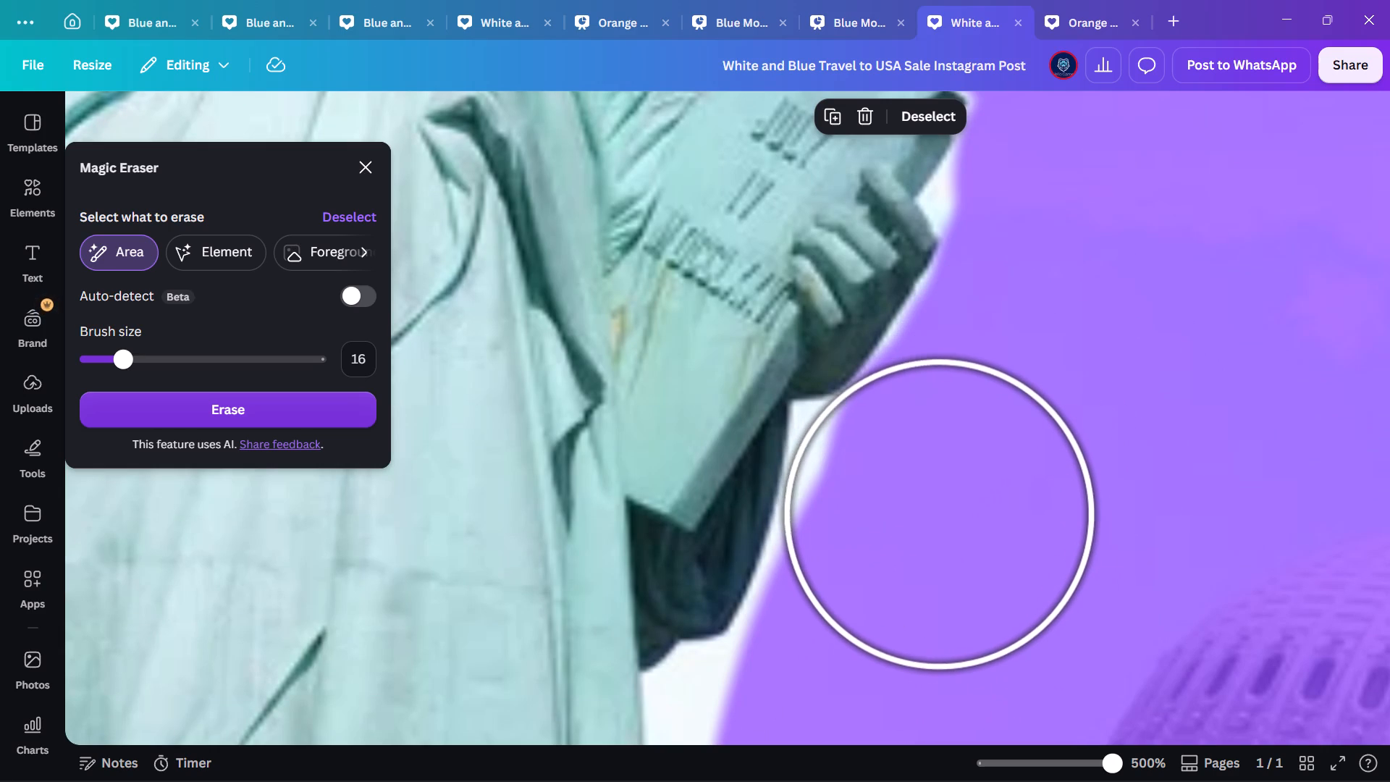
{"action": "left_click", "coordinate": [940, 516]}
Mark the sky under the dark sleeve and along the robe's edge down toward the treetops for erasing.
{"action": "scroll", "coordinate": [919, 636], "scroll_direction": "down", "scroll_amount": 1}
{"action": "scroll", "coordinate": [835, 602], "scroll_direction": "down", "scroll_amount": 1}
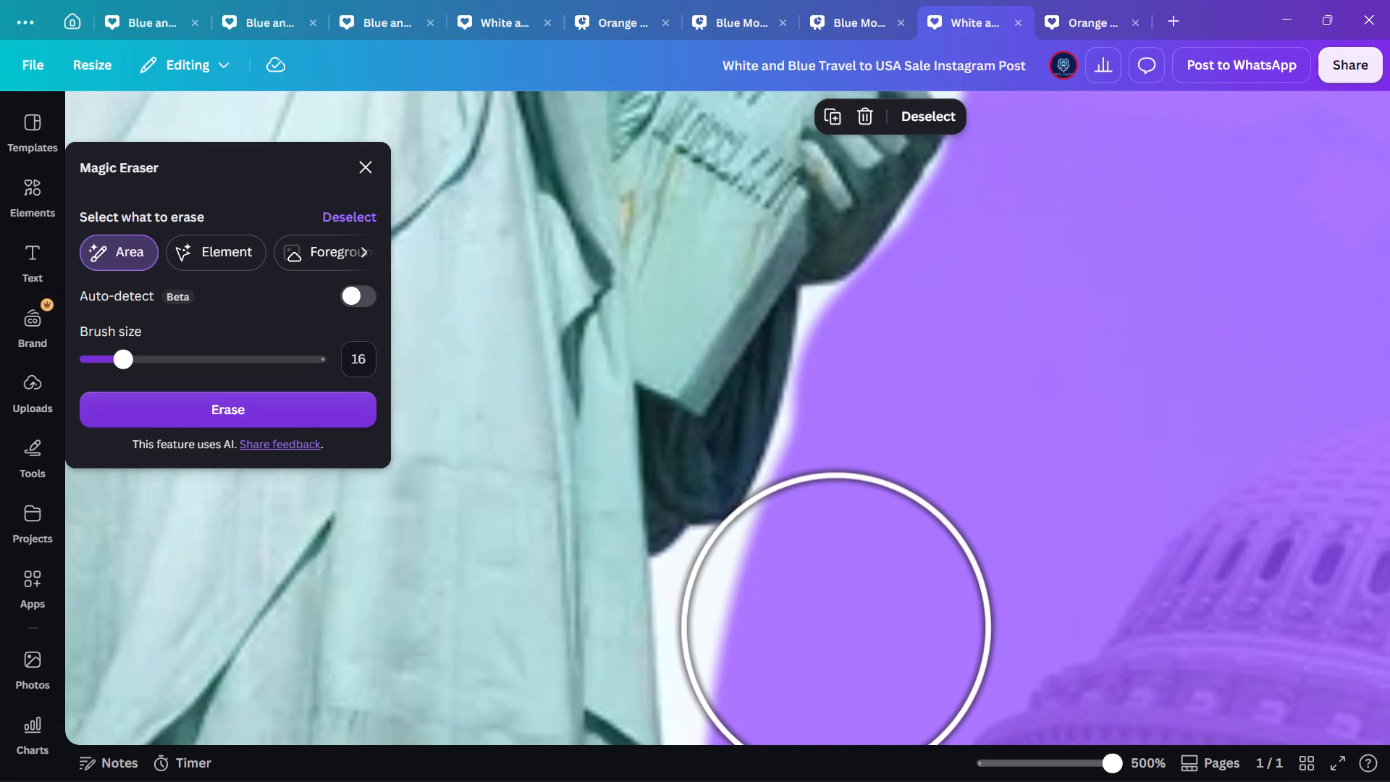
{"action": "left_click", "coordinate": [840, 638]}
{"action": "scroll", "coordinate": [840, 652], "scroll_direction": "down", "scroll_amount": 1}
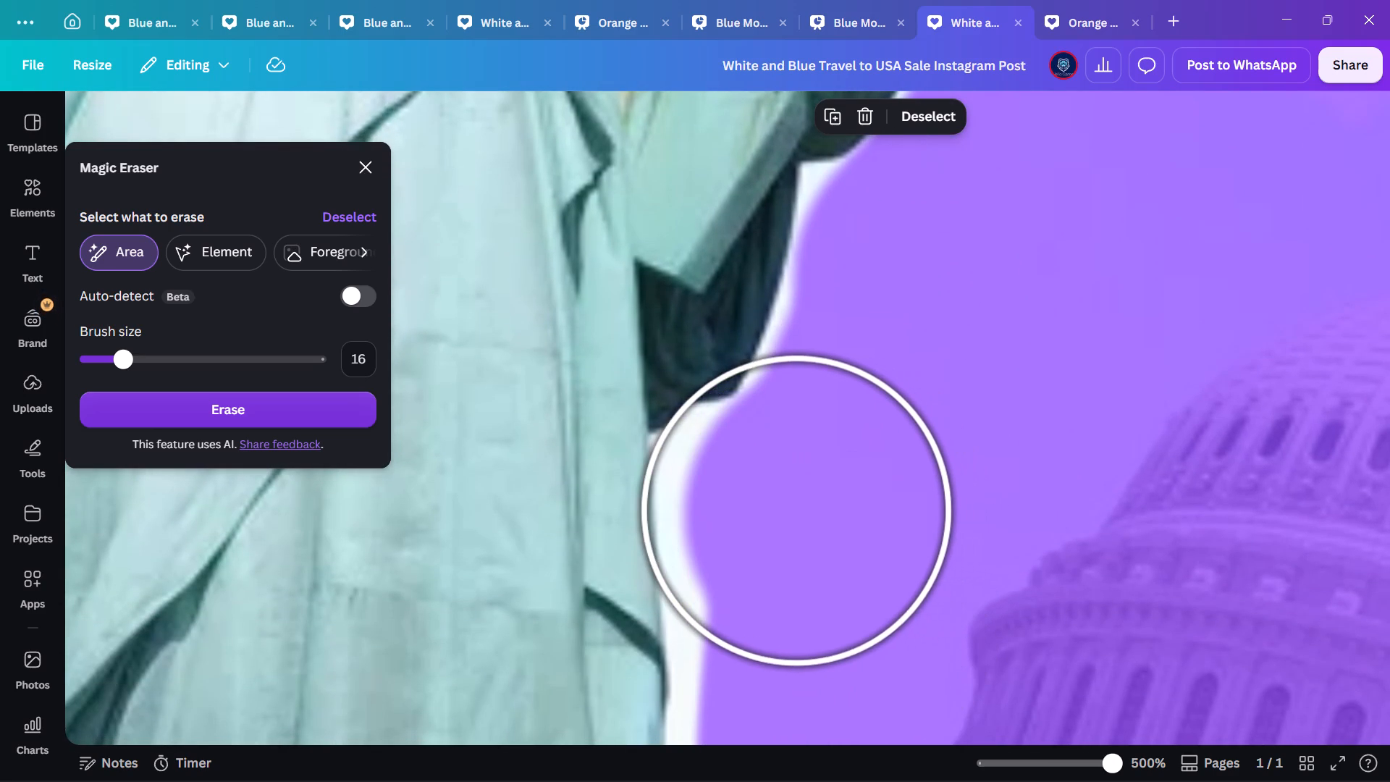
{"action": "left_click", "coordinate": [816, 537]}
{"action": "scroll", "coordinate": [816, 626], "scroll_direction": "down", "scroll_amount": 1}
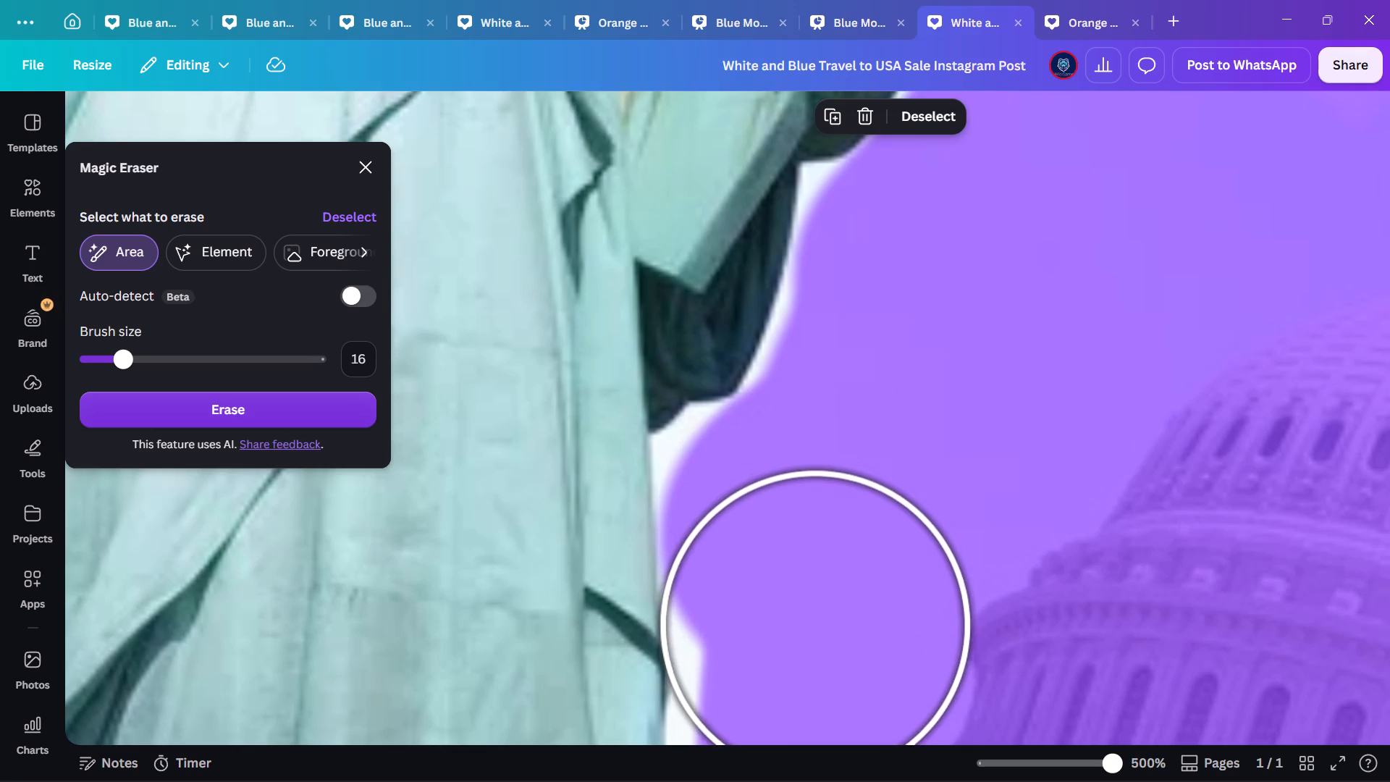
{"action": "scroll", "coordinate": [816, 626], "scroll_direction": "down", "scroll_amount": 1}
{"action": "left_click", "coordinate": [847, 502]}
{"action": "scroll", "coordinate": [851, 638], "scroll_direction": "down", "scroll_amount": 1}
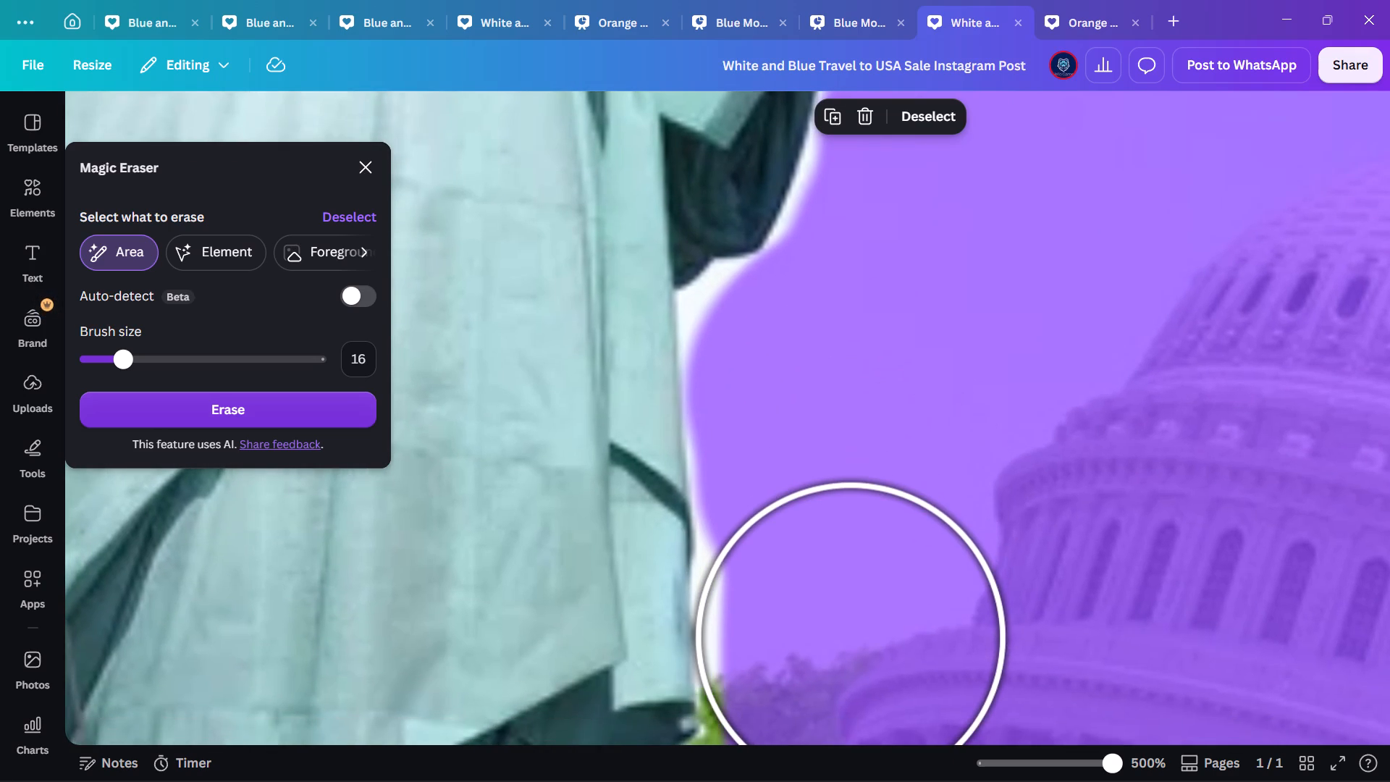
{"action": "scroll", "coordinate": [851, 638], "scroll_direction": "down", "scroll_amount": 1}
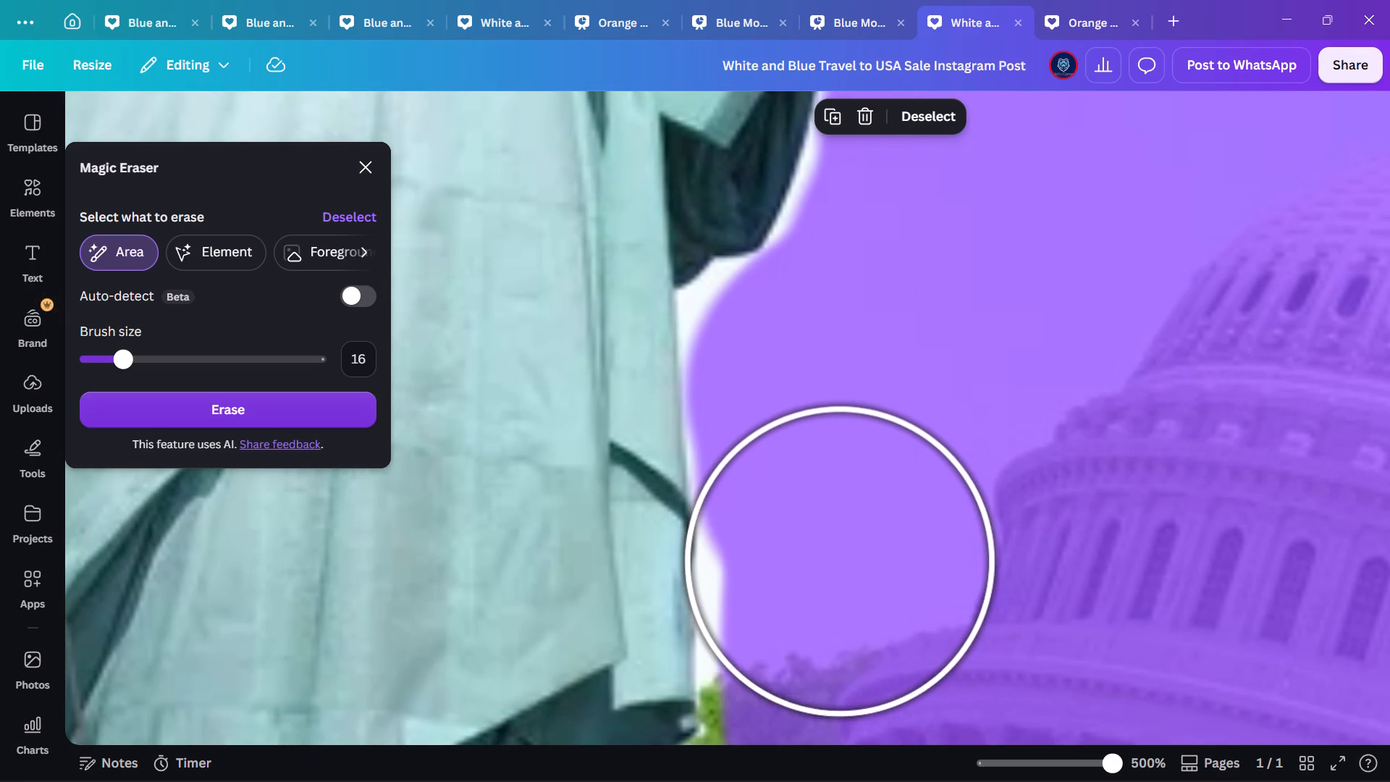
{"action": "left_click", "coordinate": [845, 588]}
Mark the green trees beside the robe's hem, down to the roof of the columned building, for erasing.
{"action": "scroll", "coordinate": [869, 638], "scroll_direction": "down", "scroll_amount": 1}
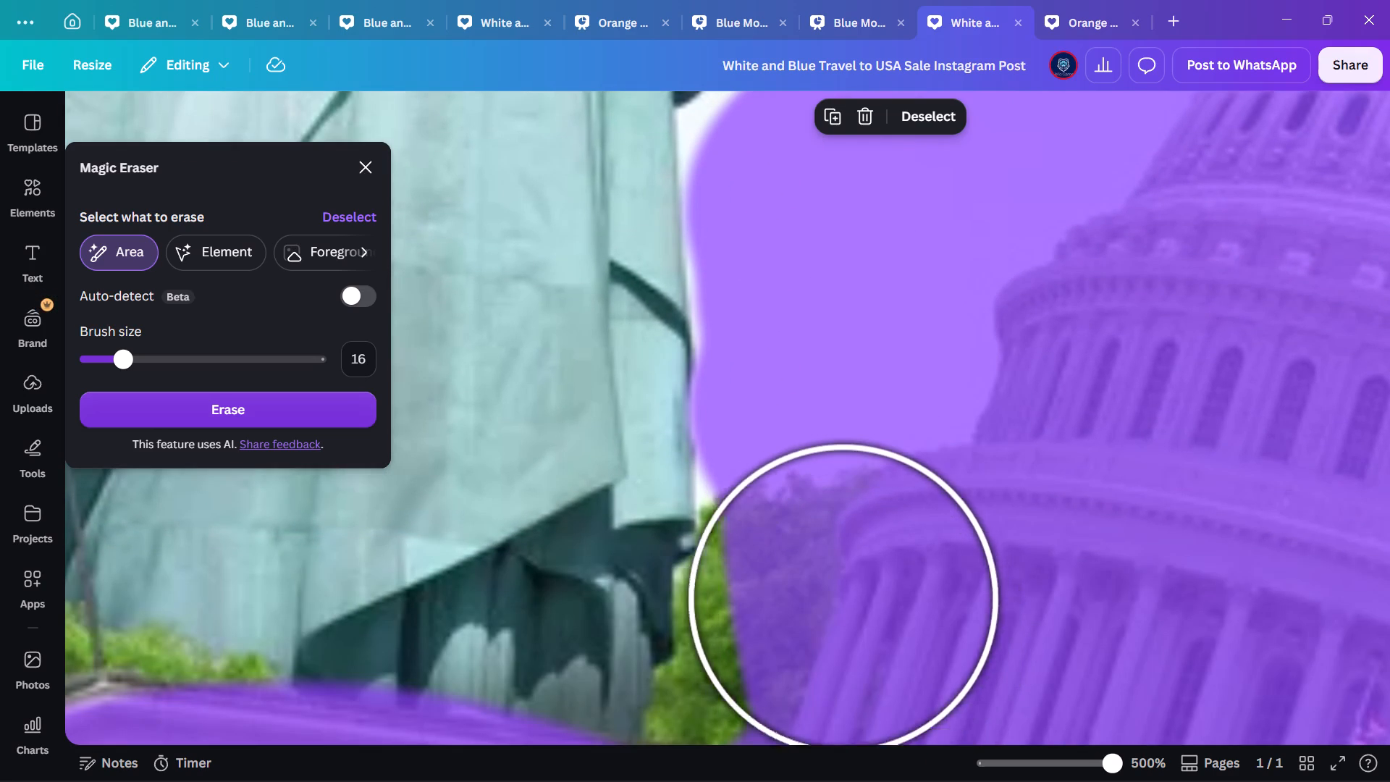
{"action": "left_click", "coordinate": [855, 495]}
{"action": "left_click", "coordinate": [840, 618]}
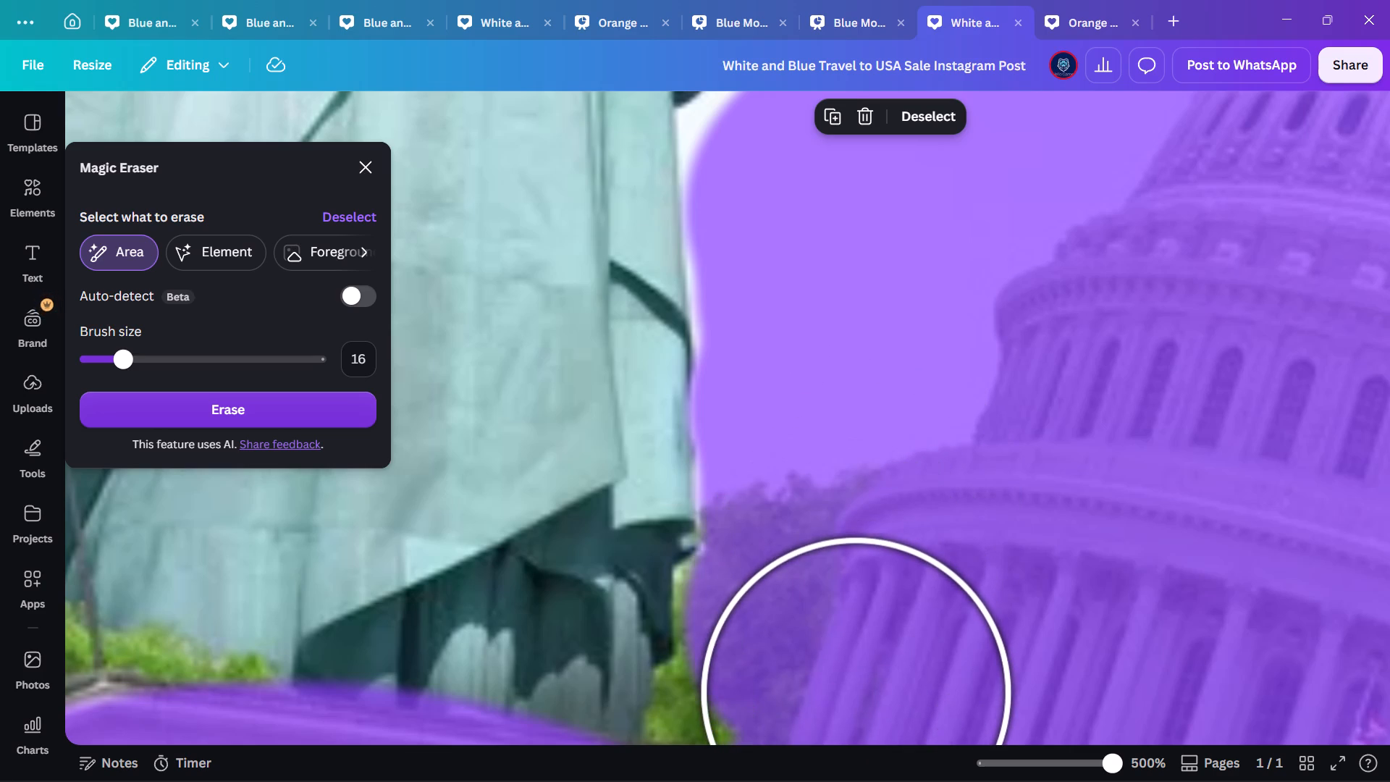
{"action": "scroll", "coordinate": [856, 694], "scroll_direction": "down", "scroll_amount": 1}
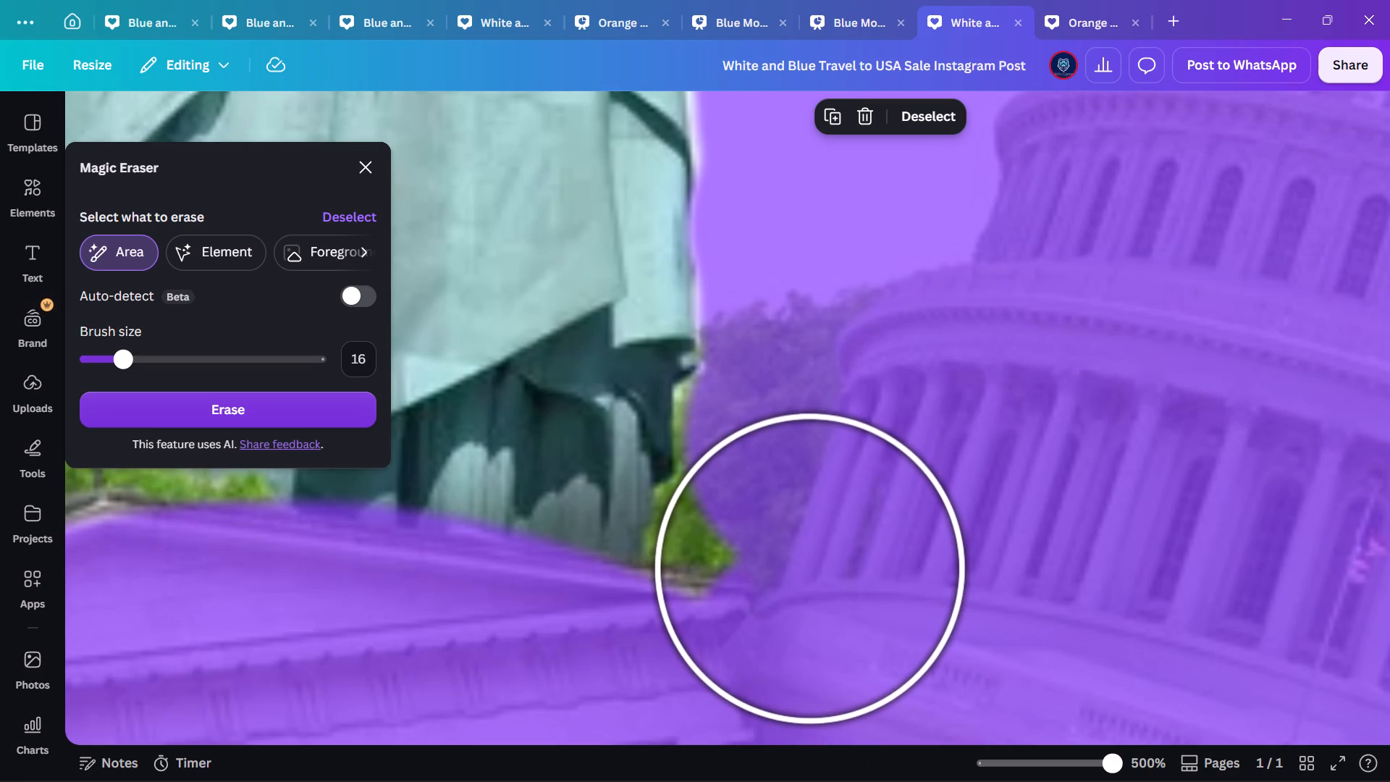
{"action": "left_click", "coordinate": [785, 578]}
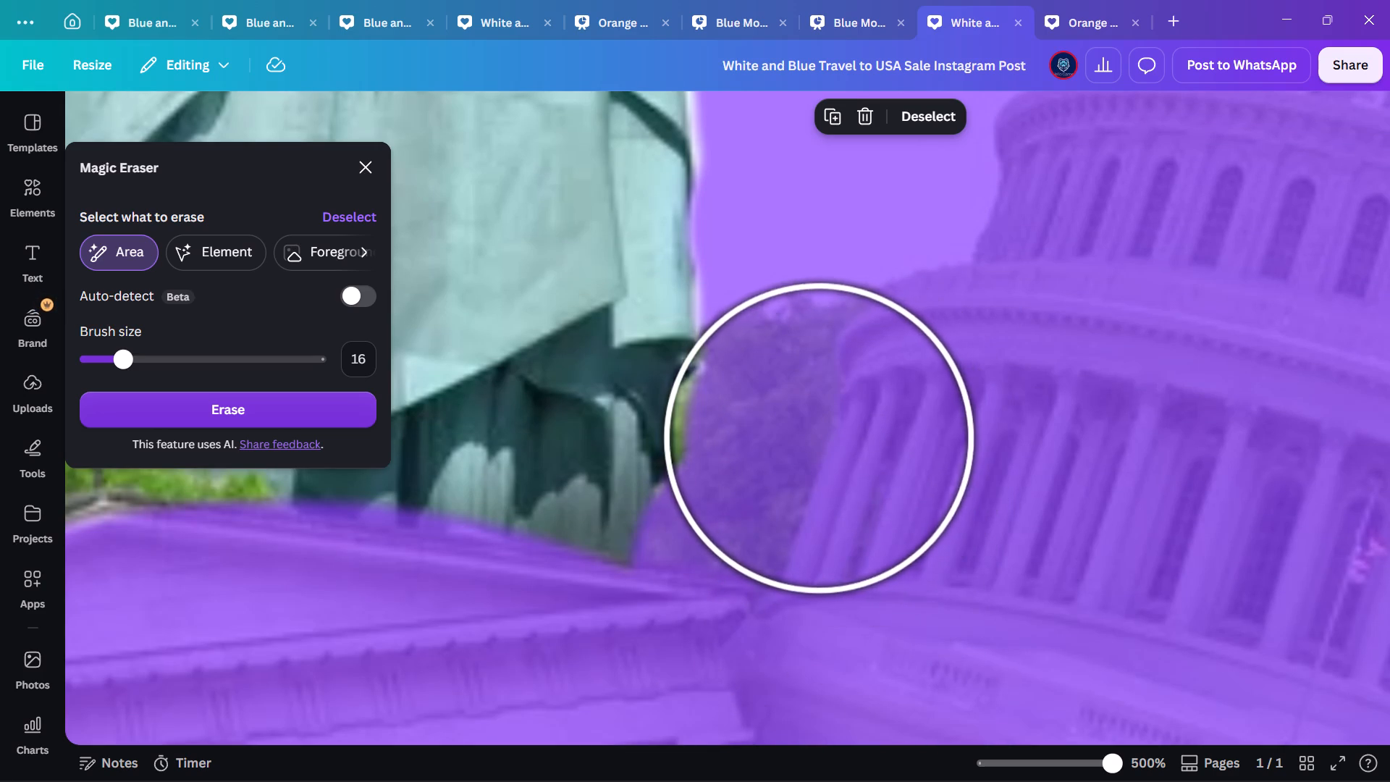
{"action": "left_click", "coordinate": [833, 440]}
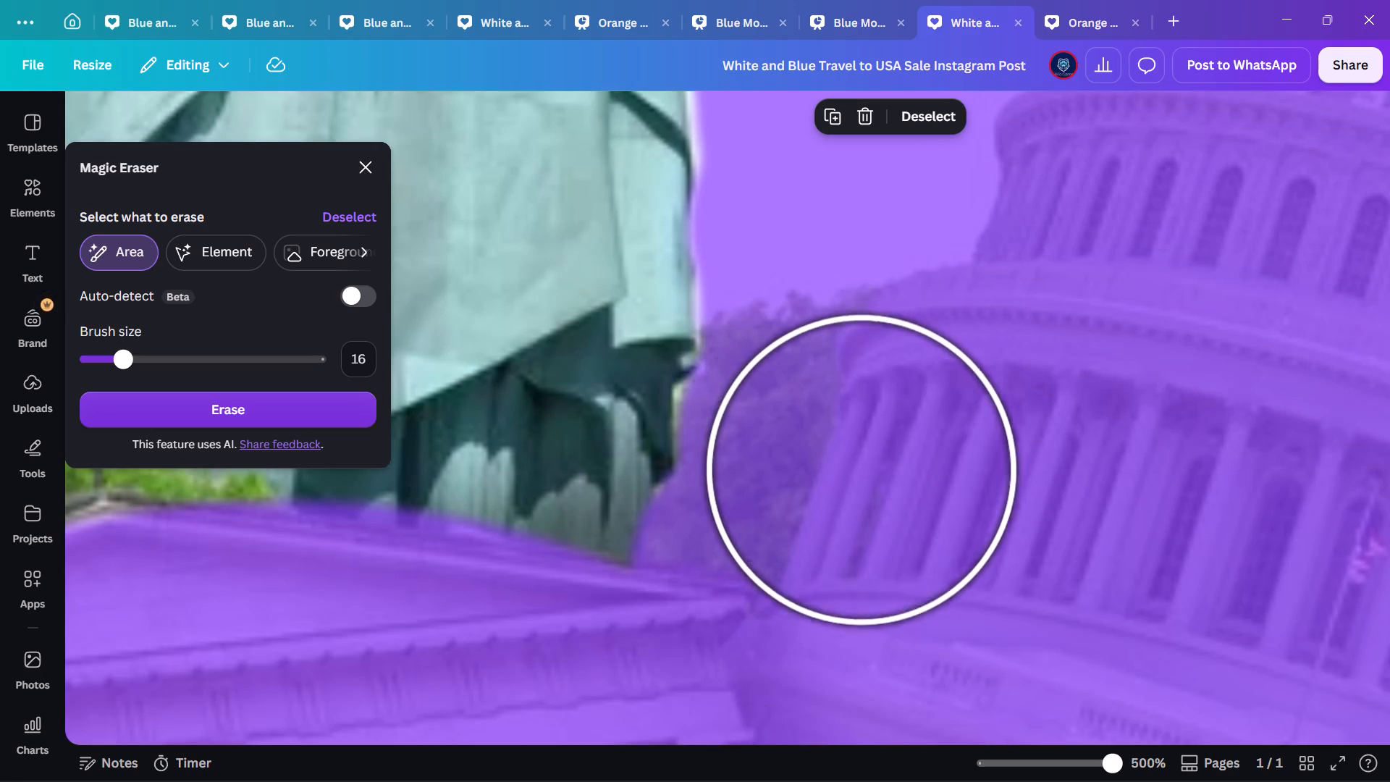
With the brush size at 6, mark the leftover sky under and along the dark sleeve up to the hand for erasing.
{"action": "scroll", "coordinate": [880, 370], "scroll_direction": "up", "scroll_amount": 3}
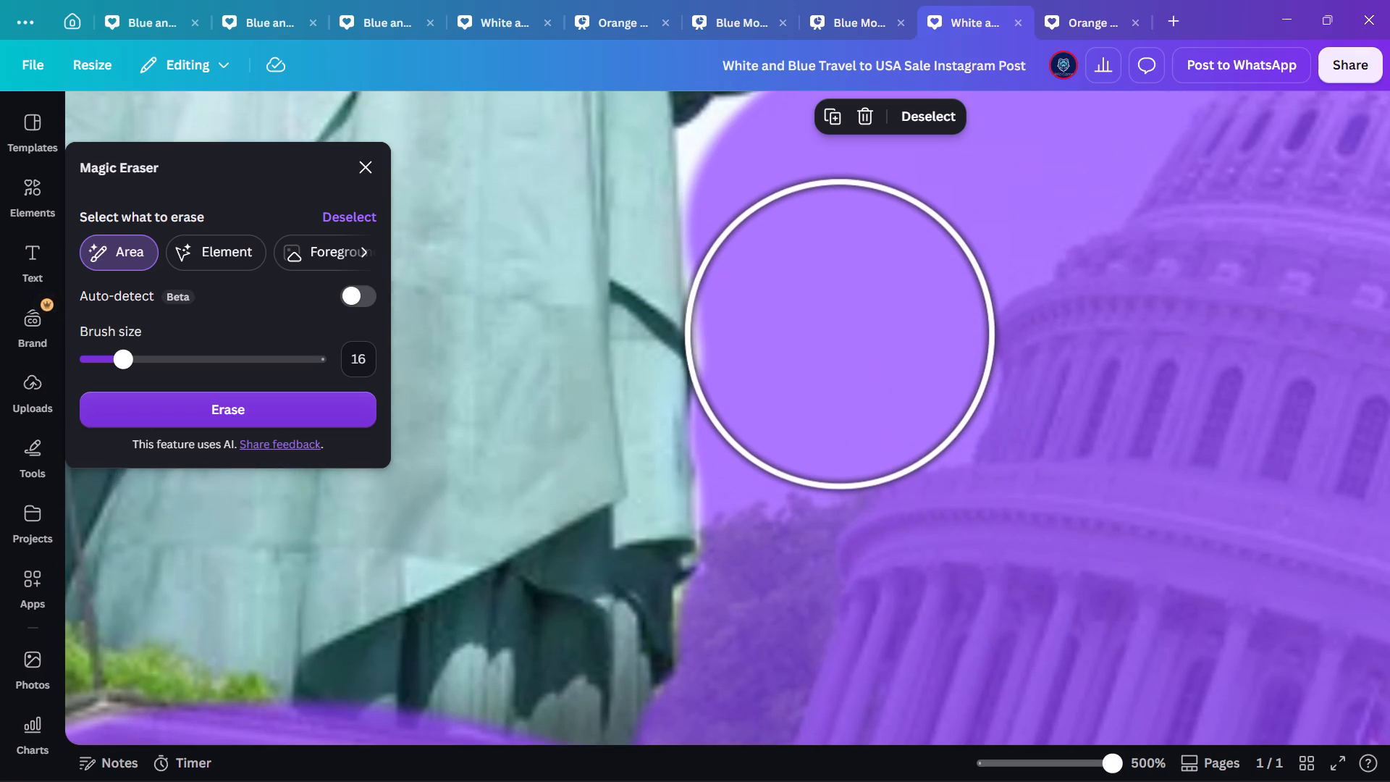
{"action": "scroll", "coordinate": [840, 335], "scroll_direction": "up", "scroll_amount": 2}
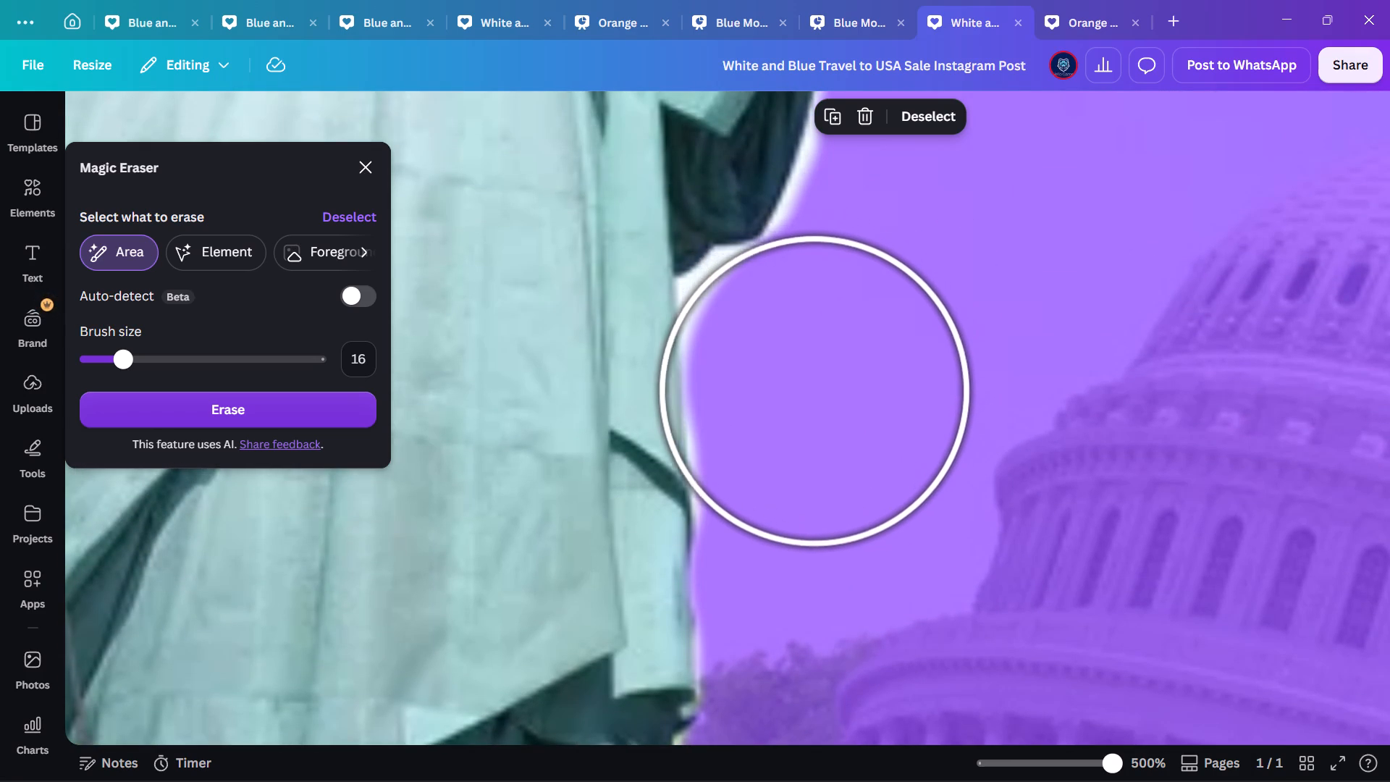
{"action": "left_click", "coordinate": [98, 356]}
{"action": "left_click", "coordinate": [743, 317]}
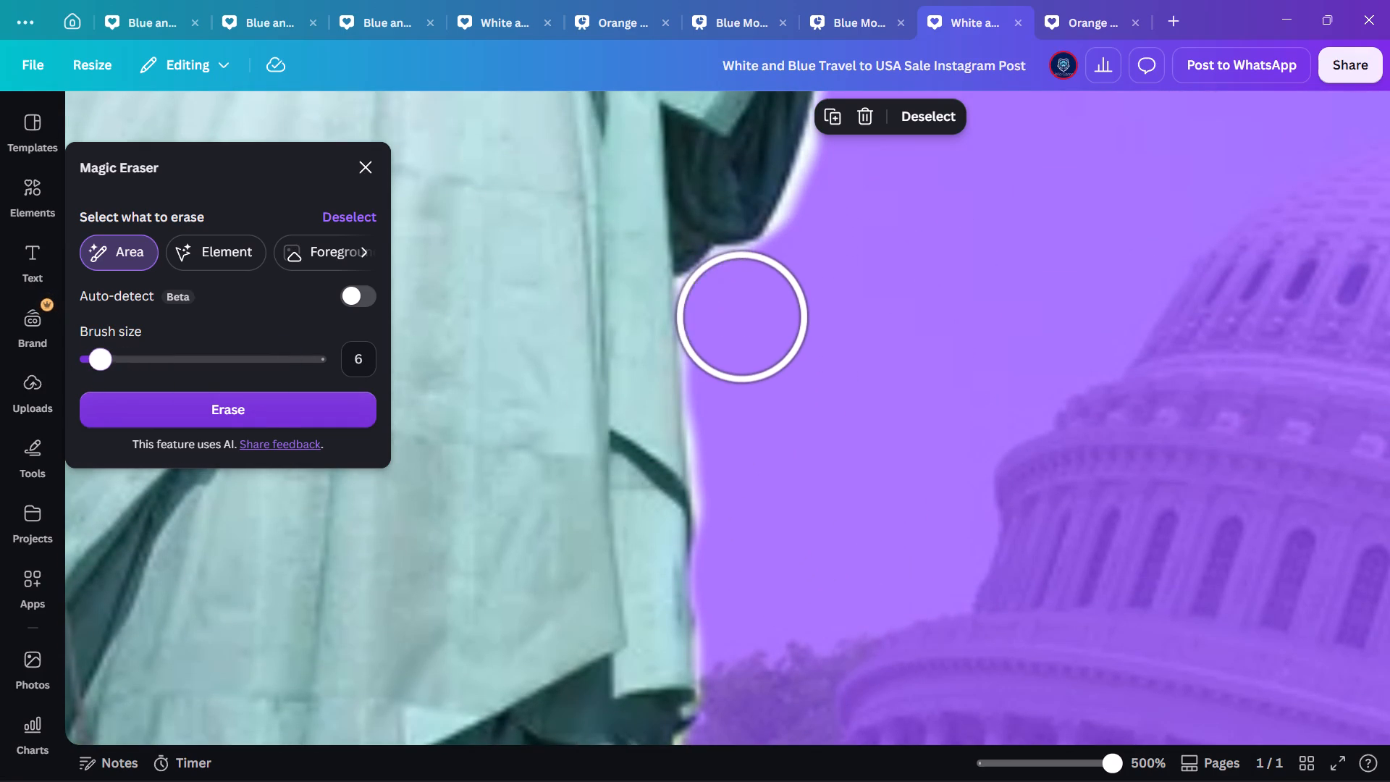
{"action": "scroll", "coordinate": [789, 400], "scroll_direction": "down", "scroll_amount": 1}
{"action": "scroll", "coordinate": [794, 396], "scroll_direction": "up", "scroll_amount": 1}
{"action": "scroll", "coordinate": [791, 454], "scroll_direction": "up", "scroll_amount": 1}
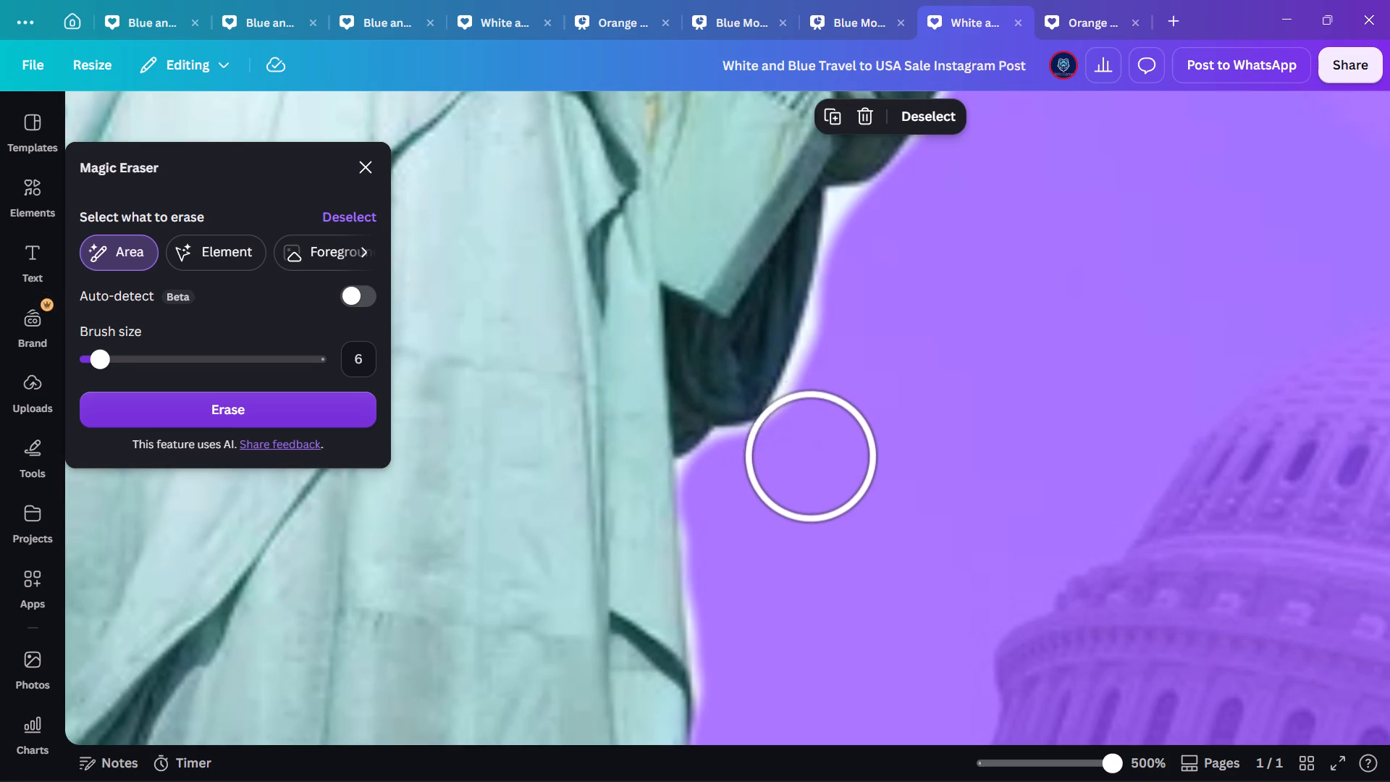
{"action": "left_click", "coordinate": [841, 399]}
{"action": "left_click", "coordinate": [862, 356]}
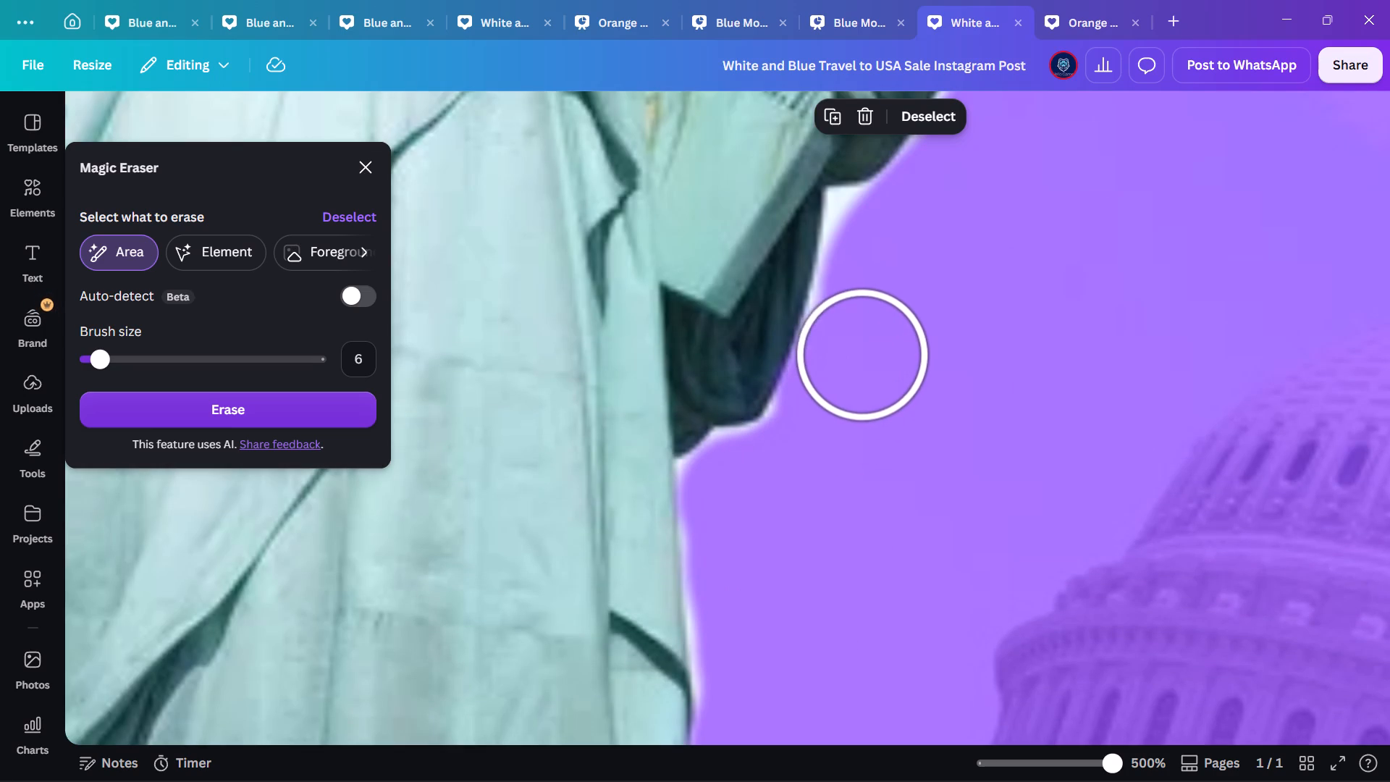
{"action": "left_click", "coordinate": [882, 295]}
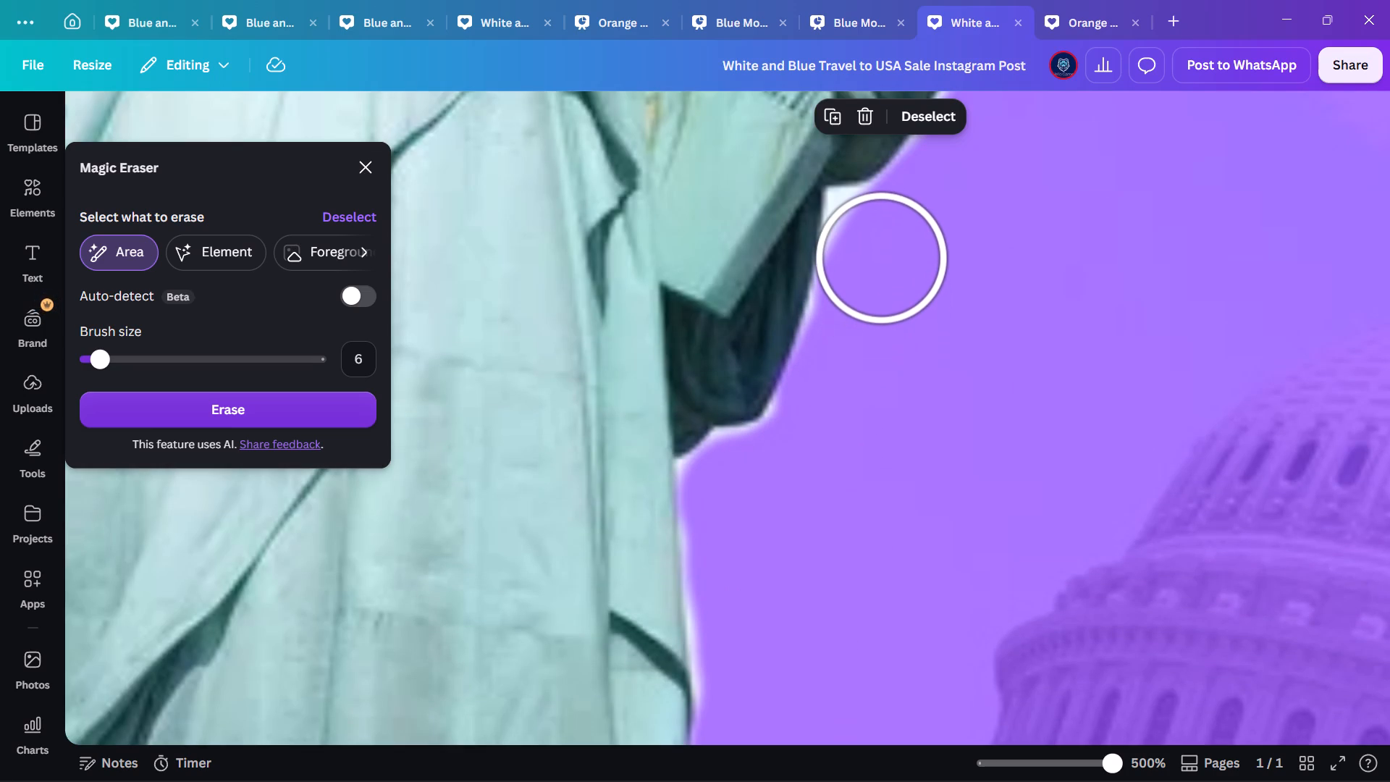
{"action": "left_click", "coordinate": [882, 258]}
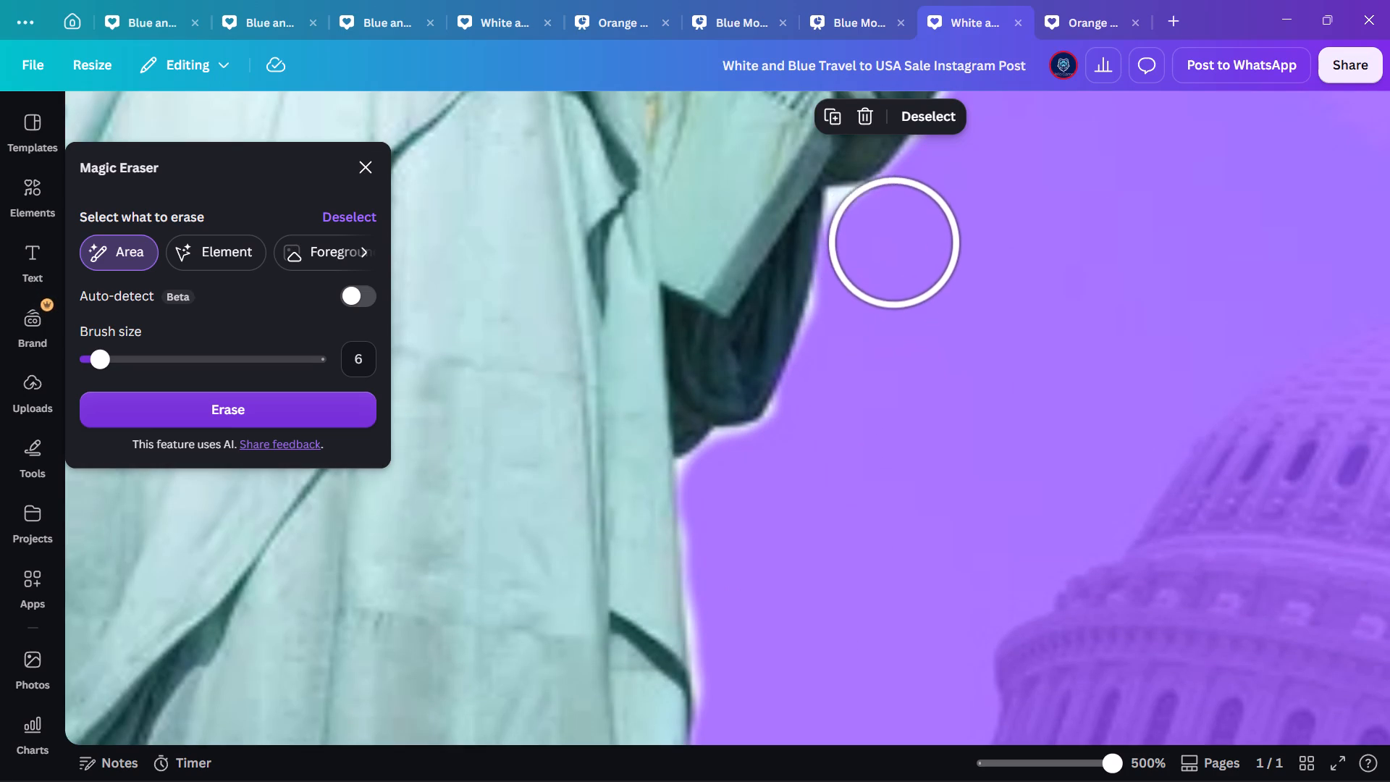
With the brush size at 1, mark the sky in the gap between the statue's arm and the tablet's upper corner for erasing.
{"action": "scroll", "coordinate": [777, 411], "scroll_direction": "up", "scroll_amount": 2}
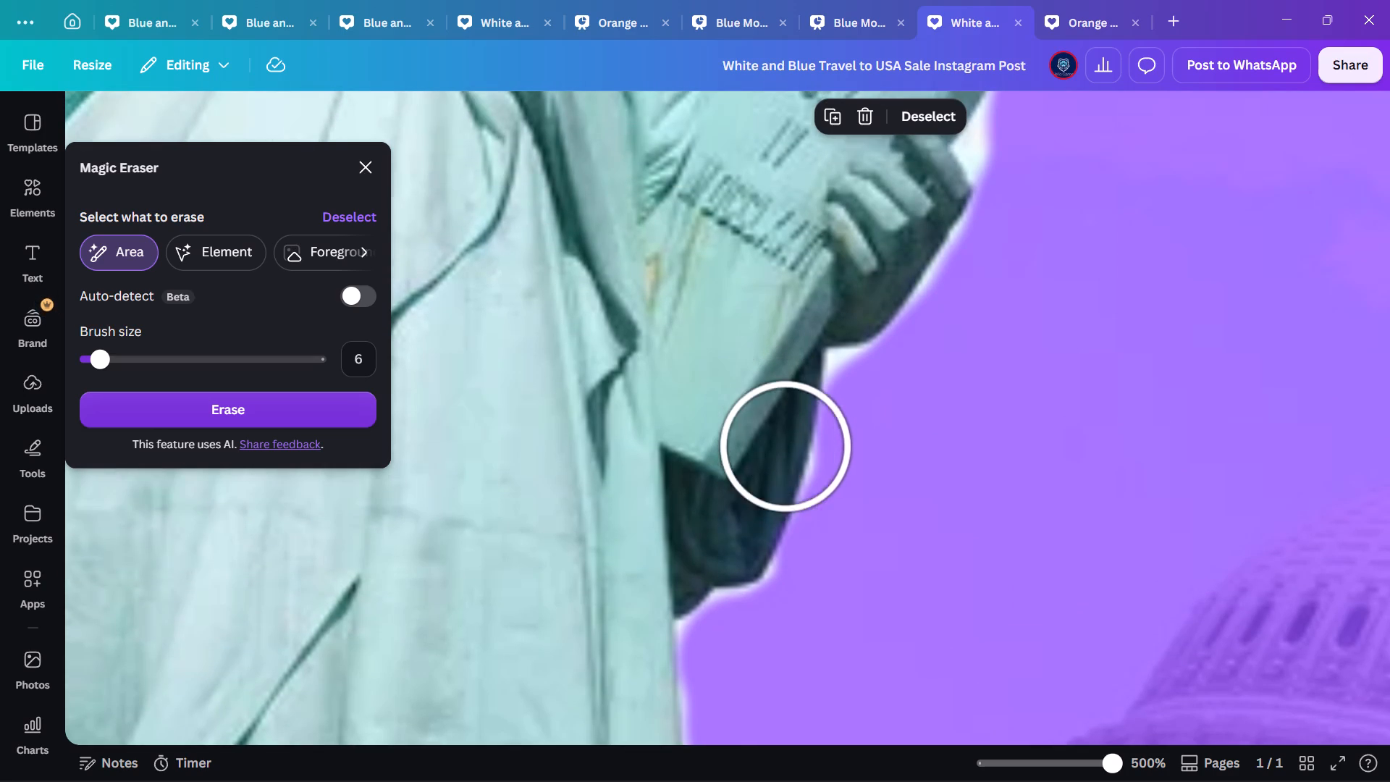
{"action": "scroll", "coordinate": [934, 515], "scroll_direction": "up", "scroll_amount": 1}
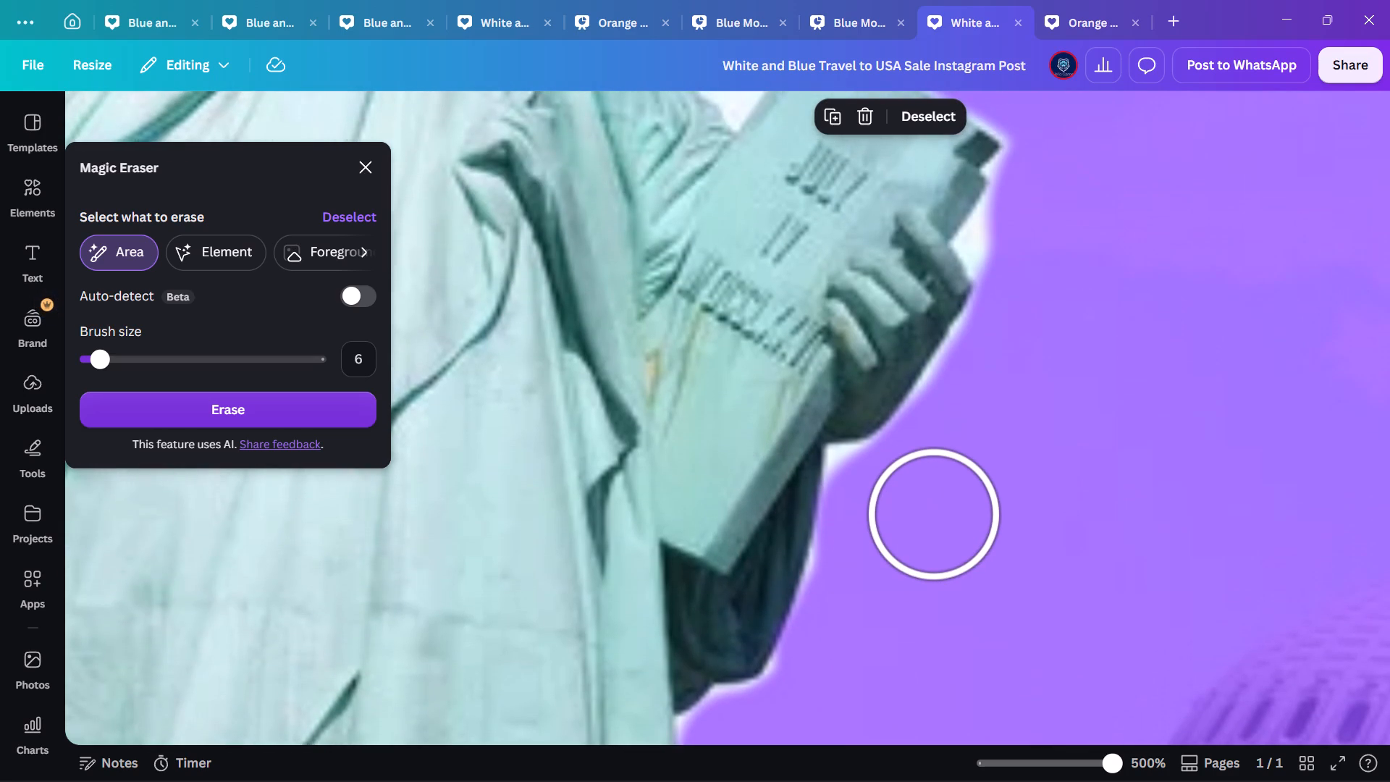
{"action": "scroll", "coordinate": [934, 515], "scroll_direction": "up", "scroll_amount": 4, "text": "ctrl"}
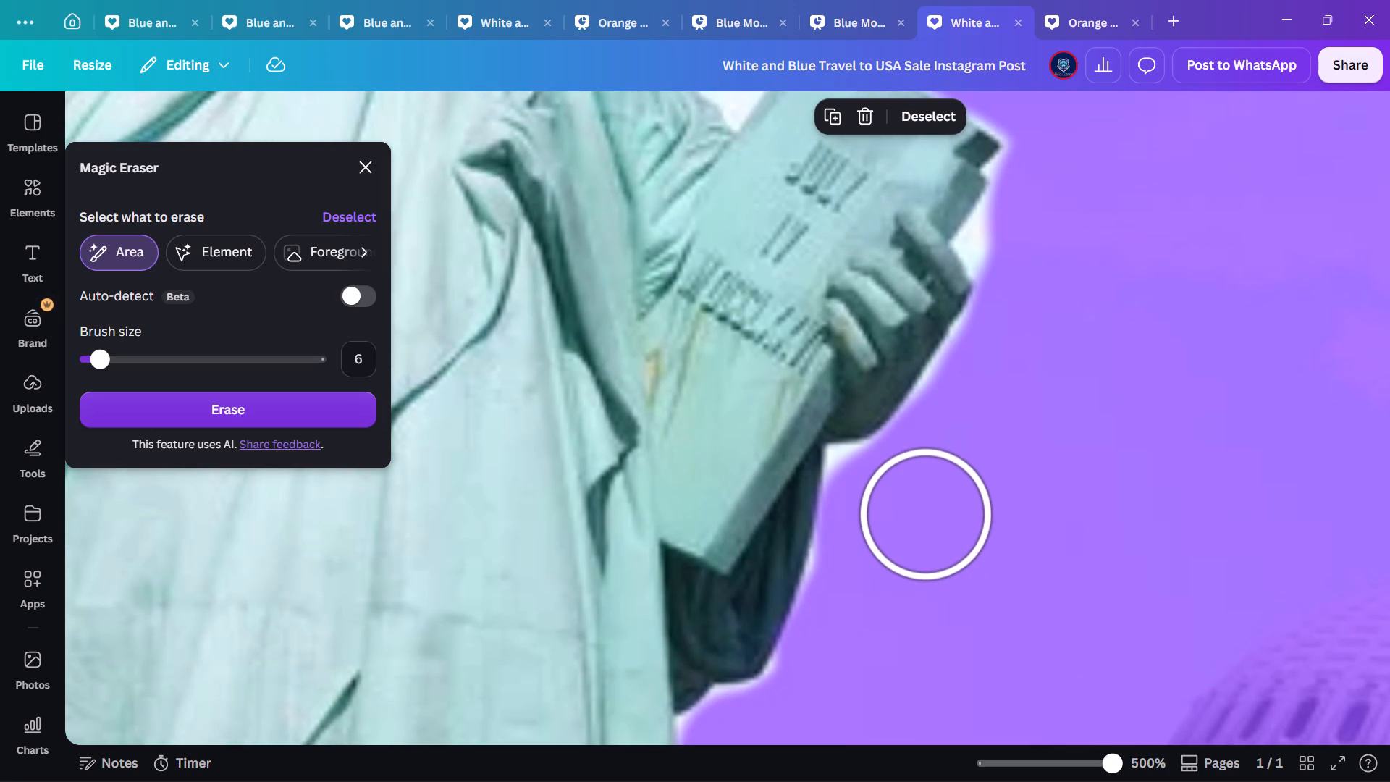
{"action": "scroll", "coordinate": [853, 495], "scroll_direction": "up", "scroll_amount": 3, "text": "ctrl"}
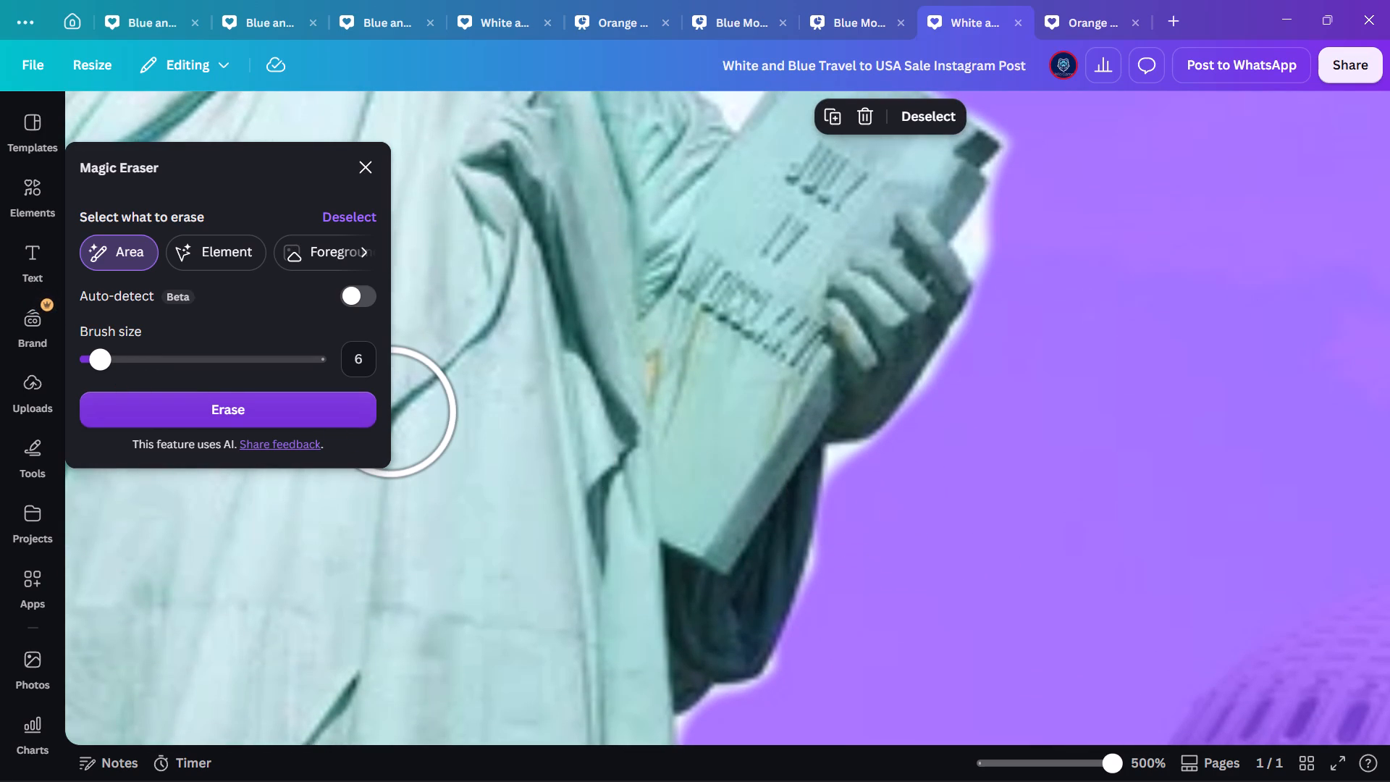
{"action": "left_click_drag", "start_coordinate": [99, 358], "coordinate": [84, 360]}
{"action": "scroll", "coordinate": [892, 498], "scroll_direction": "up", "scroll_amount": 3, "text": "ctrl"}
{"action": "scroll", "coordinate": [892, 498], "scroll_direction": "down", "scroll_amount": 2}
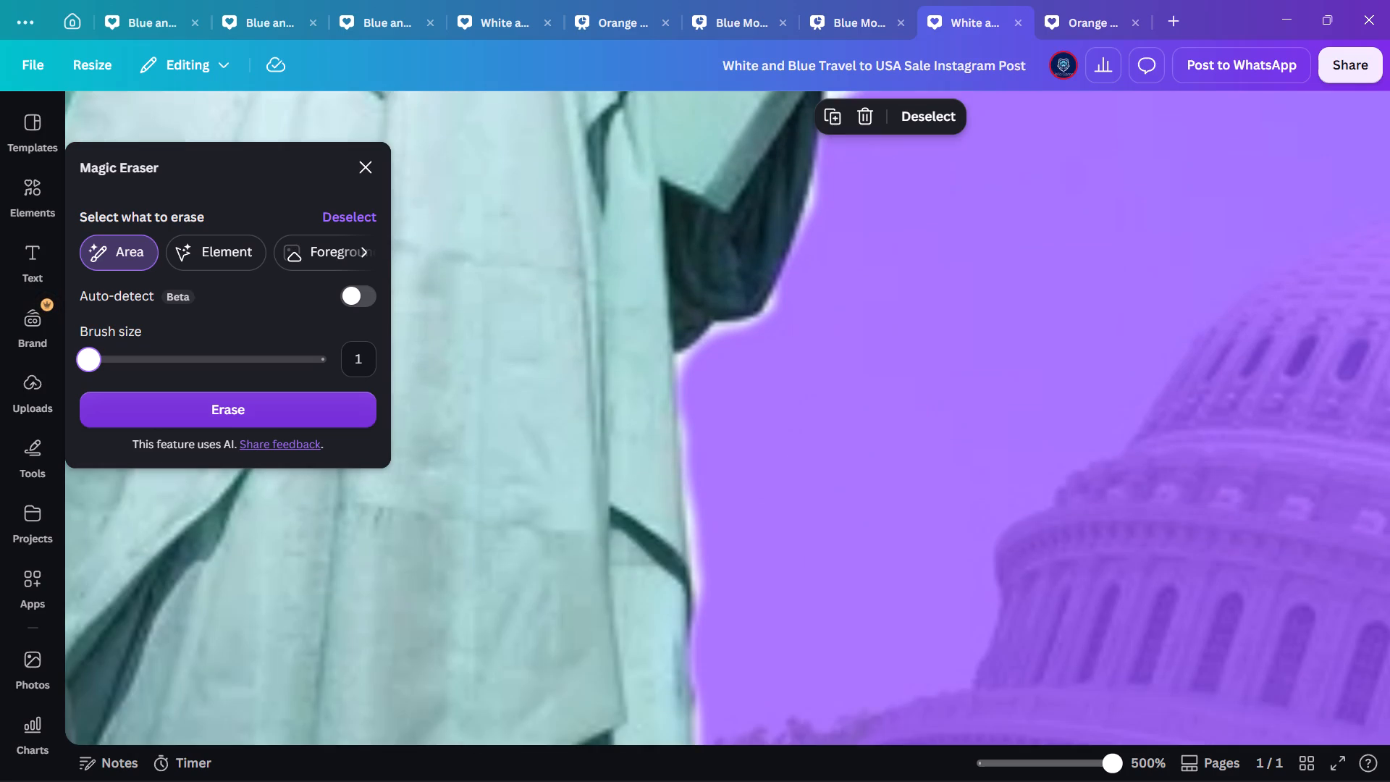
{"action": "scroll", "coordinate": [892, 498], "scroll_direction": "up", "scroll_amount": 3, "text": "ctrl"}
{"action": "scroll", "coordinate": [800, 329], "scroll_direction": "up", "scroll_amount": 4, "text": "ctrl"}
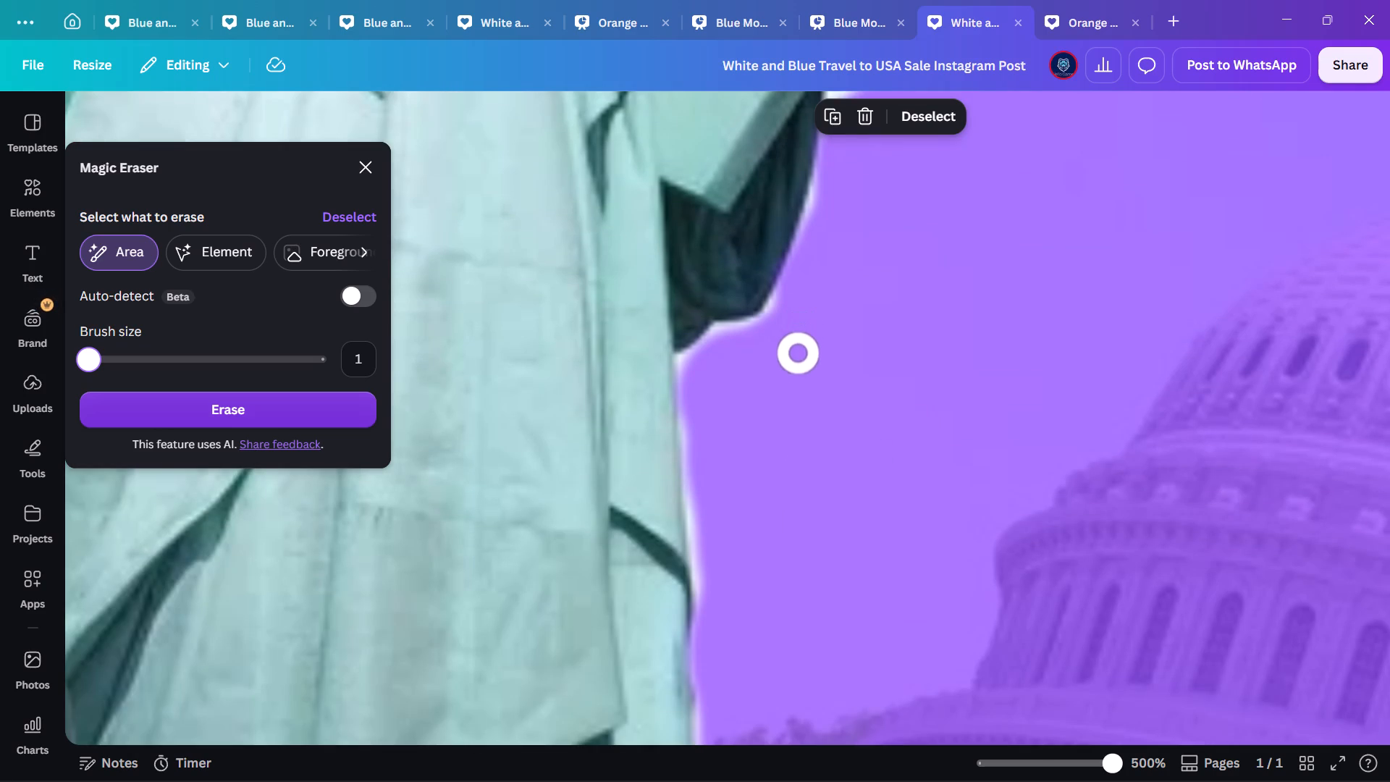
{"action": "scroll", "coordinate": [804, 388], "scroll_direction": "up", "scroll_amount": 5, "text": "ctrl"}
{"action": "scroll", "coordinate": [804, 388], "scroll_direction": "down", "scroll_amount": 5}
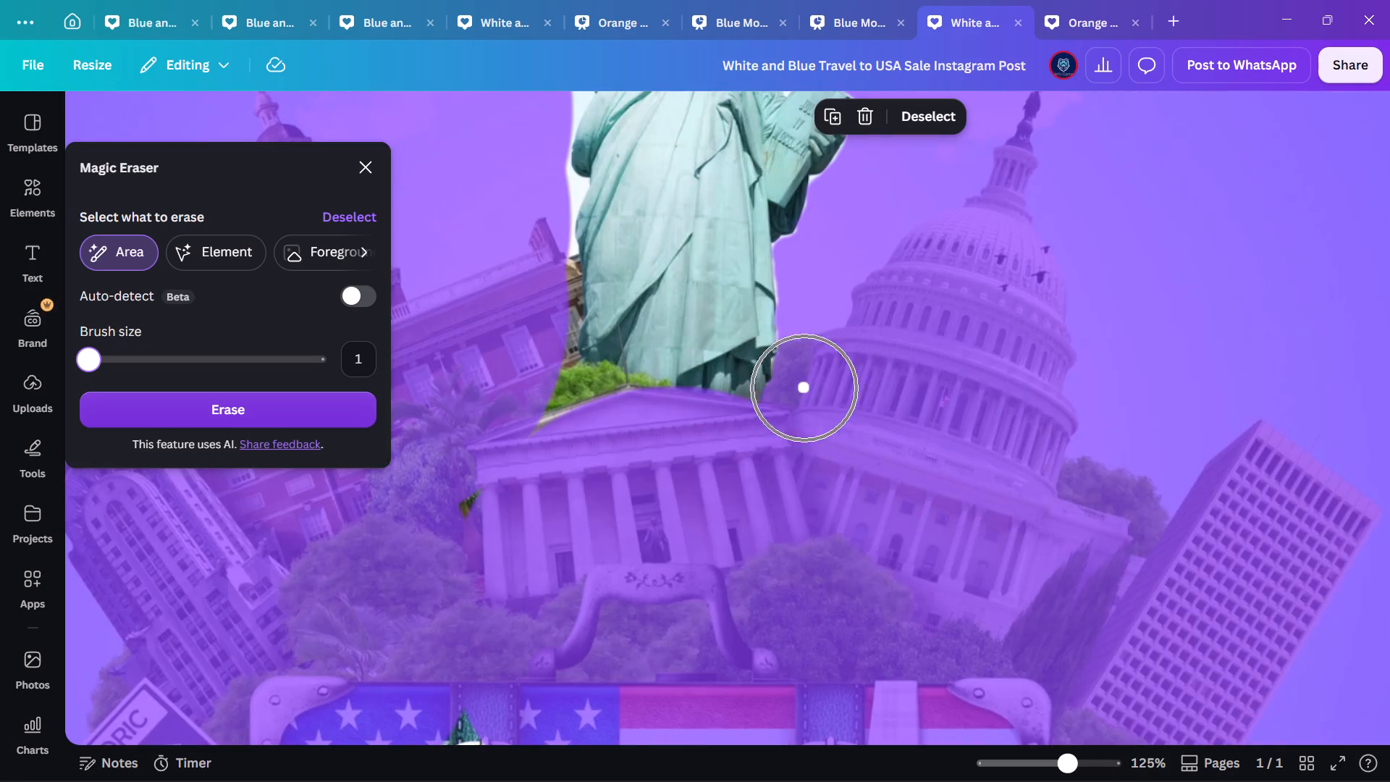
{"action": "scroll", "coordinate": [804, 388], "scroll_direction": "up", "scroll_amount": 4}
{"action": "scroll", "coordinate": [804, 388], "scroll_direction": "up", "scroll_amount": 4, "text": "ctrl"}
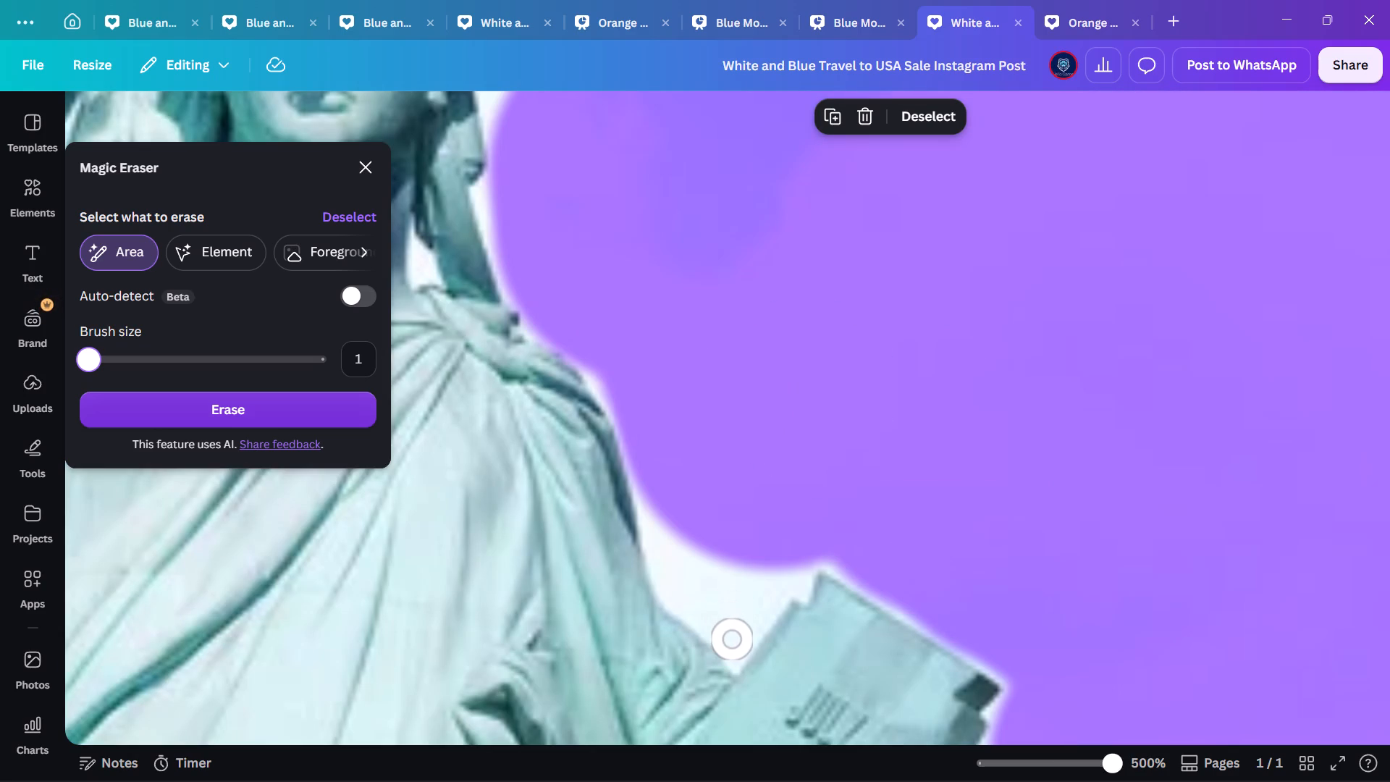
{"action": "left_click_drag", "start_coordinate": [715, 611], "coordinate": [775, 421]}
{"action": "left_click_drag", "start_coordinate": [740, 605], "coordinate": [740, 593]}
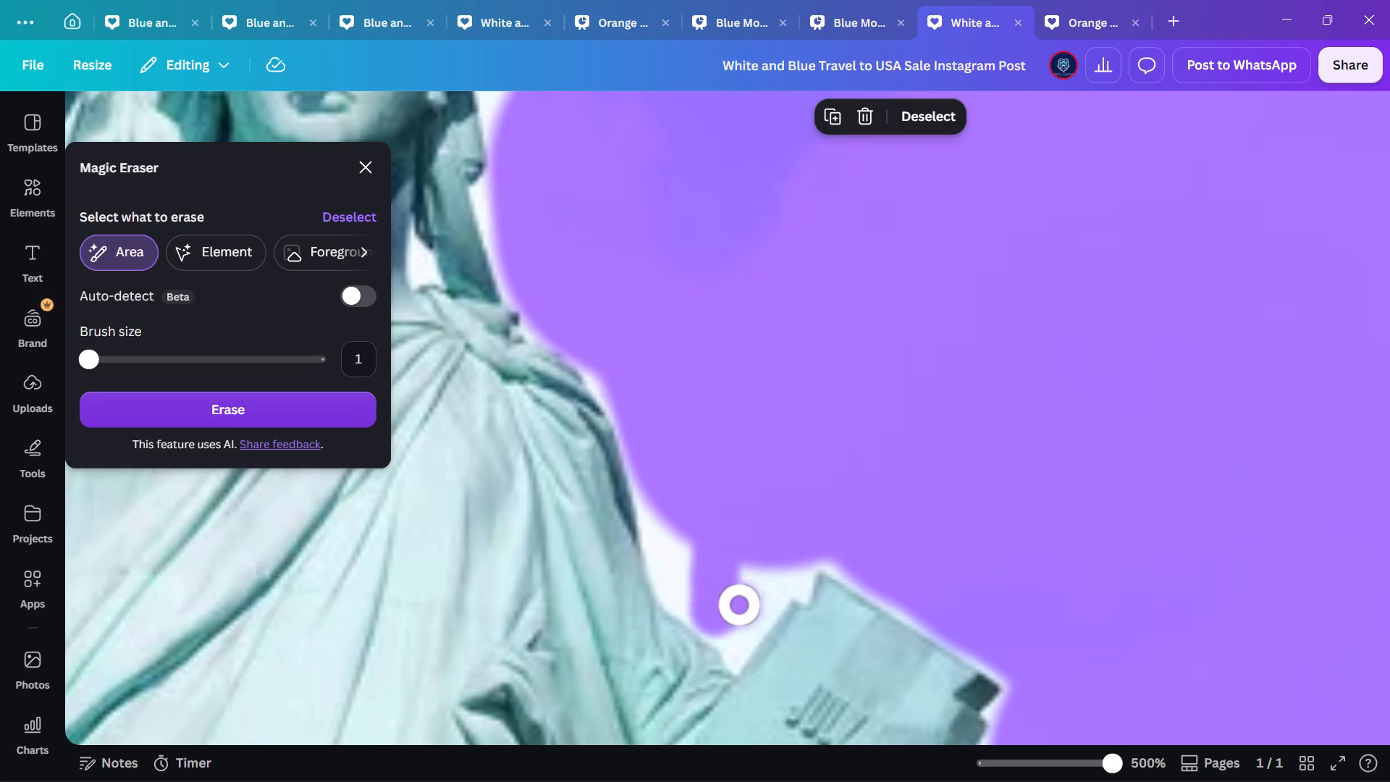
{"action": "left_click_drag", "start_coordinate": [740, 593], "coordinate": [793, 474]}
{"action": "left_click_drag", "start_coordinate": [751, 605], "coordinate": [853, 492]}
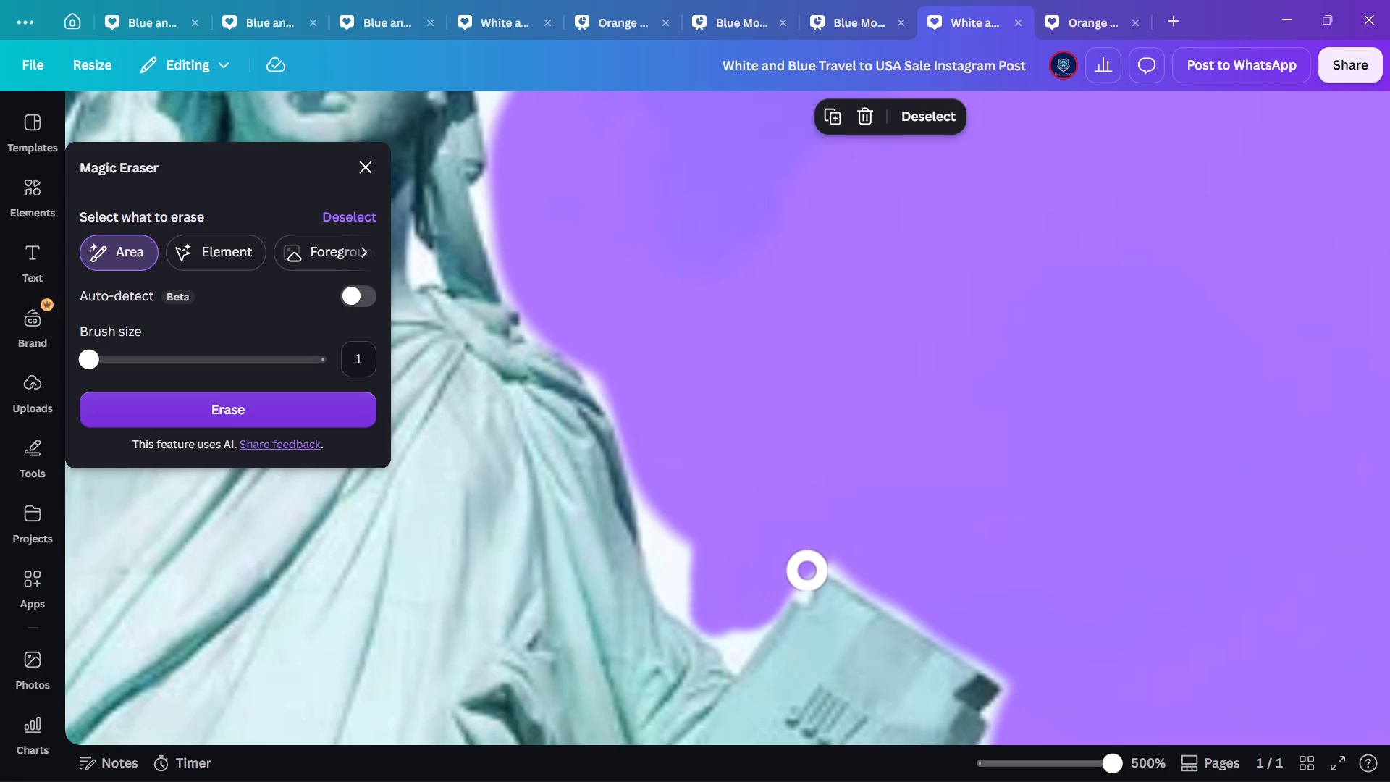
Mark the remaining slivers of sky along the upper arm, at the bottom of the gap and around the tablet's upper corner for erasing.
{"action": "scroll", "coordinate": [806, 573], "scroll_direction": "up", "scroll_amount": 3, "text": "ctrl"}
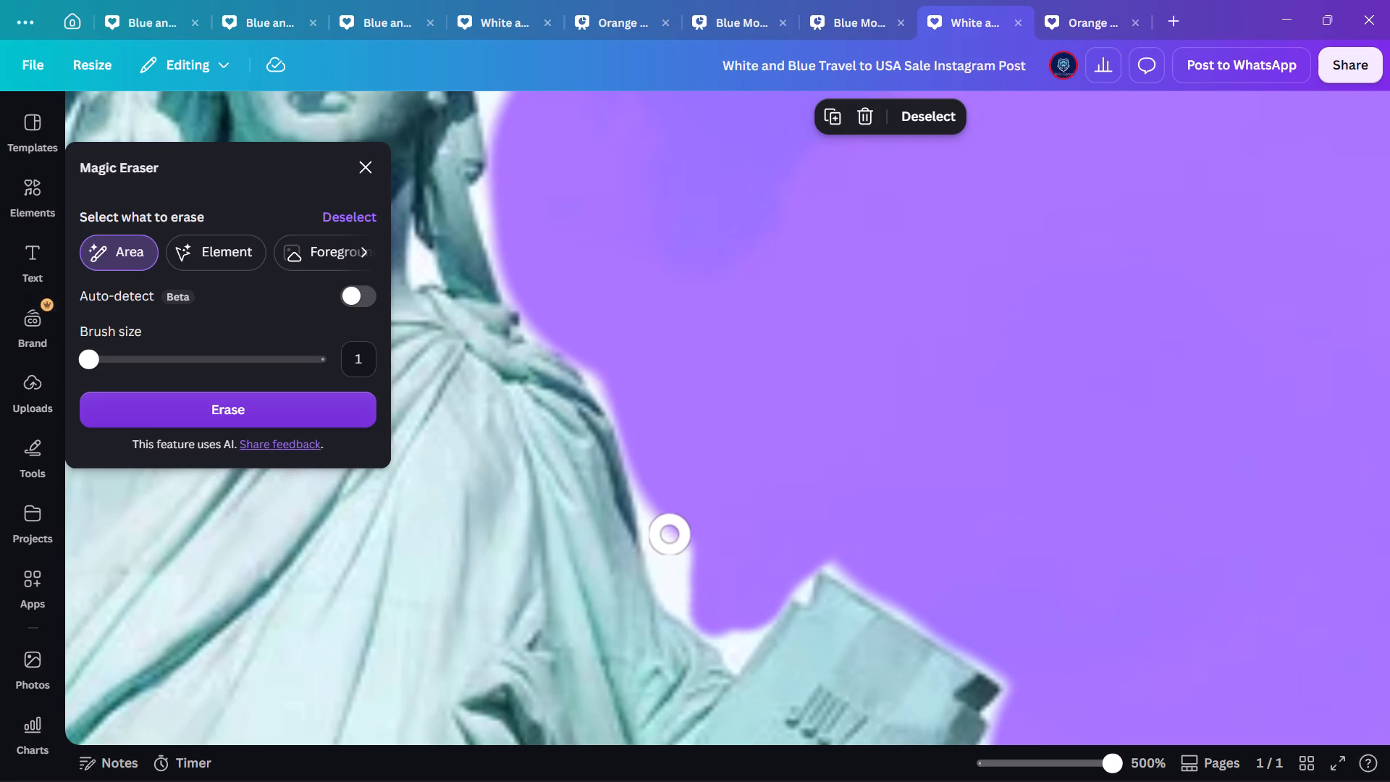
{"action": "left_click_drag", "start_coordinate": [667, 542], "coordinate": [681, 555]}
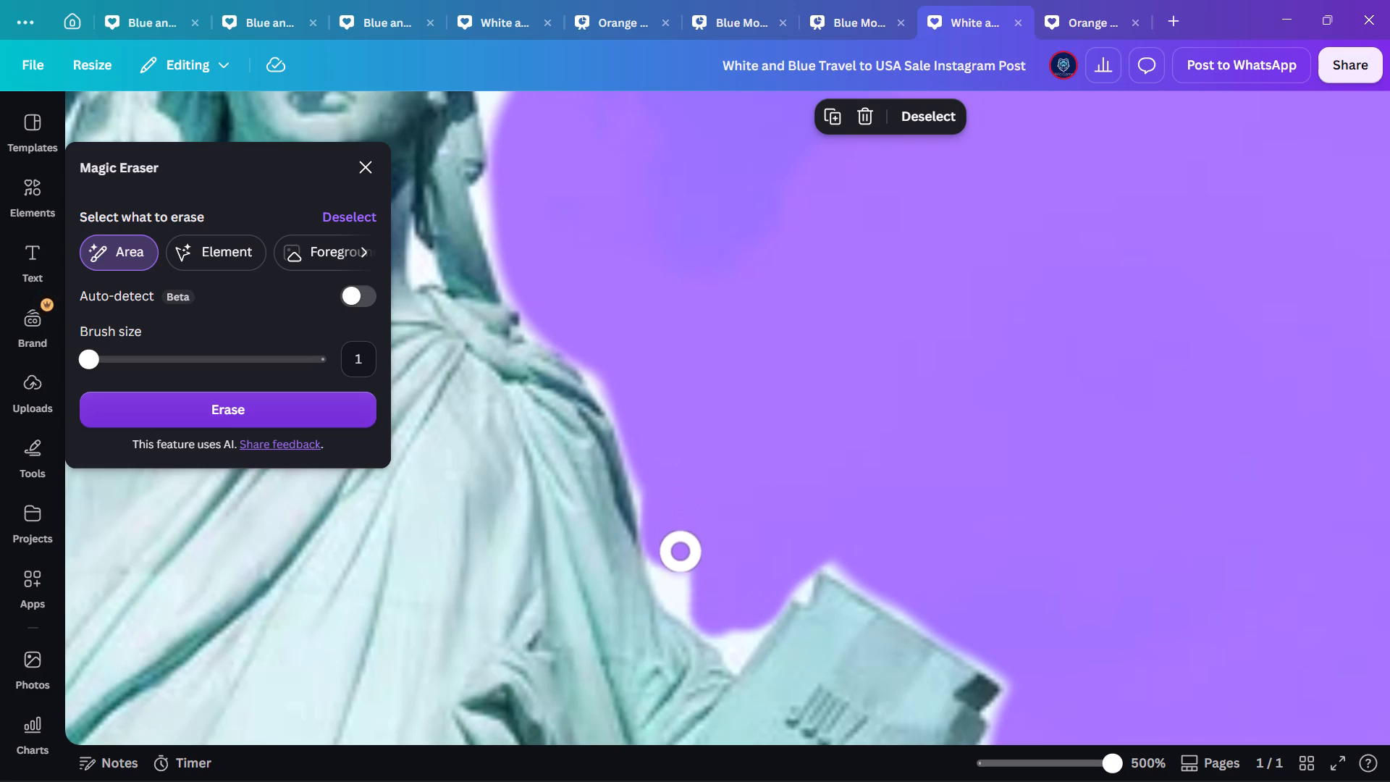
{"action": "left_click_drag", "start_coordinate": [681, 555], "coordinate": [681, 557]}
{"action": "left_click", "coordinate": [666, 553]}
{"action": "double_click", "coordinate": [675, 575]}
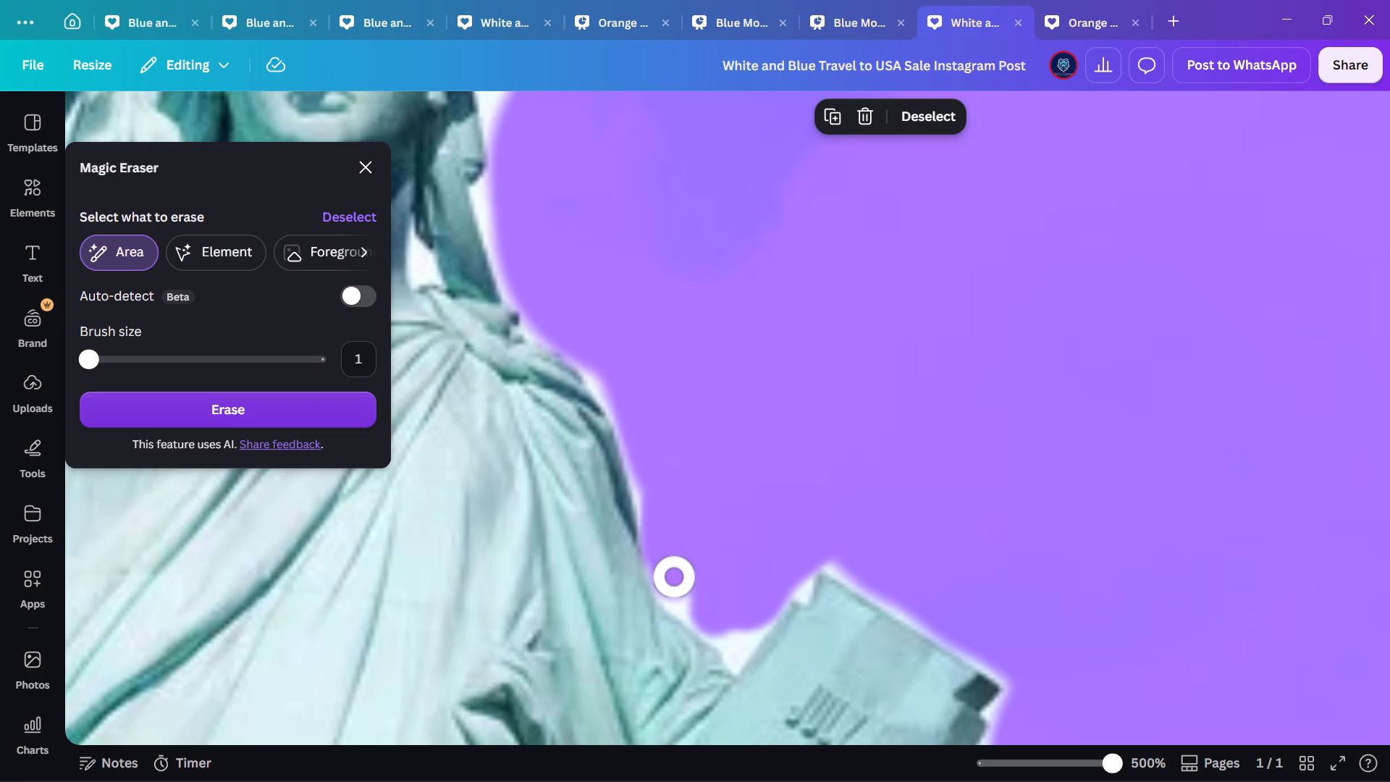
{"action": "left_click", "coordinate": [685, 591]}
{"action": "left_click", "coordinate": [688, 600]}
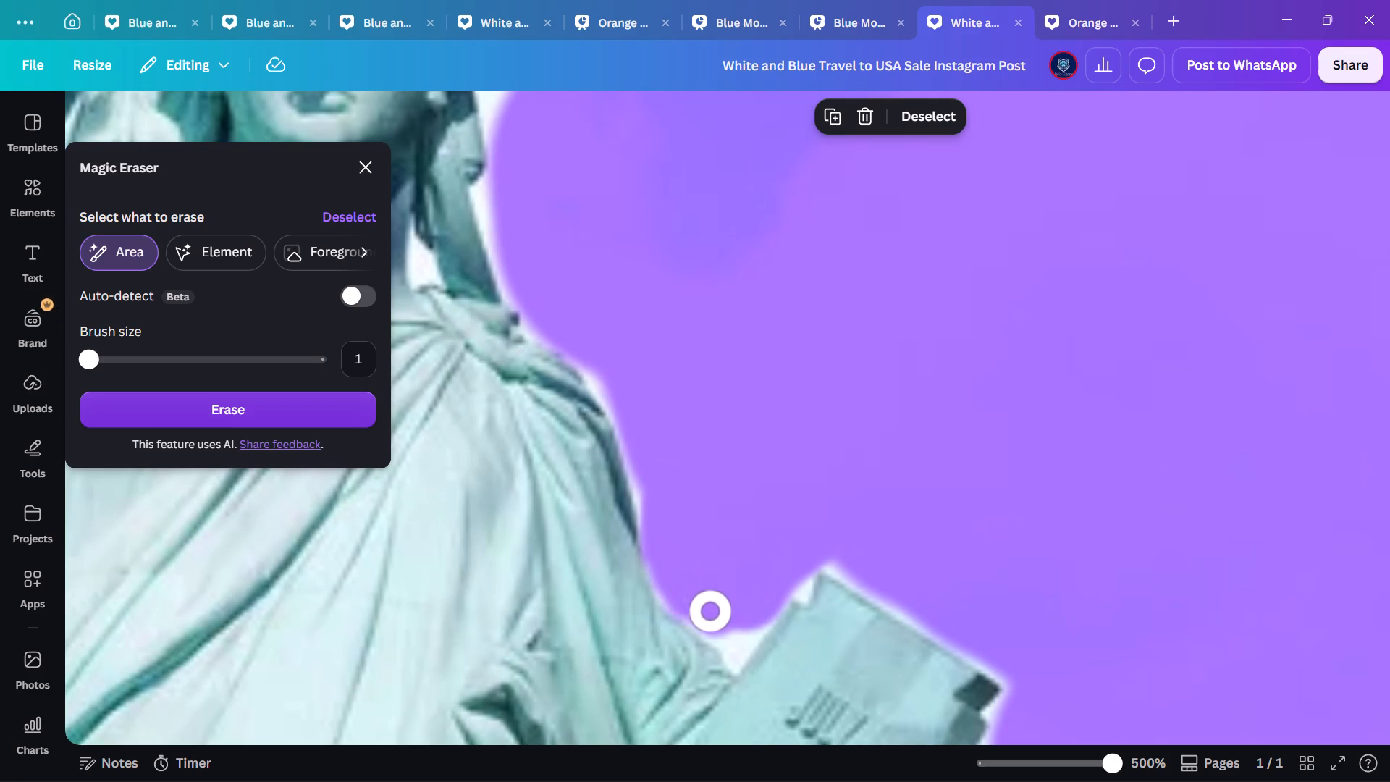
{"action": "left_click", "coordinate": [733, 628]}
{"action": "left_click", "coordinate": [746, 628]}
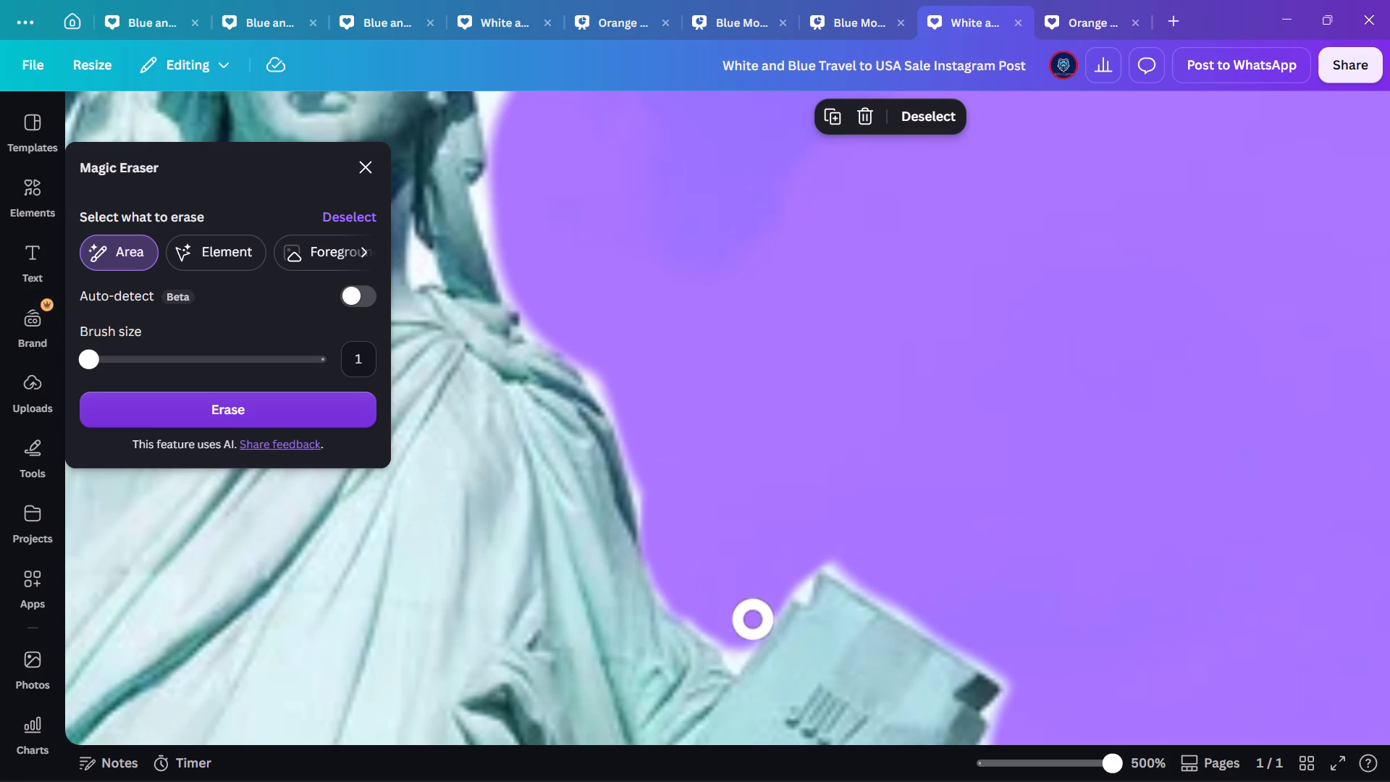
{"action": "left_click", "coordinate": [798, 579]}
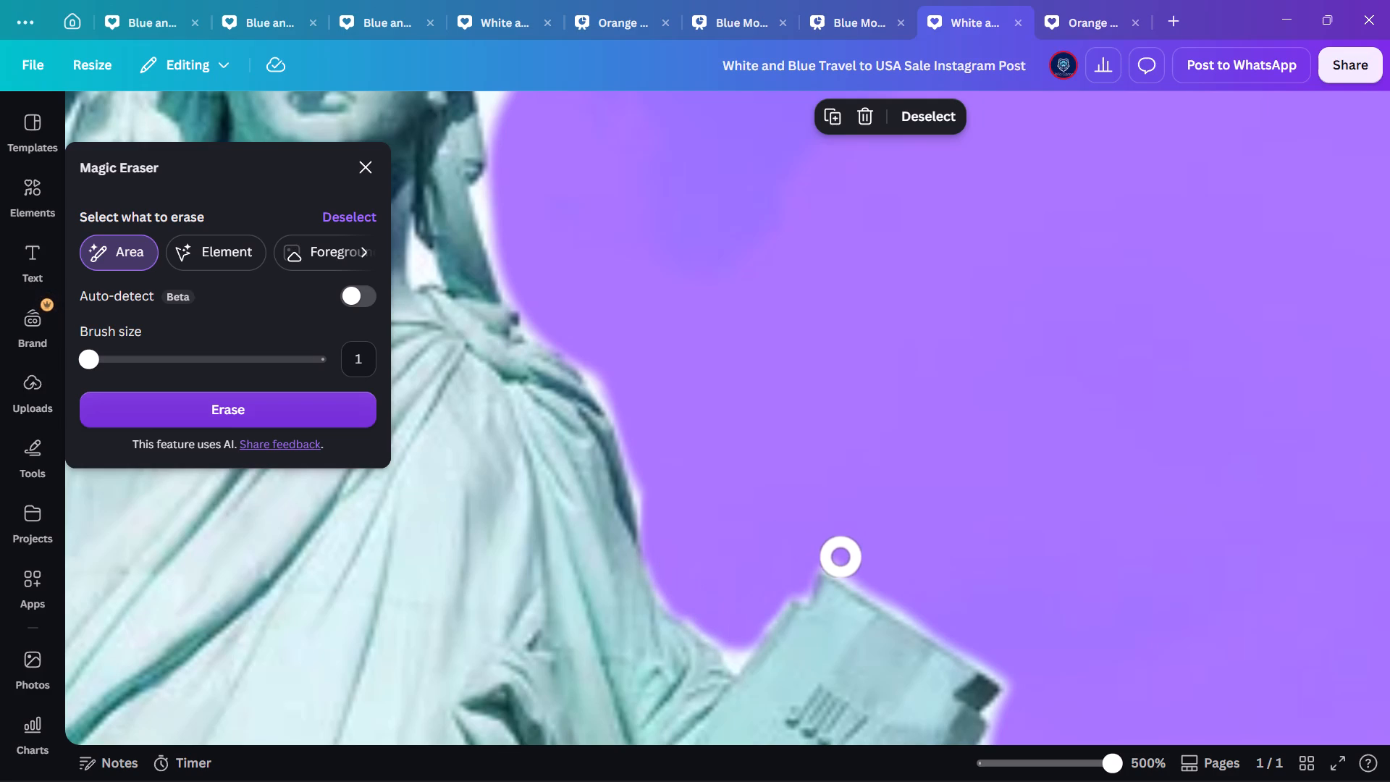
{"action": "left_click", "coordinate": [841, 557]}
Mark the remaining sky between the tablet's far edge and the statue's fingers for erasing.
{"action": "scroll", "coordinate": [998, 679], "scroll_direction": "down", "scroll_amount": 1}
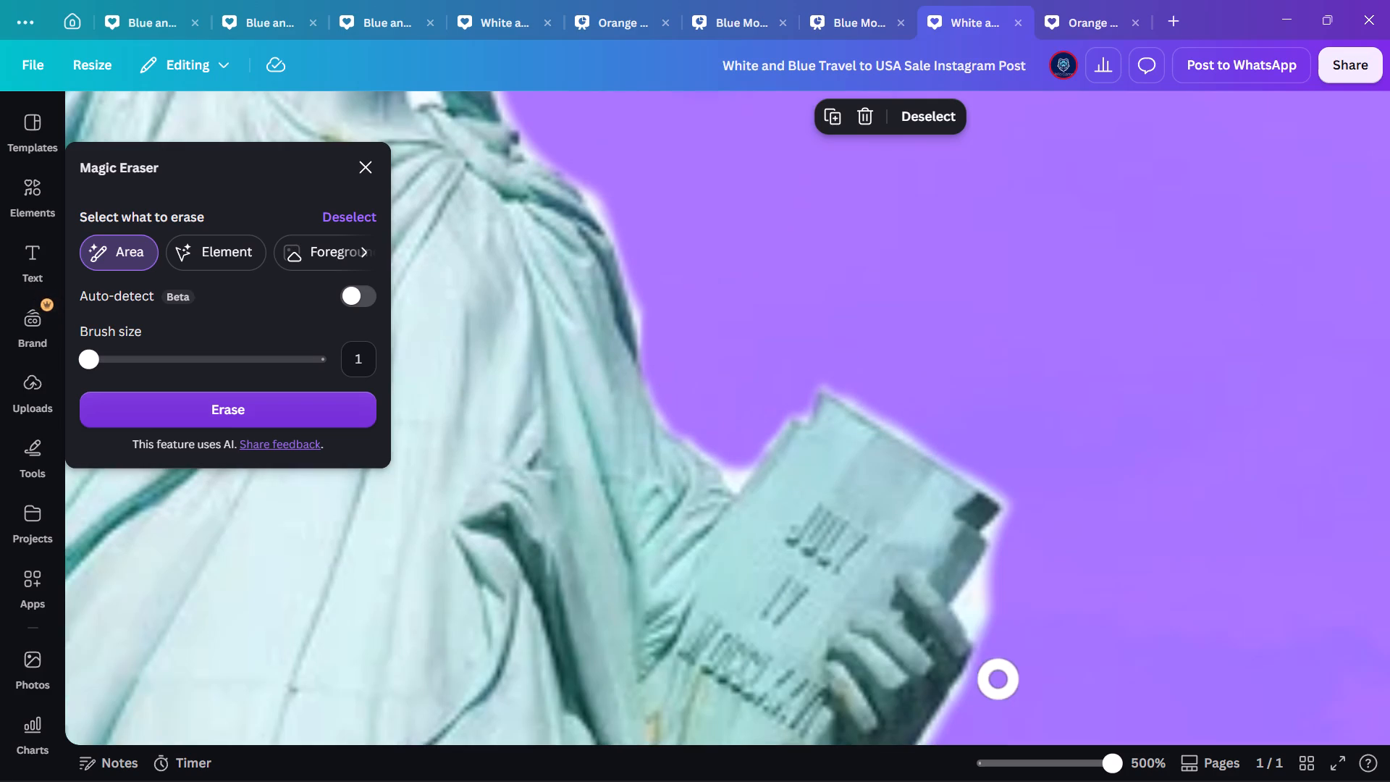
{"action": "left_click", "coordinate": [985, 609]}
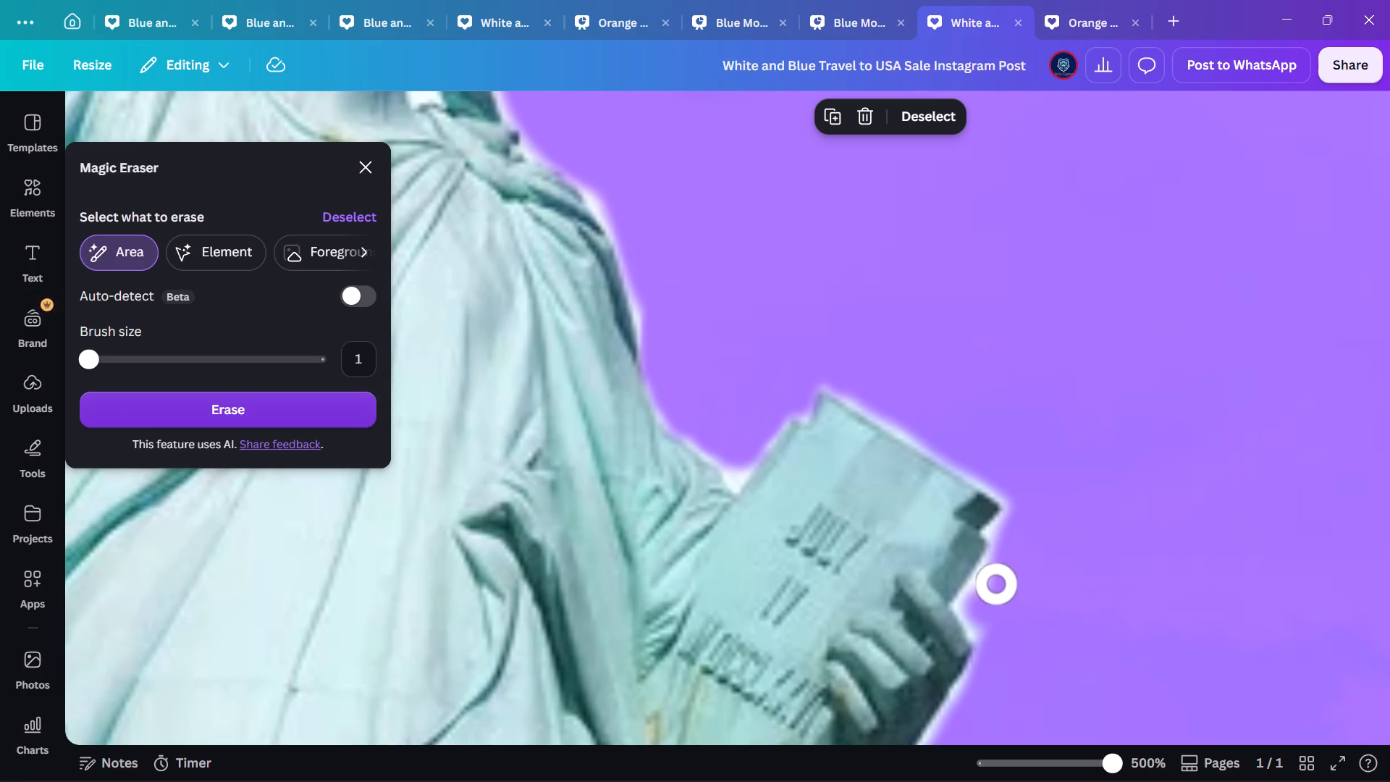
{"action": "left_click", "coordinate": [997, 584]}
{"action": "left_click", "coordinate": [974, 610]}
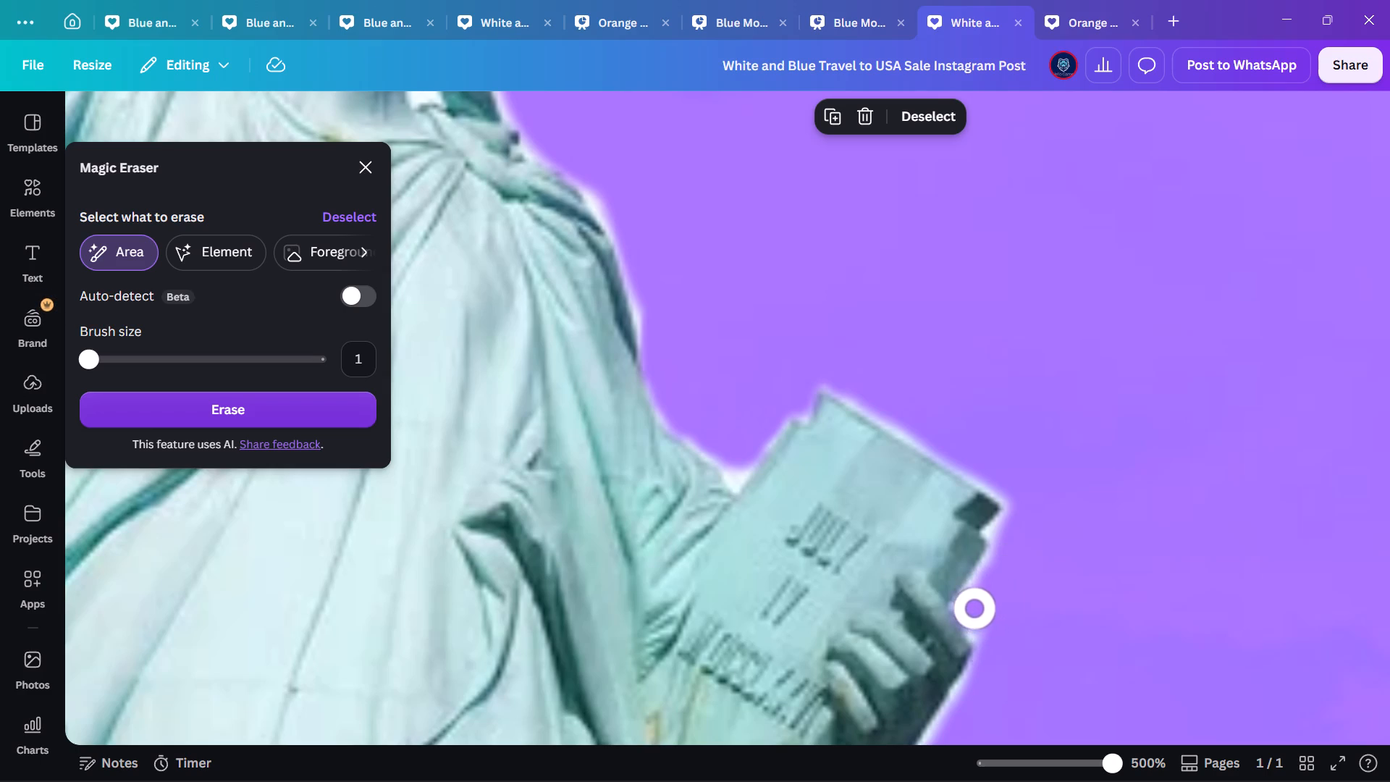
{"action": "left_click", "coordinate": [990, 625]}
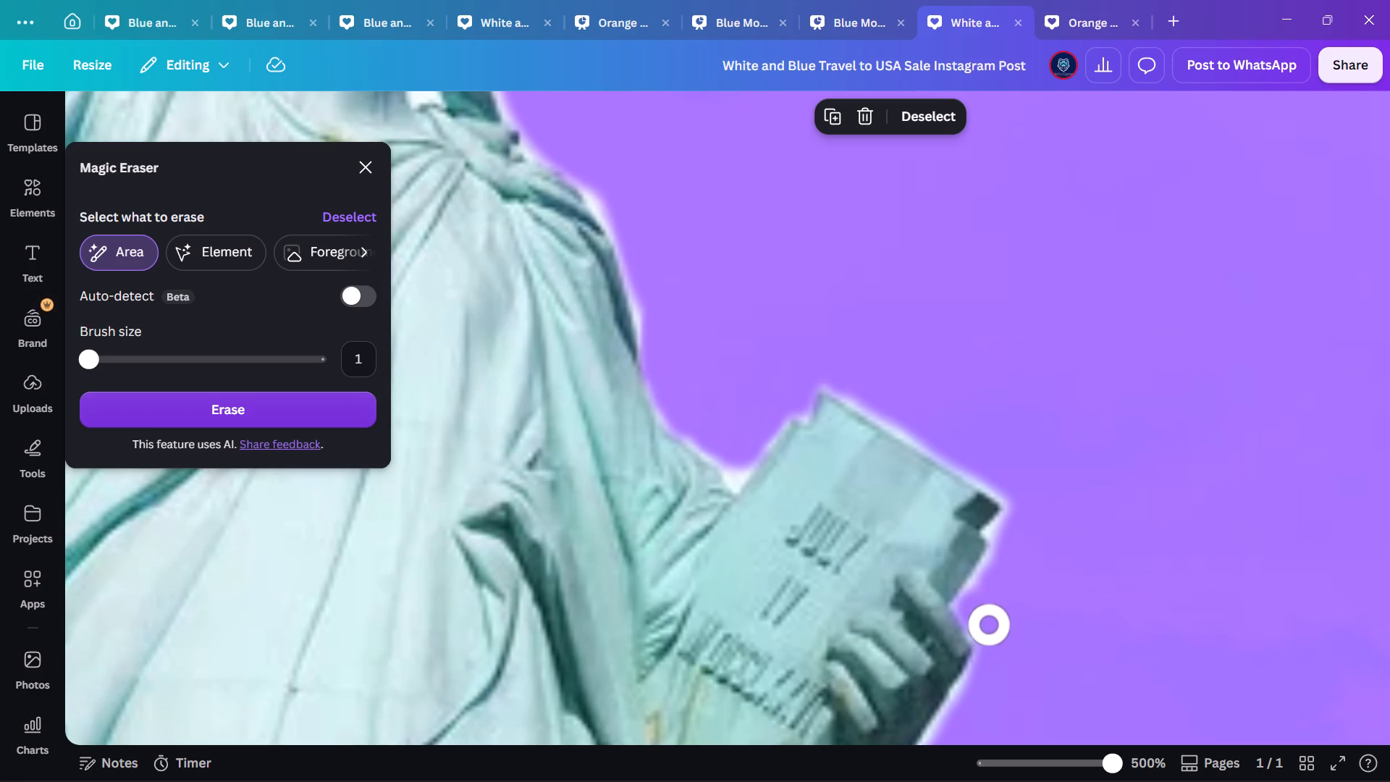
{"action": "left_click", "coordinate": [993, 592]}
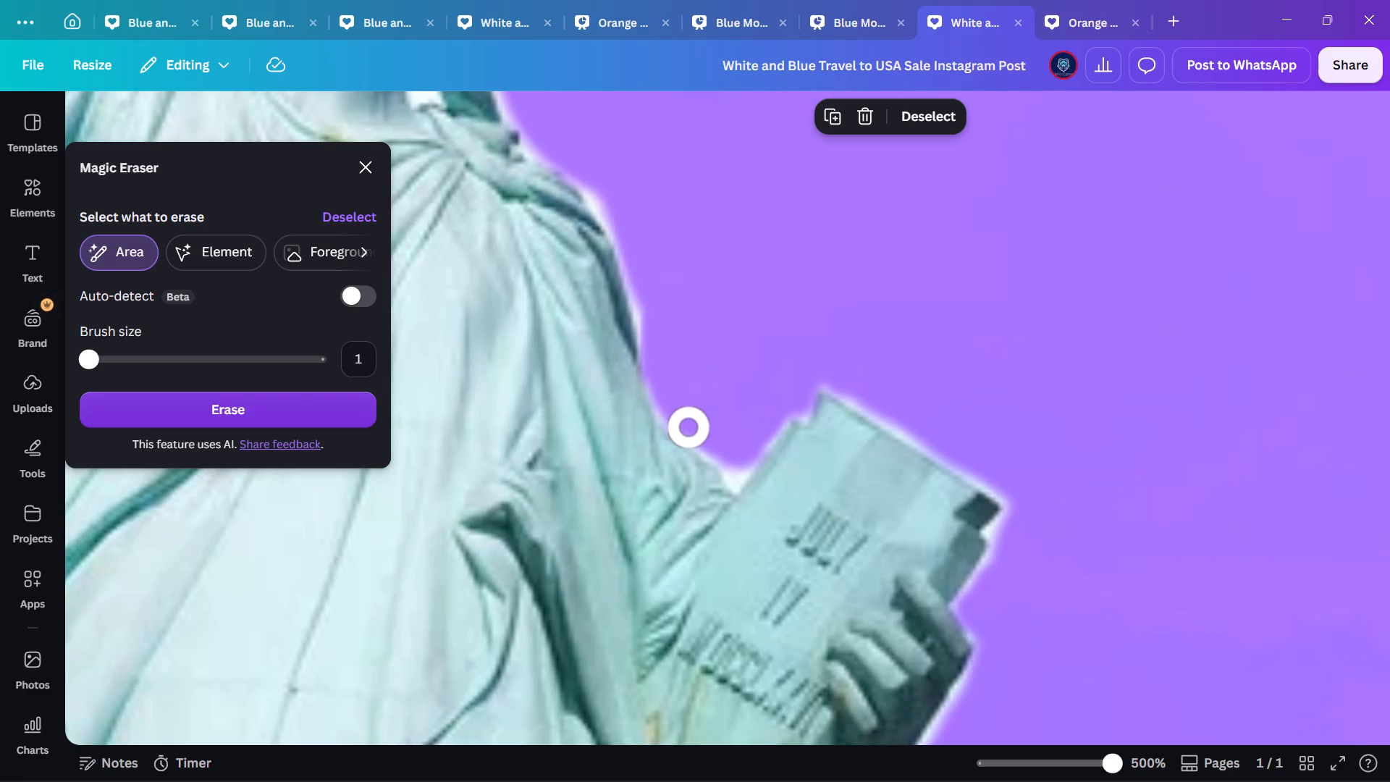
Mark the remaining slivers of sky along the tablet arm's sleeve, from the tablet up toward the shoulder, for erasing.
{"action": "left_click", "coordinate": [698, 434]}
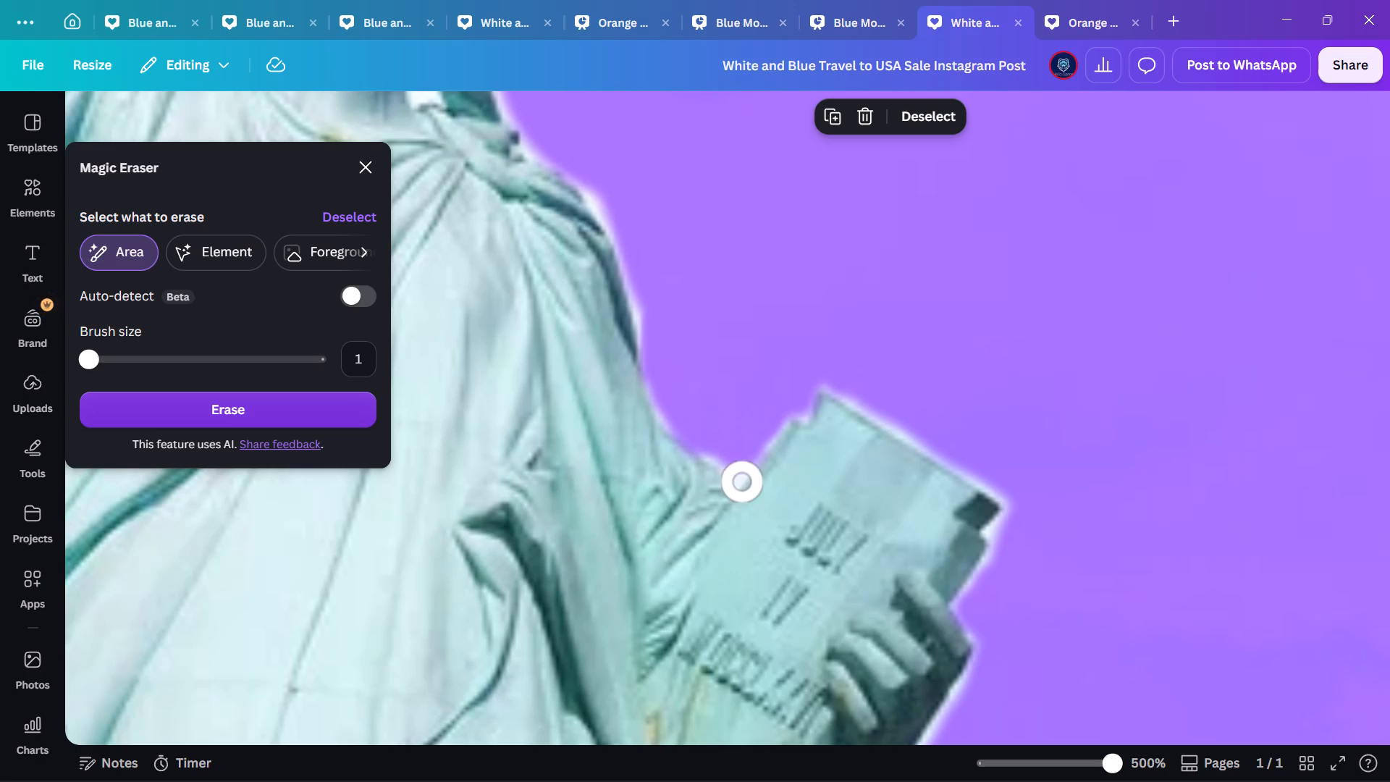
{"action": "left_click", "coordinate": [686, 413]}
{"action": "left_click", "coordinate": [665, 329]}
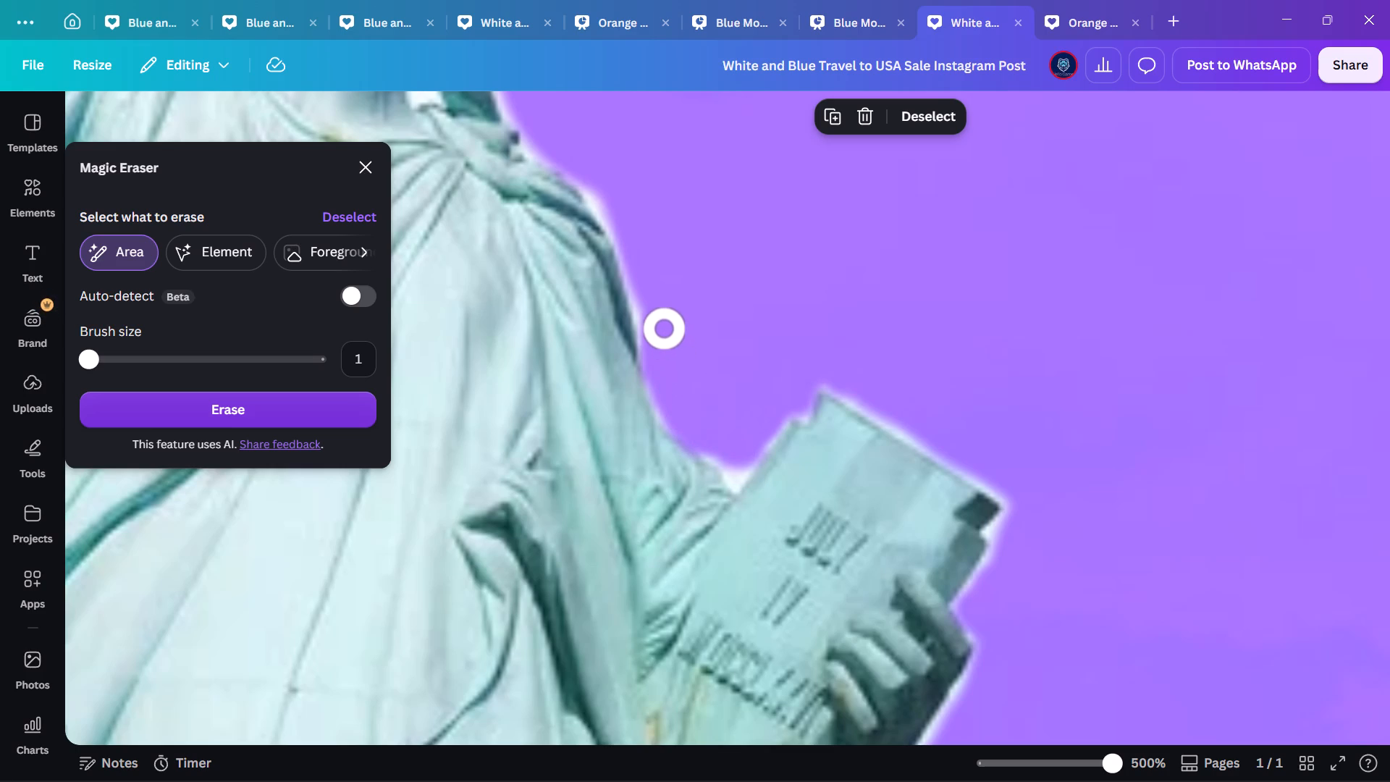
{"action": "left_click", "coordinate": [661, 312]}
{"action": "left_click", "coordinate": [658, 305]}
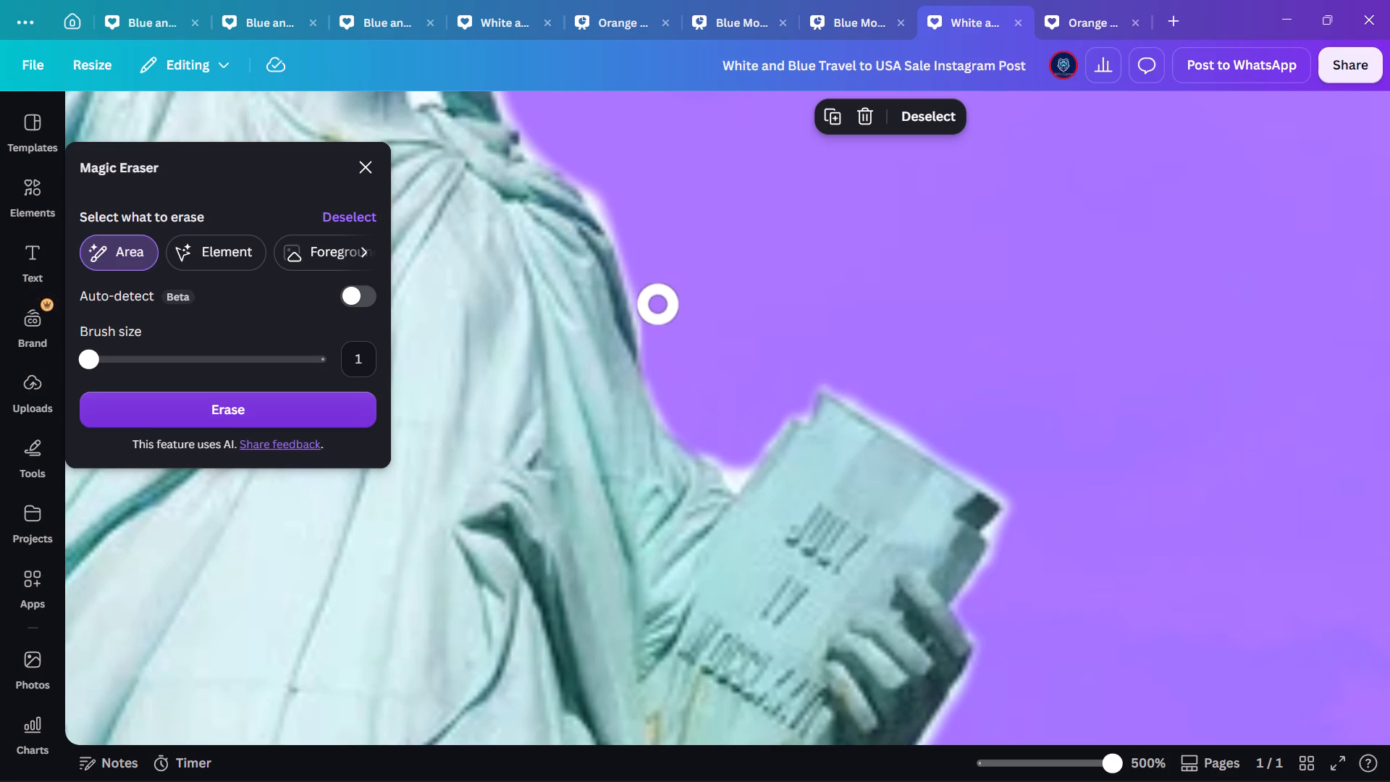
{"action": "left_click", "coordinate": [658, 329]}
{"action": "left_click", "coordinate": [651, 303]}
Erase everything marked around the statue with Magic Eraser.
{"action": "scroll", "coordinate": [649, 270], "scroll_direction": "up", "scroll_amount": 1}
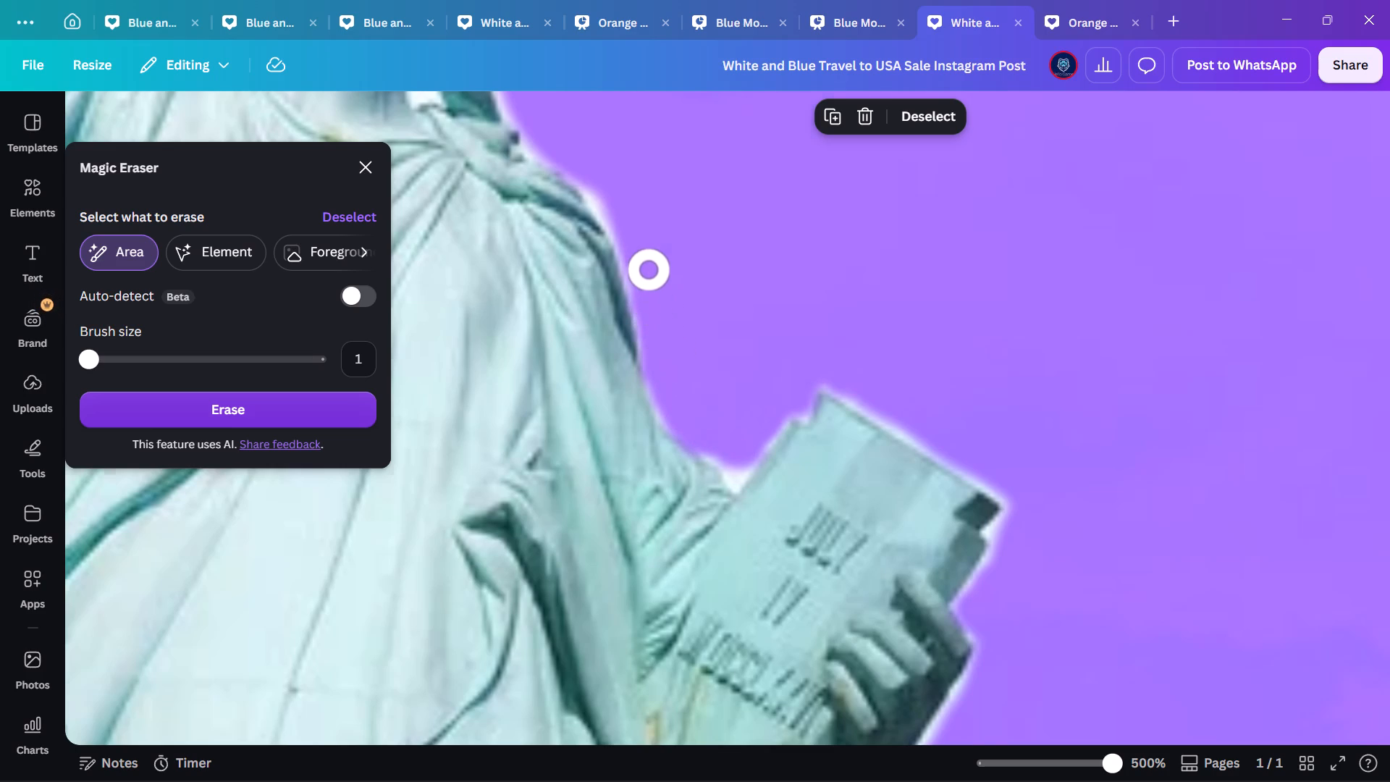
{"action": "scroll", "coordinate": [615, 377], "scroll_direction": "up", "scroll_amount": 2, "text": "ctrl"}
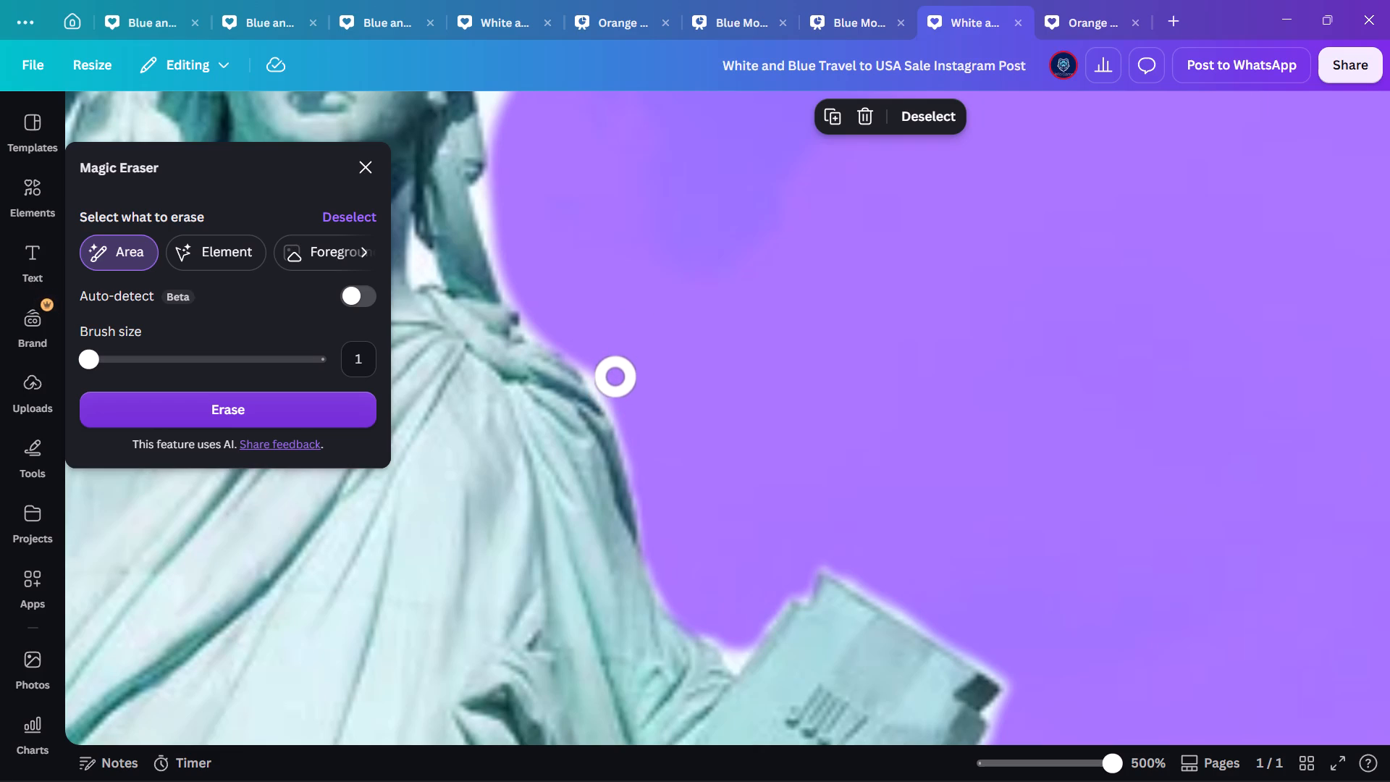
{"action": "scroll", "coordinate": [615, 377], "scroll_direction": "up", "scroll_amount": 5, "text": "ctrl"}
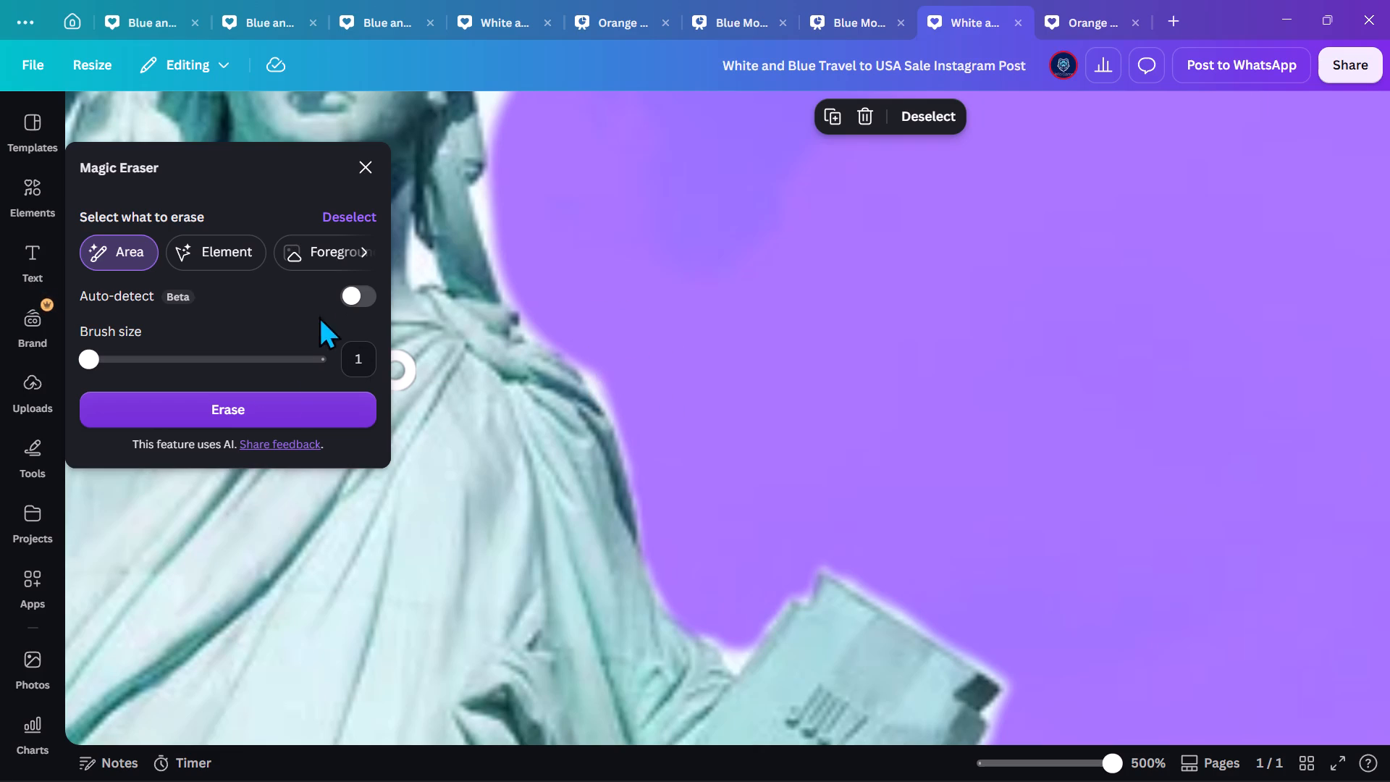
{"action": "left_click", "coordinate": [264, 409]}
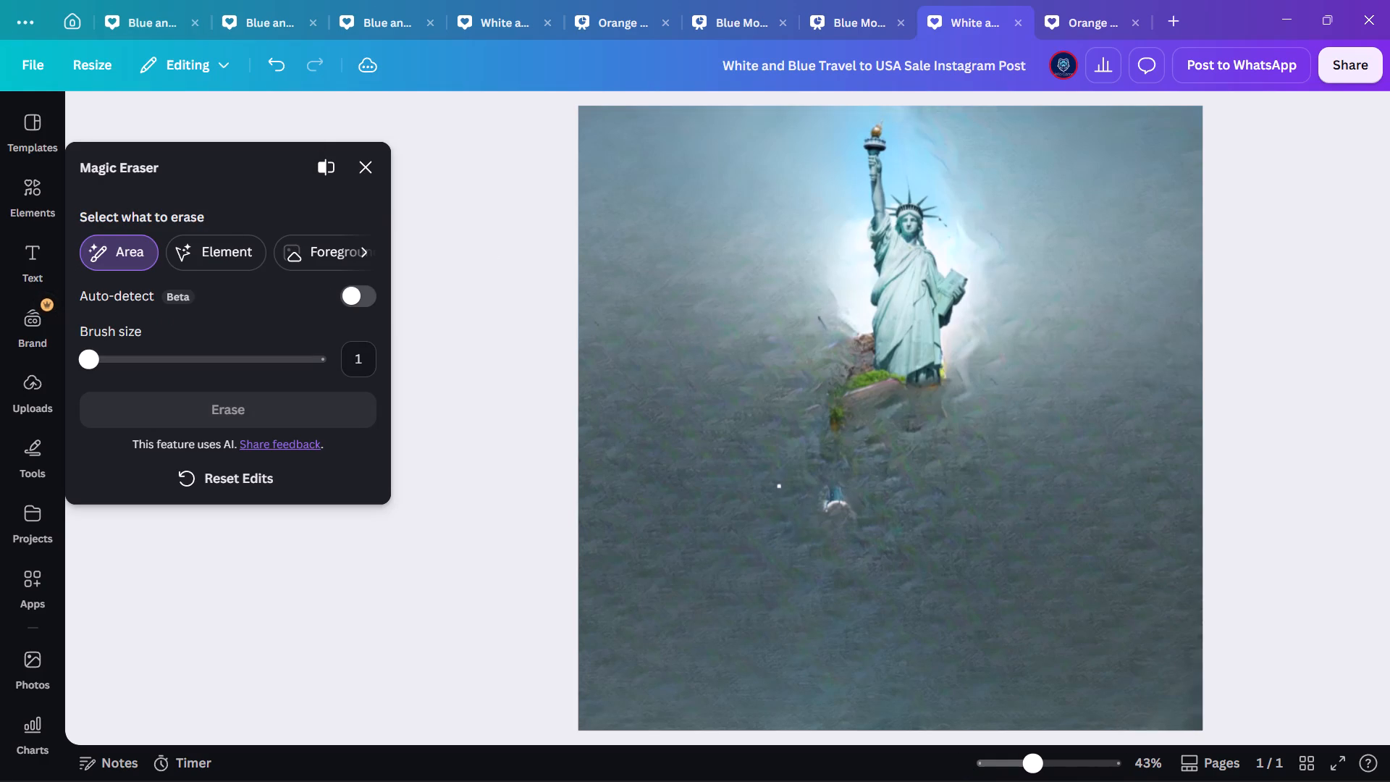
With the brush size at 1, mark the pale background along the dark folds below the raised arm, down to their pointed tip.
{"action": "scroll", "coordinate": [855, 415], "scroll_direction": "up", "scroll_amount": 2, "text": "ctrl"}
{"action": "scroll", "coordinate": [1074, 317], "scroll_direction": "up", "scroll_amount": 3}
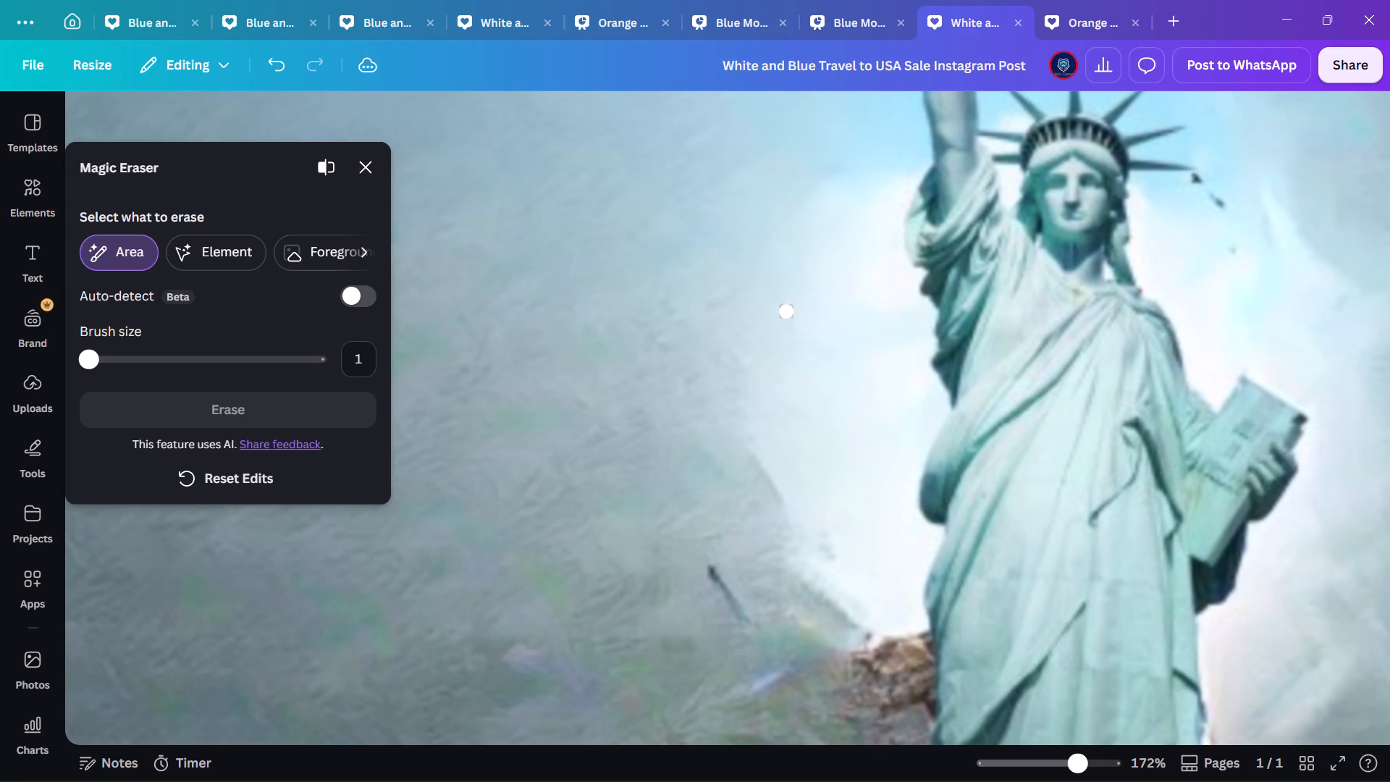
{"action": "scroll", "coordinate": [974, 278], "scroll_direction": "up", "scroll_amount": 4, "text": "ctrl"}
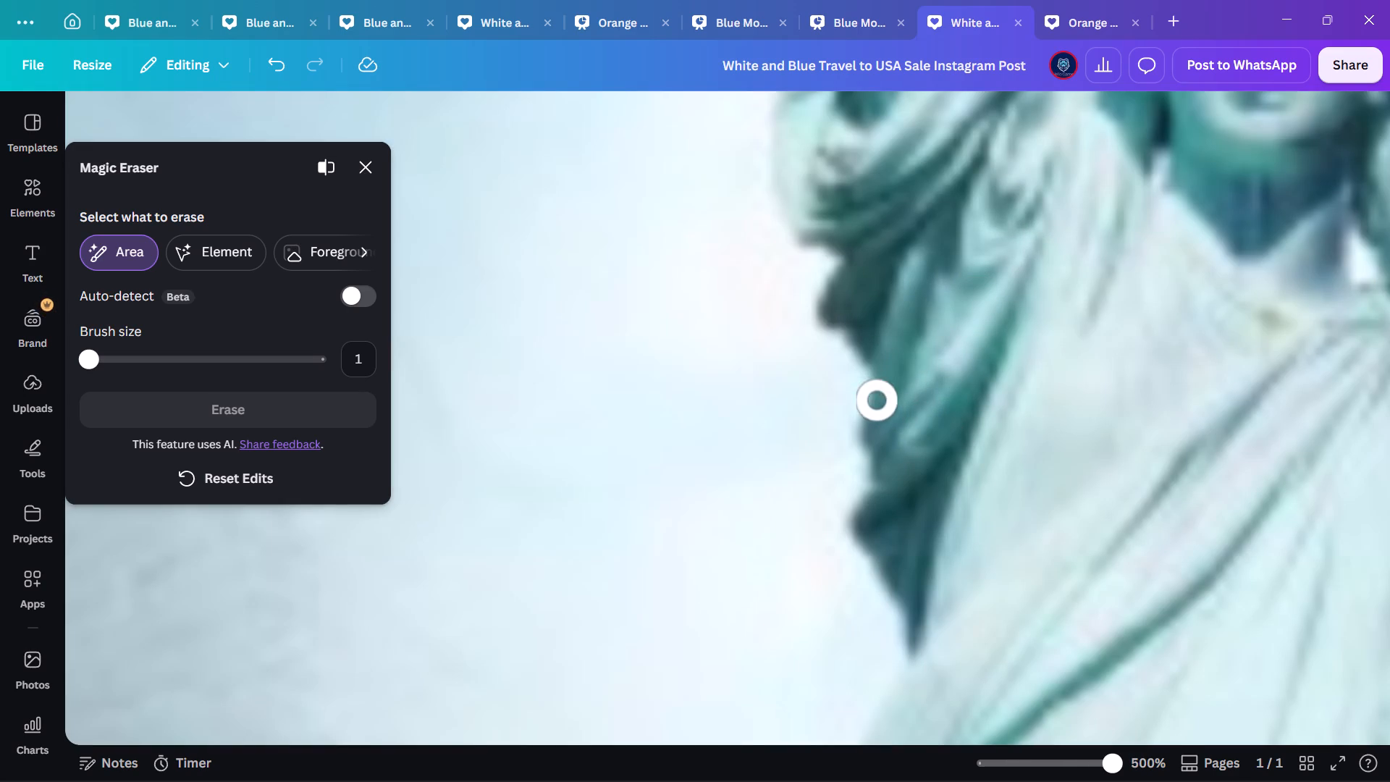
{"action": "left_click_drag", "start_coordinate": [821, 350], "coordinate": [829, 378]}
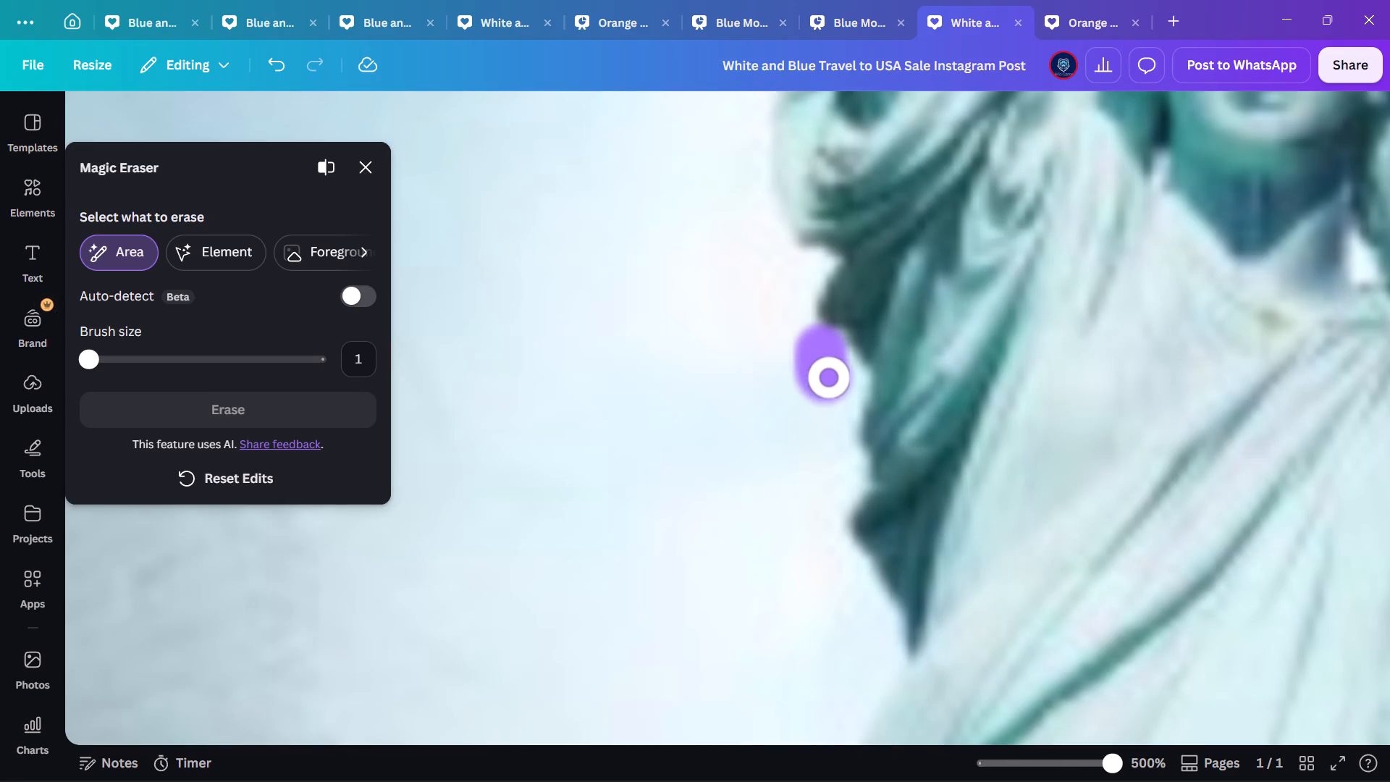
{"action": "left_click_drag", "start_coordinate": [829, 378], "coordinate": [835, 416]}
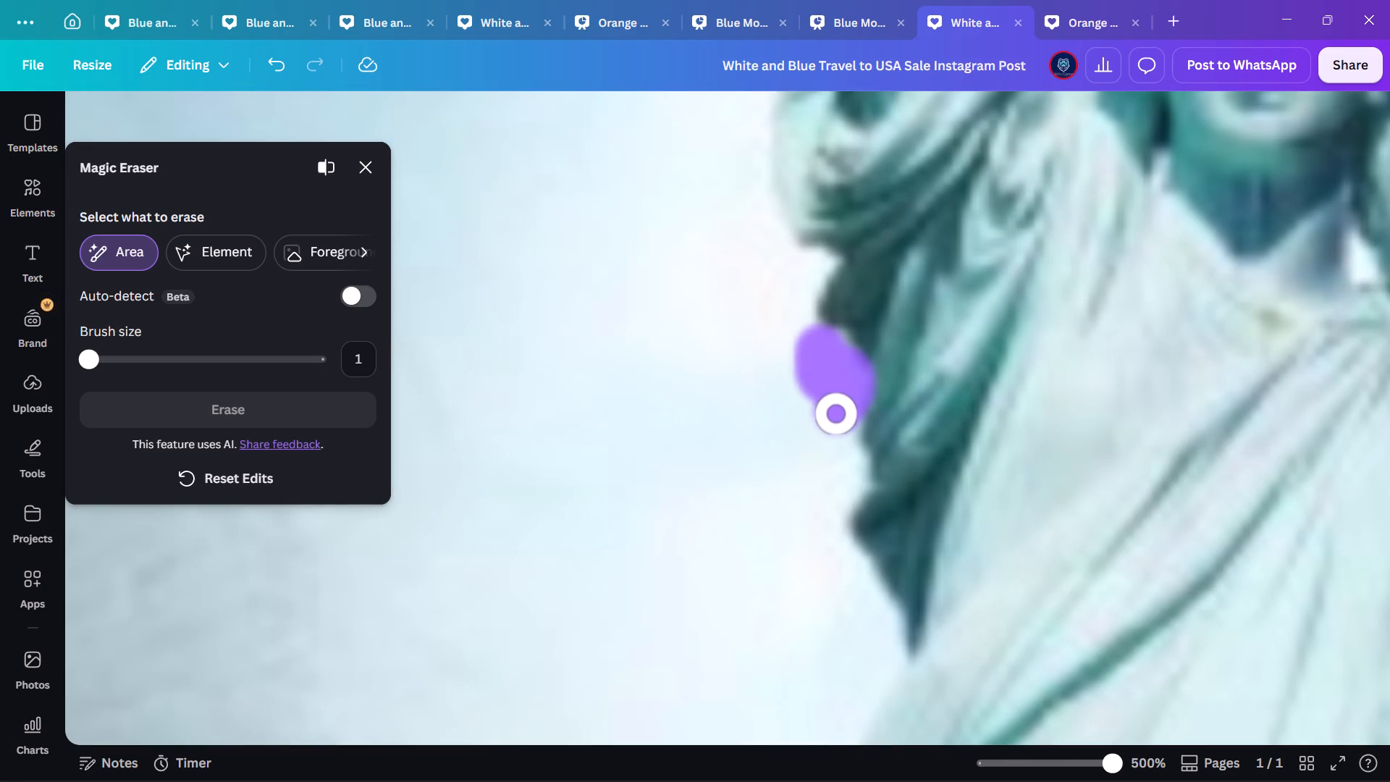
{"action": "left_click_drag", "start_coordinate": [835, 416], "coordinate": [847, 486]}
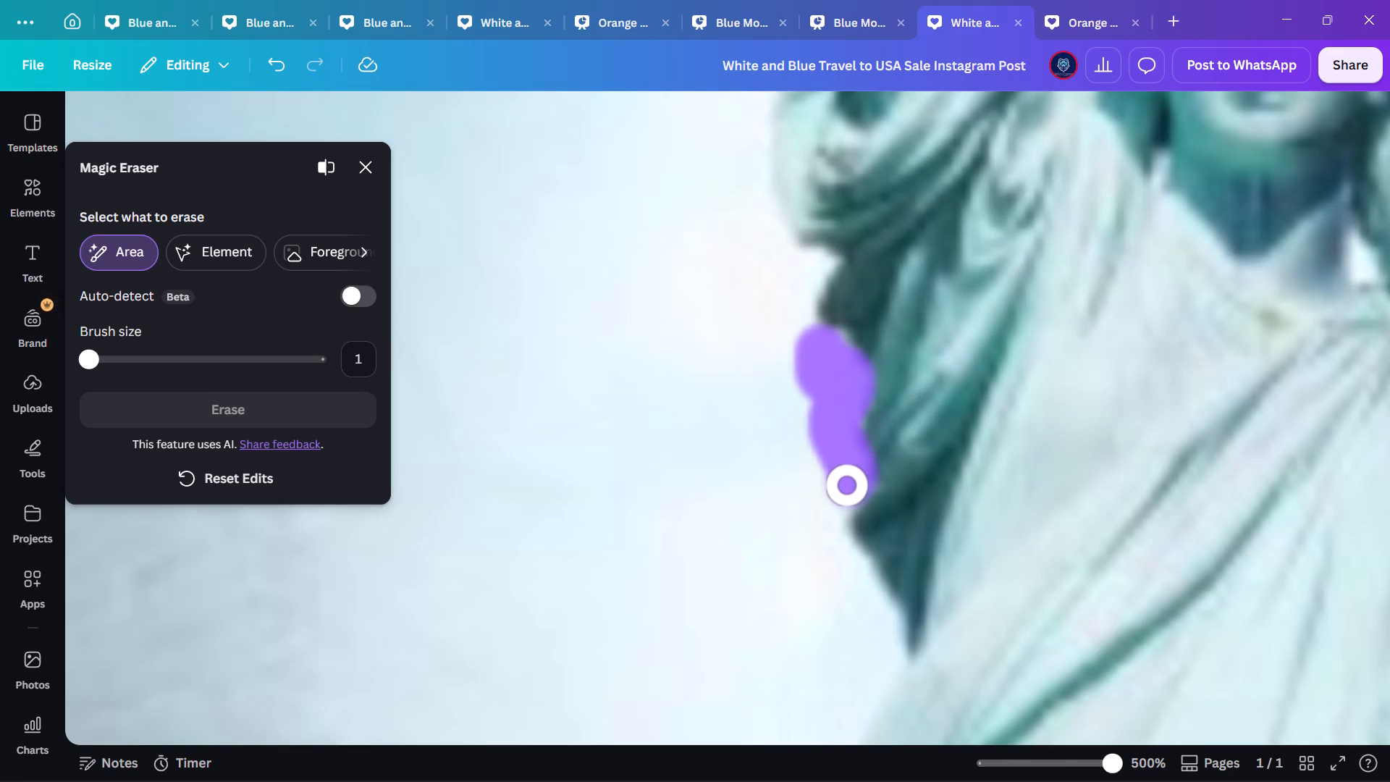
{"action": "left_click_drag", "start_coordinate": [847, 486], "coordinate": [851, 575]}
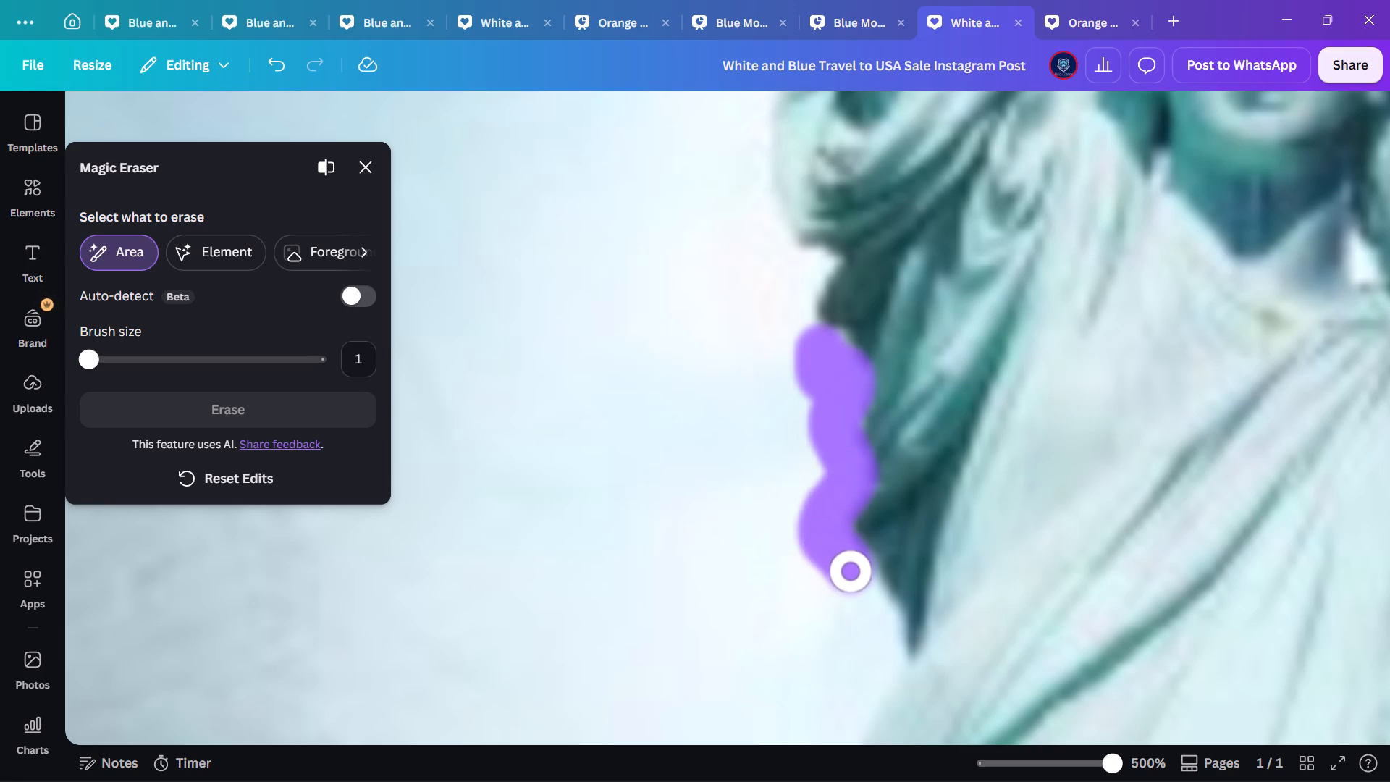
{"action": "left_click_drag", "start_coordinate": [851, 575], "coordinate": [881, 660]}
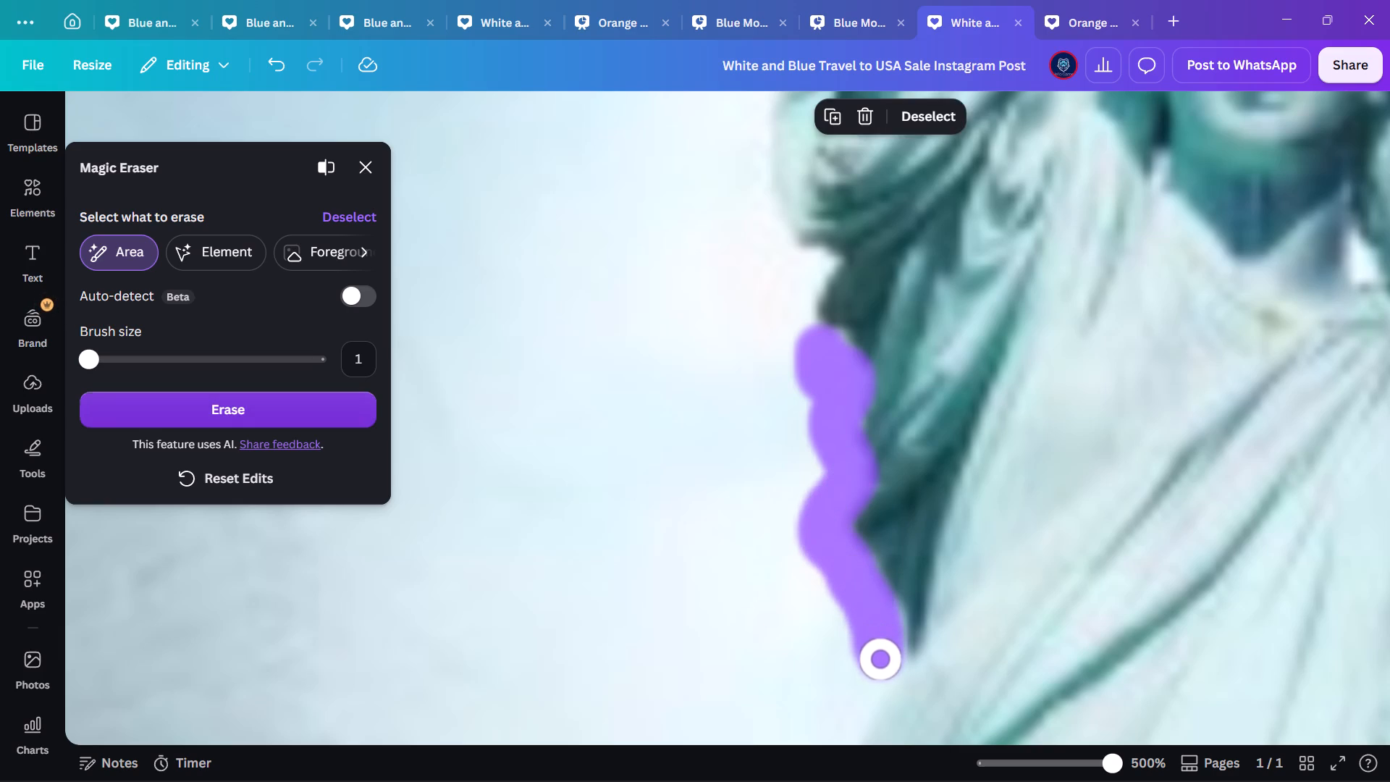
Mark the pale background along the robe below the dark tip, around the rounded dark fold, to just above the brown rocks.
{"action": "scroll", "coordinate": [879, 660], "scroll_direction": "down", "scroll_amount": 2}
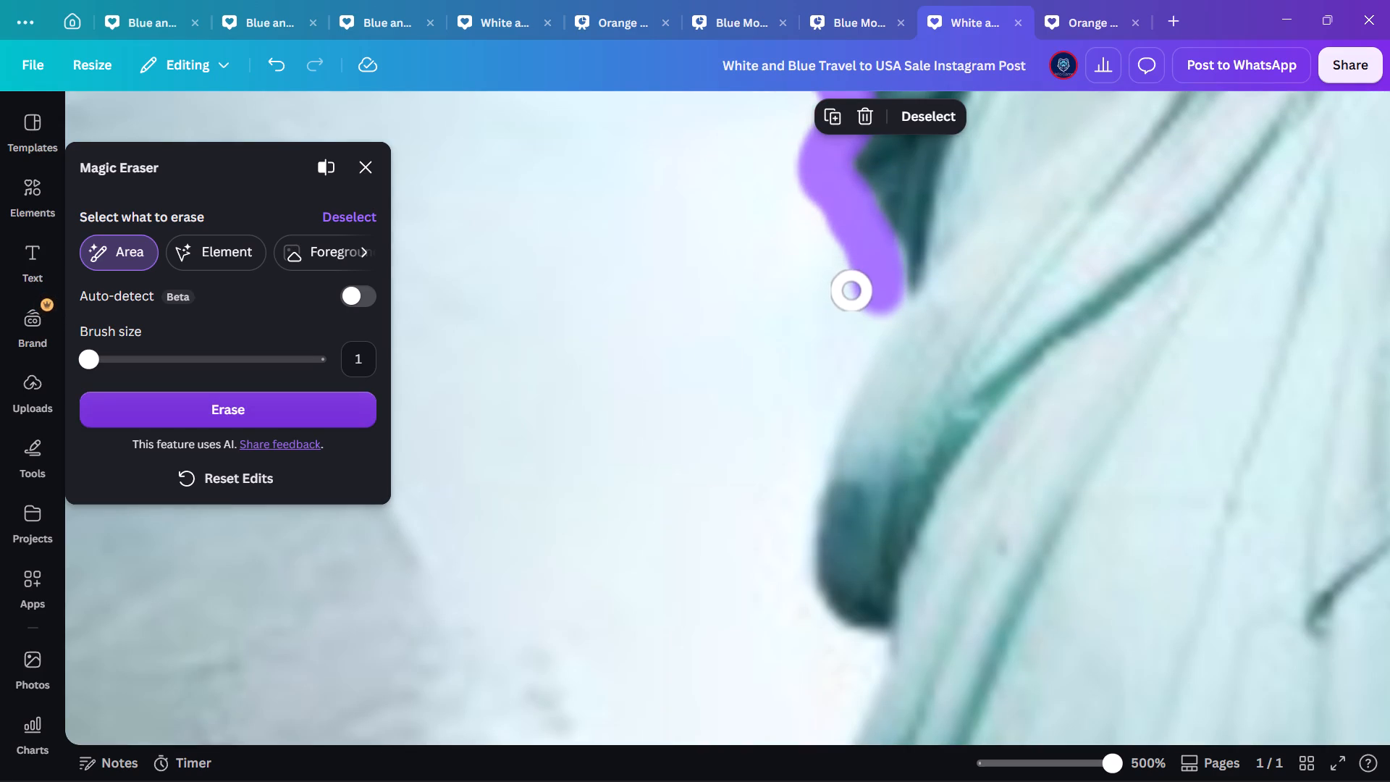
{"action": "left_click_drag", "start_coordinate": [859, 308], "coordinate": [817, 453]}
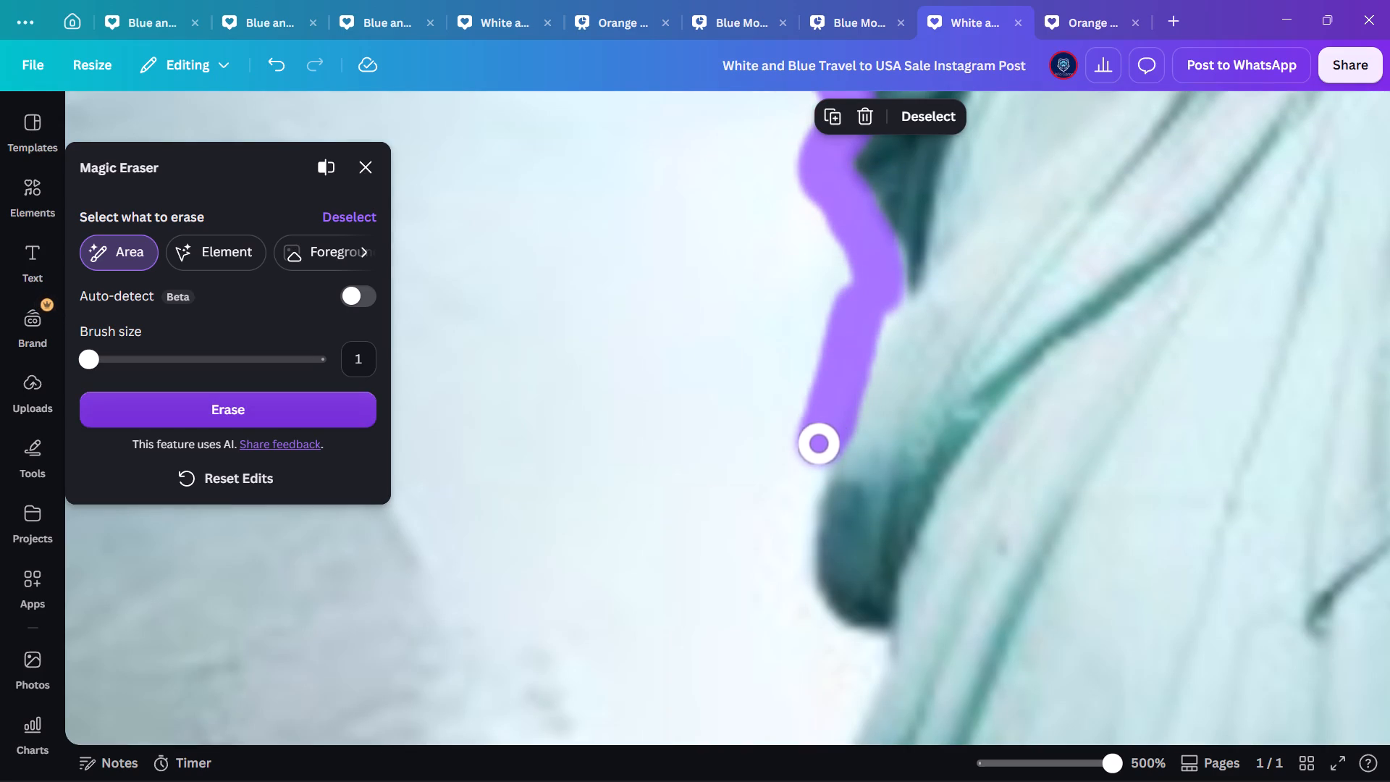
{"action": "left_click_drag", "start_coordinate": [817, 453], "coordinate": [753, 681]}
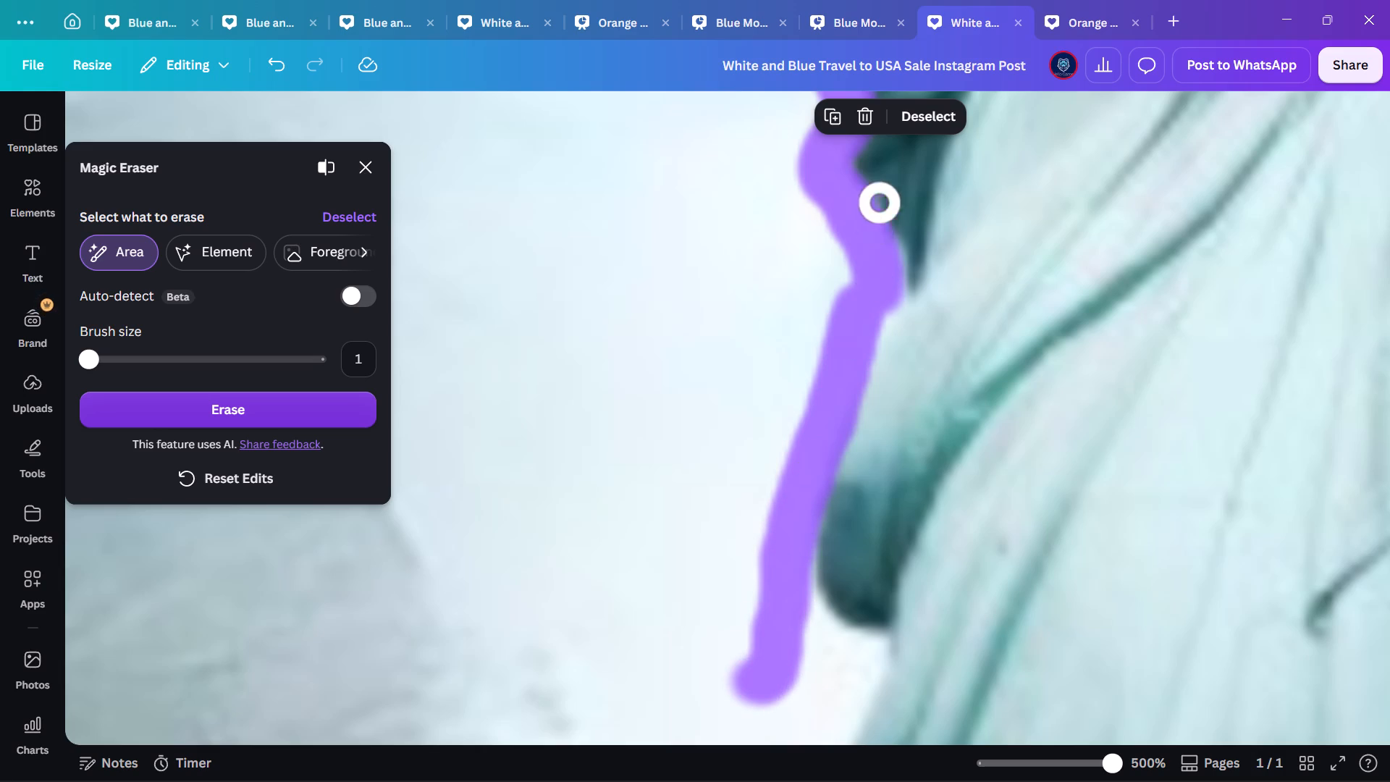
{"action": "left_click", "coordinate": [873, 300]}
{"action": "scroll", "coordinate": [865, 314], "scroll_direction": "down", "scroll_amount": 2}
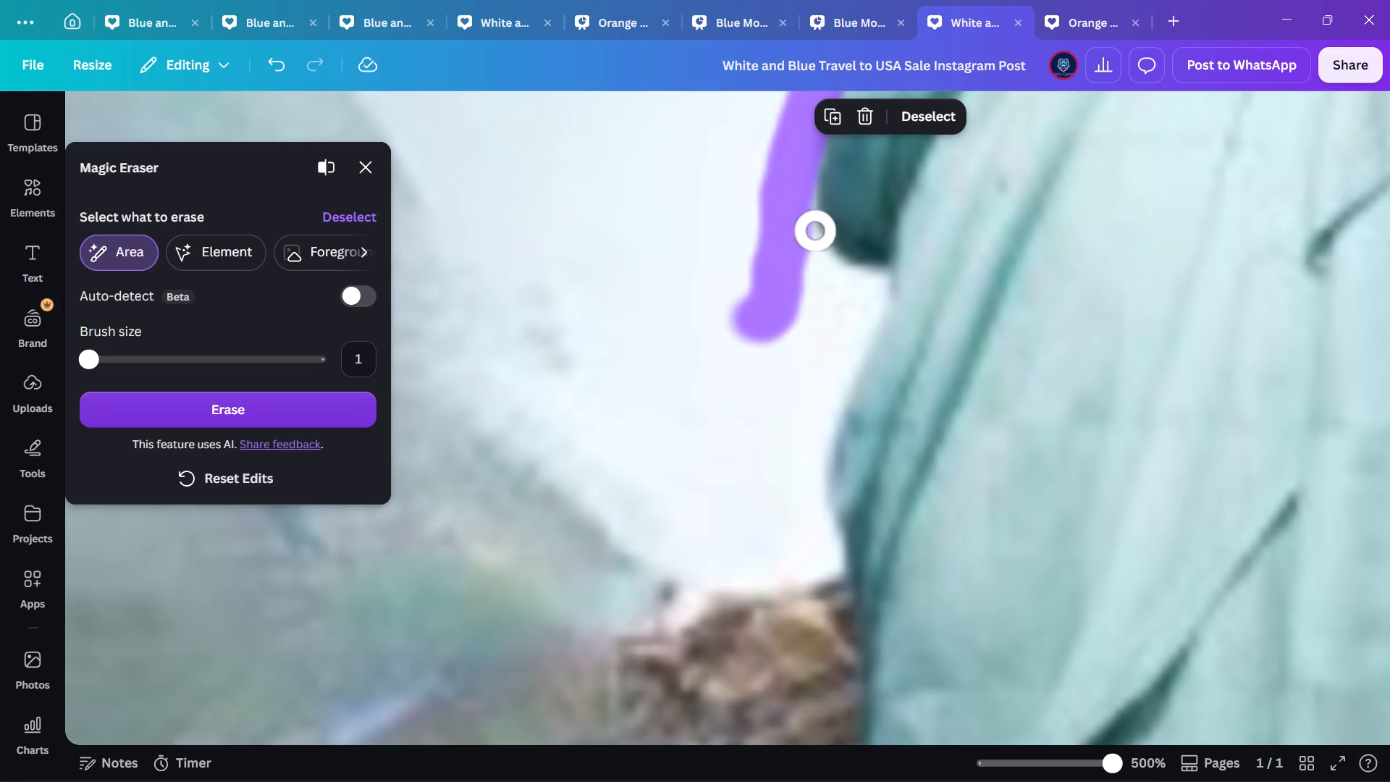
{"action": "left_click_drag", "start_coordinate": [785, 211], "coordinate": [829, 292]}
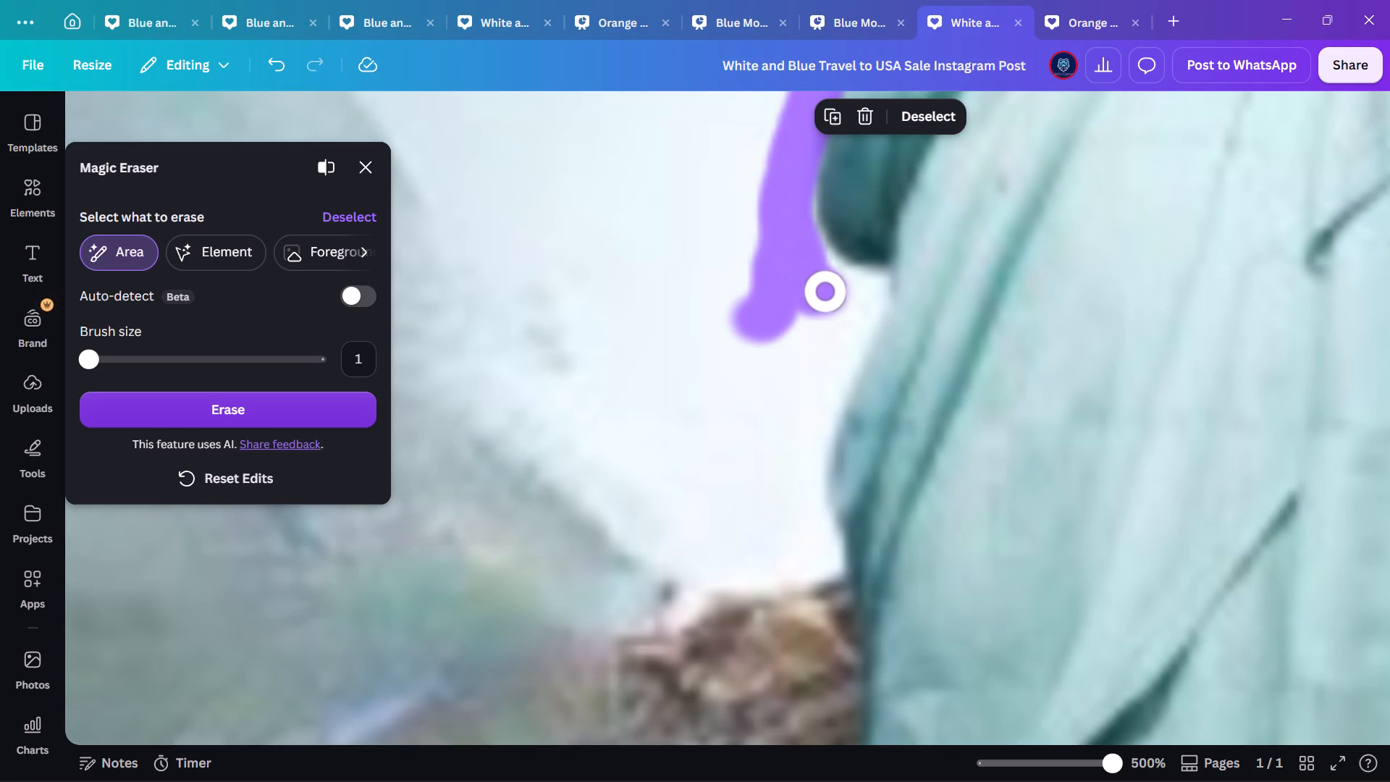
{"action": "left_click_drag", "start_coordinate": [829, 292], "coordinate": [821, 386]}
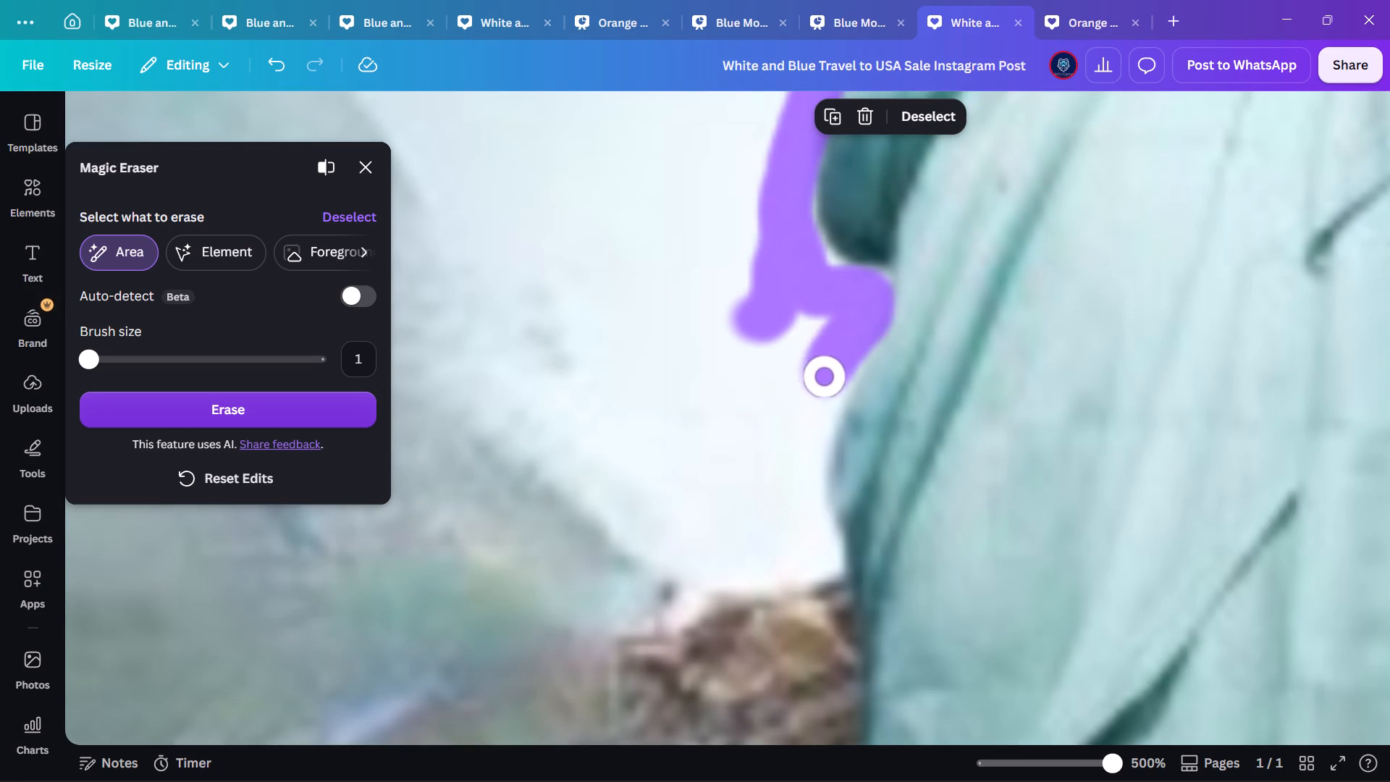
{"action": "left_click_drag", "start_coordinate": [821, 386], "coordinate": [769, 551]}
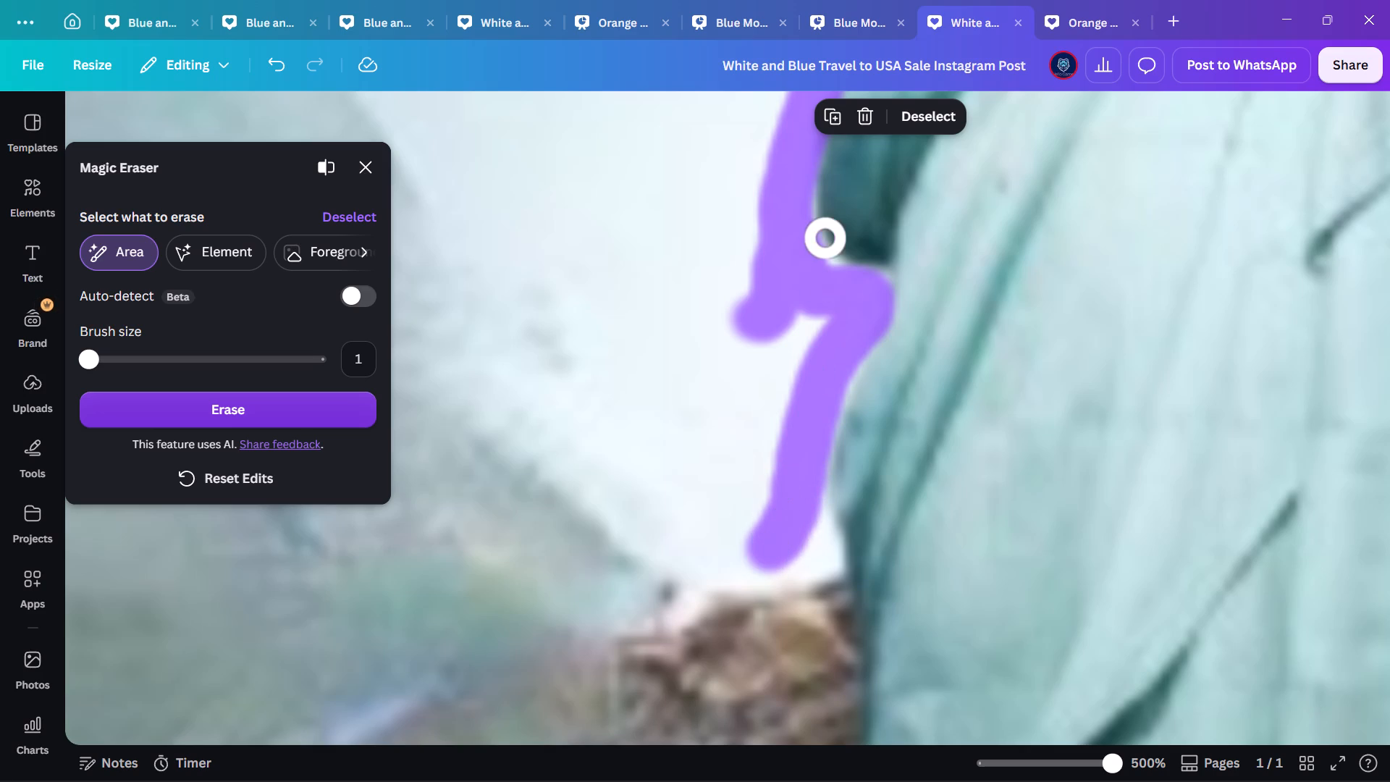
{"action": "left_click", "coordinate": [804, 249]}
{"action": "left_click", "coordinate": [826, 269]}
Mark the rocks along the robe's edge for erasing, from the pale background above them down to the green moss.
{"action": "scroll", "coordinate": [837, 444], "scroll_direction": "down", "scroll_amount": 2}
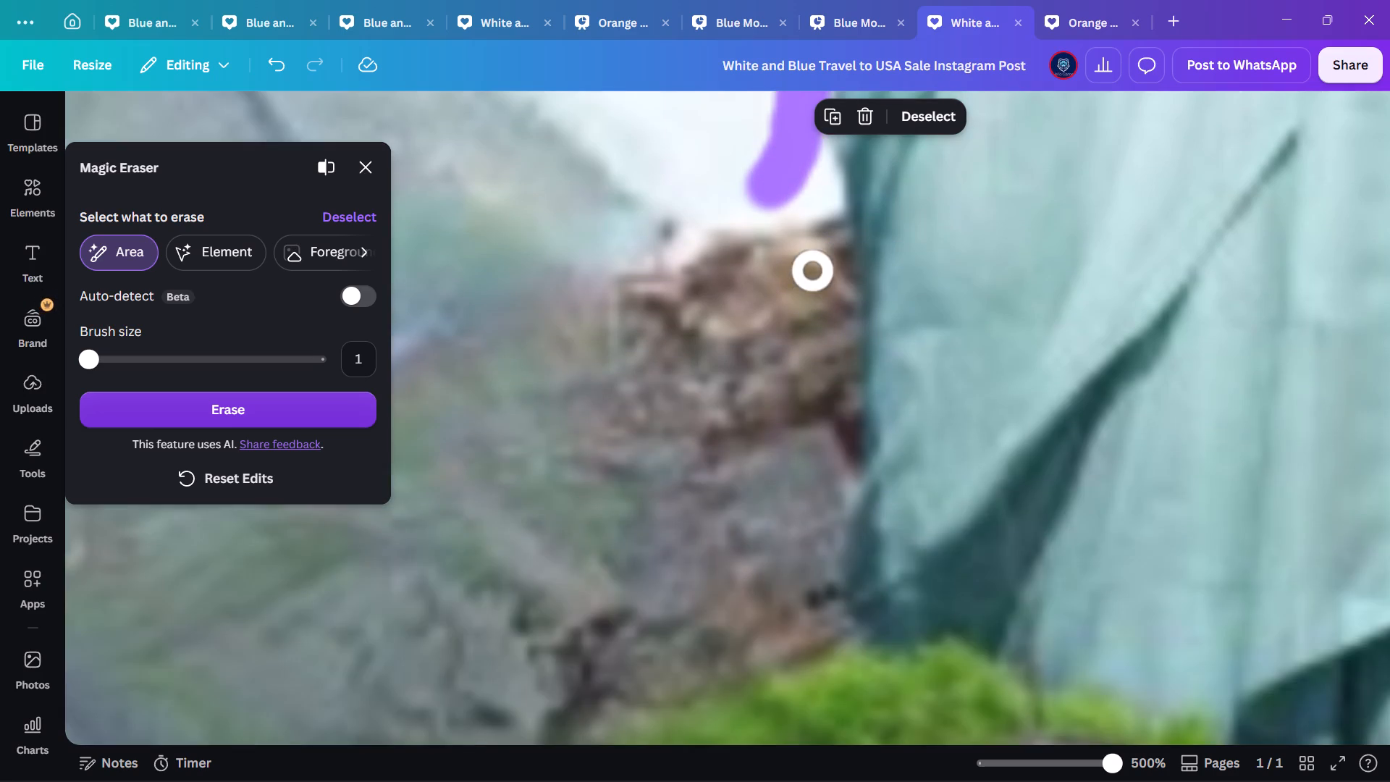
{"action": "scroll", "coordinate": [809, 262], "scroll_direction": "up", "scroll_amount": 1}
{"action": "left_click", "coordinate": [814, 338]}
{"action": "left_click", "coordinate": [817, 350]}
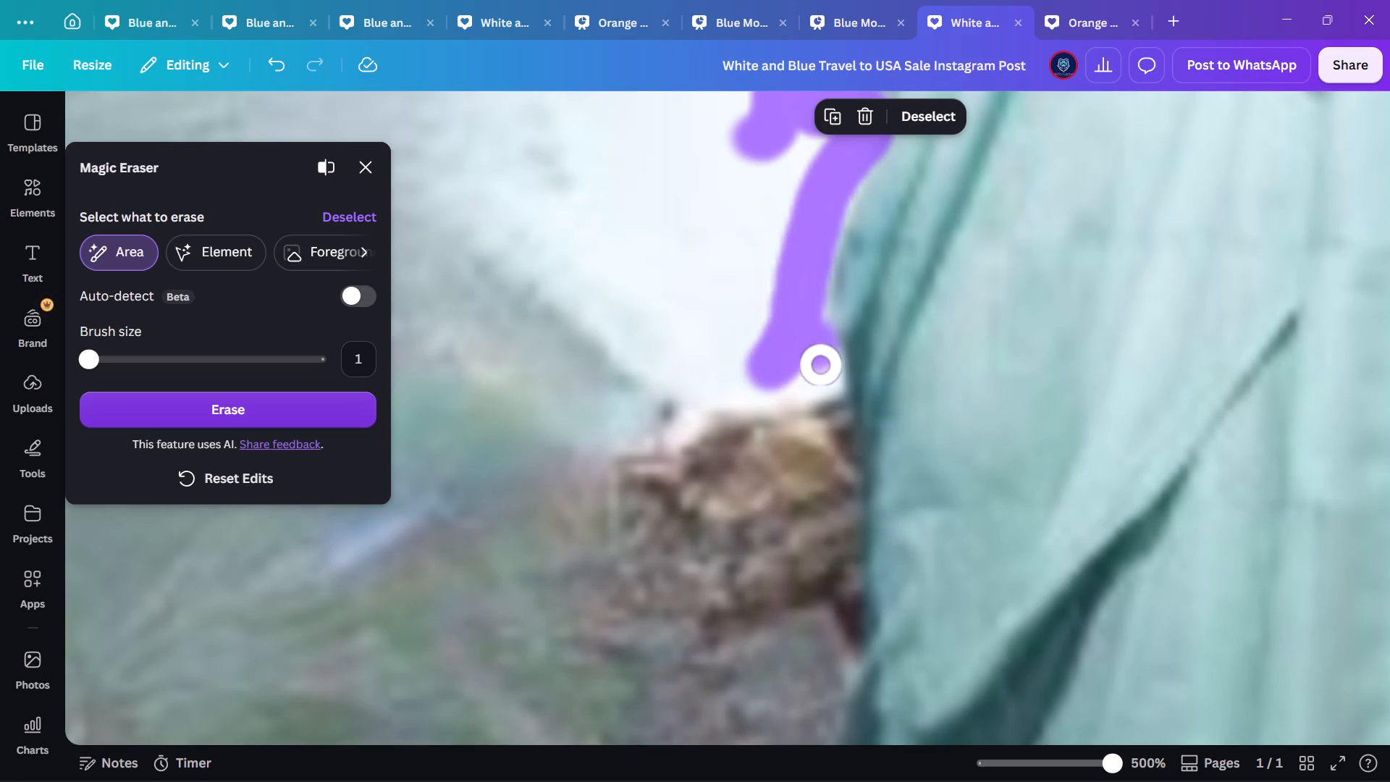
{"action": "left_click", "coordinate": [822, 369]}
{"action": "left_click", "coordinate": [824, 374]}
{"action": "scroll", "coordinate": [827, 393], "scroll_direction": "down", "scroll_amount": 1}
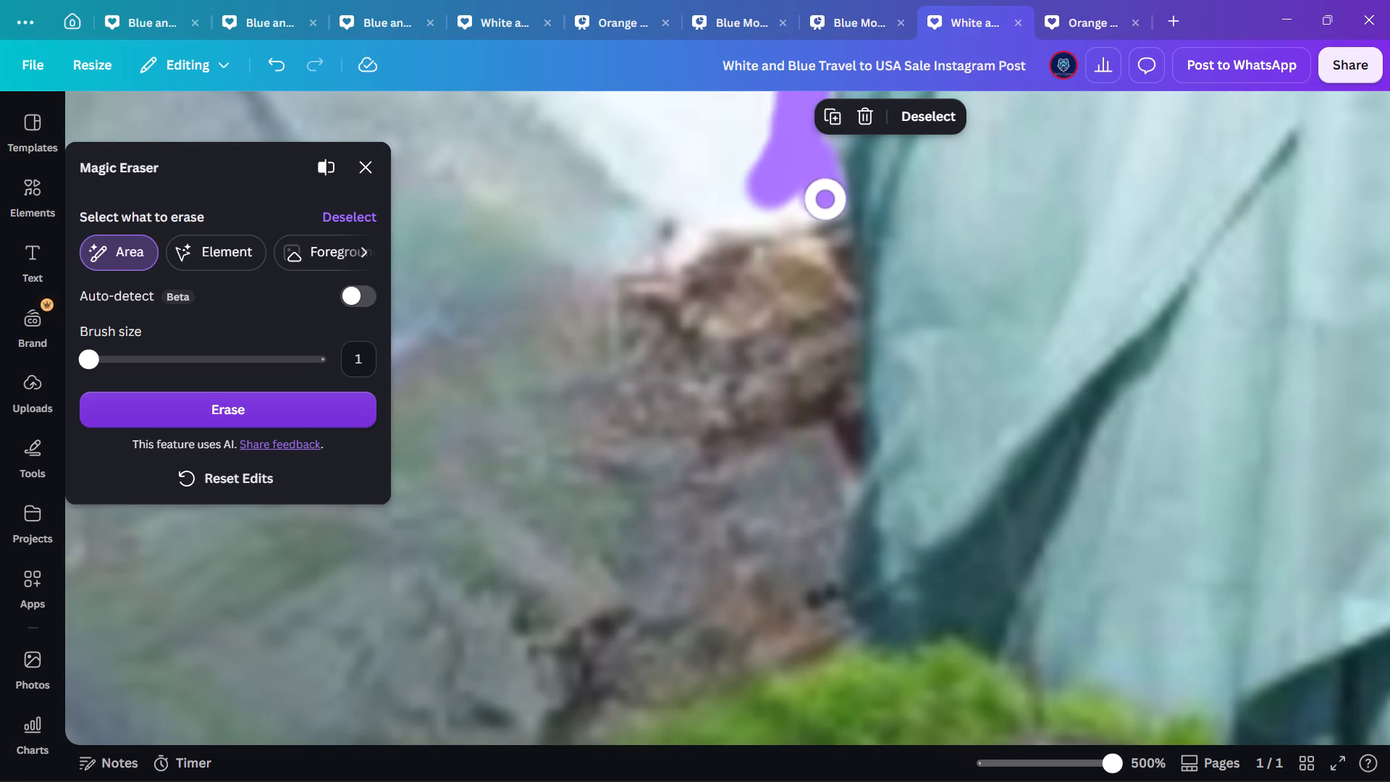
{"action": "left_click", "coordinate": [828, 208]}
{"action": "left_click_drag", "start_coordinate": [831, 218], "coordinate": [833, 224]}
{"action": "left_click", "coordinate": [833, 261]}
{"action": "left_click_drag", "start_coordinate": [834, 267], "coordinate": [834, 274]}
{"action": "left_click_drag", "start_coordinate": [834, 300], "coordinate": [834, 314]}
{"action": "left_click_drag", "start_coordinate": [834, 329], "coordinate": [835, 384]}
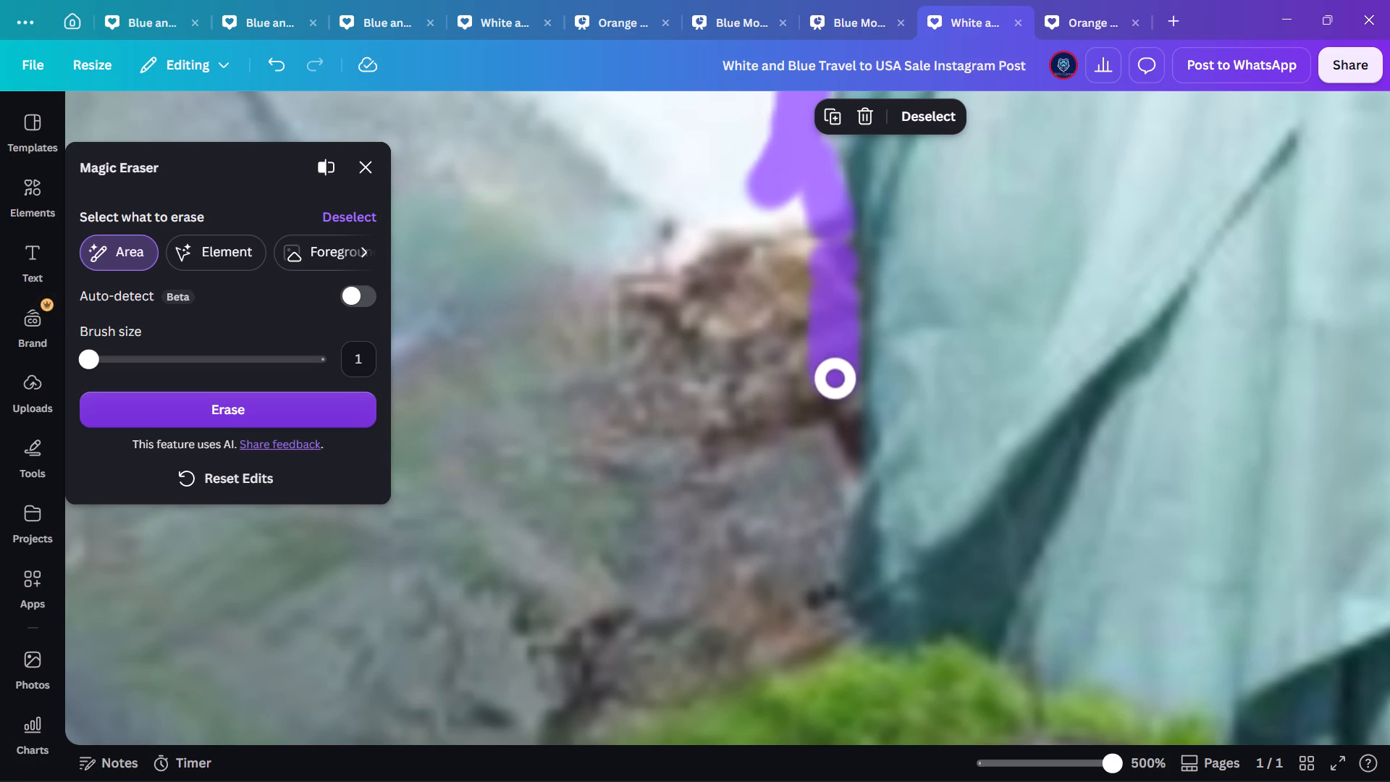
{"action": "left_click_drag", "start_coordinate": [835, 384], "coordinate": [812, 542]}
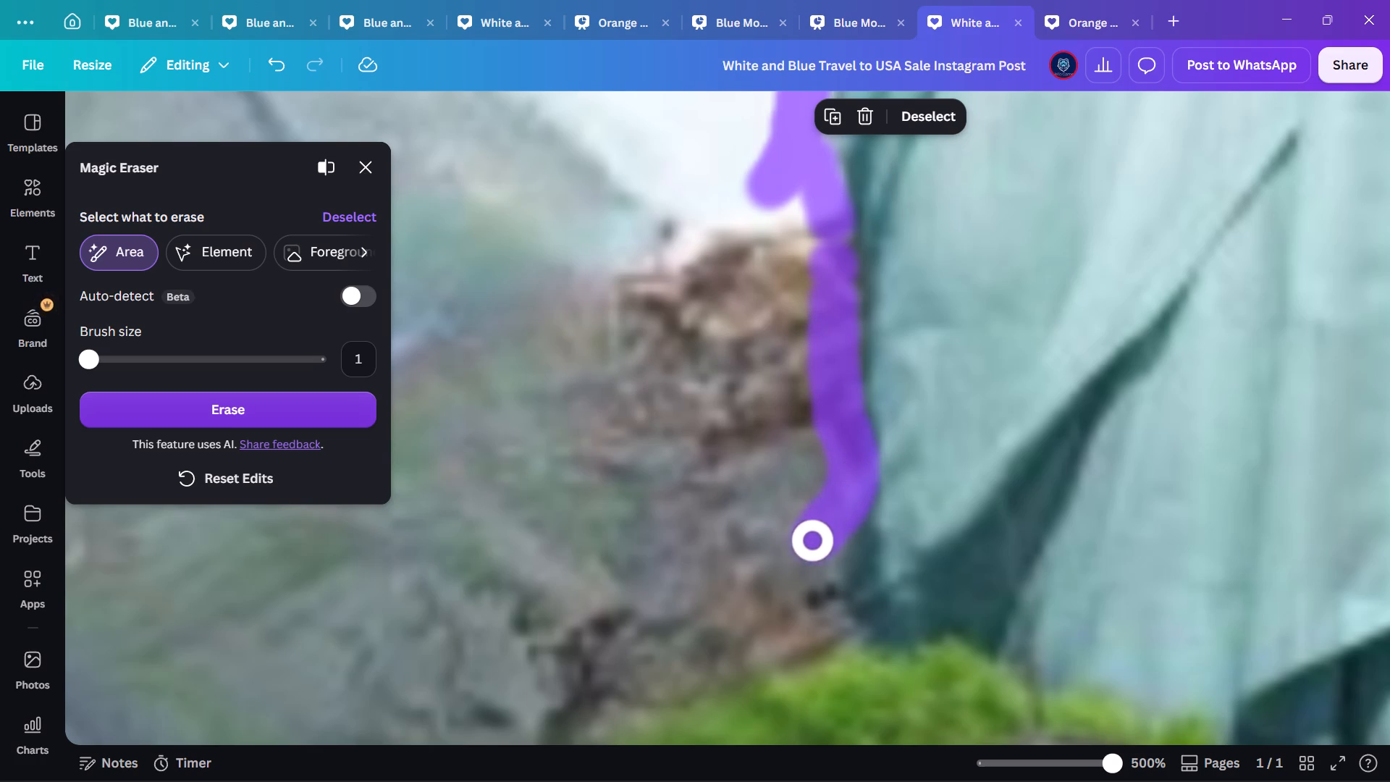
{"action": "left_click_drag", "start_coordinate": [812, 542], "coordinate": [681, 691]}
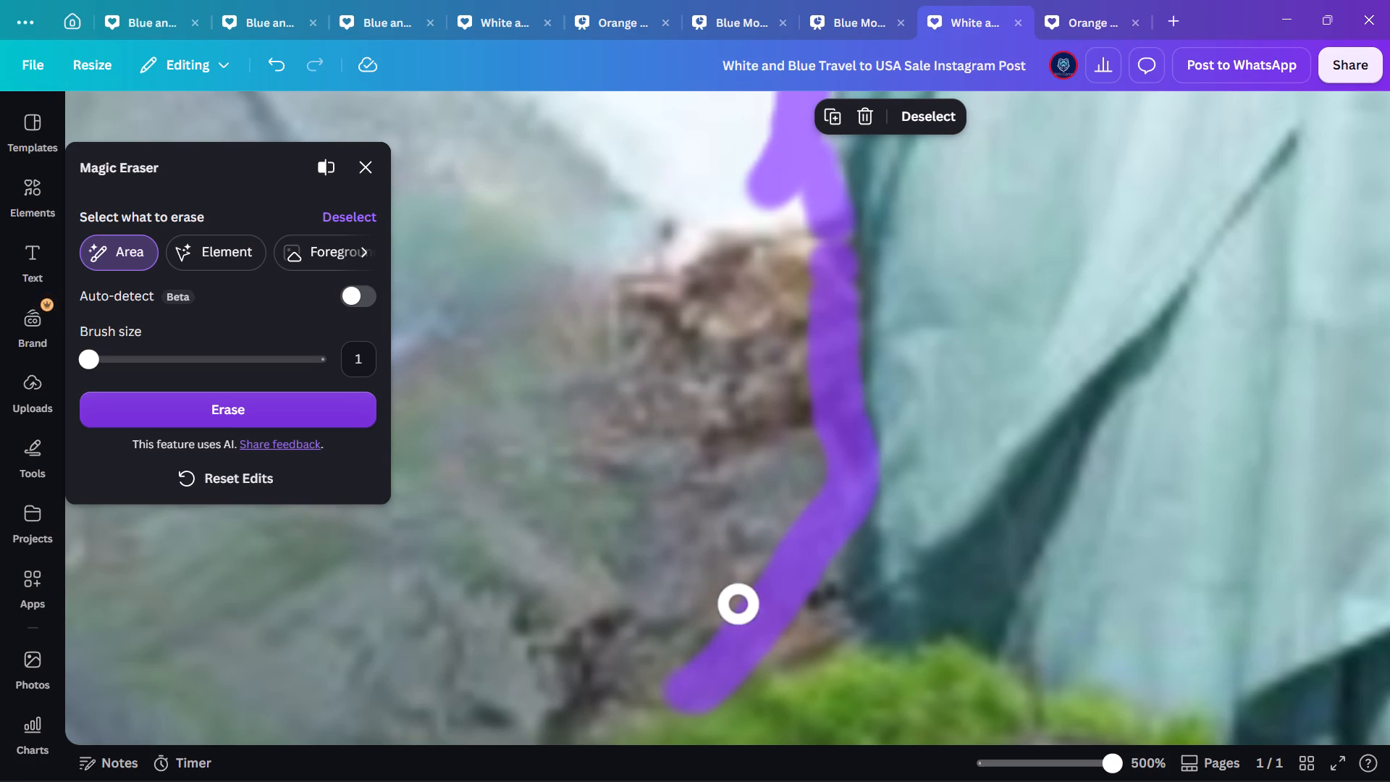
Mark the moss and ground along the robe's hem for erasing, across to the base's far corner beside the yellow patch.
{"action": "scroll", "coordinate": [739, 604], "scroll_direction": "down", "scroll_amount": 1}
{"action": "left_click_drag", "start_coordinate": [835, 357], "coordinate": [829, 438]}
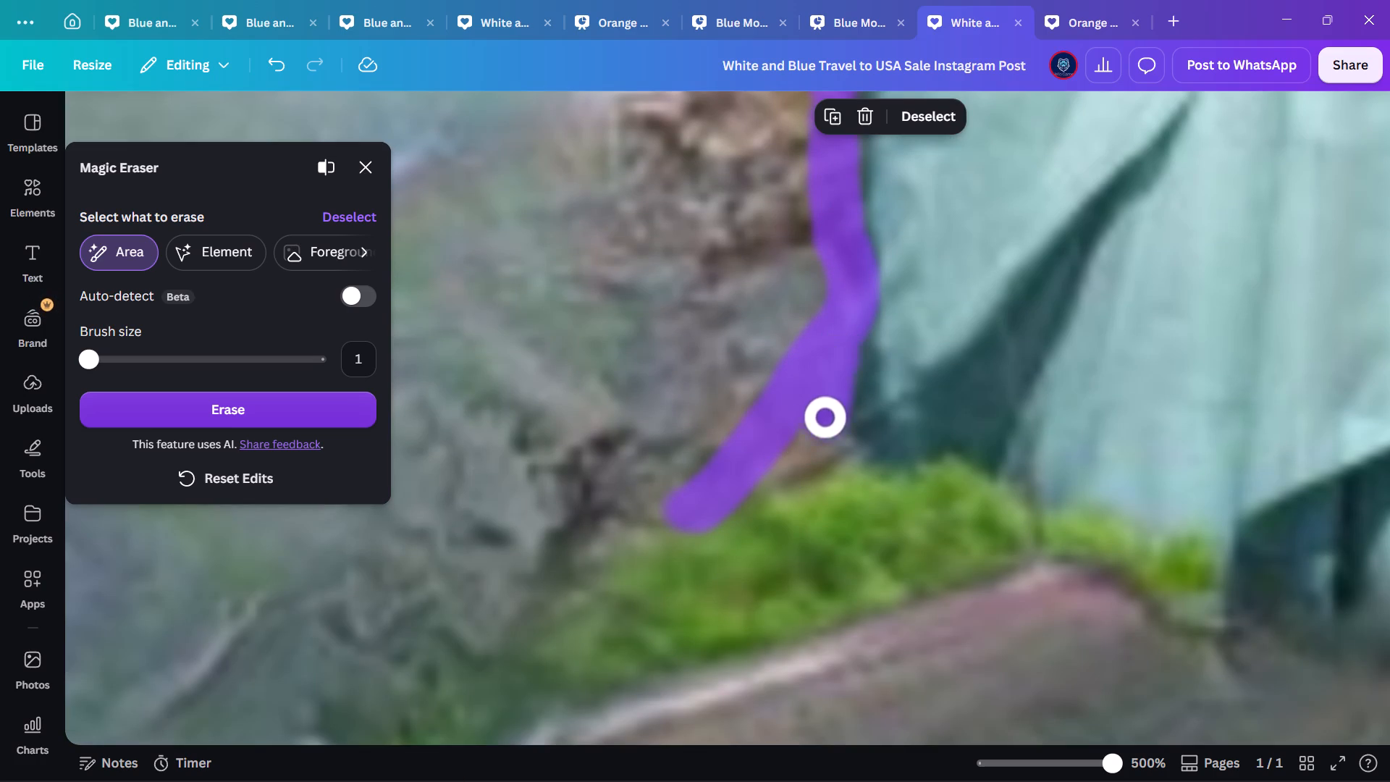
{"action": "left_click_drag", "start_coordinate": [829, 438], "coordinate": [1001, 510]}
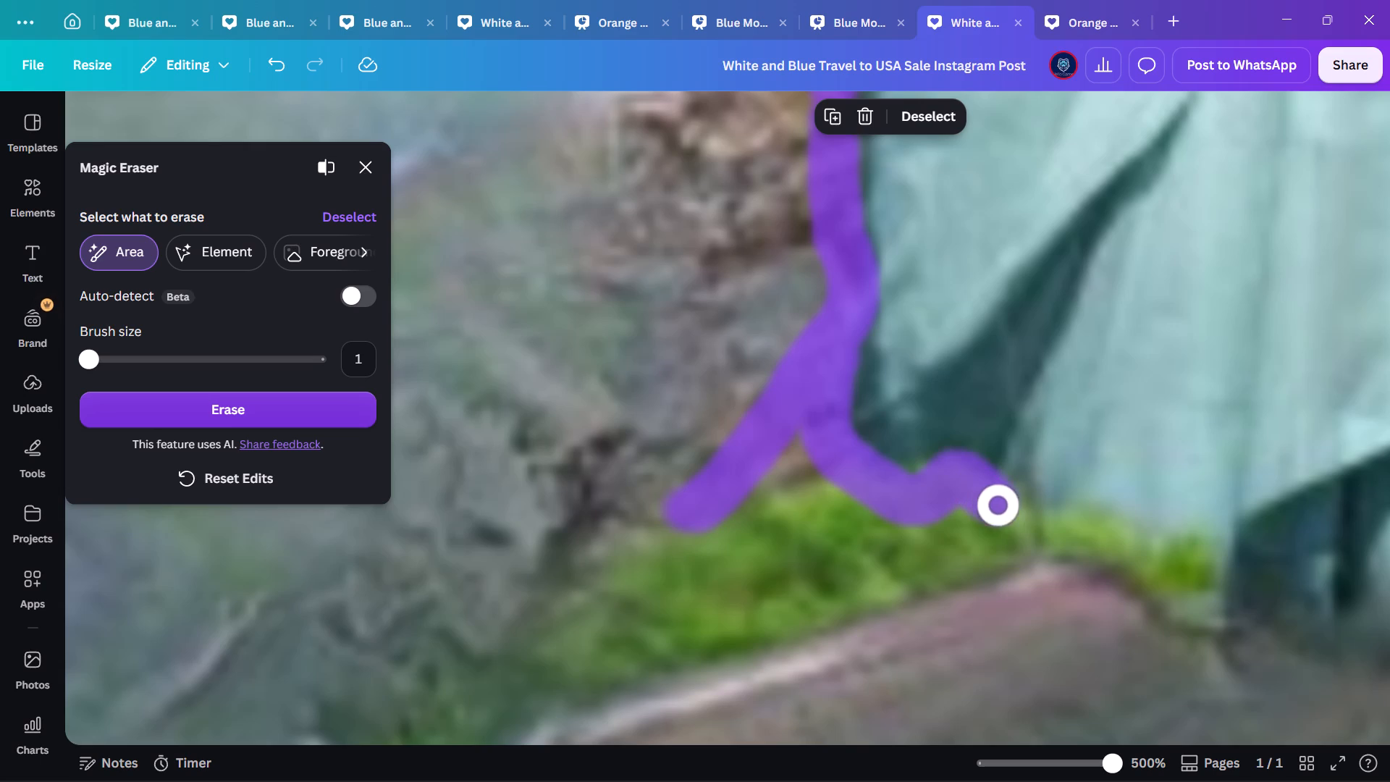
{"action": "left_click_drag", "start_coordinate": [1001, 510], "coordinate": [1220, 646]}
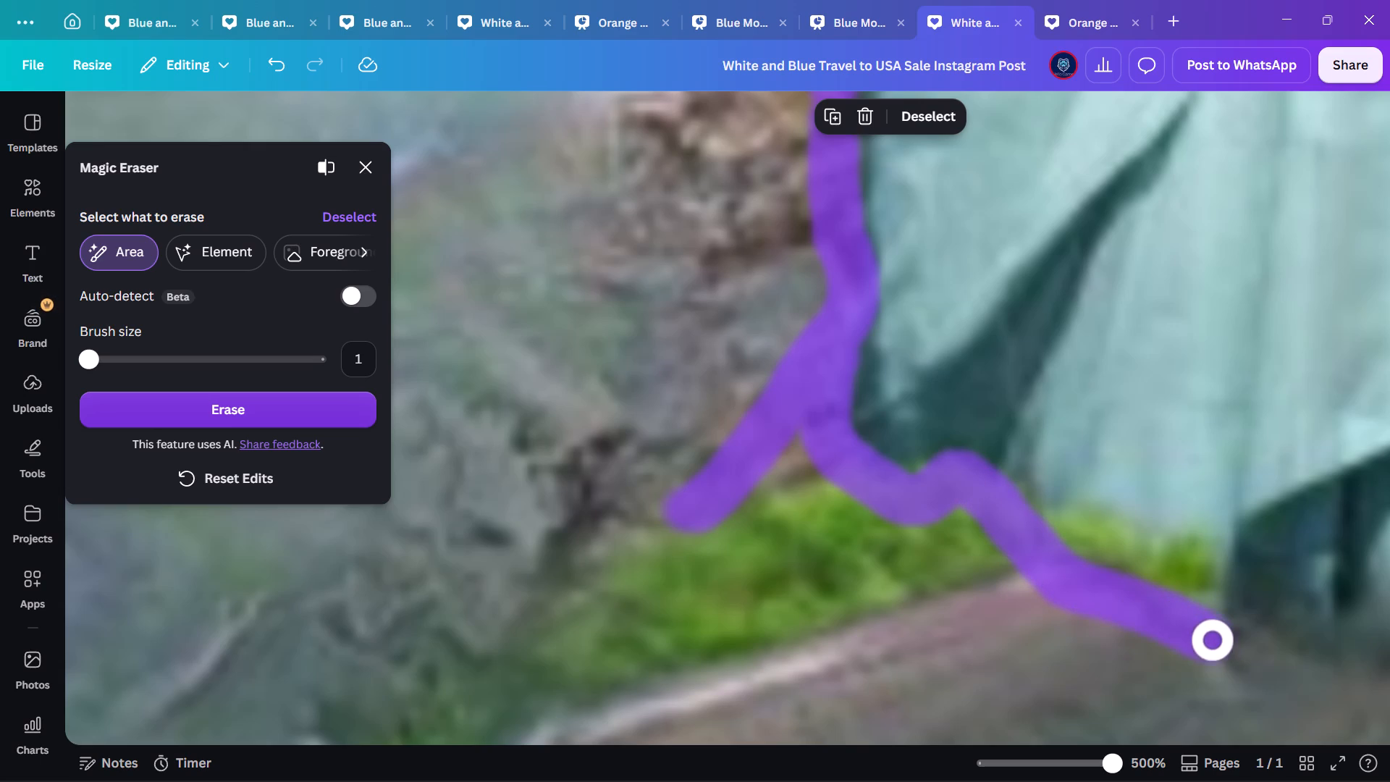
{"action": "left_click_drag", "start_coordinate": [1220, 646], "coordinate": [1232, 655]}
{"action": "scroll", "coordinate": [1229, 646], "scroll_direction": "left", "scroll_amount": 2}
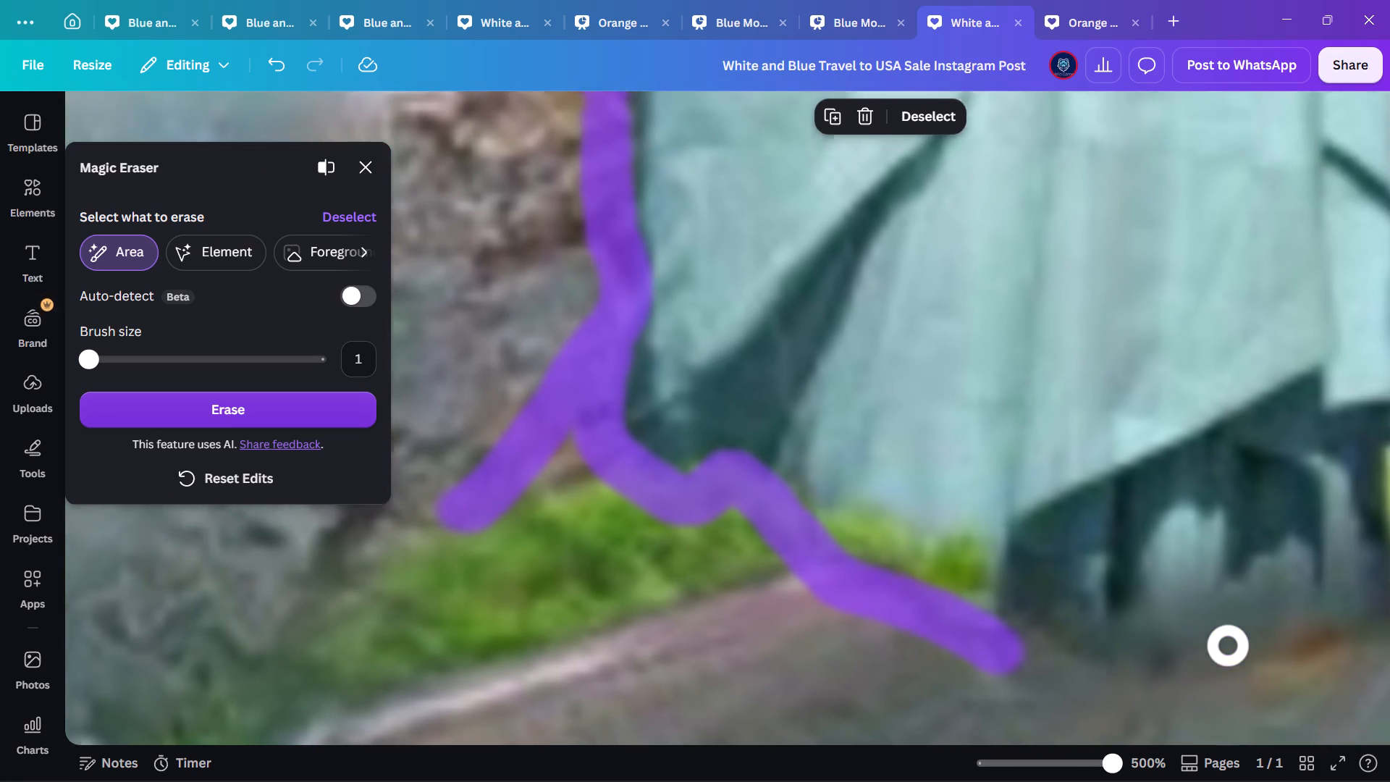
{"action": "scroll", "coordinate": [1229, 646], "scroll_direction": "left", "scroll_amount": 2}
{"action": "left_click_drag", "start_coordinate": [962, 637], "coordinate": [1245, 670]}
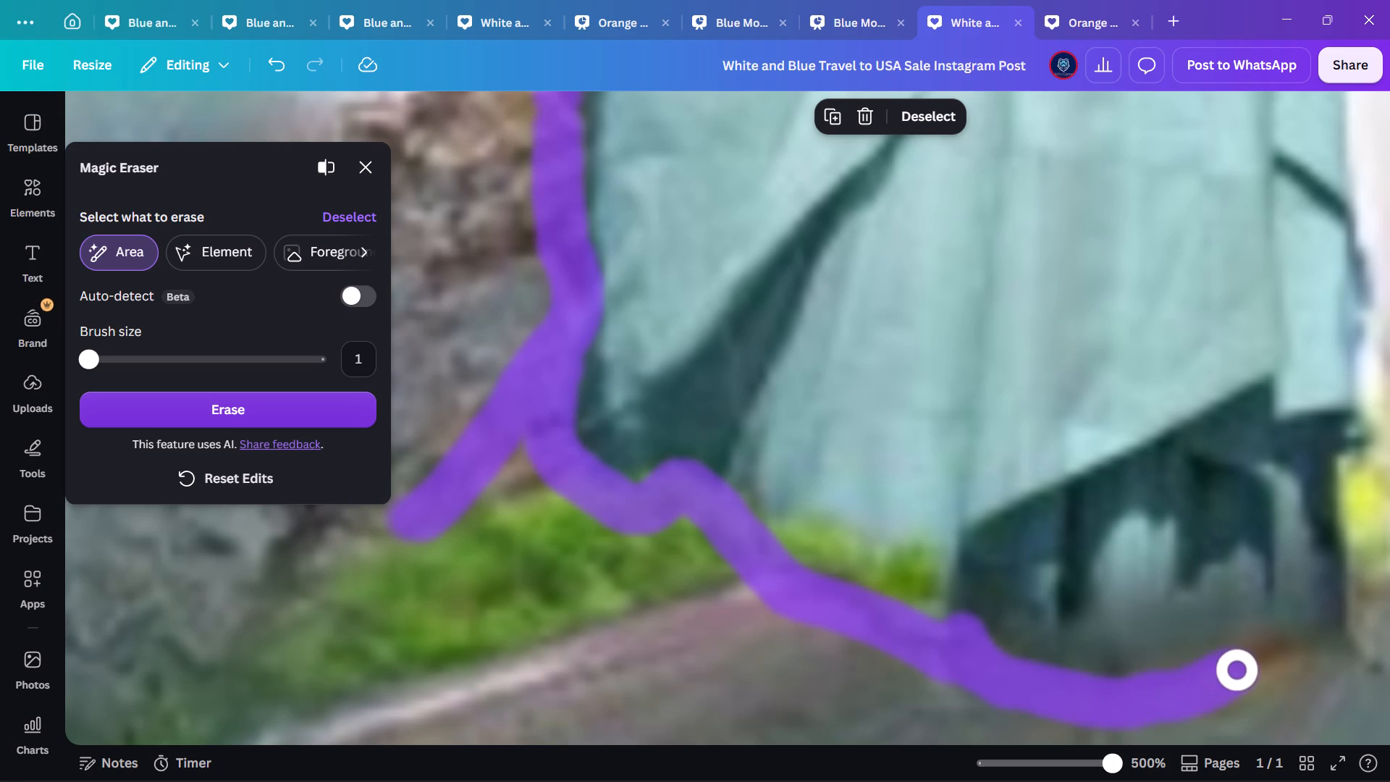
{"action": "left_click_drag", "start_coordinate": [1245, 670], "coordinate": [1343, 650]}
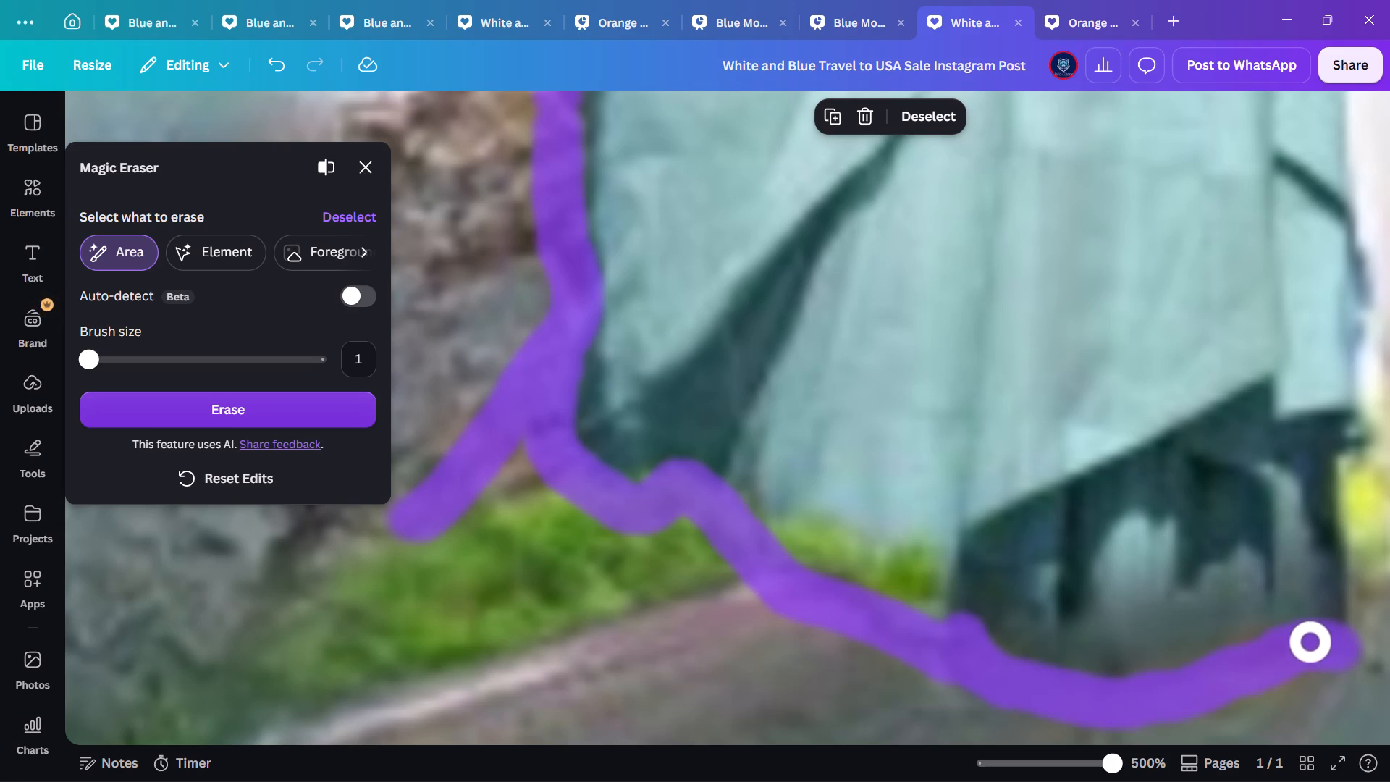
{"action": "scroll", "coordinate": [1310, 642], "scroll_direction": "left", "scroll_amount": 10}
{"action": "scroll", "coordinate": [809, 635], "scroll_direction": "right", "scroll_amount": 3}
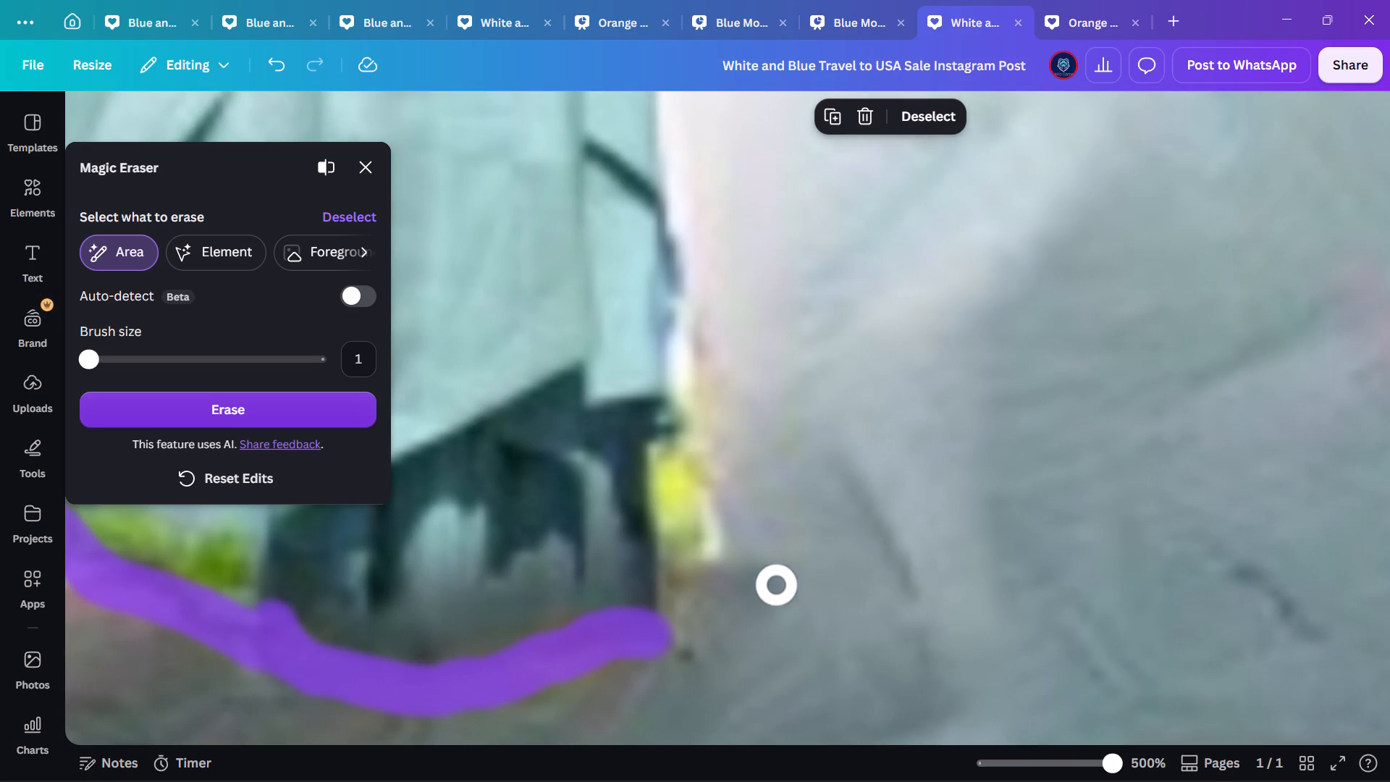
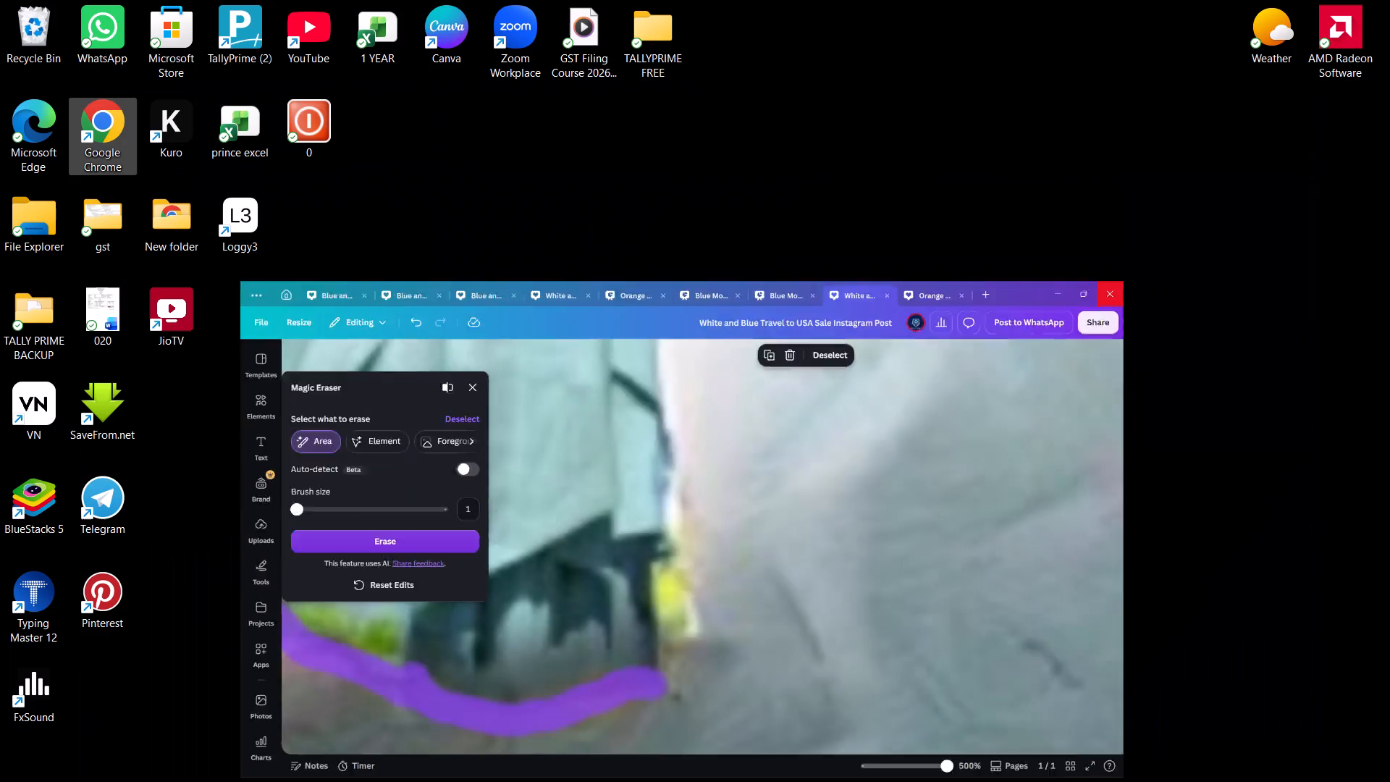
Open the YouTube app from the desktop.
{"action": "left_click", "coordinate": [300, 45]}
{"action": "left_click_drag", "start_coordinate": [300, 45], "coordinate": [956, 781]}
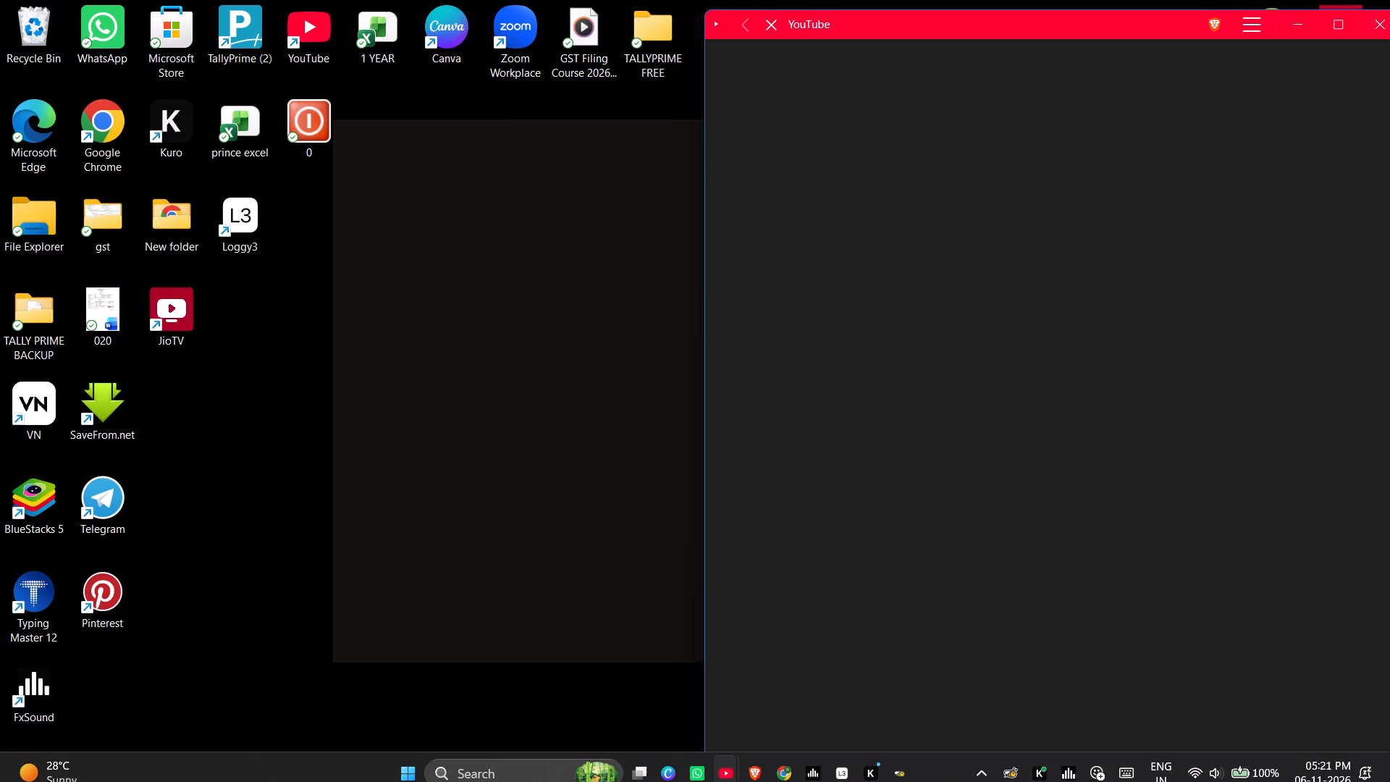
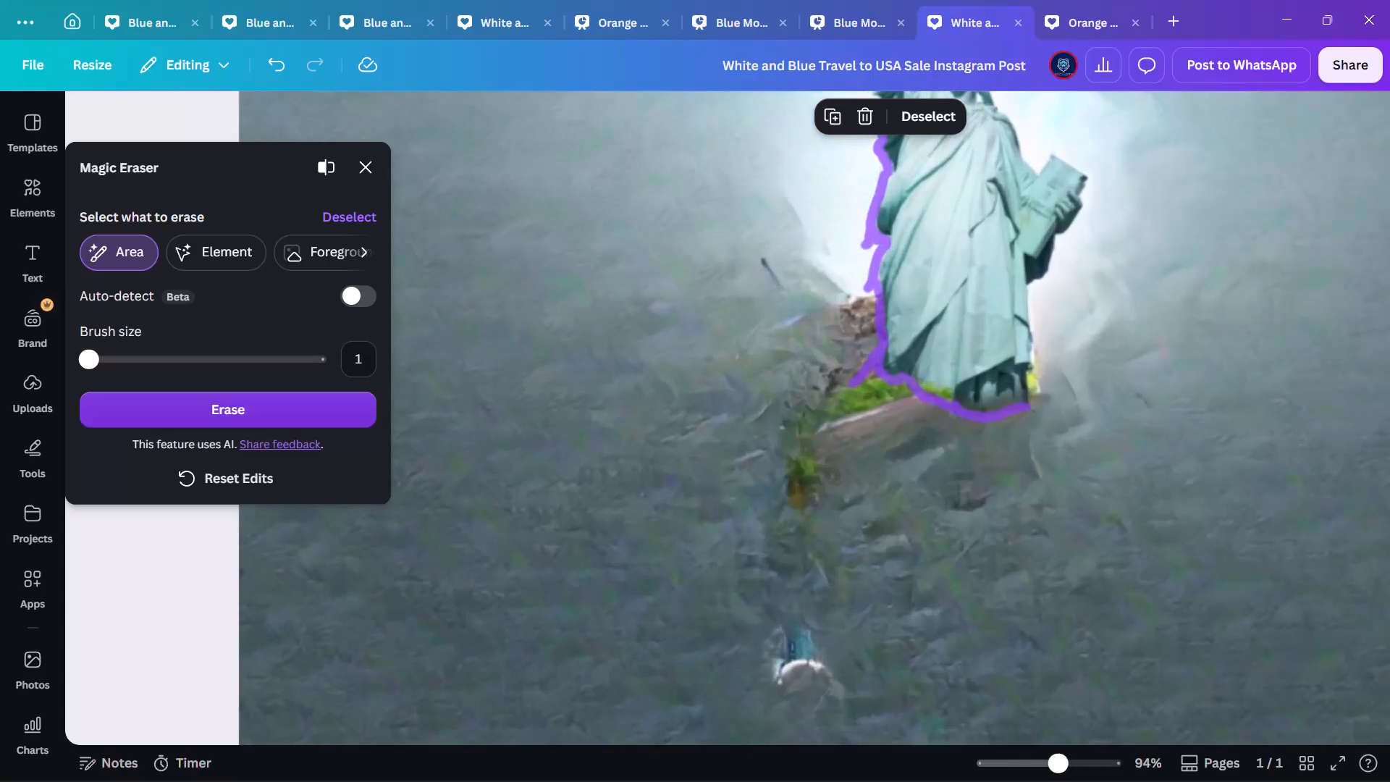
Brush the Magic Eraser selection over the yellow moss beside the statue's base and up the lower robe edge on the tablet side.
{"action": "scroll", "coordinate": [822, 366], "scroll_direction": "left", "scroll_amount": 2}
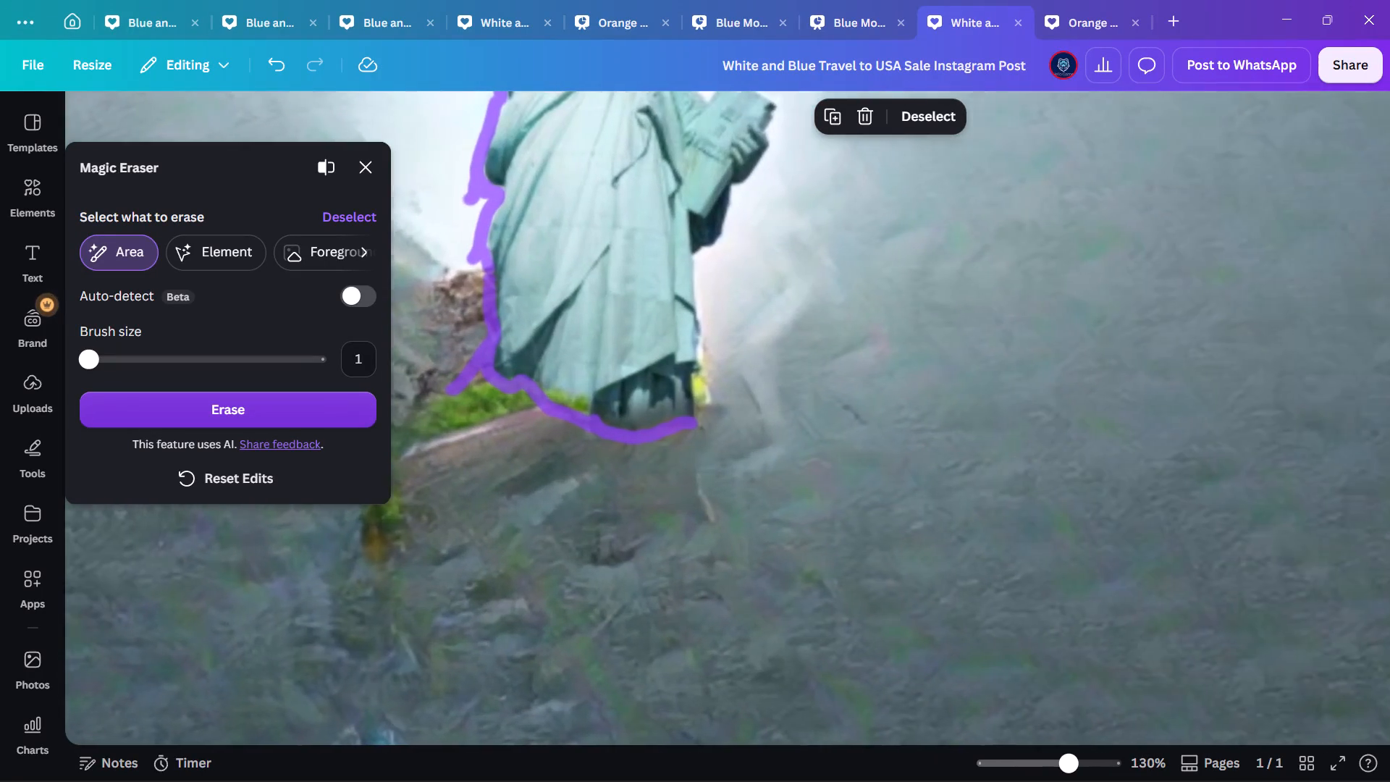
{"action": "scroll", "coordinate": [822, 366], "scroll_direction": "left", "scroll_amount": 1}
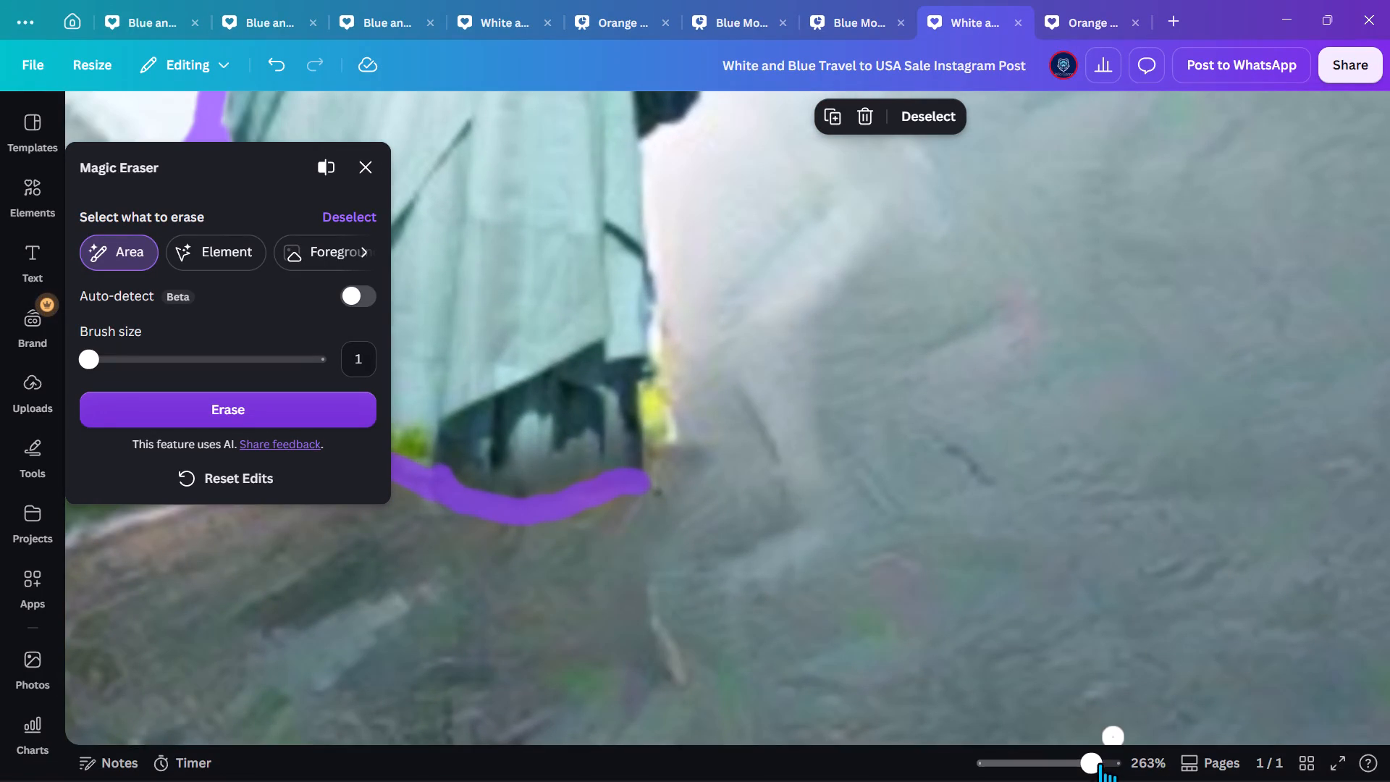
{"action": "left_click_drag", "start_coordinate": [1094, 767], "coordinate": [1143, 763]}
{"action": "scroll", "coordinate": [980, 370], "scroll_direction": "up", "scroll_amount": 2}
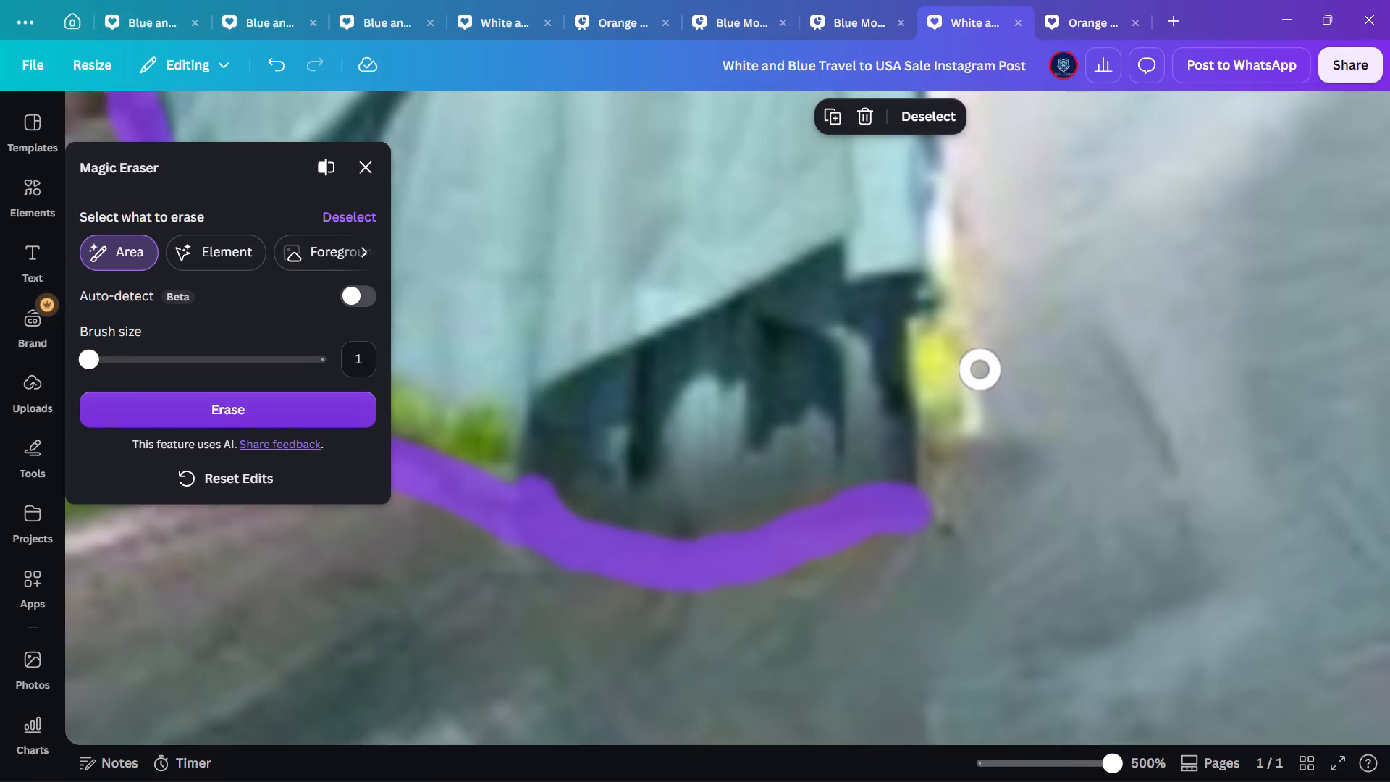
{"action": "scroll", "coordinate": [980, 370], "scroll_direction": "up", "scroll_amount": 1}
{"action": "left_click", "coordinate": [922, 349]}
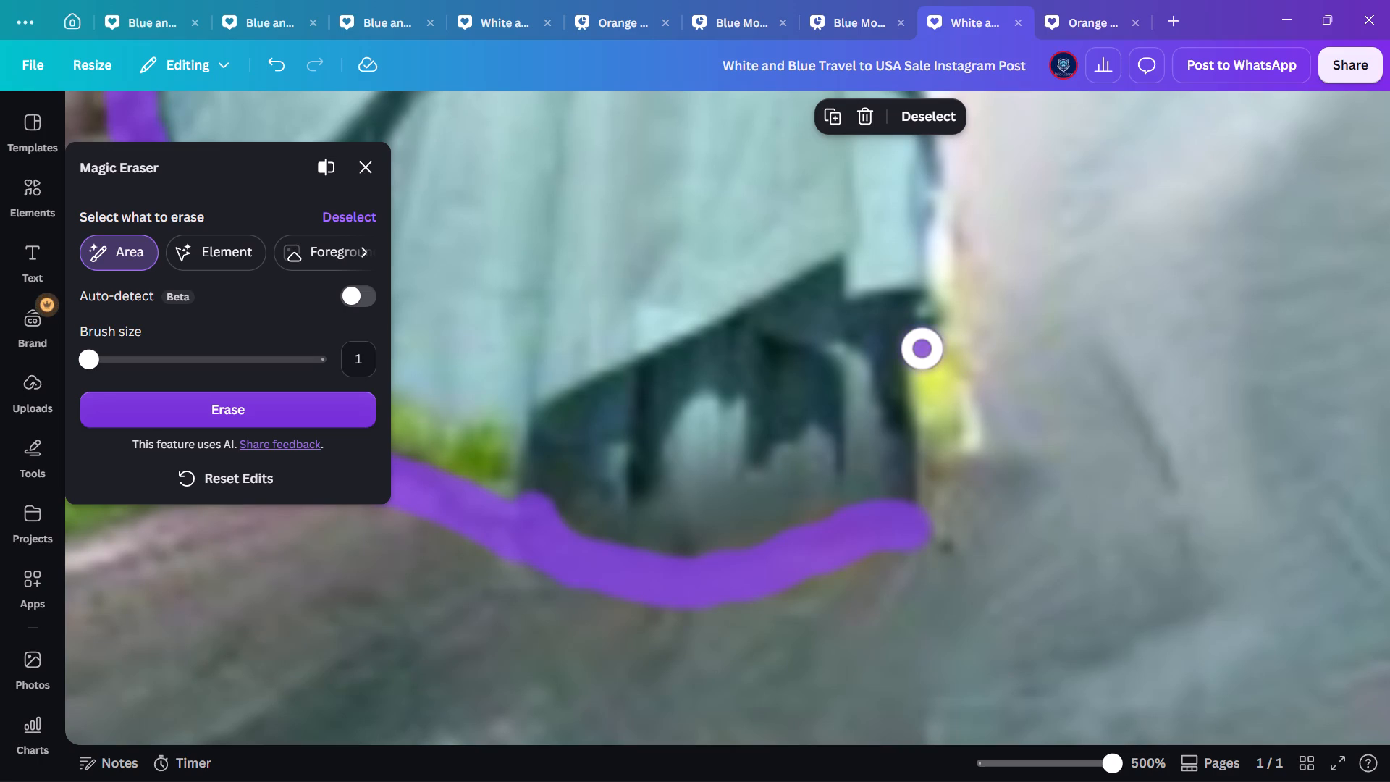
{"action": "left_click_drag", "start_coordinate": [932, 368], "coordinate": [938, 447]}
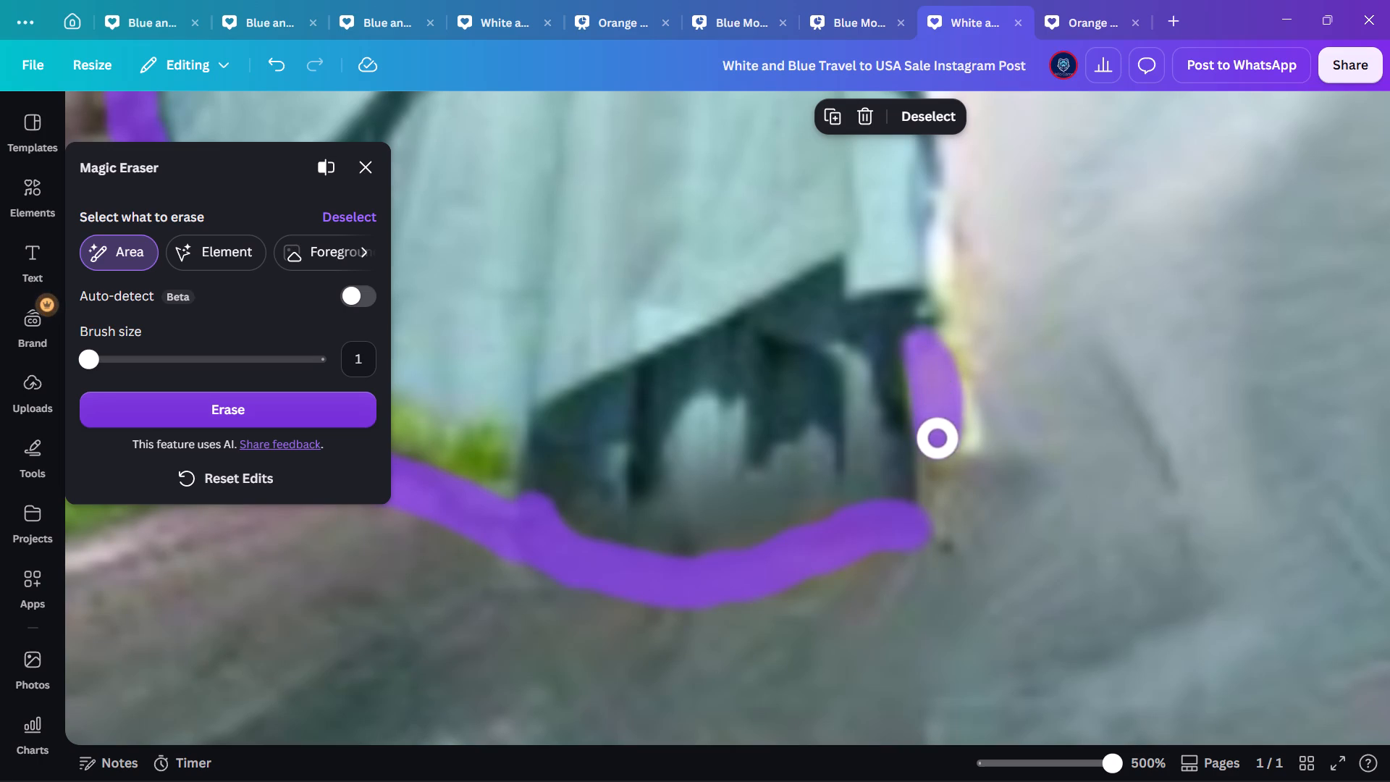
{"action": "left_click_drag", "start_coordinate": [938, 447], "coordinate": [940, 506]}
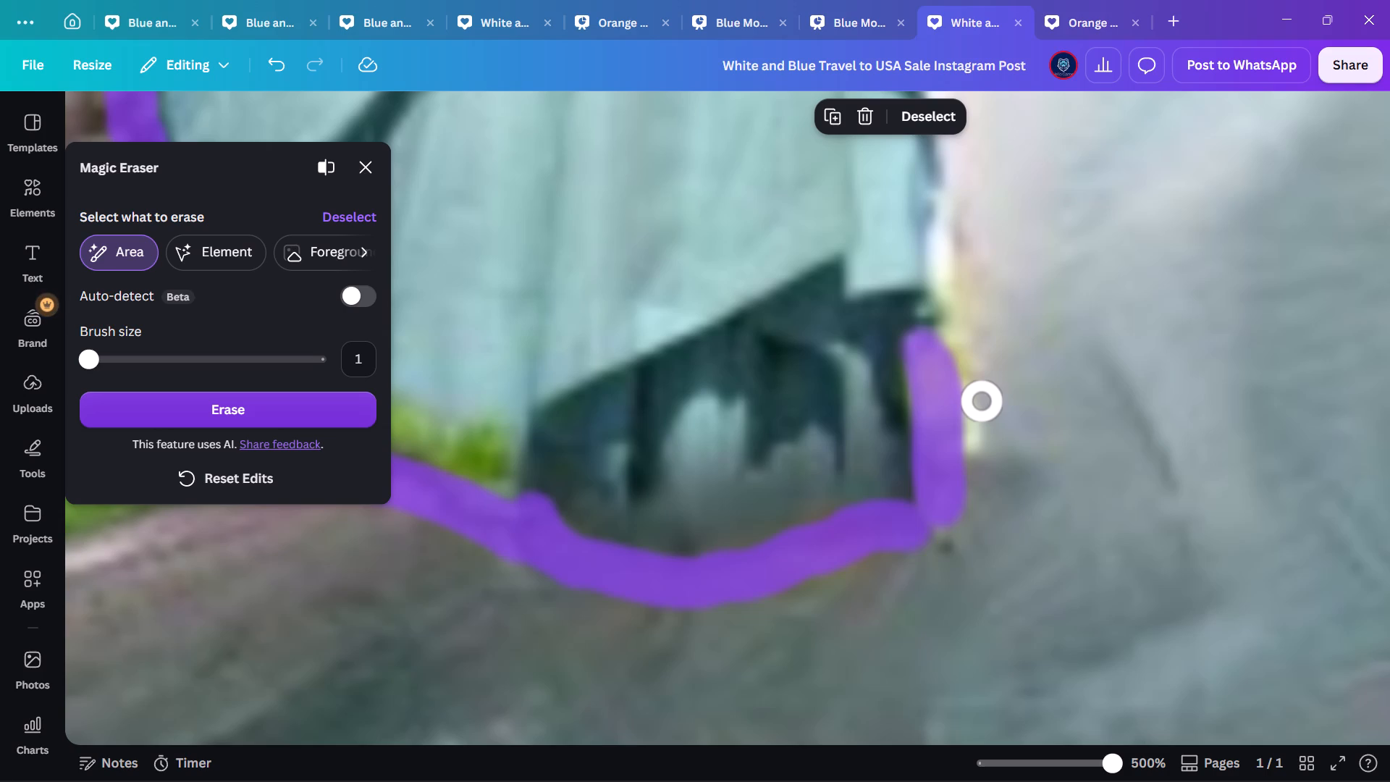
{"action": "left_click_drag", "start_coordinate": [958, 340], "coordinate": [982, 461]}
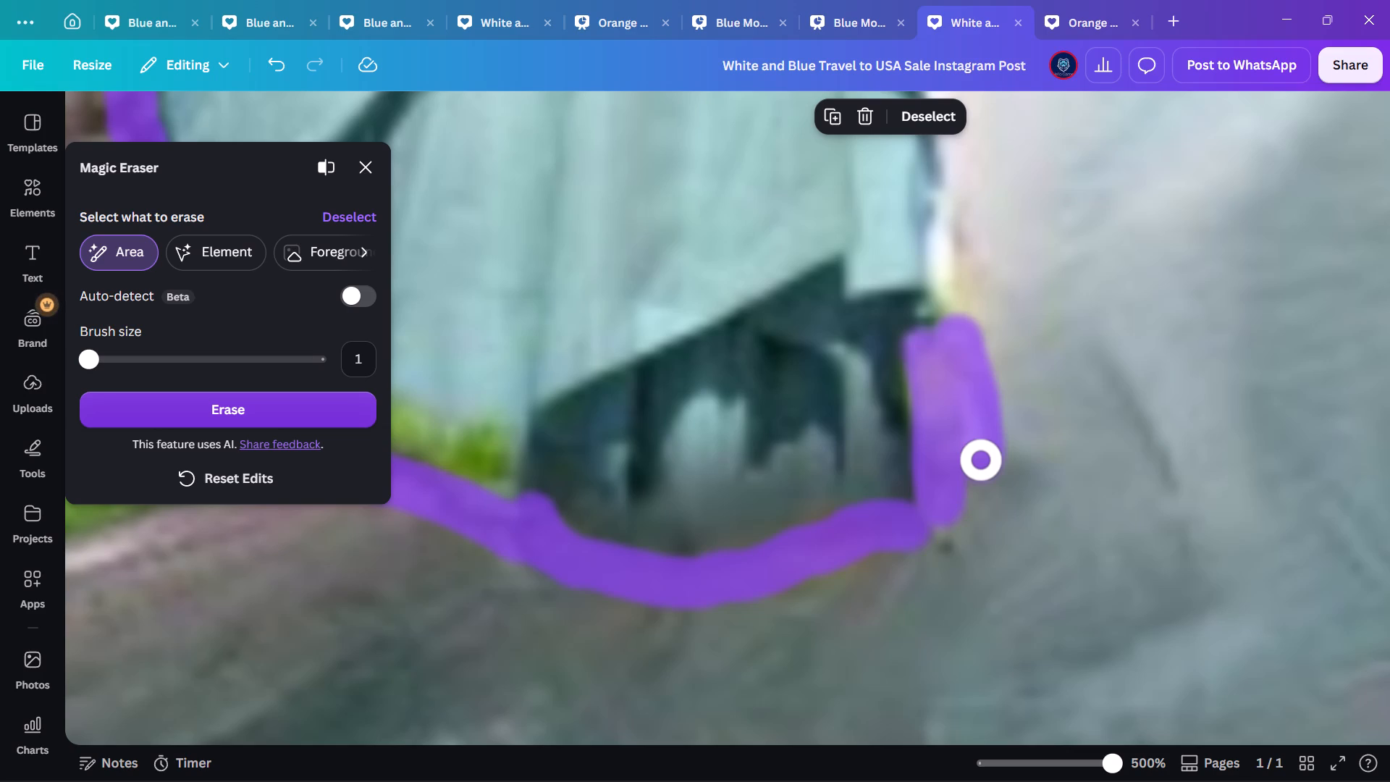
{"action": "left_click_drag", "start_coordinate": [982, 461], "coordinate": [980, 463]}
{"action": "left_click_drag", "start_coordinate": [980, 463], "coordinate": [954, 271]}
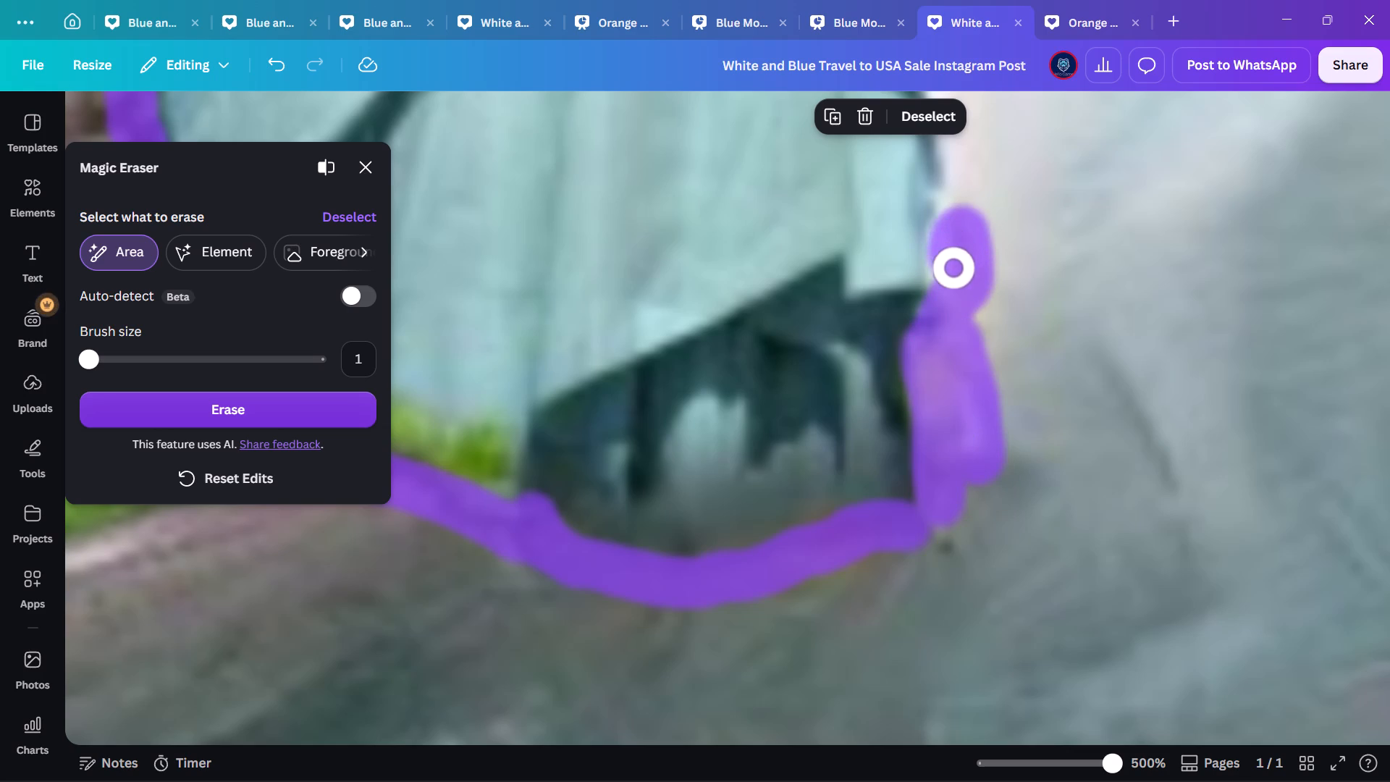
{"action": "left_click_drag", "start_coordinate": [954, 271], "coordinate": [965, 64]}
Extend the eraser selection along the robe's outer edge up to the dark sleeve fold below the tablet.
{"action": "scroll", "coordinate": [994, 330], "scroll_direction": "up", "scroll_amount": 1}
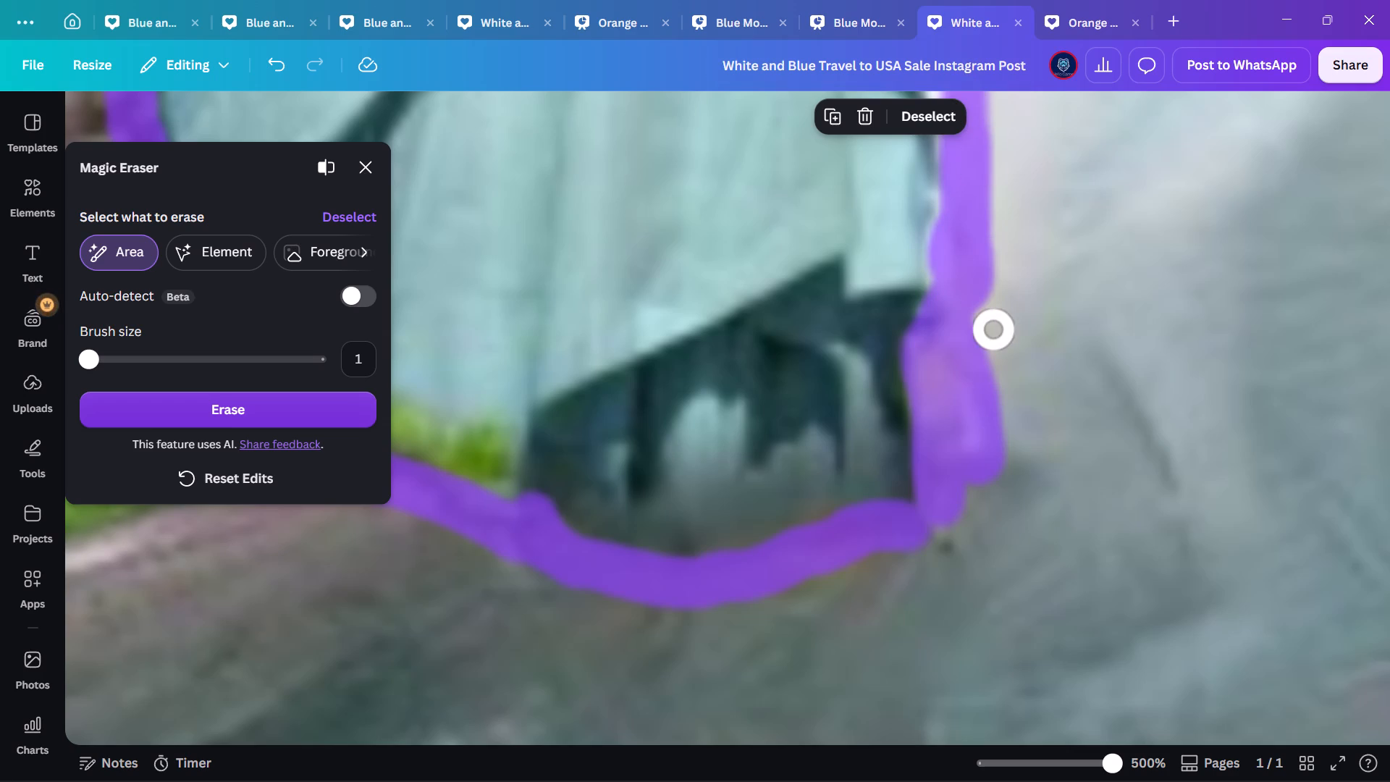
{"action": "scroll", "coordinate": [994, 330], "scroll_direction": "up", "scroll_amount": 4}
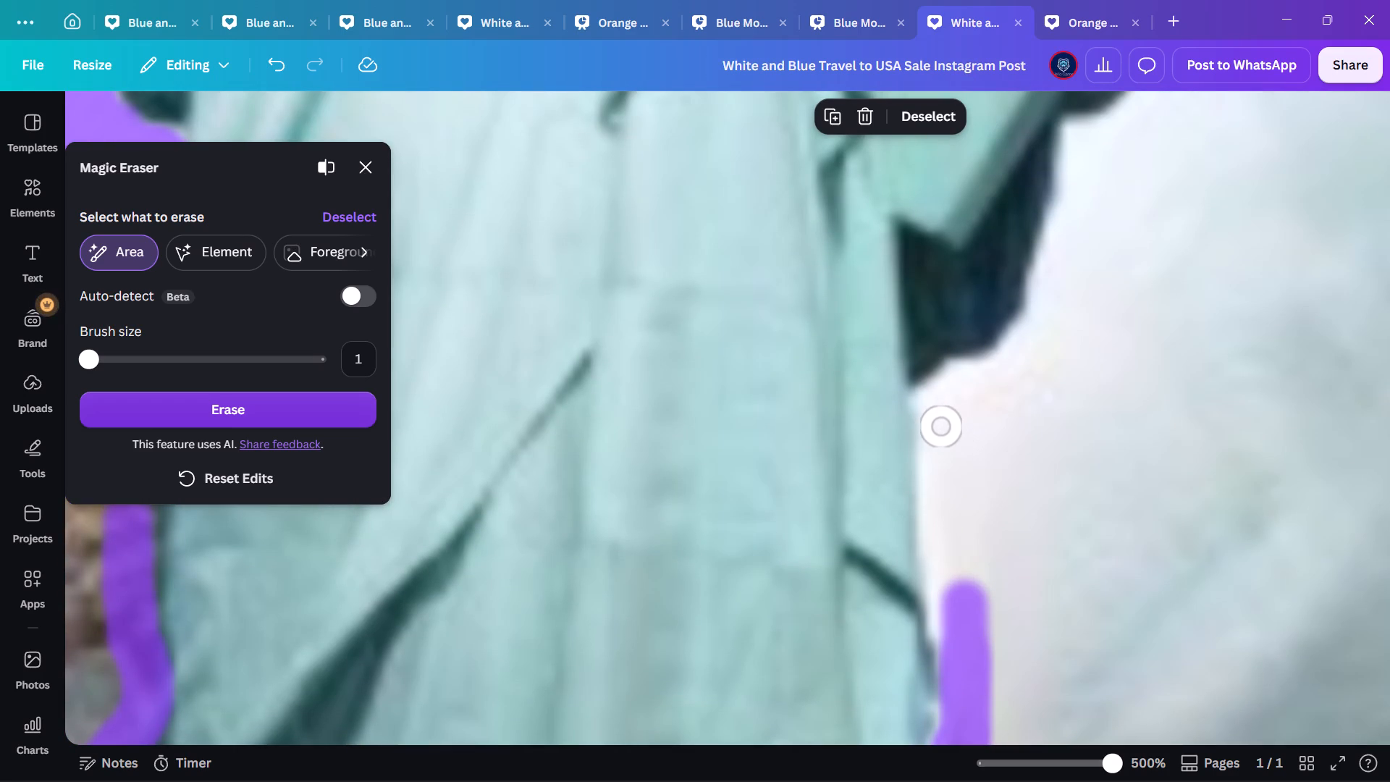
{"action": "left_click", "coordinate": [932, 402]}
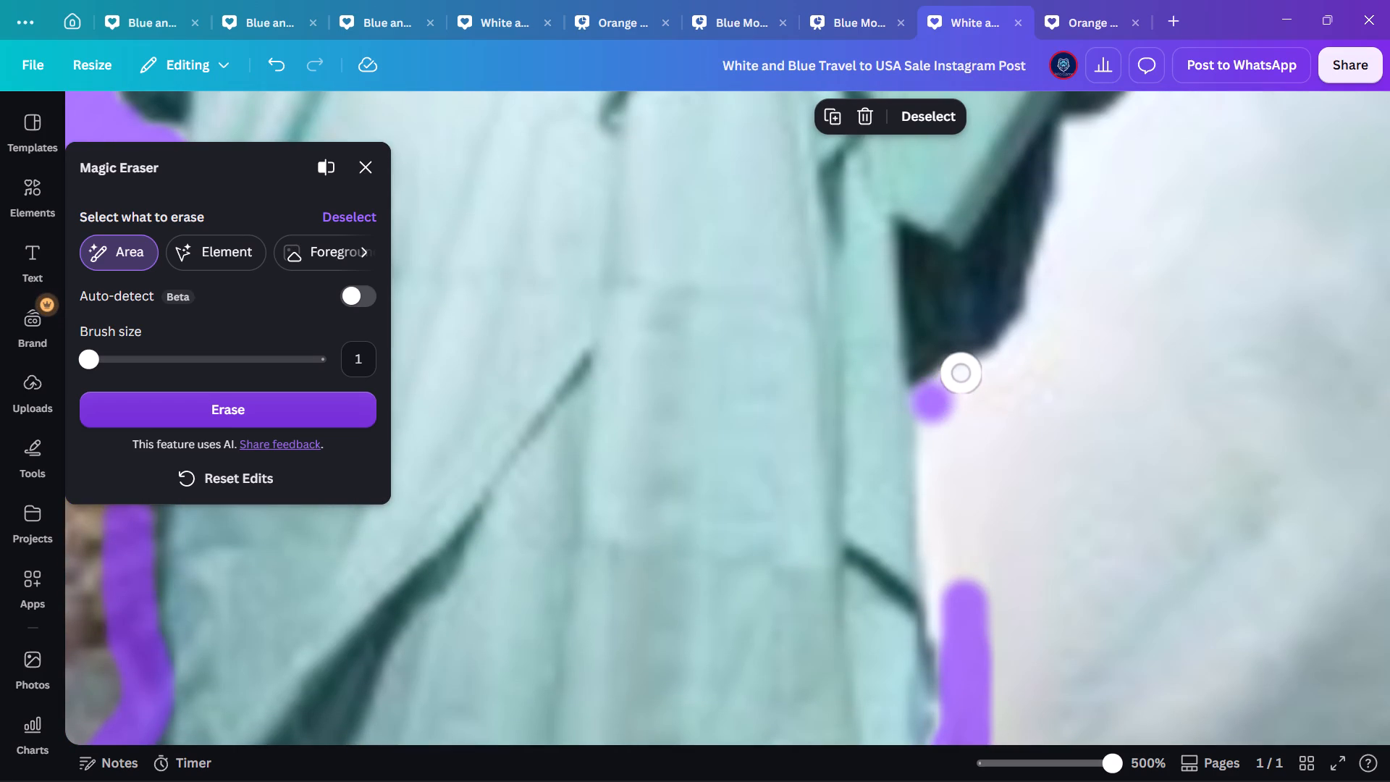
{"action": "left_click_drag", "start_coordinate": [961, 371], "coordinate": [1046, 390]}
{"action": "left_click_drag", "start_coordinate": [951, 395], "coordinate": [953, 600]}
{"action": "left_click_drag", "start_coordinate": [936, 454], "coordinate": [950, 714]}
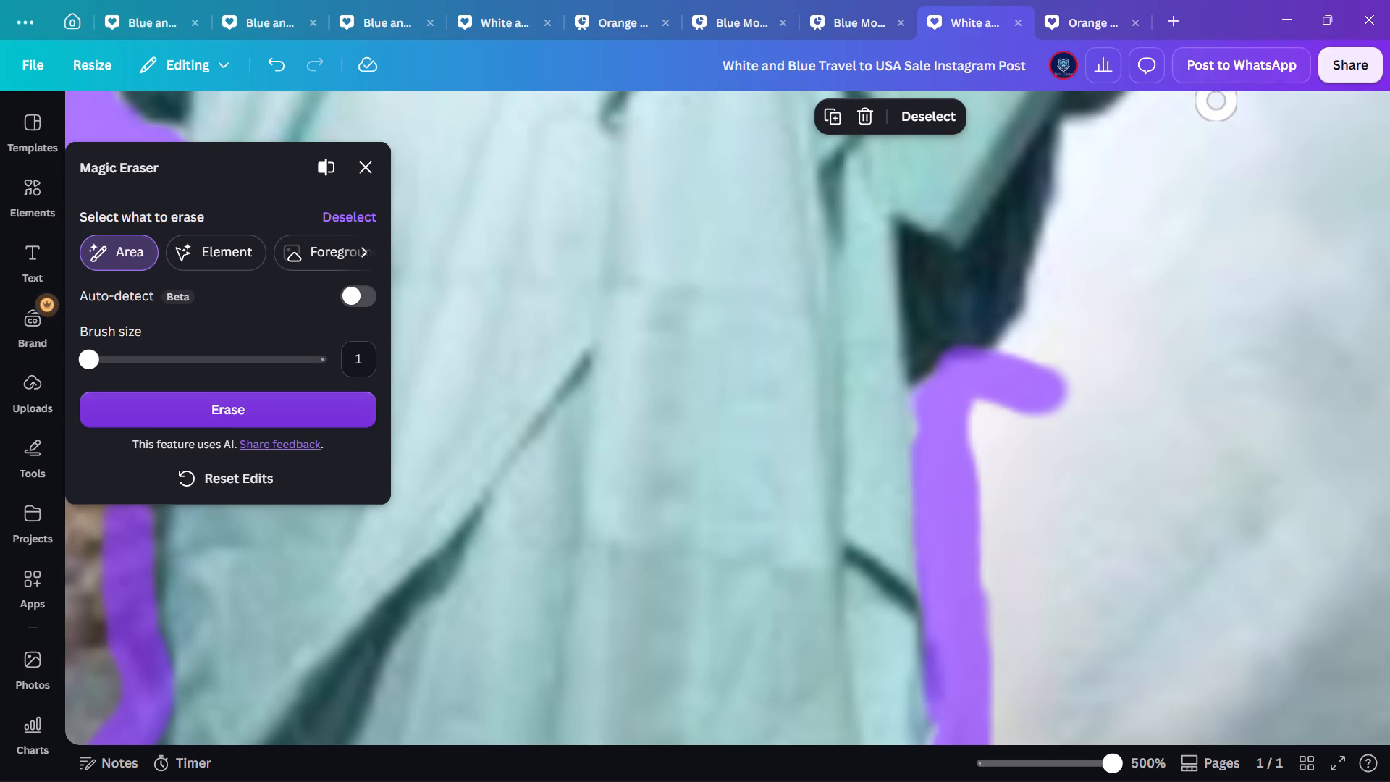
Brush the eraser selection along the dark sleeve below the tablet and into the adjoining pale background.
{"action": "scroll", "coordinate": [1063, 329], "scroll_direction": "up", "scroll_amount": 2}
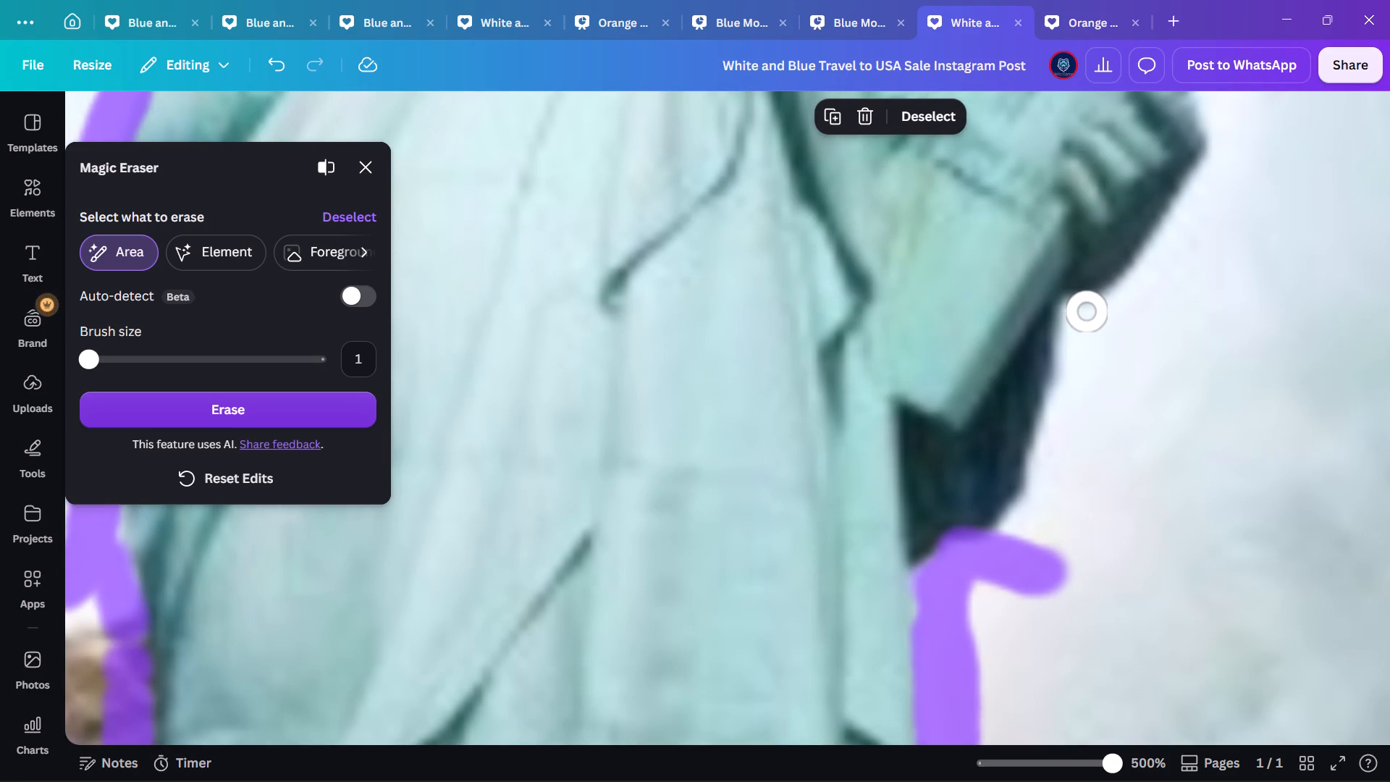
{"action": "left_click_drag", "start_coordinate": [1081, 317], "coordinate": [1368, 324]}
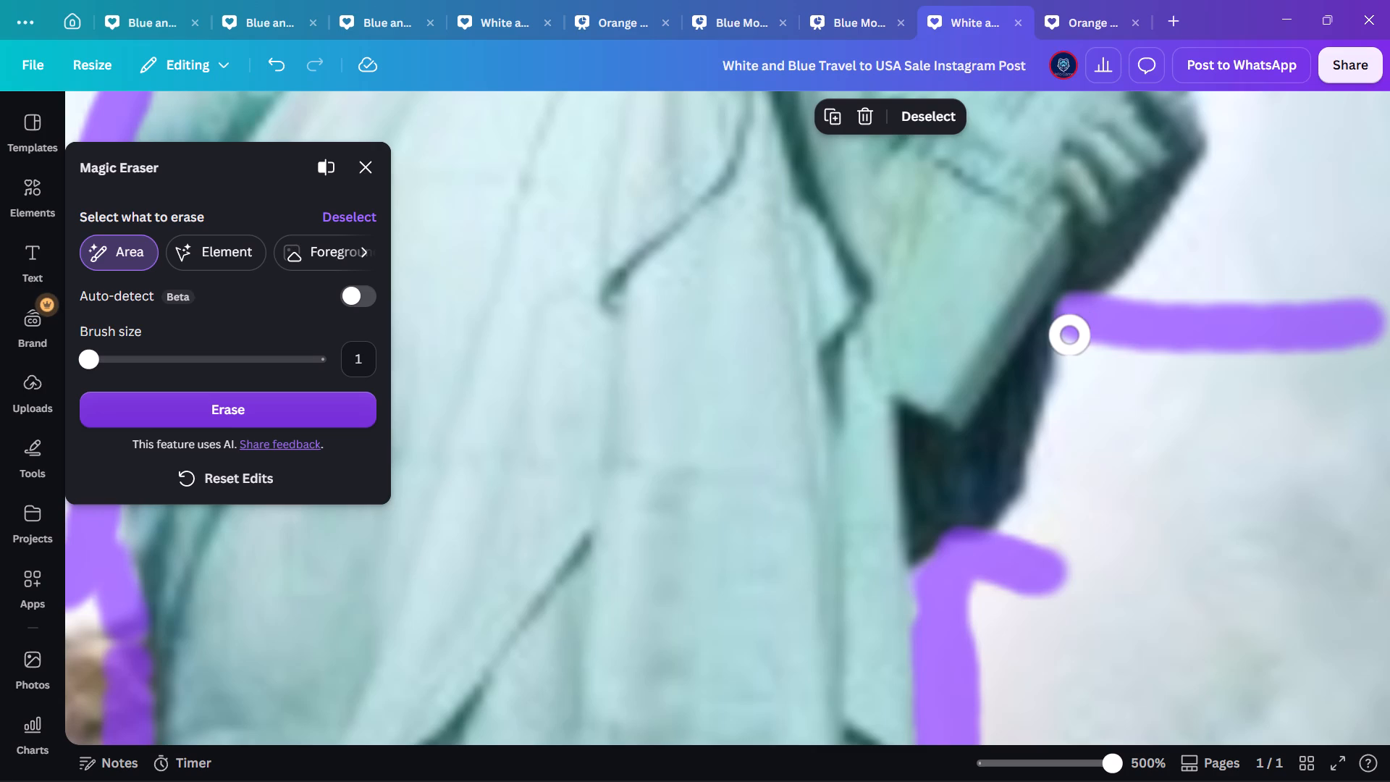
{"action": "left_click_drag", "start_coordinate": [1070, 336], "coordinate": [1098, 762]}
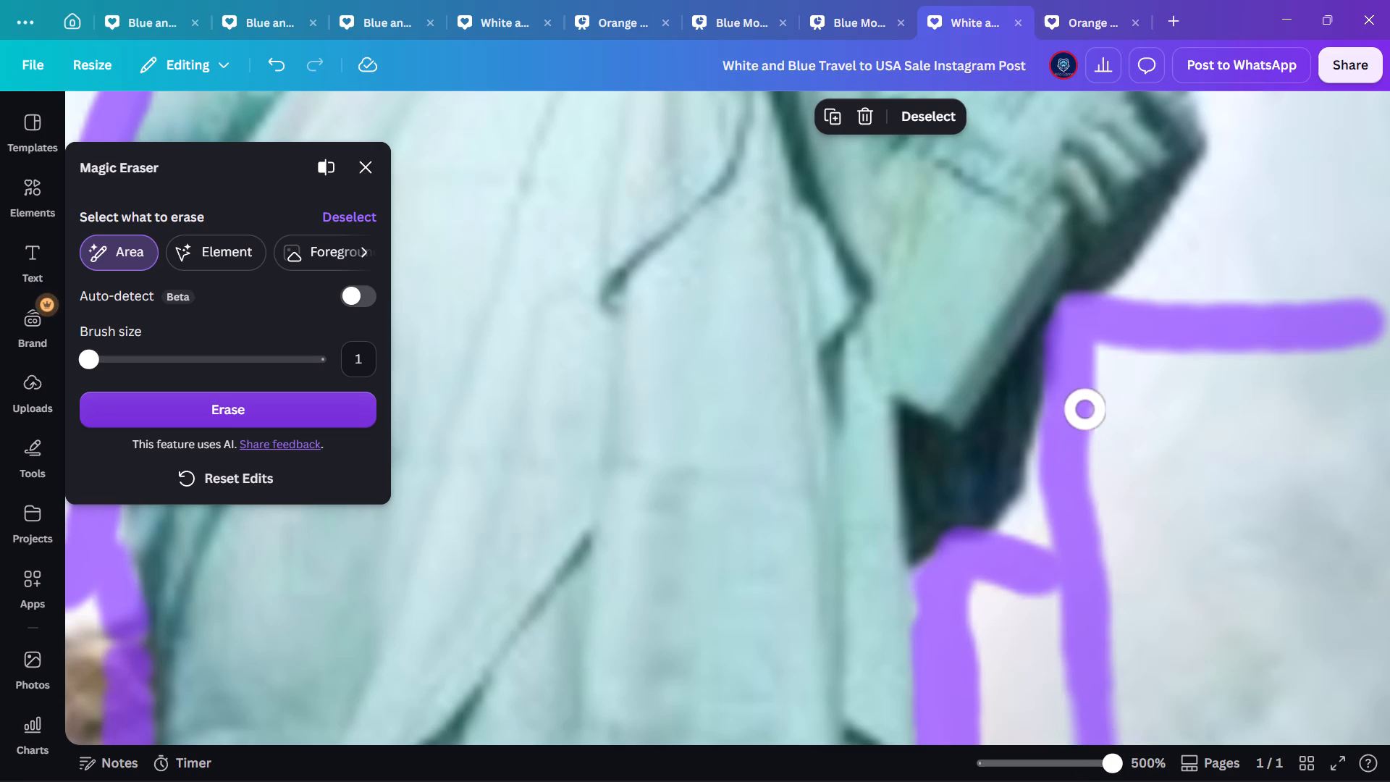
{"action": "left_click_drag", "start_coordinate": [1064, 438], "coordinate": [971, 621]}
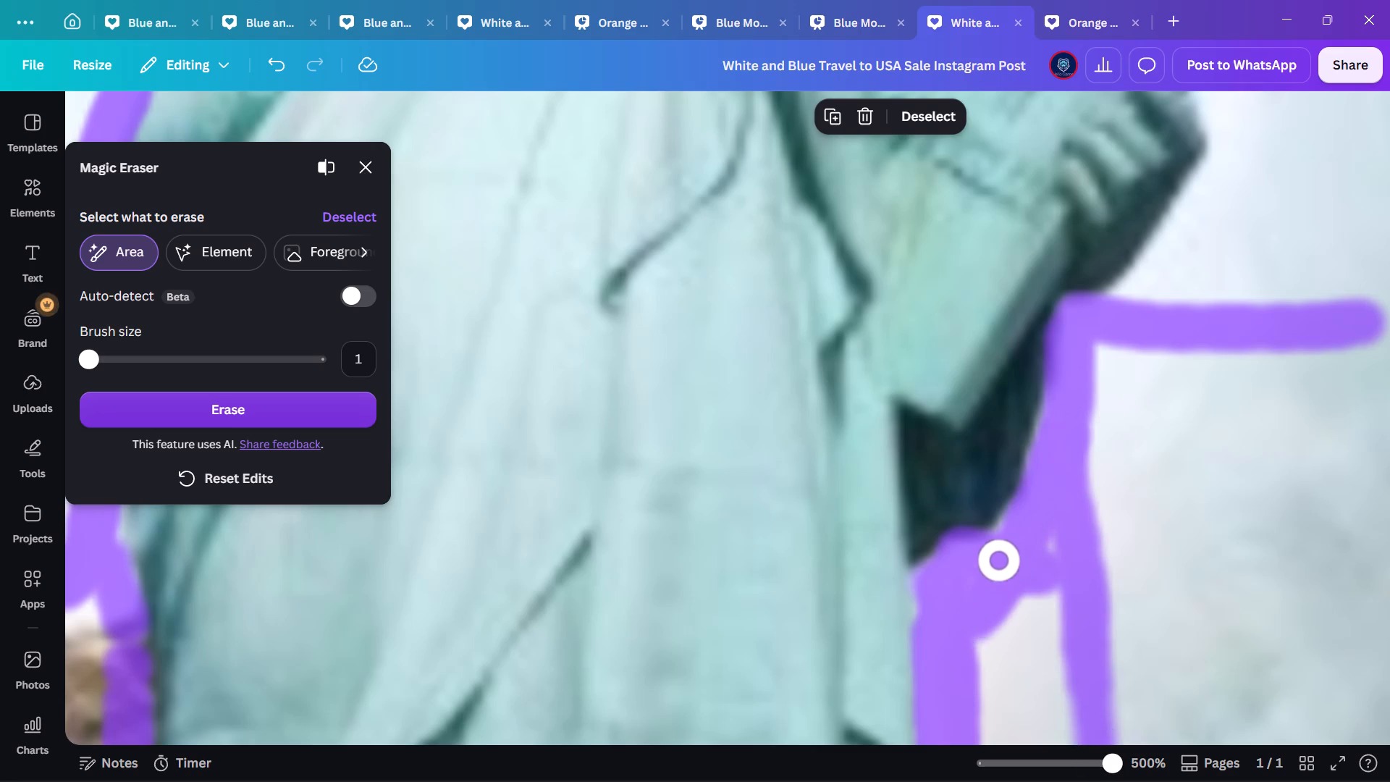
{"action": "left_click_drag", "start_coordinate": [1011, 537], "coordinate": [1090, 547]}
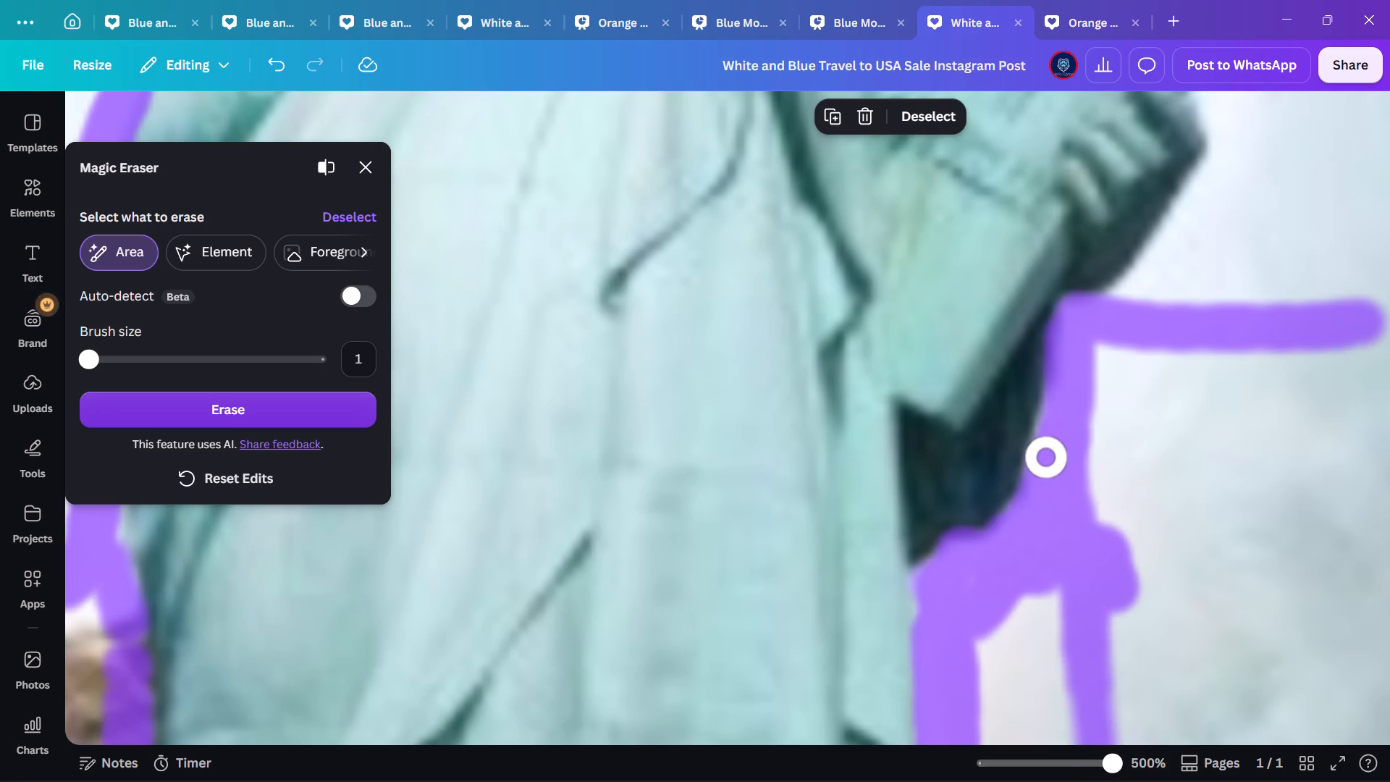
{"action": "left_click_drag", "start_coordinate": [1050, 455], "coordinate": [1223, 323]}
Brush the eraser selection along the underside of the forearm up to the tablet hand and outward over the background.
{"action": "scroll", "coordinate": [1223, 323], "scroll_direction": "up", "scroll_amount": 1}
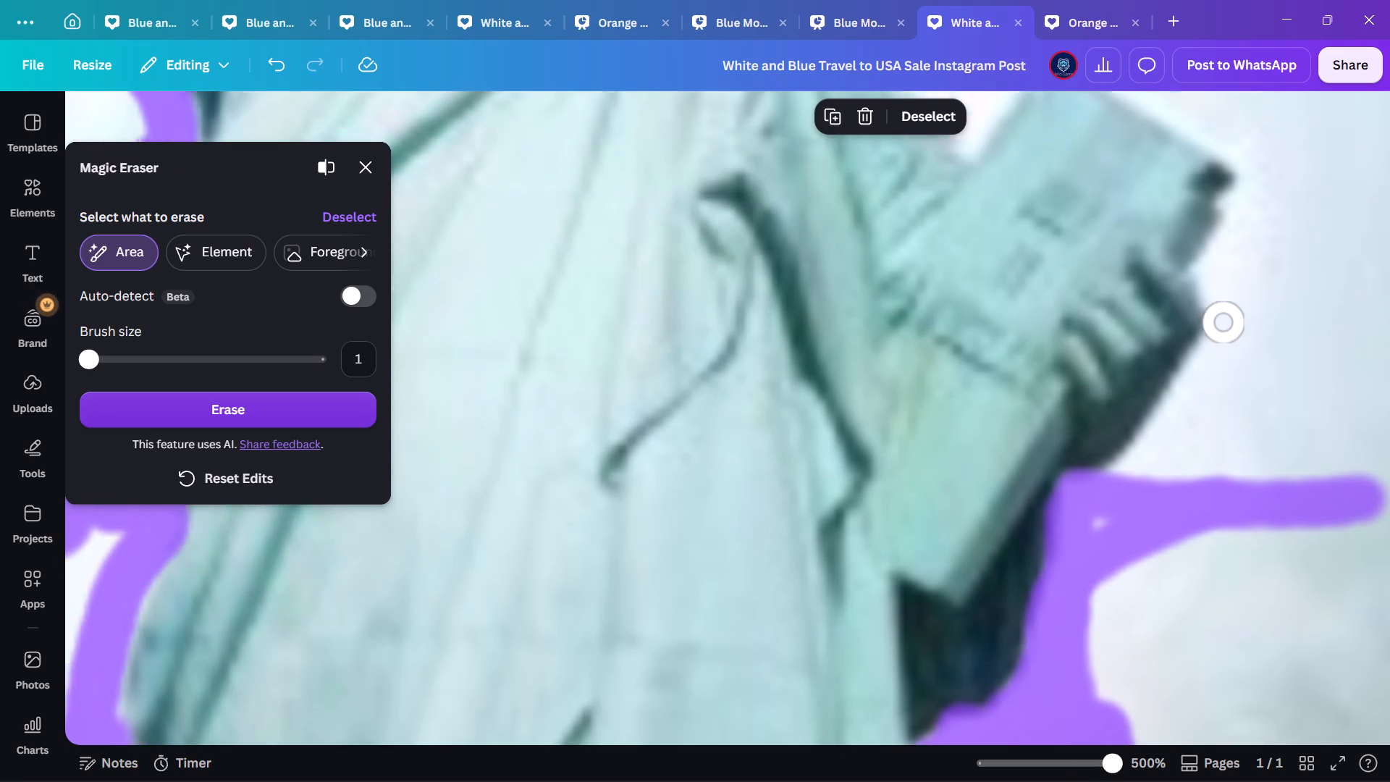
{"action": "scroll", "coordinate": [1223, 323], "scroll_direction": "up", "scroll_amount": 1}
{"action": "left_click_drag", "start_coordinate": [1216, 363], "coordinate": [1100, 525]}
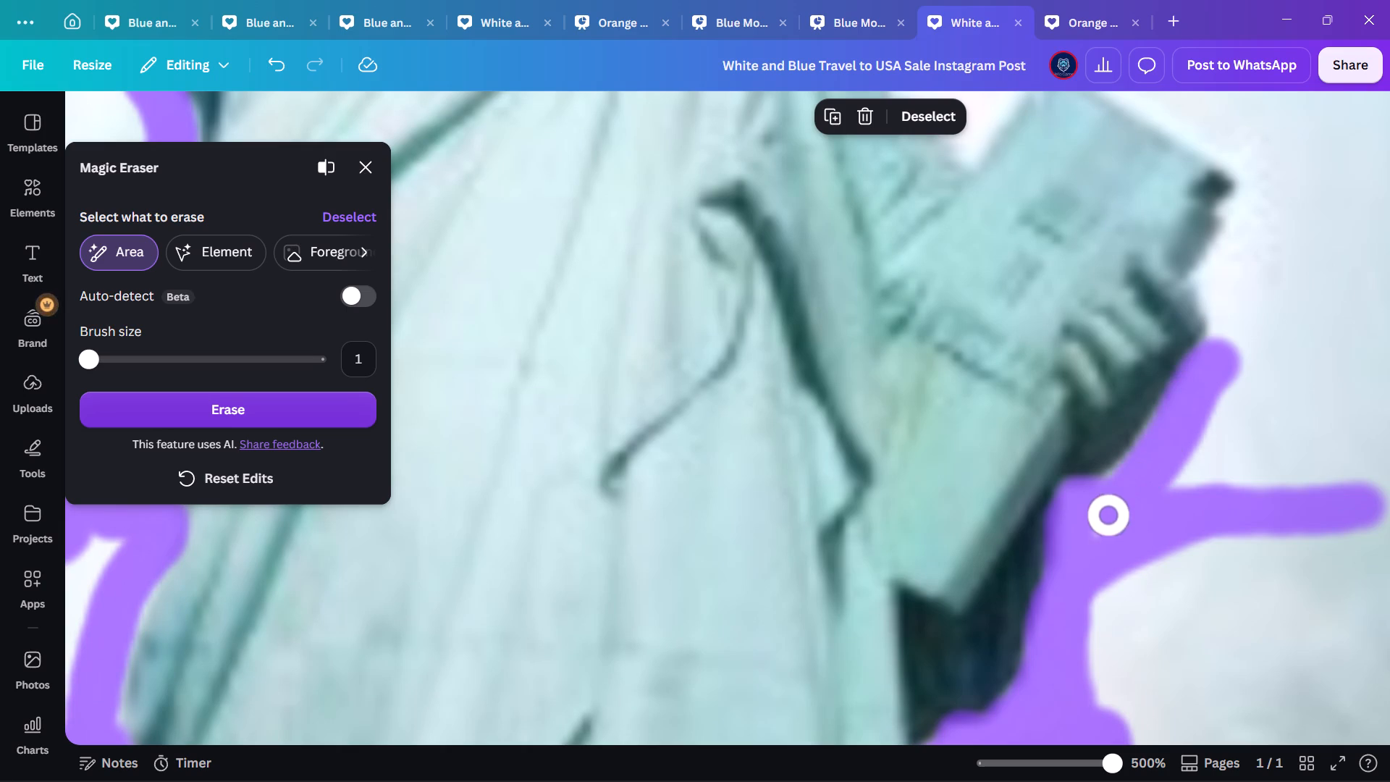
{"action": "left_click_drag", "start_coordinate": [1100, 525], "coordinate": [1348, 453]}
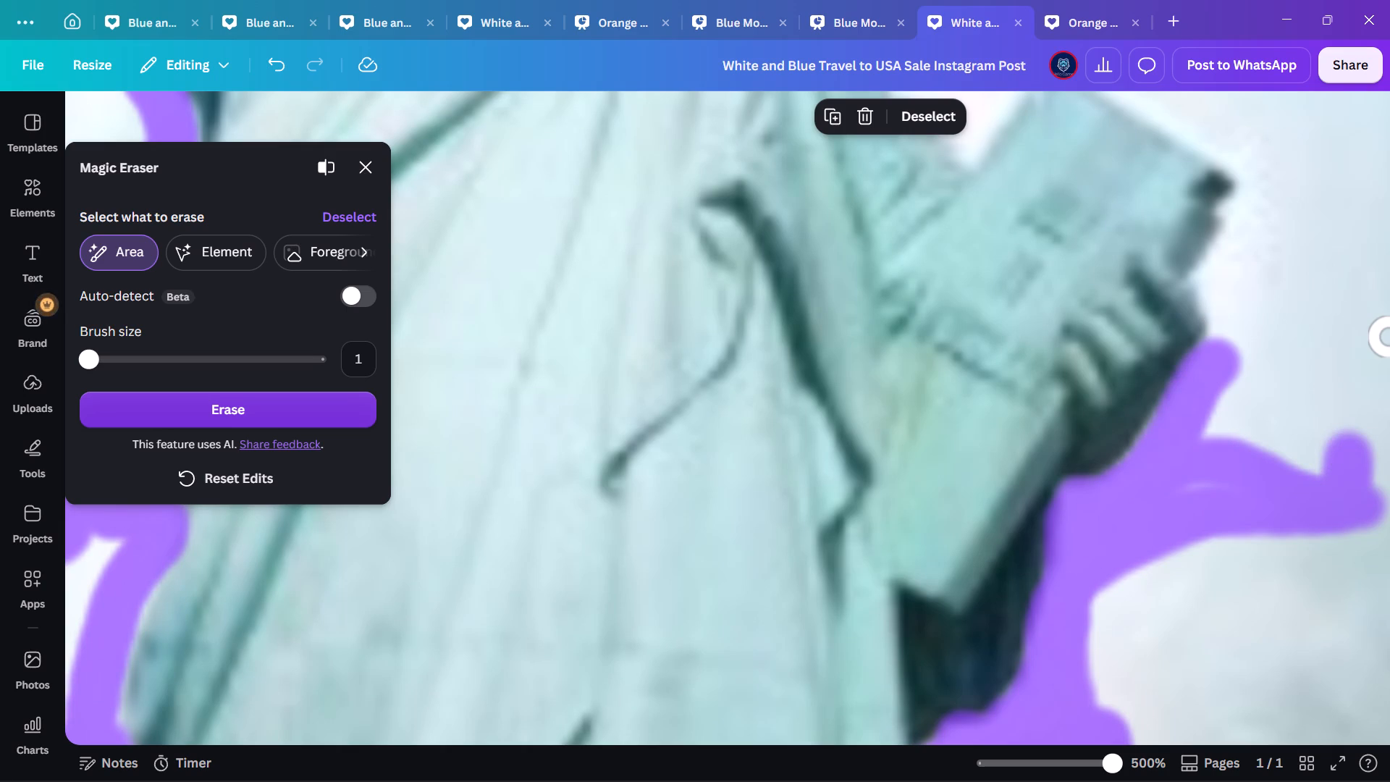
{"action": "left_click_drag", "start_coordinate": [1227, 344], "coordinate": [1389, 353]}
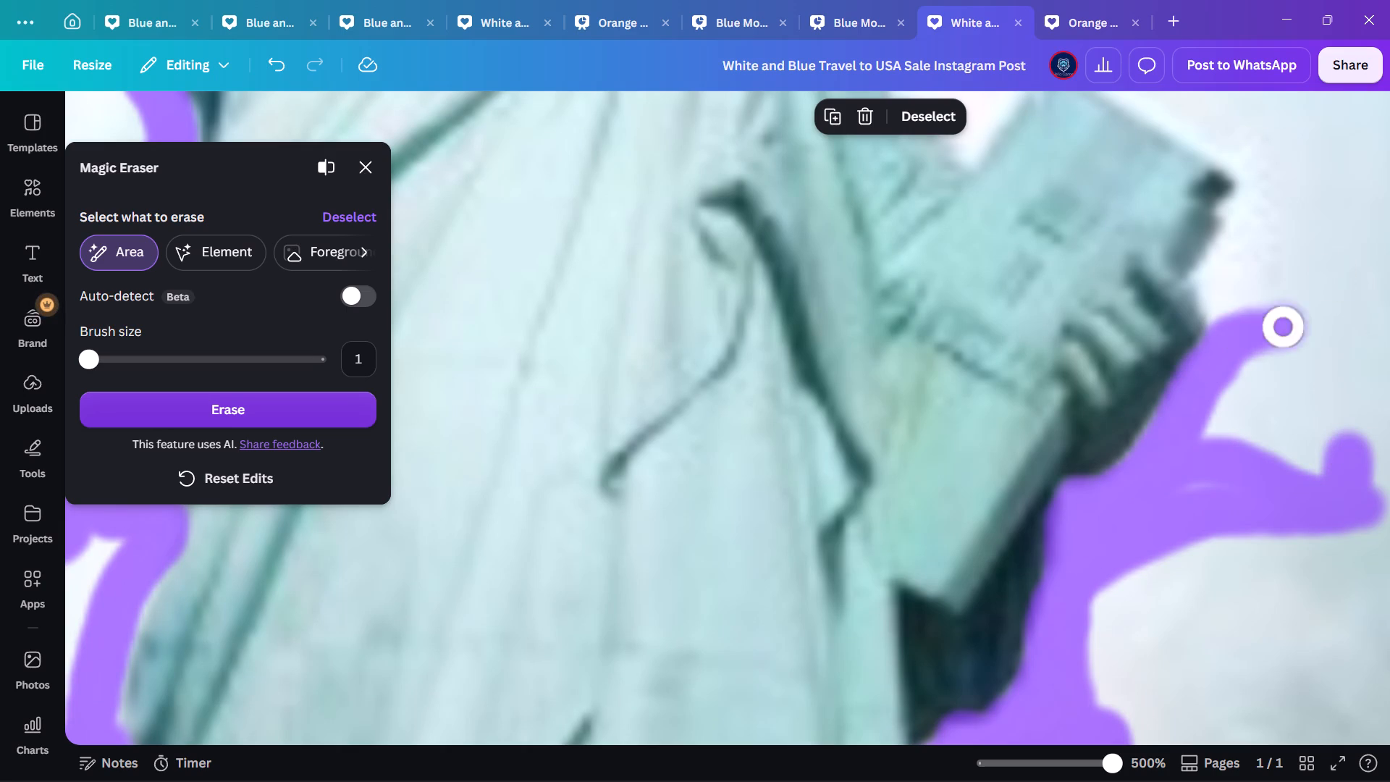
{"action": "left_click_drag", "start_coordinate": [1389, 353], "coordinate": [1389, 394]}
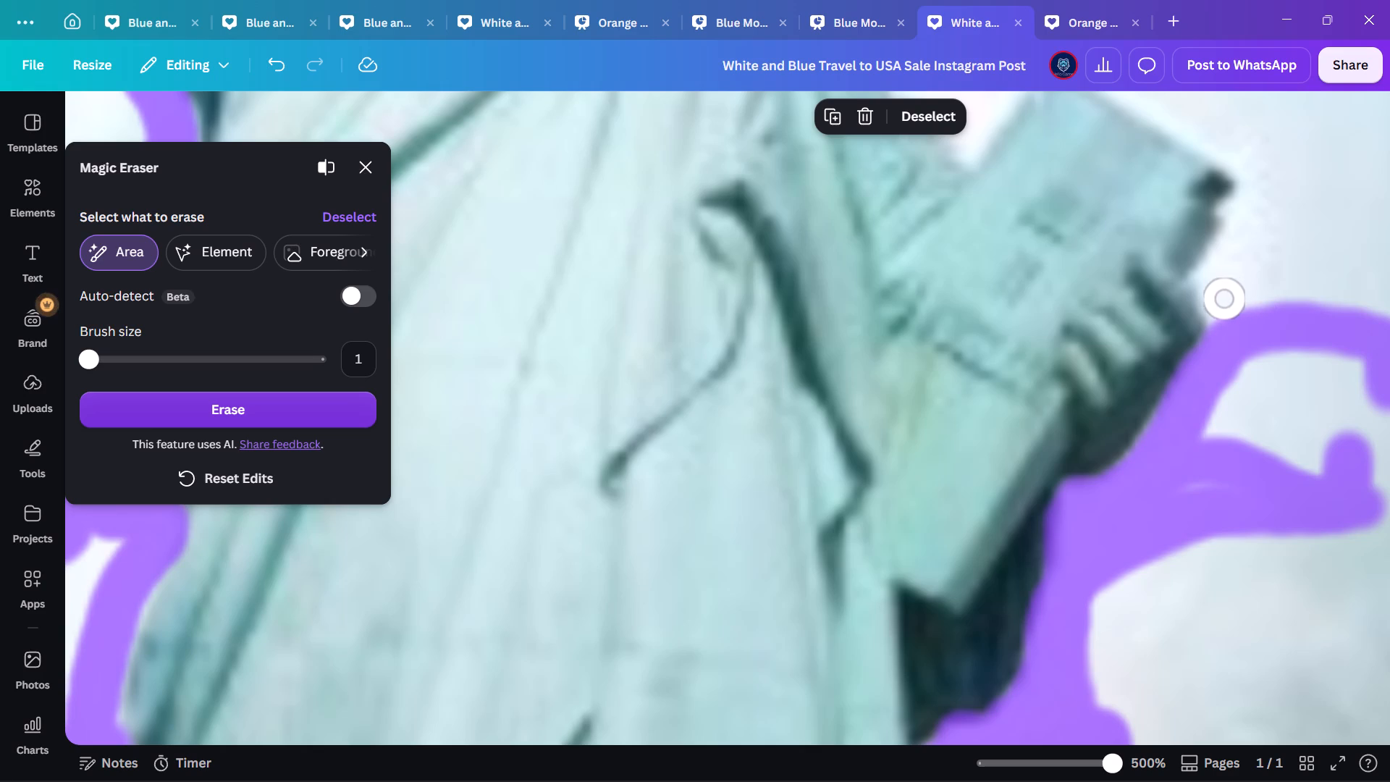
Mark the background beside the fingers holding the tablet for erasing, filling the unmarked gaps next to the hand.
{"action": "left_click_drag", "start_coordinate": [1225, 303], "coordinate": [1214, 273]}
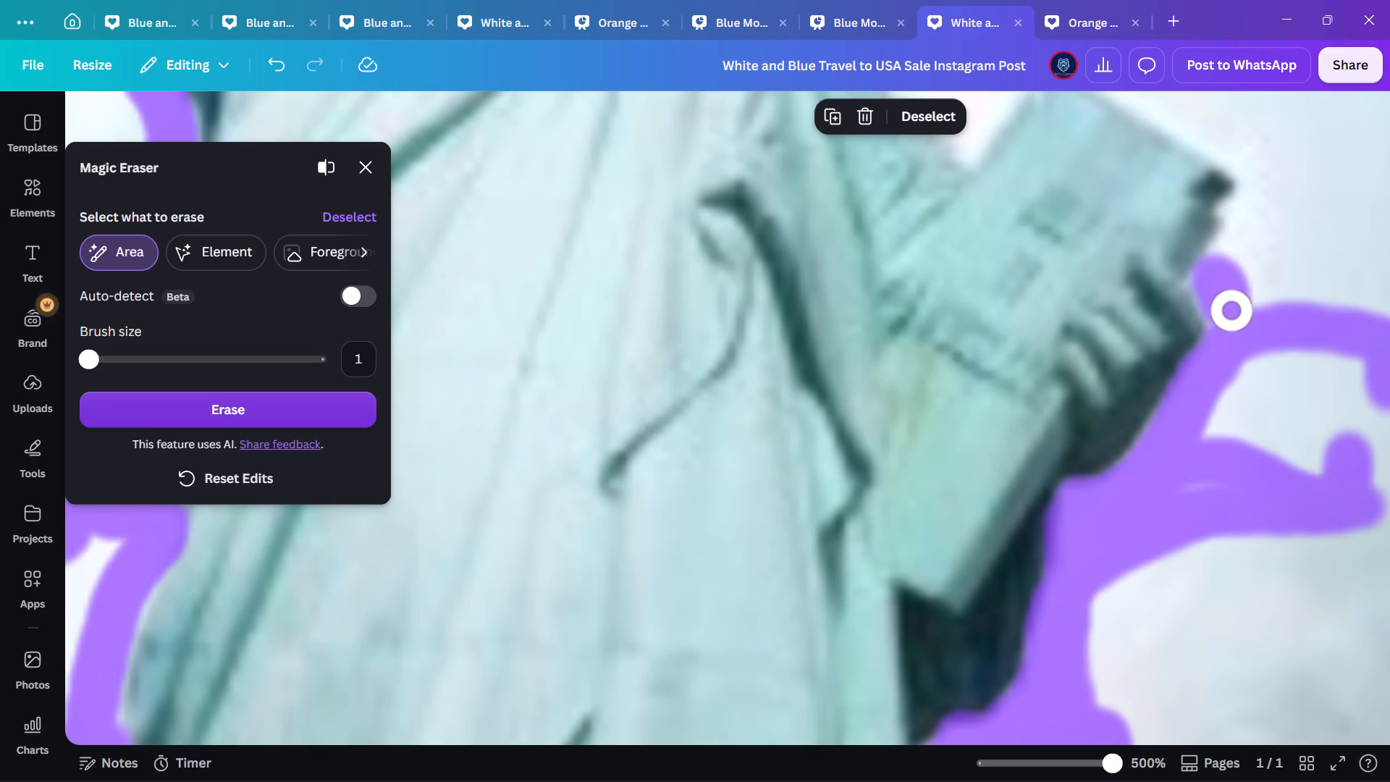
{"action": "left_click_drag", "start_coordinate": [1226, 255], "coordinate": [1276, 320]}
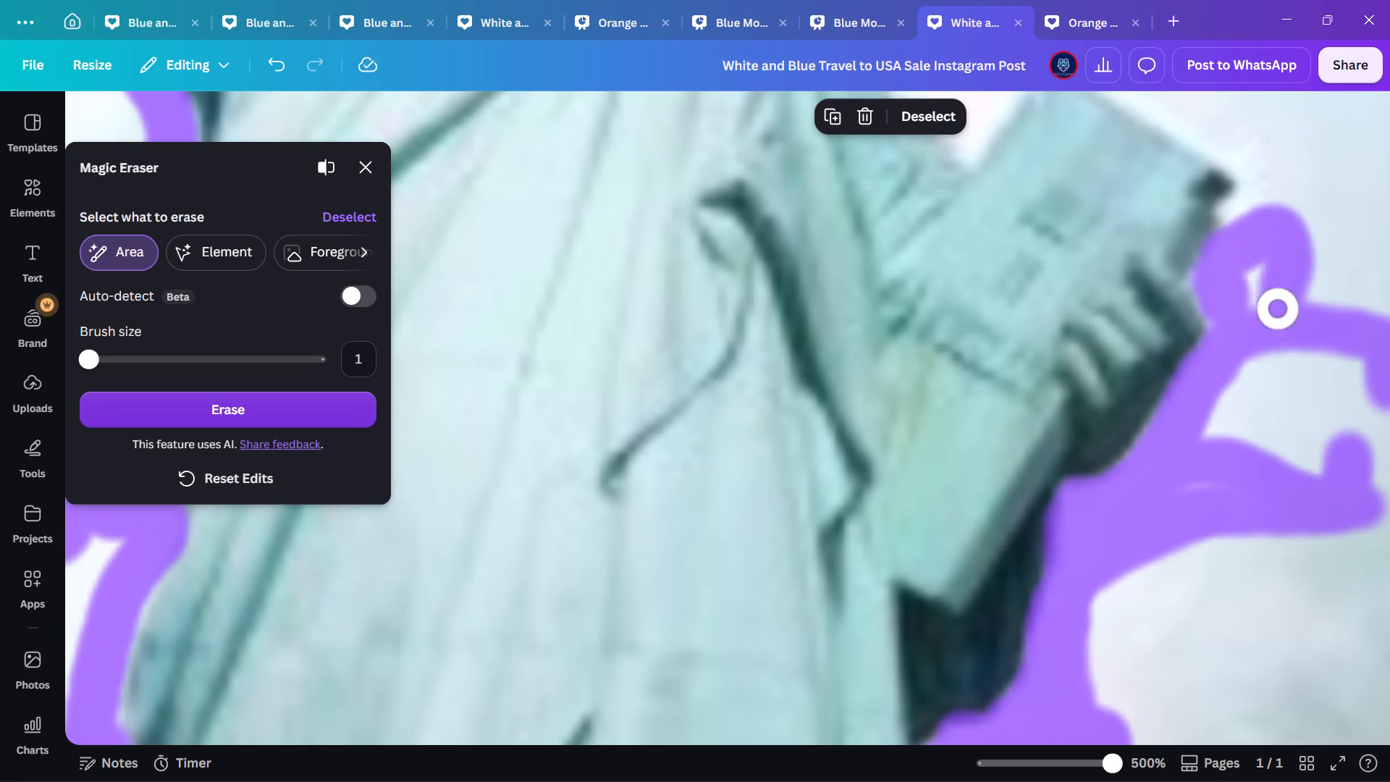
{"action": "left_click_drag", "start_coordinate": [1276, 320], "coordinate": [1268, 275]}
{"action": "left_click_drag", "start_coordinate": [1198, 282], "coordinate": [1202, 290]}
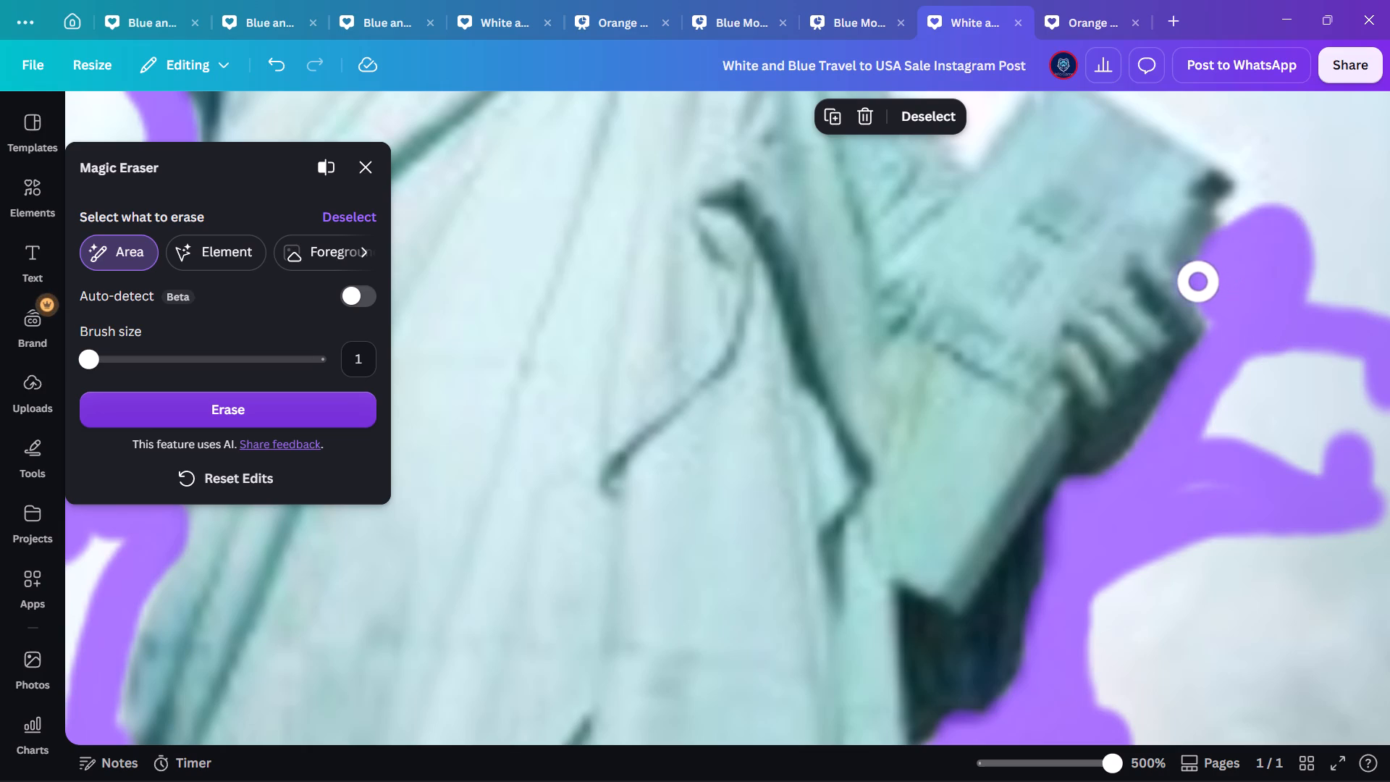
{"action": "left_click_drag", "start_coordinate": [1202, 290], "coordinate": [1231, 342]}
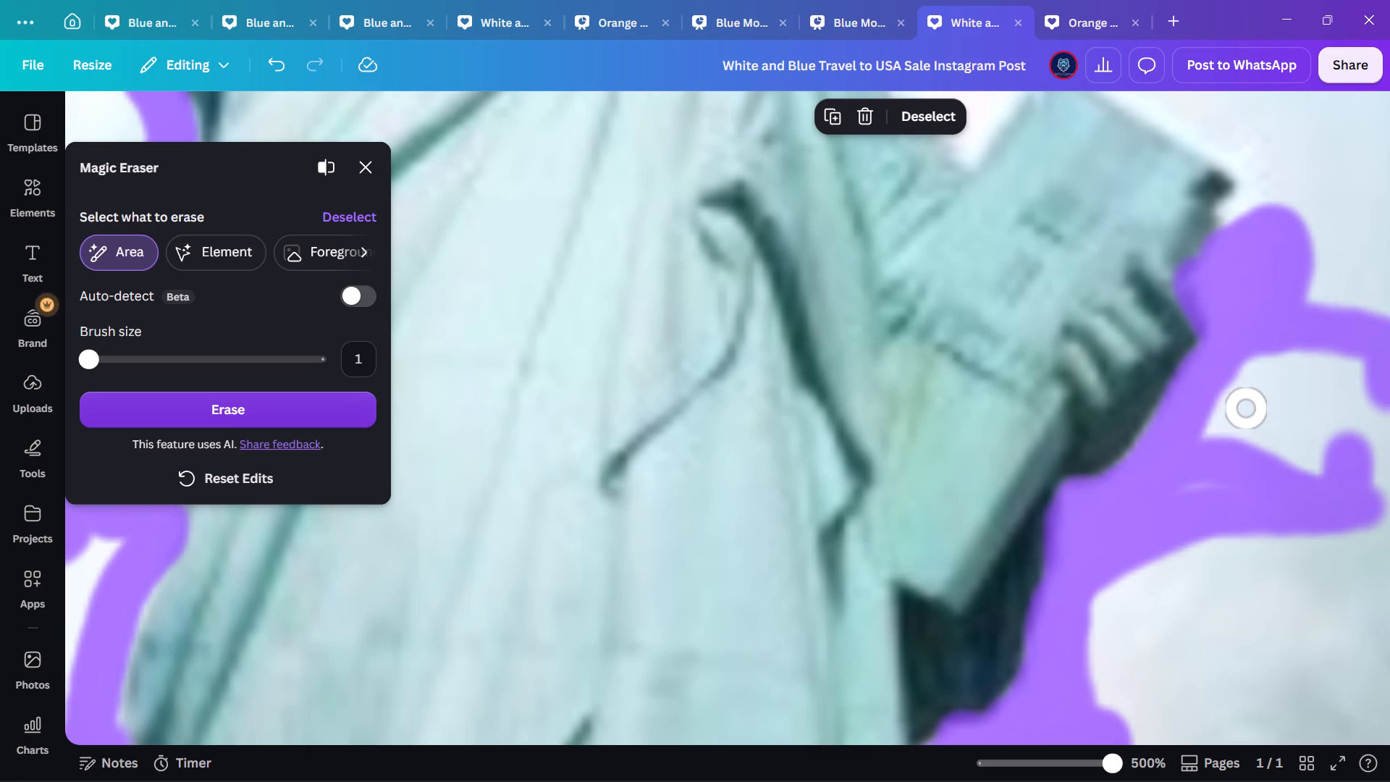
{"action": "left_click_drag", "start_coordinate": [1250, 413], "coordinate": [1260, 384]}
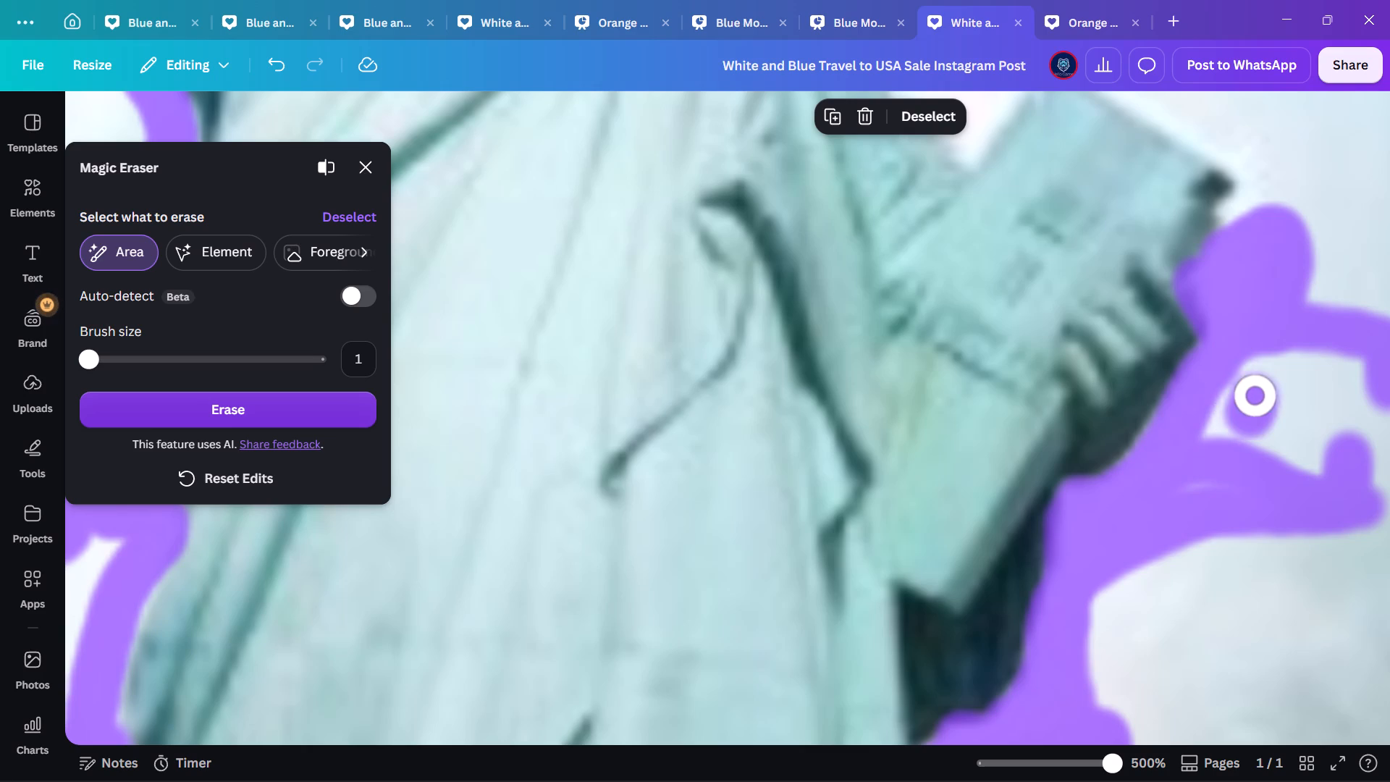
{"action": "left_click_drag", "start_coordinate": [1260, 384], "coordinate": [1224, 434]}
Extend the eraser selection around the tablet's dark outer corner and along its upper edge to the top corner.
{"action": "scroll", "coordinate": [1224, 434], "scroll_direction": "up", "scroll_amount": 1}
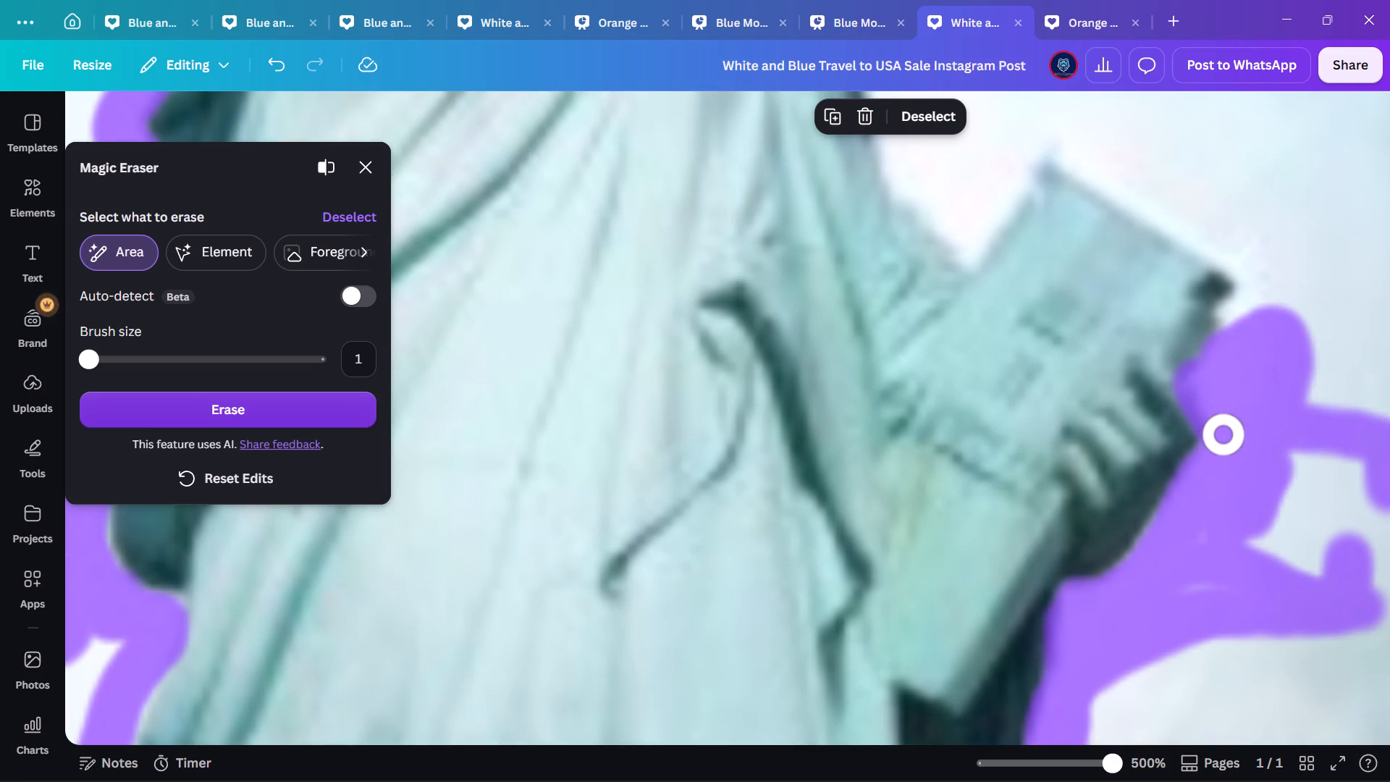
{"action": "scroll", "coordinate": [1224, 434], "scroll_direction": "up", "scroll_amount": 1}
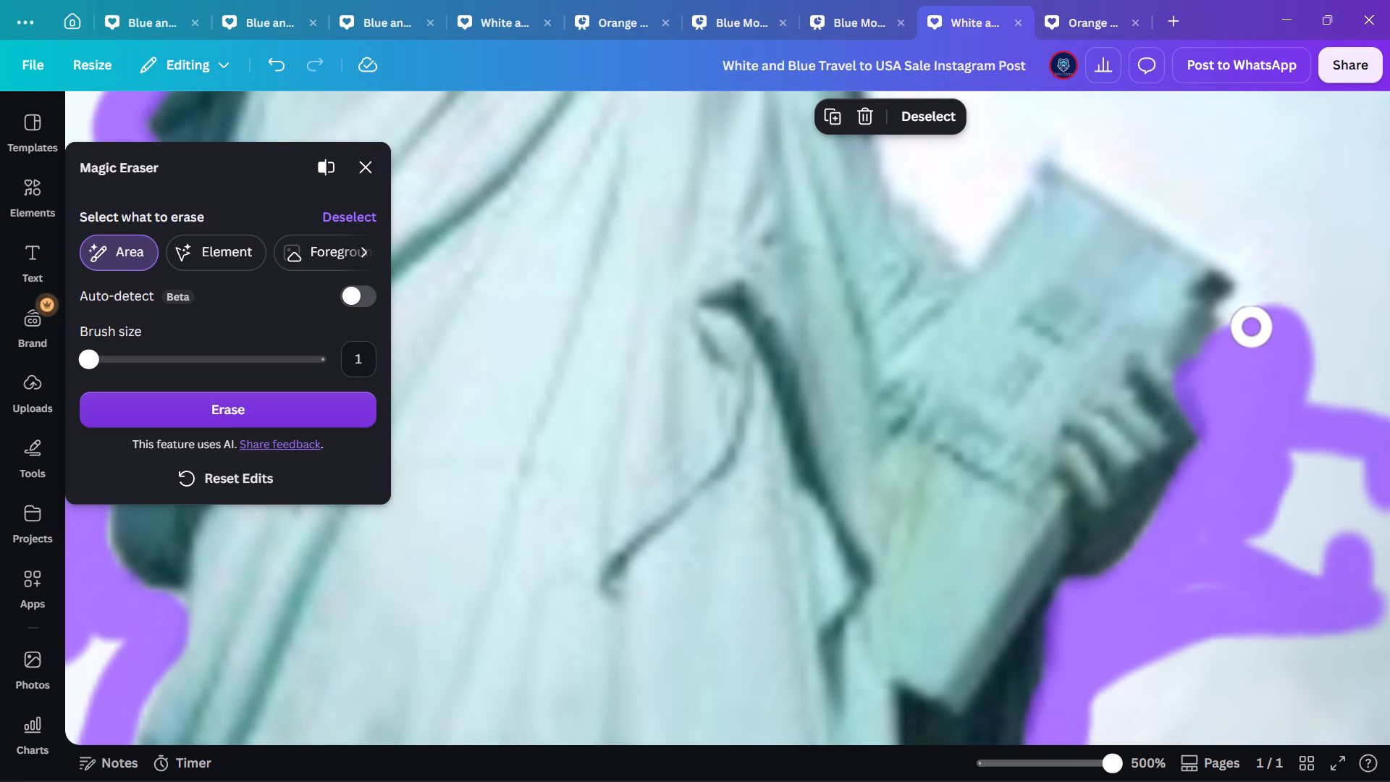
{"action": "left_click_drag", "start_coordinate": [1238, 325], "coordinate": [1267, 316]}
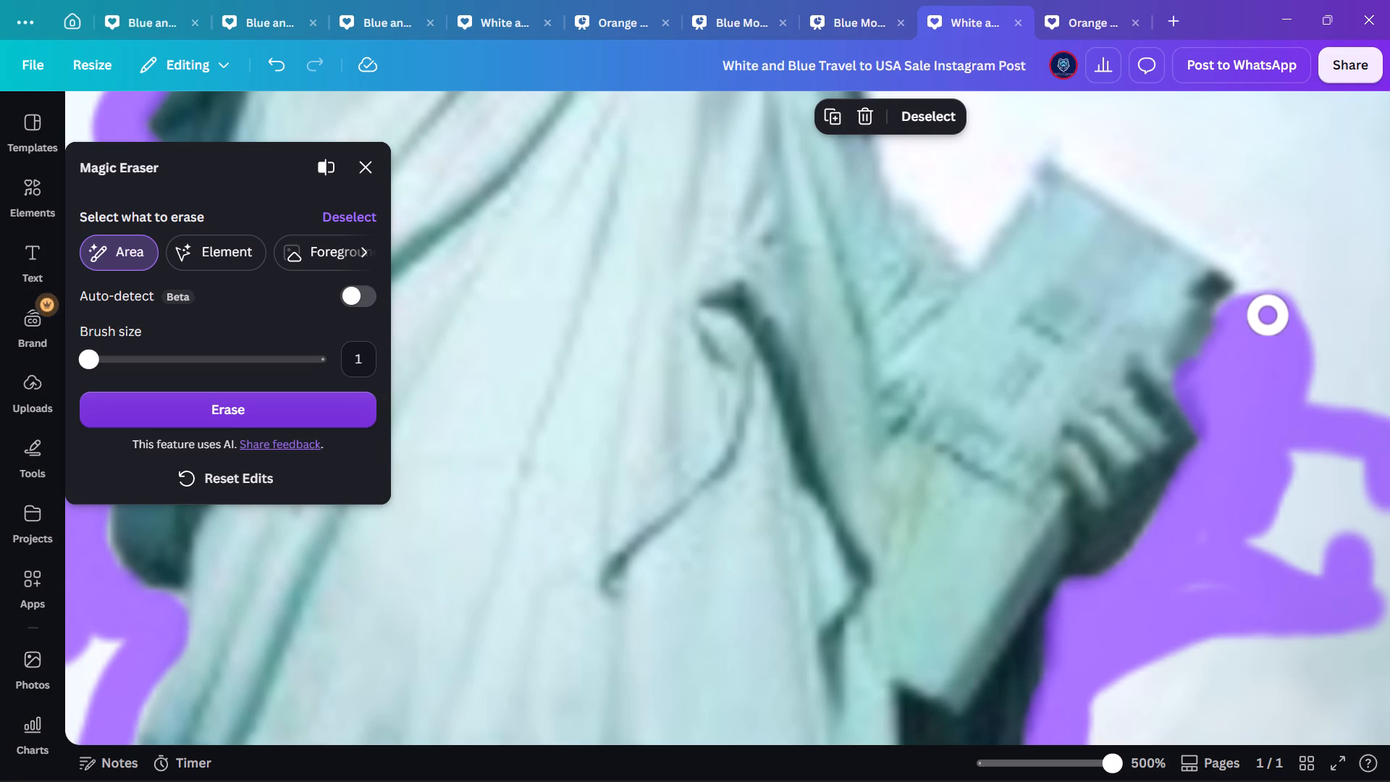
{"action": "double_click", "coordinate": [1264, 298]}
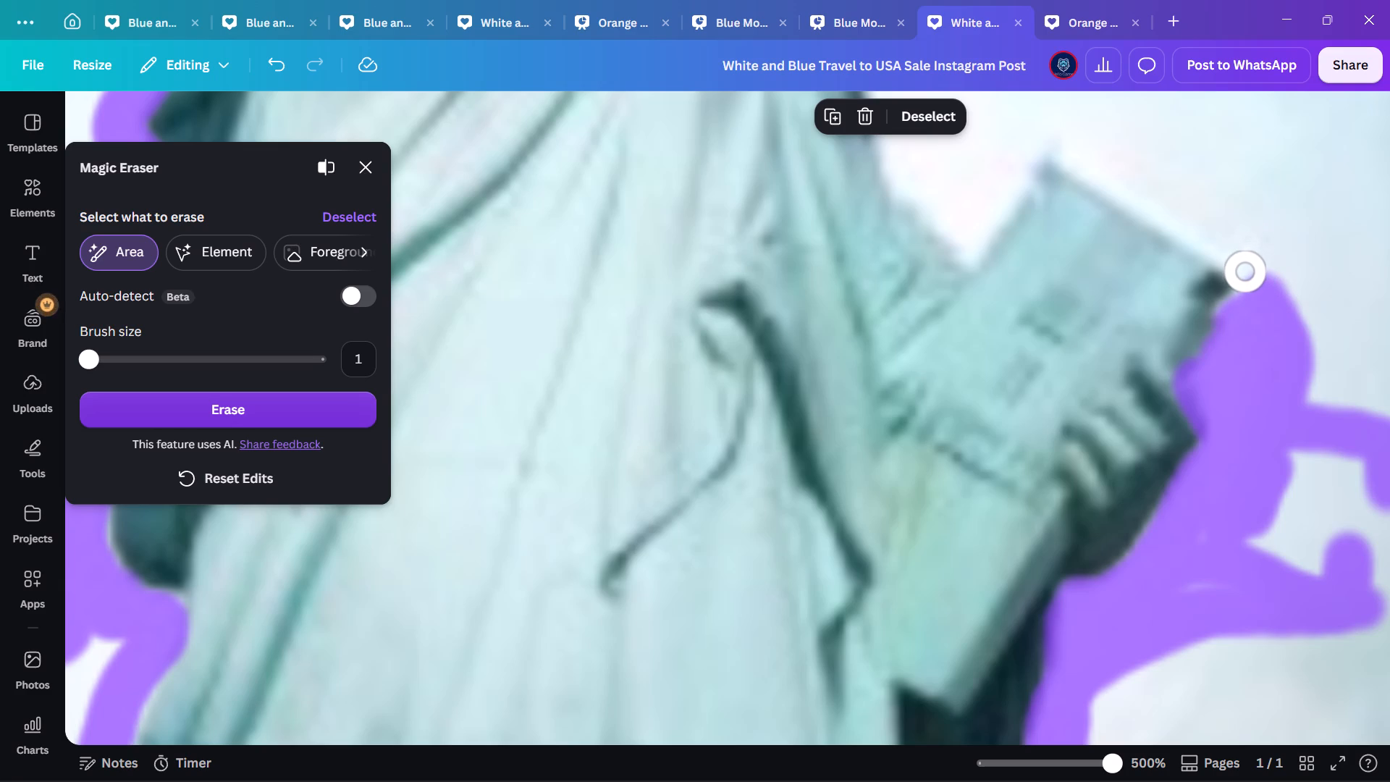
{"action": "left_click", "coordinate": [1236, 311]}
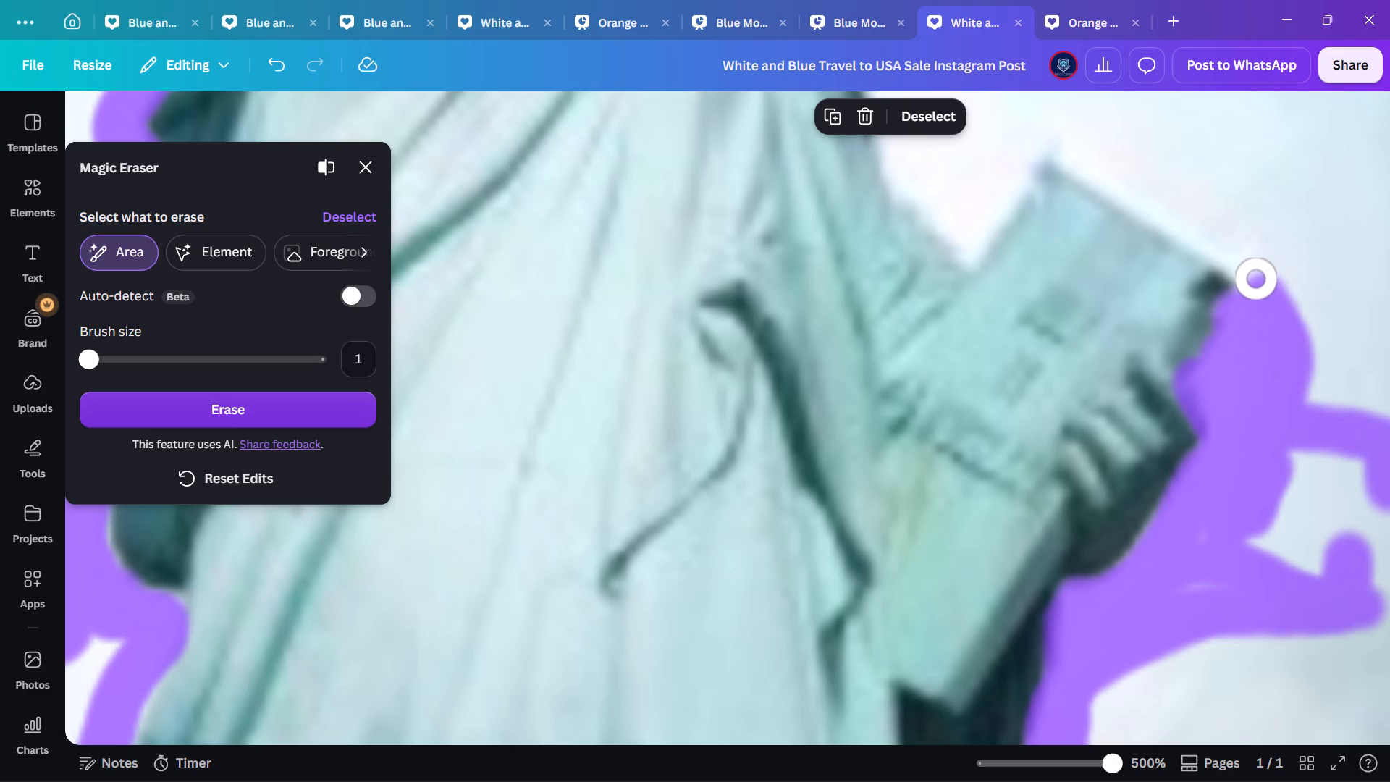
{"action": "left_click", "coordinate": [1256, 279]}
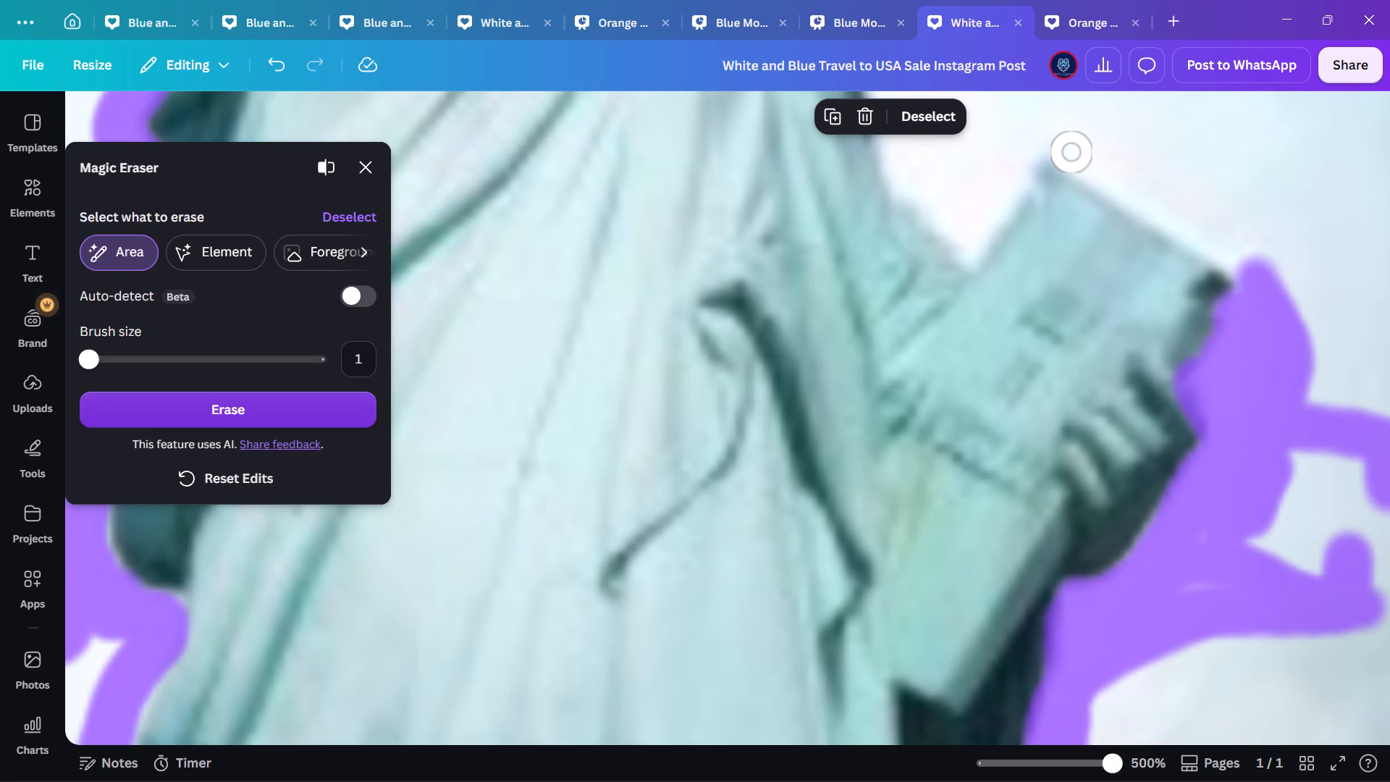
{"action": "left_click_drag", "start_coordinate": [1072, 152], "coordinate": [1272, 267]}
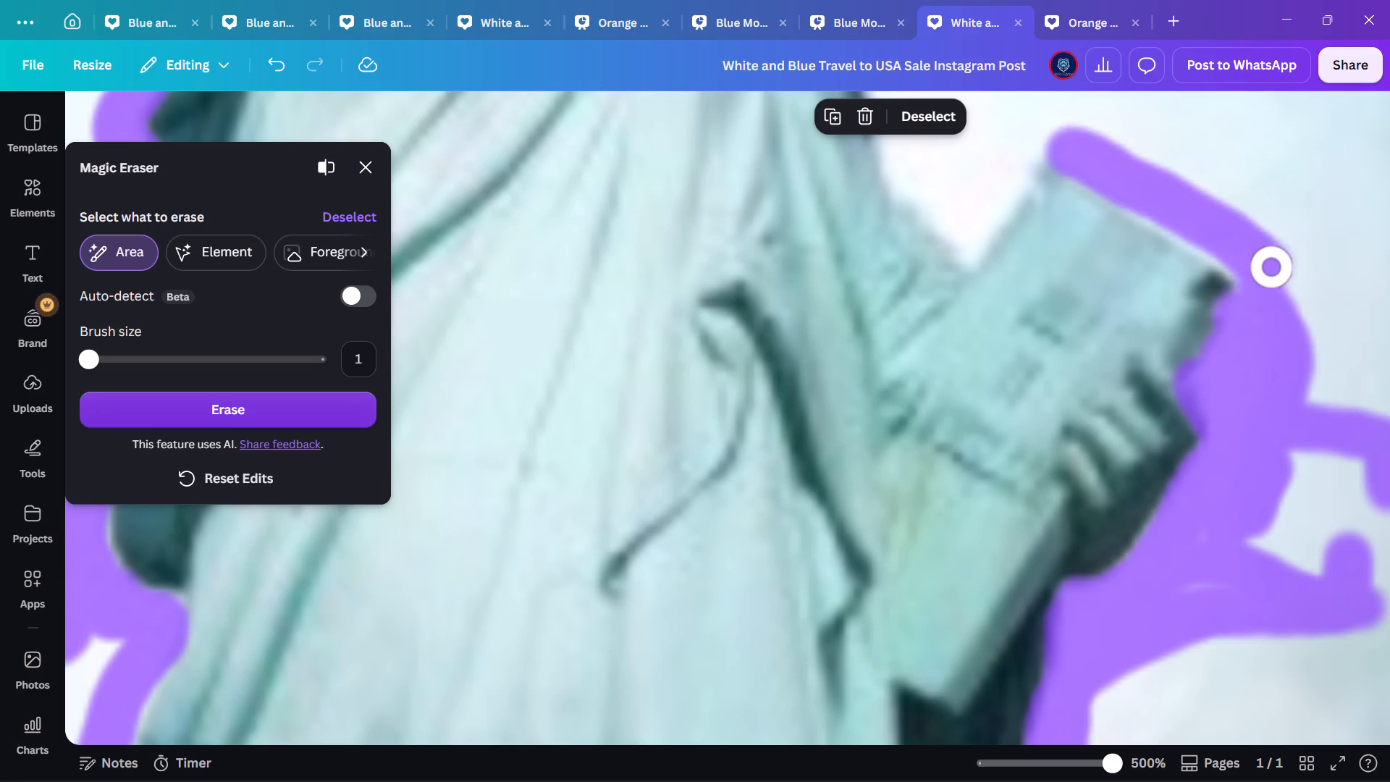
Thicken the eraser selection along the tablet's upper edge and mark the sky in the notch between the tablet and the arm.
{"action": "left_click_drag", "start_coordinate": [1134, 191], "coordinate": [1203, 232]}
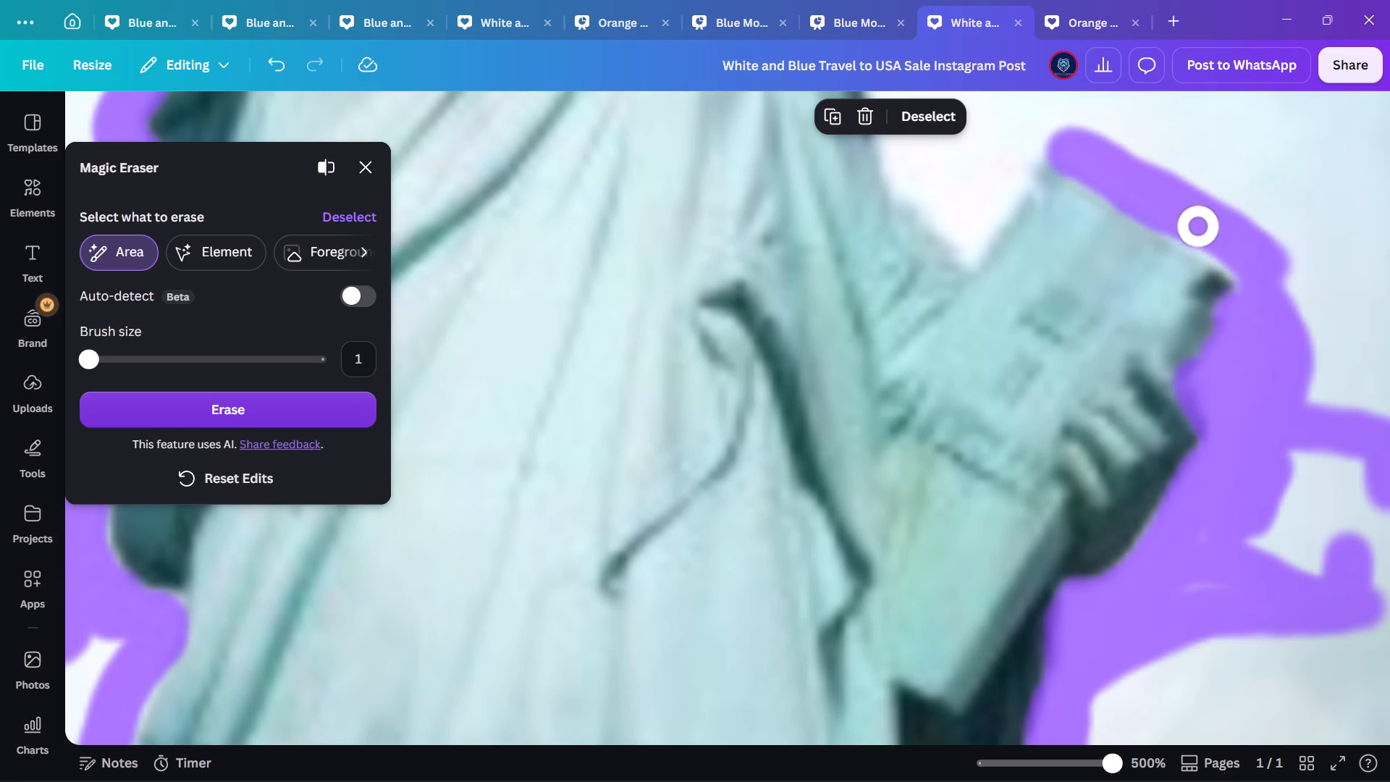
{"action": "left_click_drag", "start_coordinate": [1203, 232], "coordinate": [1265, 279]}
{"action": "scroll", "coordinate": [1132, 148], "scroll_direction": "up", "scroll_amount": 2}
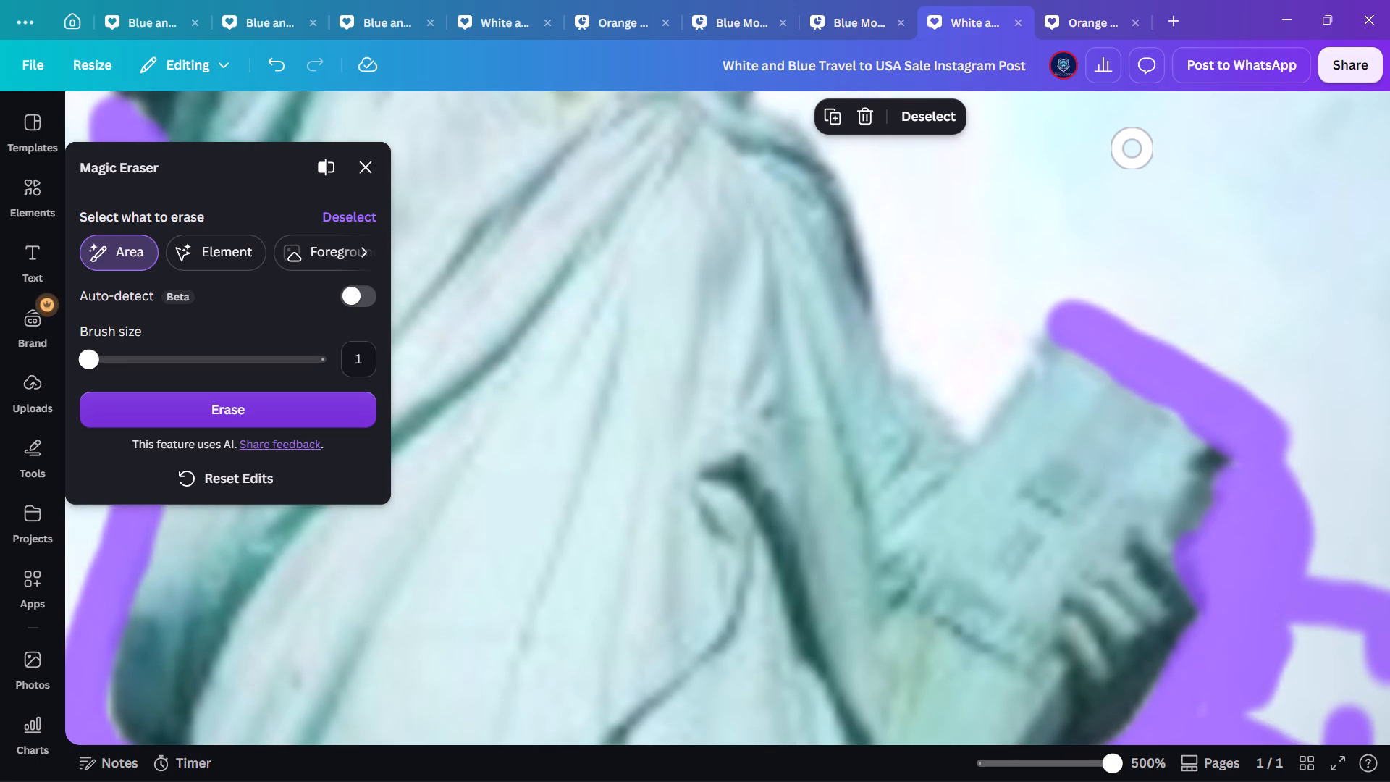
{"action": "left_click_drag", "start_coordinate": [972, 409], "coordinate": [984, 127]}
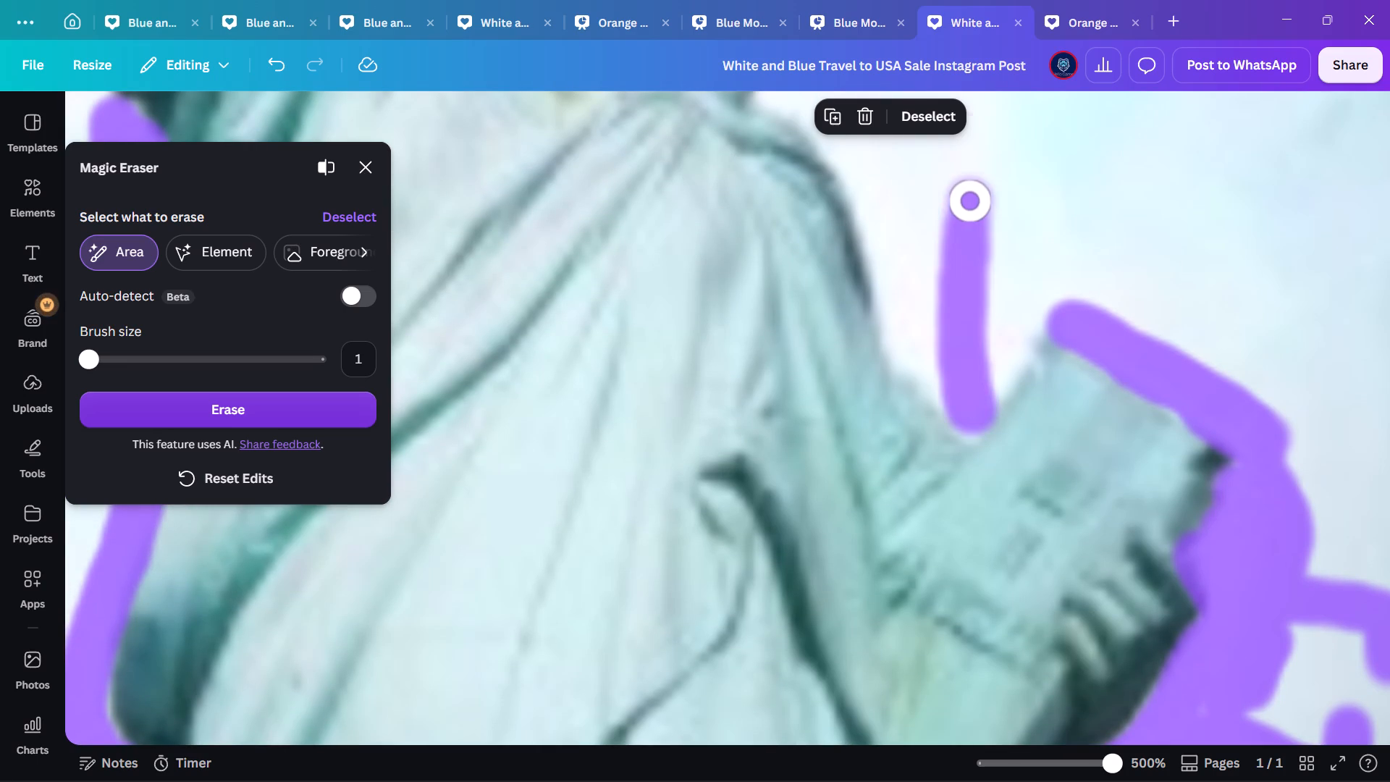
{"action": "left_click_drag", "start_coordinate": [984, 127], "coordinate": [987, 120]}
{"action": "left_click_drag", "start_coordinate": [981, 387], "coordinate": [1035, 310]}
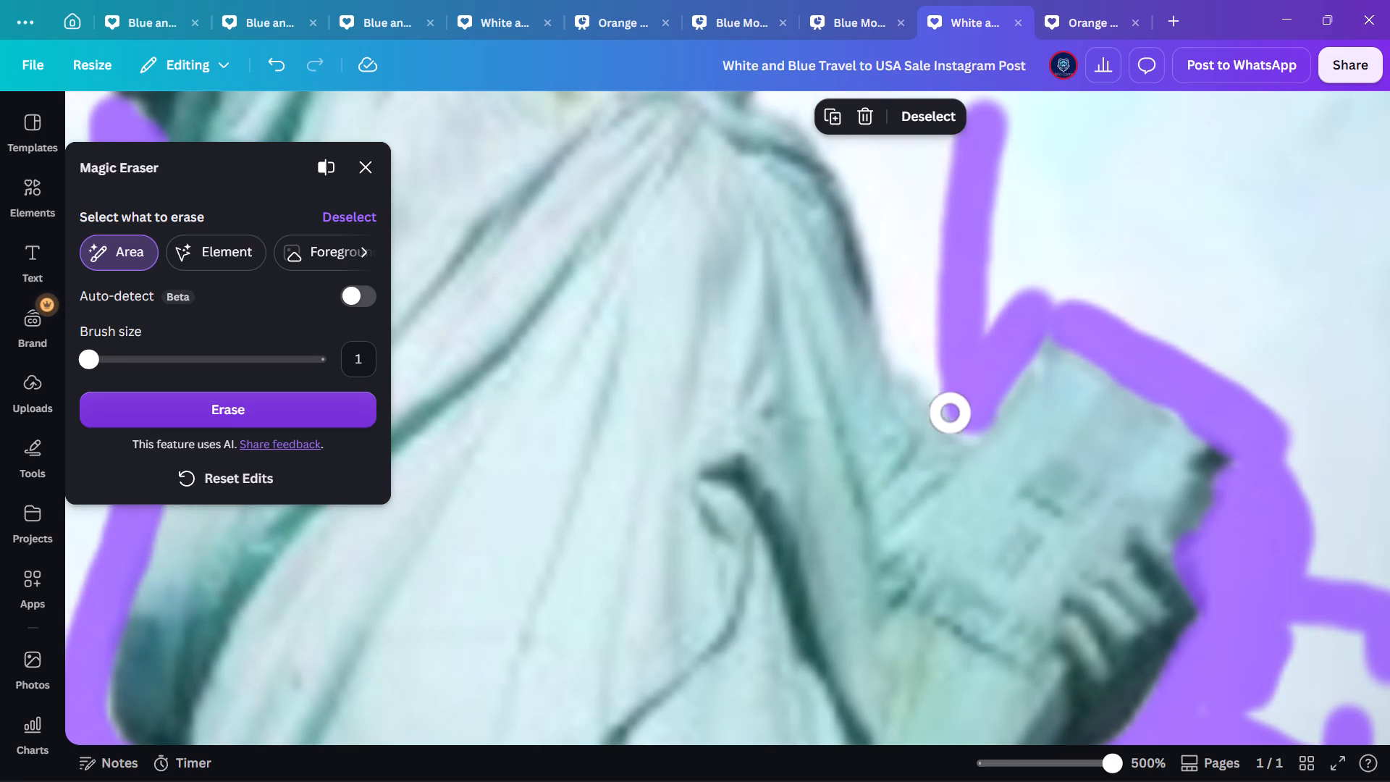
{"action": "left_click", "coordinate": [969, 421]}
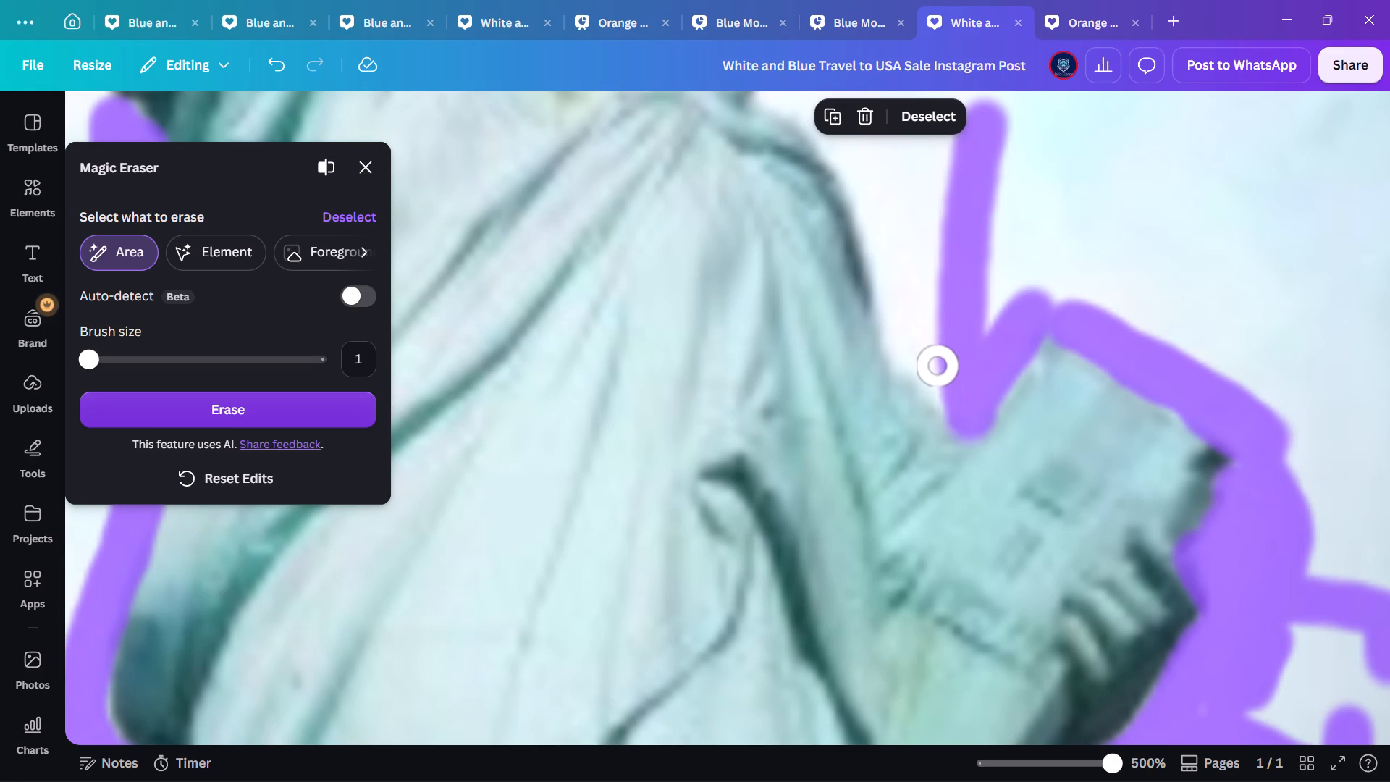
Brush the eraser selection up the outer edge of the upper arm, filling the gaps beside the notch strokes.
{"action": "left_click_drag", "start_coordinate": [945, 395], "coordinate": [911, 253]}
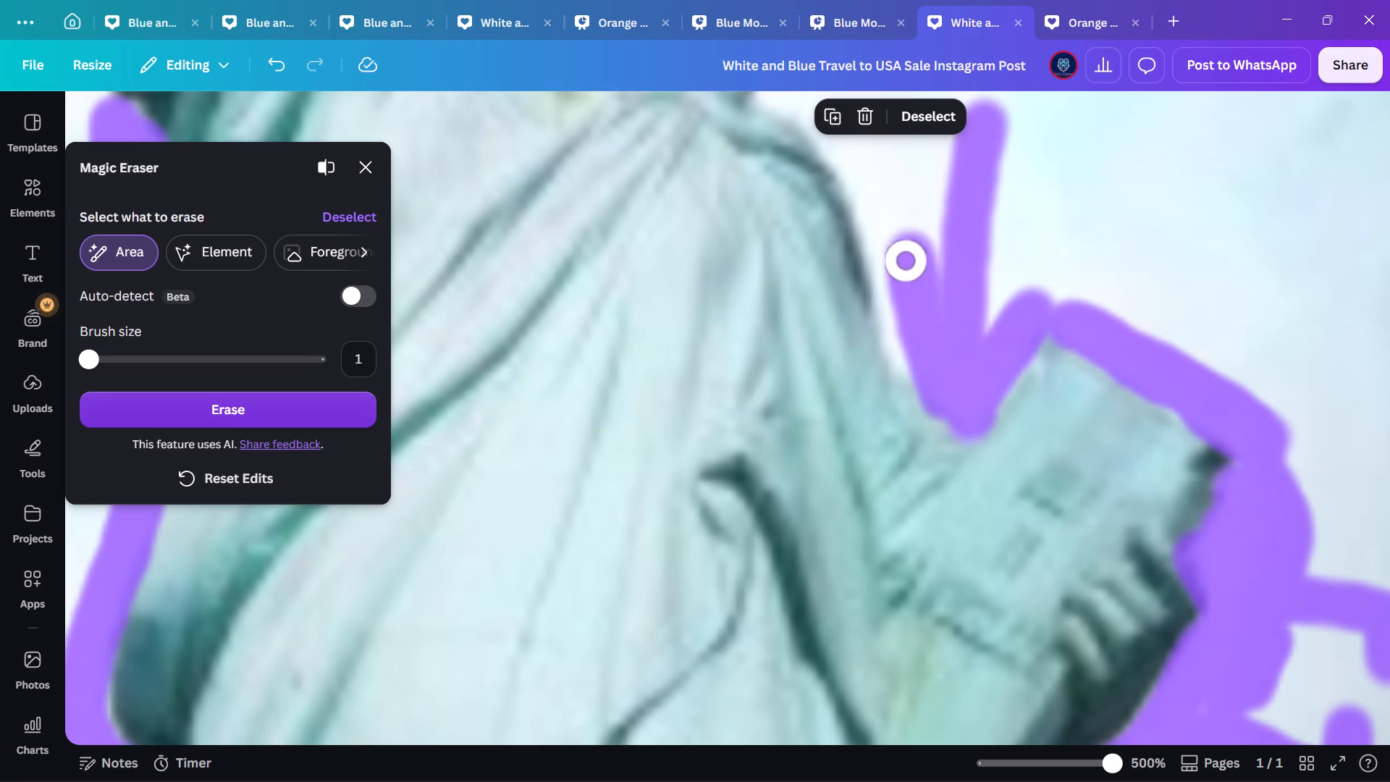
{"action": "left_click", "coordinate": [905, 354]}
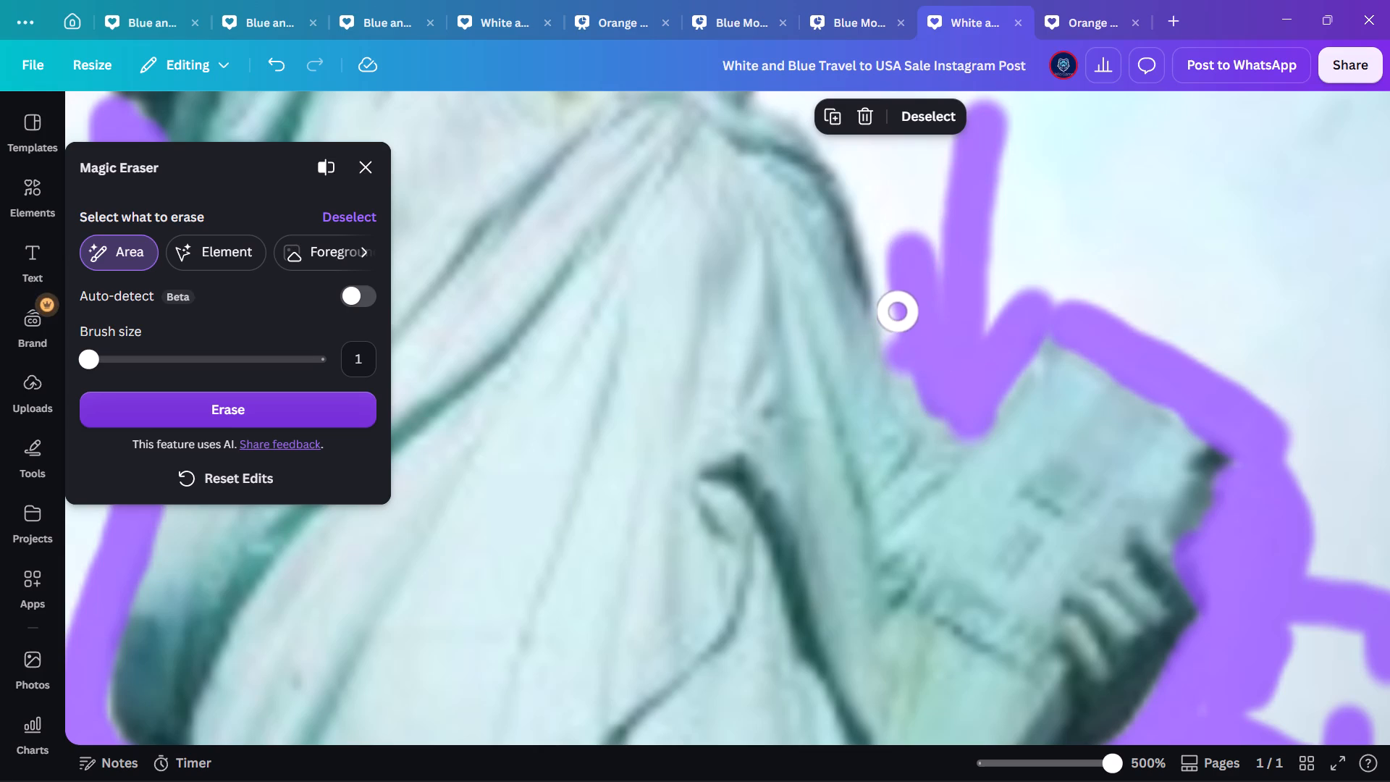
{"action": "left_click", "coordinate": [896, 321]}
{"action": "left_click_drag", "start_coordinate": [886, 290], "coordinate": [886, 282]}
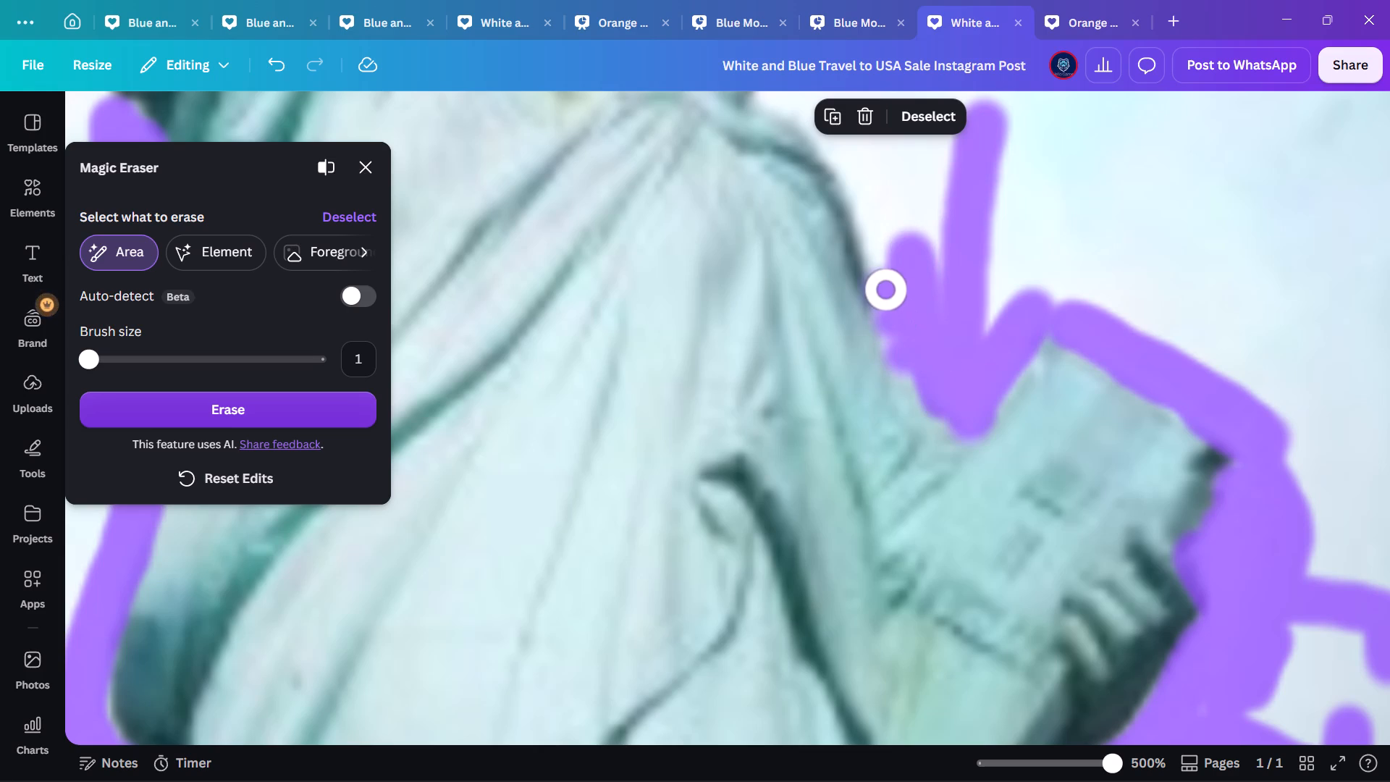
{"action": "left_click_drag", "start_coordinate": [886, 282], "coordinate": [924, 267]}
Extend the eraser selection over the shoulder to the base of the hair and outward across the sky towards the small birds.
{"action": "scroll", "coordinate": [924, 267], "scroll_direction": "up", "scroll_amount": 1}
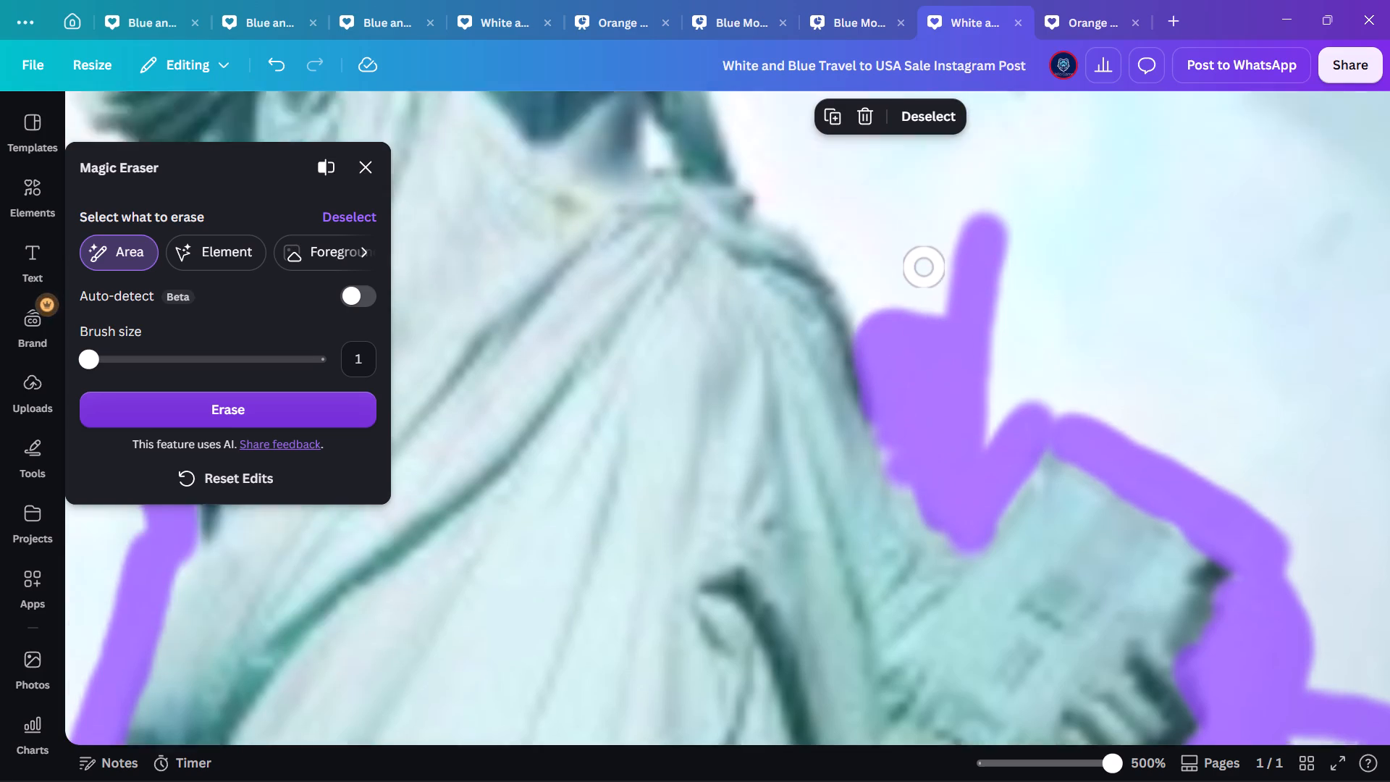
{"action": "scroll", "coordinate": [924, 267], "scroll_direction": "up", "scroll_amount": 3}
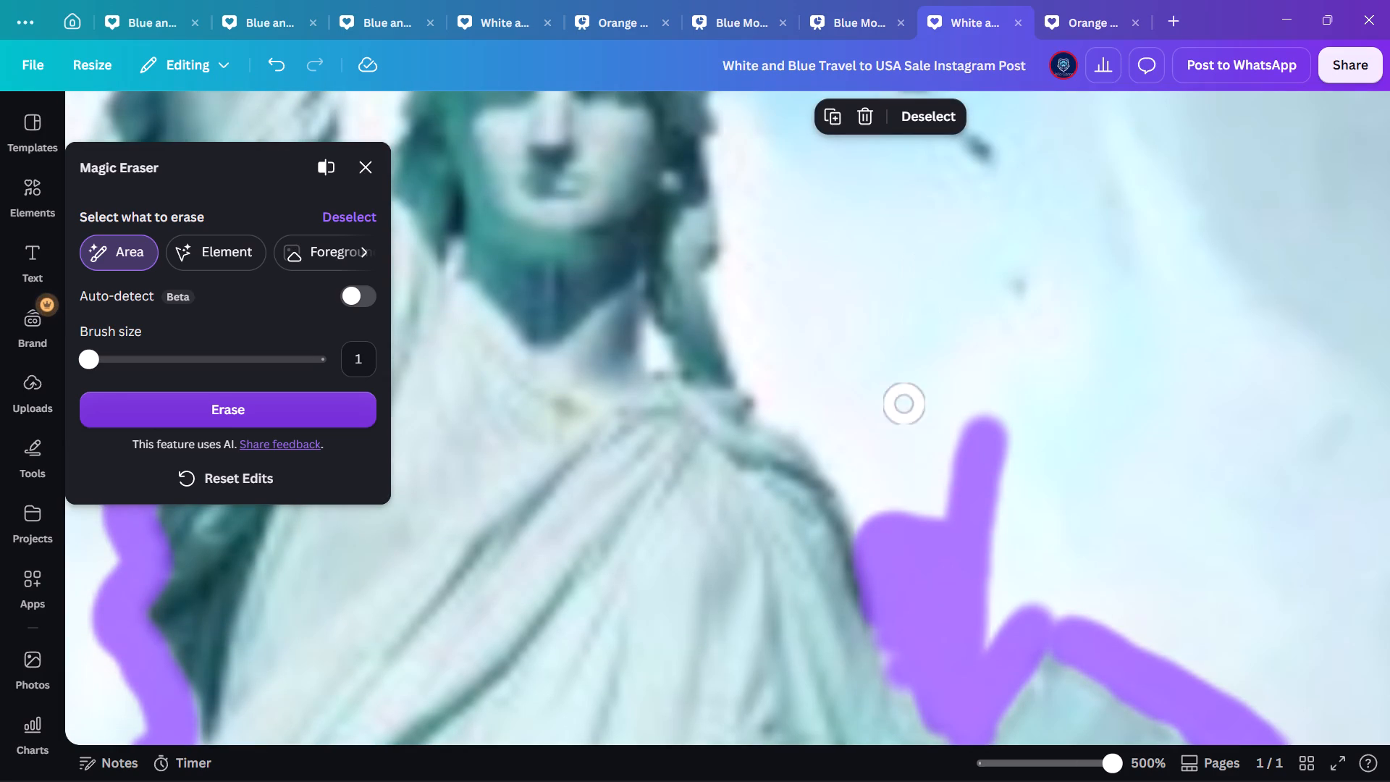
{"action": "left_click_drag", "start_coordinate": [876, 513], "coordinate": [857, 485]}
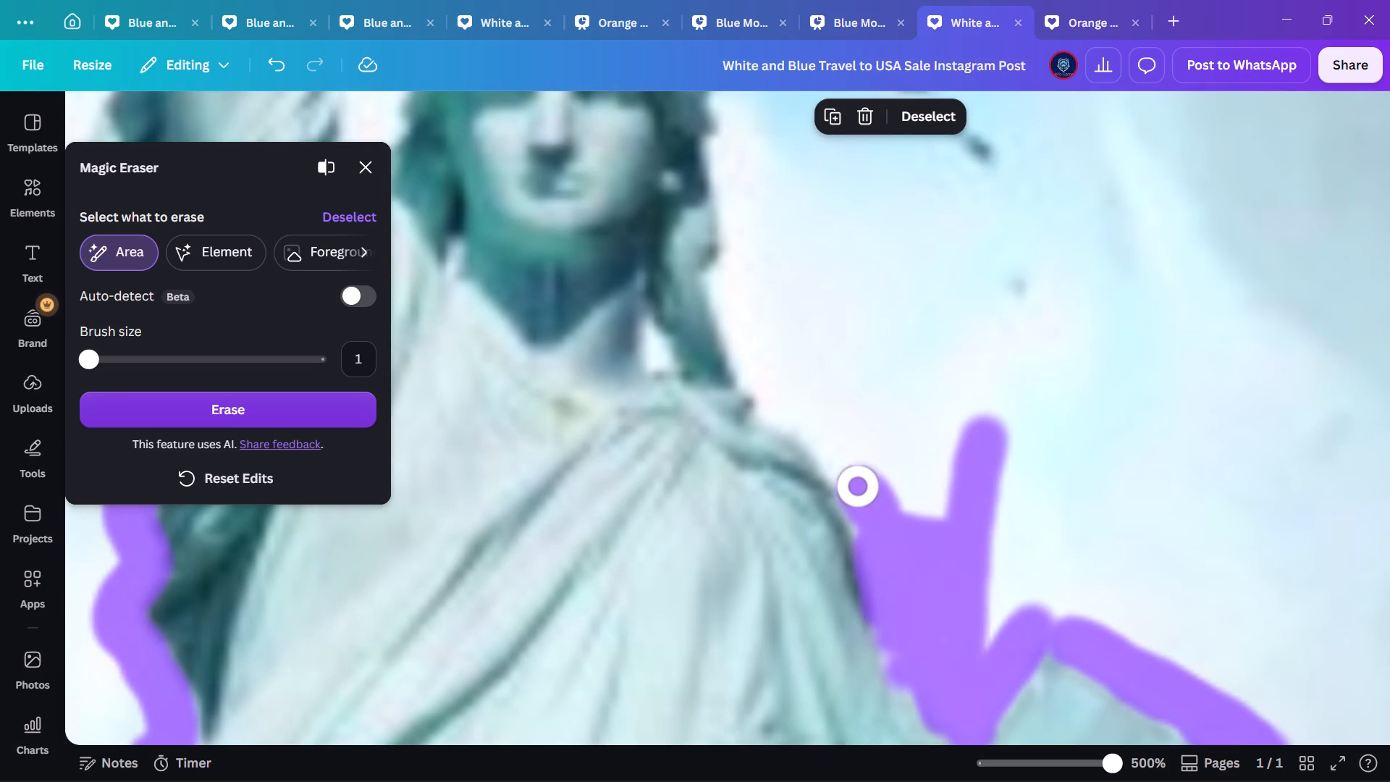
{"action": "left_click_drag", "start_coordinate": [857, 485], "coordinate": [797, 411]}
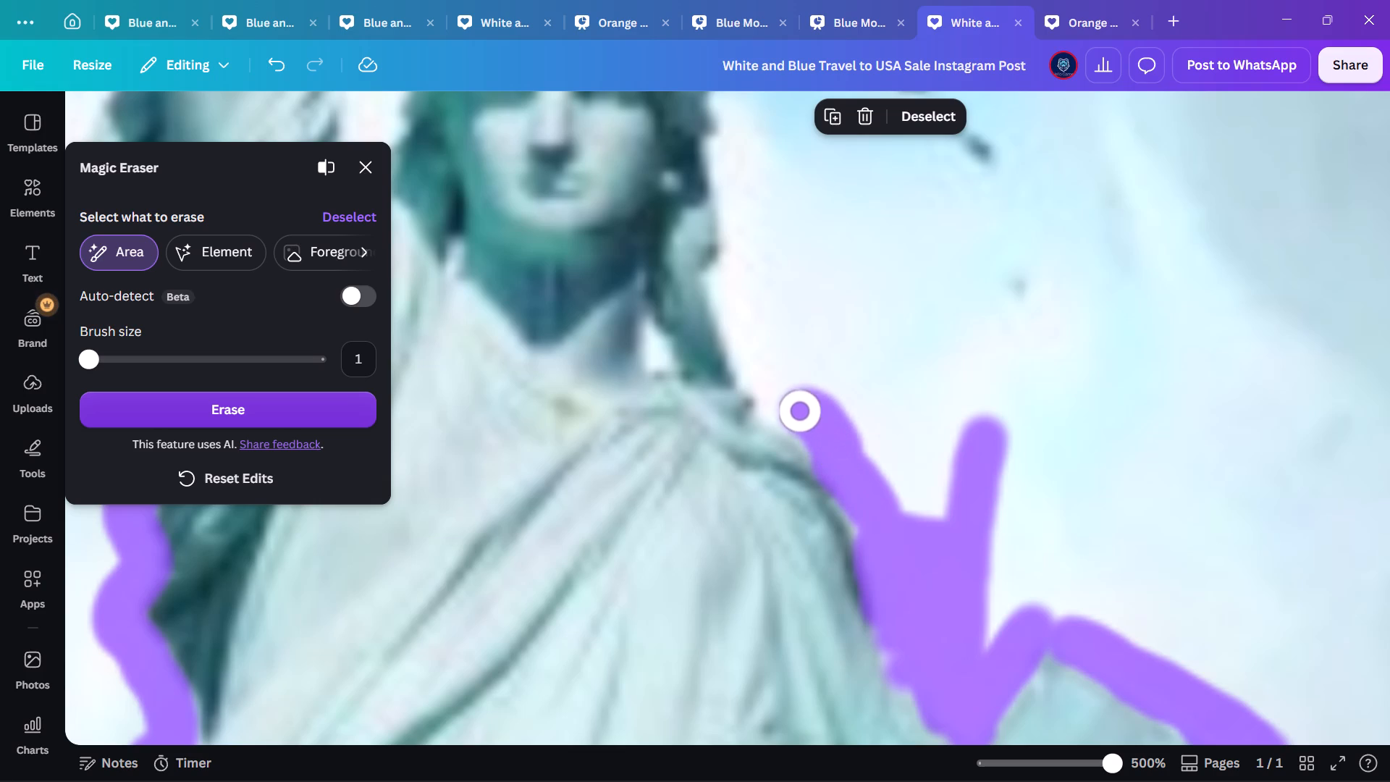
{"action": "left_click_drag", "start_coordinate": [797, 411], "coordinate": [918, 266]}
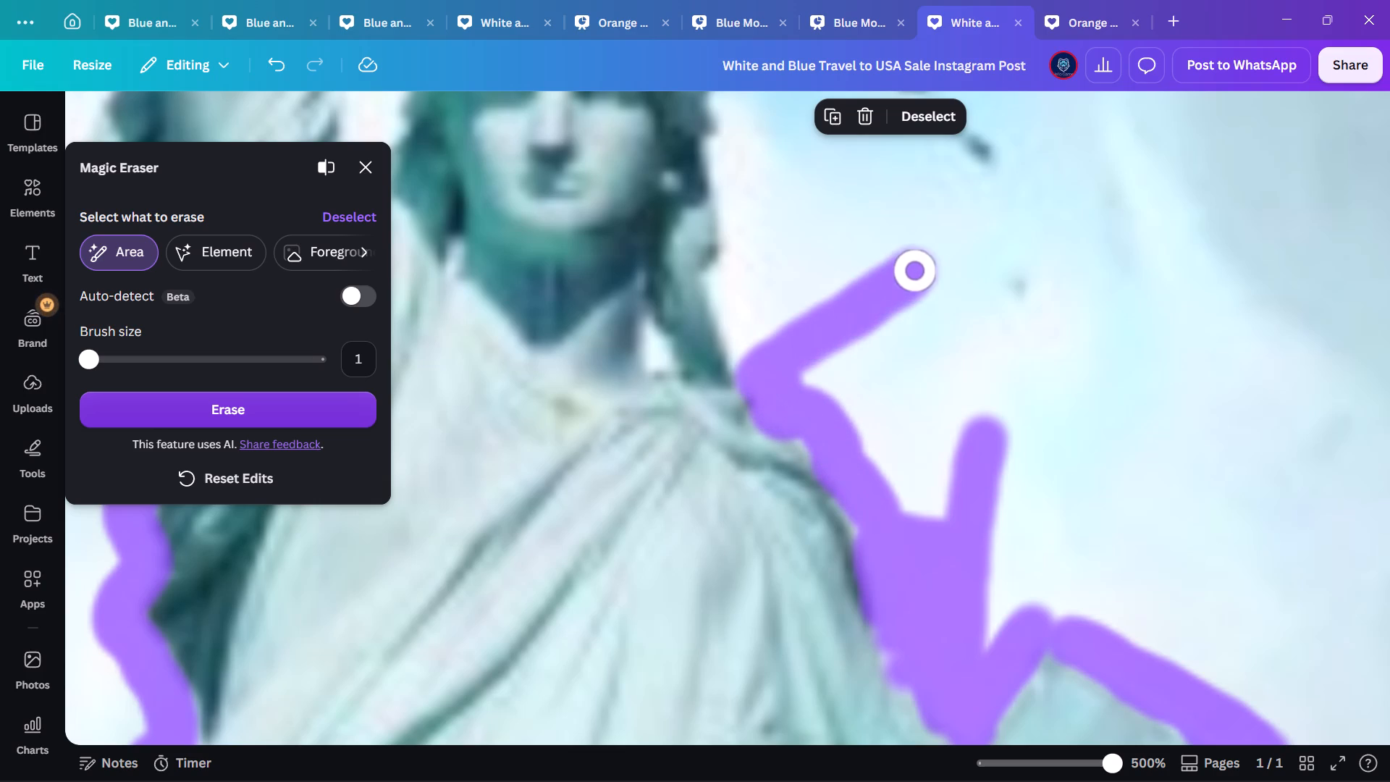
{"action": "left_click_drag", "start_coordinate": [918, 266], "coordinate": [935, 101]}
Brush the eraser selection beneath the lowest crown spike on the tablet side, covering the dark bird at its tip.
{"action": "scroll", "coordinate": [837, 332], "scroll_direction": "up", "scroll_amount": 3}
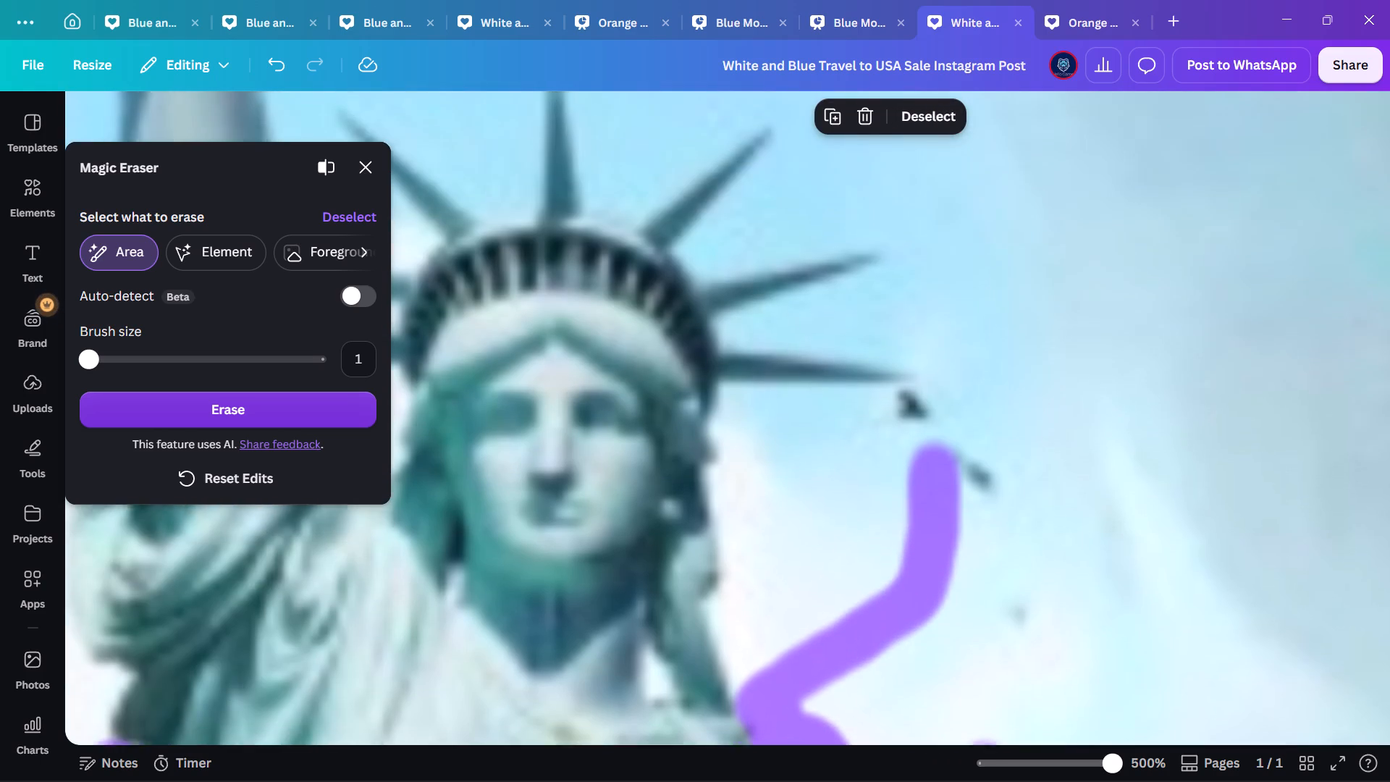
{"action": "scroll", "coordinate": [837, 332], "scroll_direction": "up", "scroll_amount": 1}
{"action": "left_click_drag", "start_coordinate": [736, 412], "coordinate": [946, 426]}
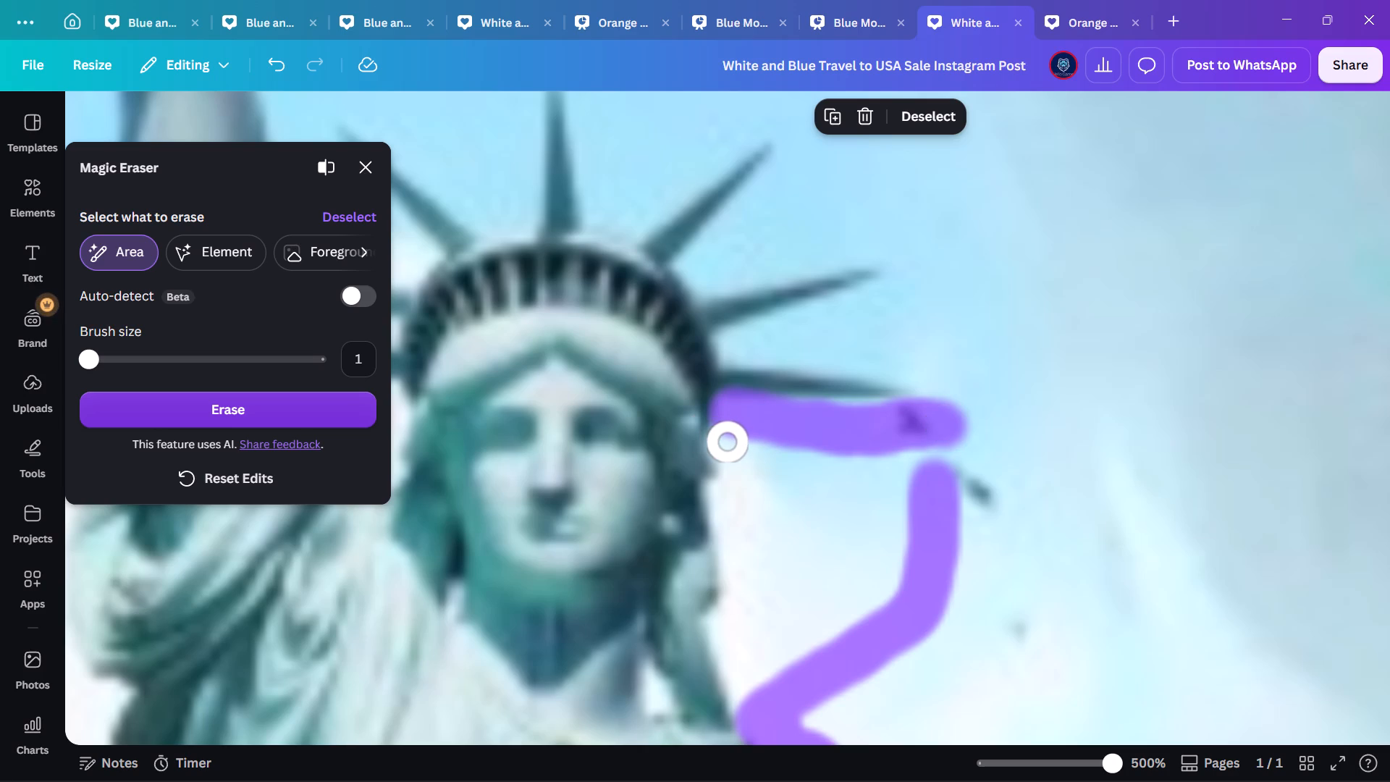
Mark the background along the outer edge of the hair for erasing, from below the crown spike down to the shoulder.
{"action": "left_click", "coordinate": [728, 442]}
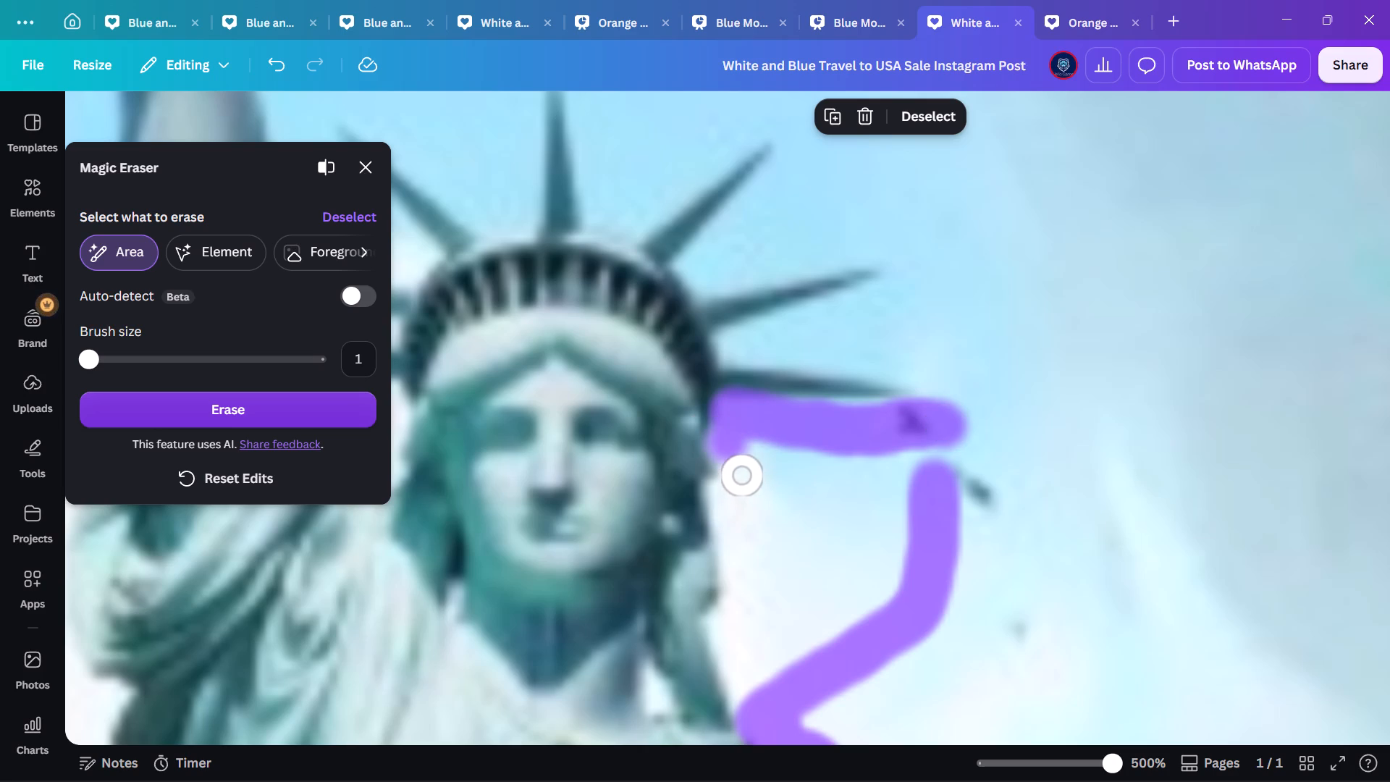
{"action": "left_click", "coordinate": [739, 474]}
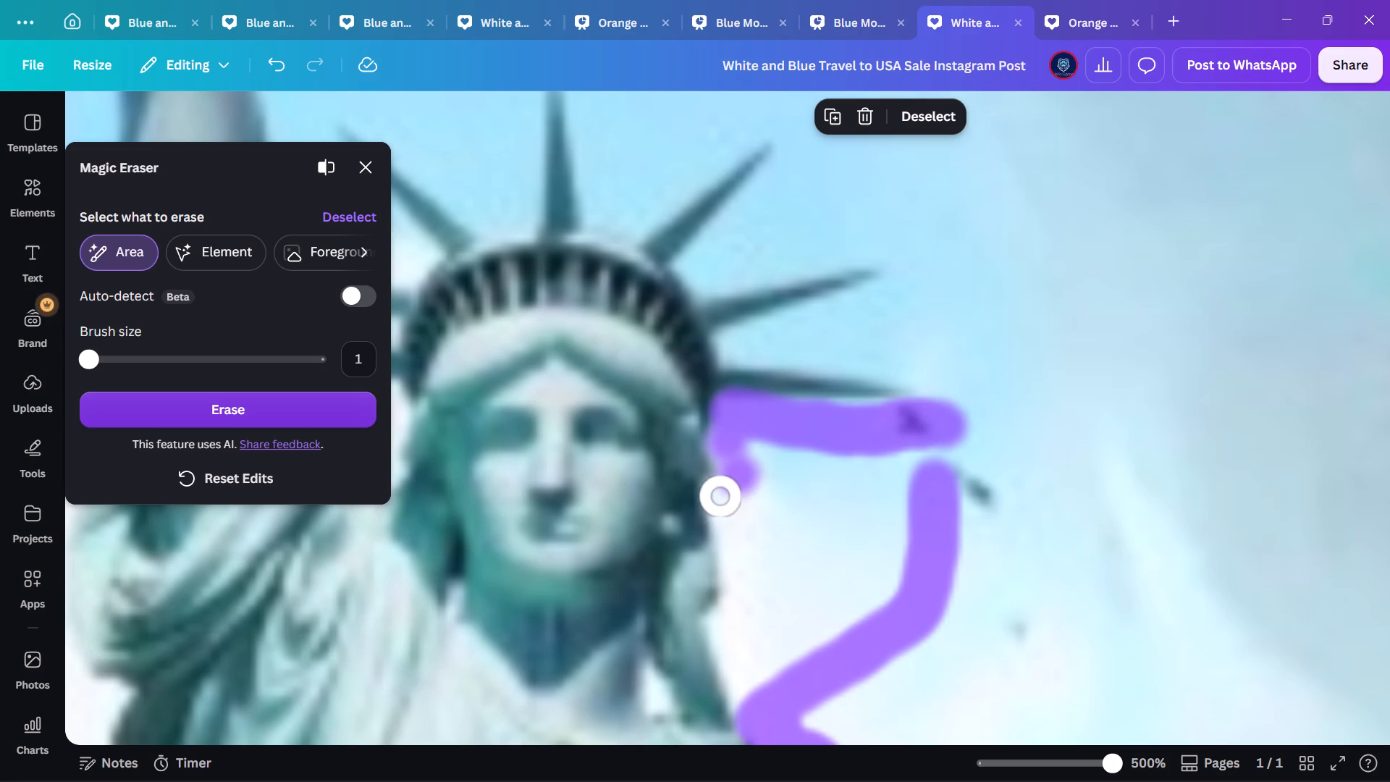
{"action": "left_click", "coordinate": [723, 492]}
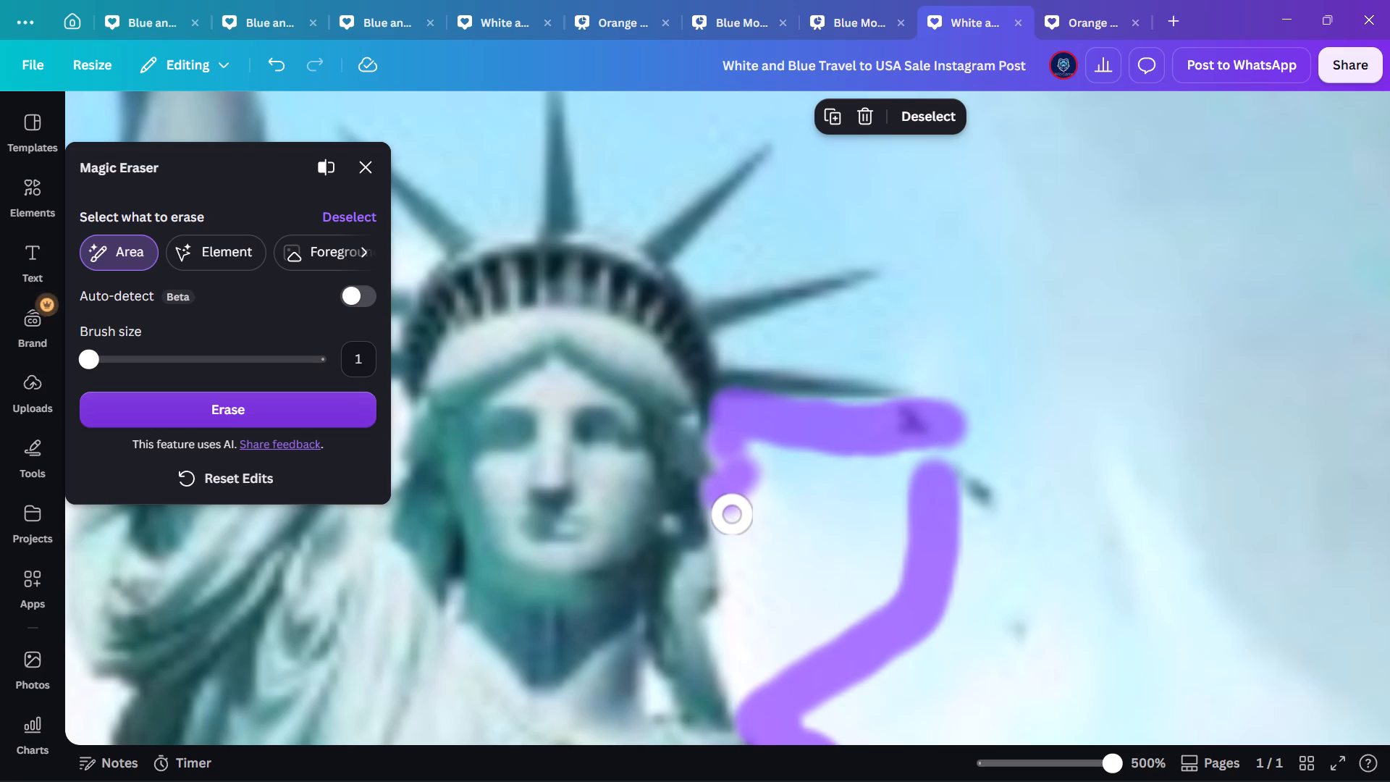
{"action": "left_click", "coordinate": [734, 517]}
{"action": "left_click_drag", "start_coordinate": [730, 514], "coordinate": [750, 639]}
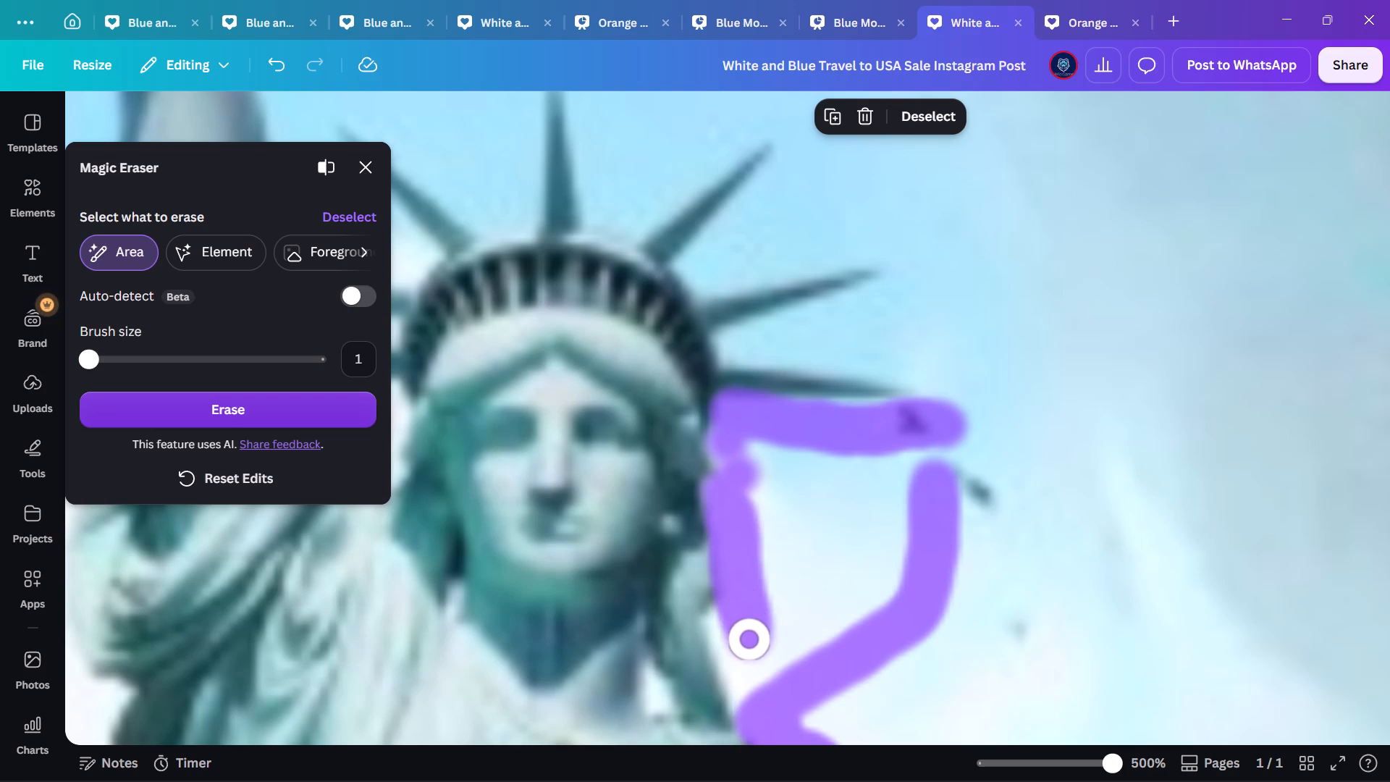
{"action": "scroll", "coordinate": [750, 639], "scroll_direction": "down", "scroll_amount": 1}
{"action": "left_click", "coordinate": [721, 553]}
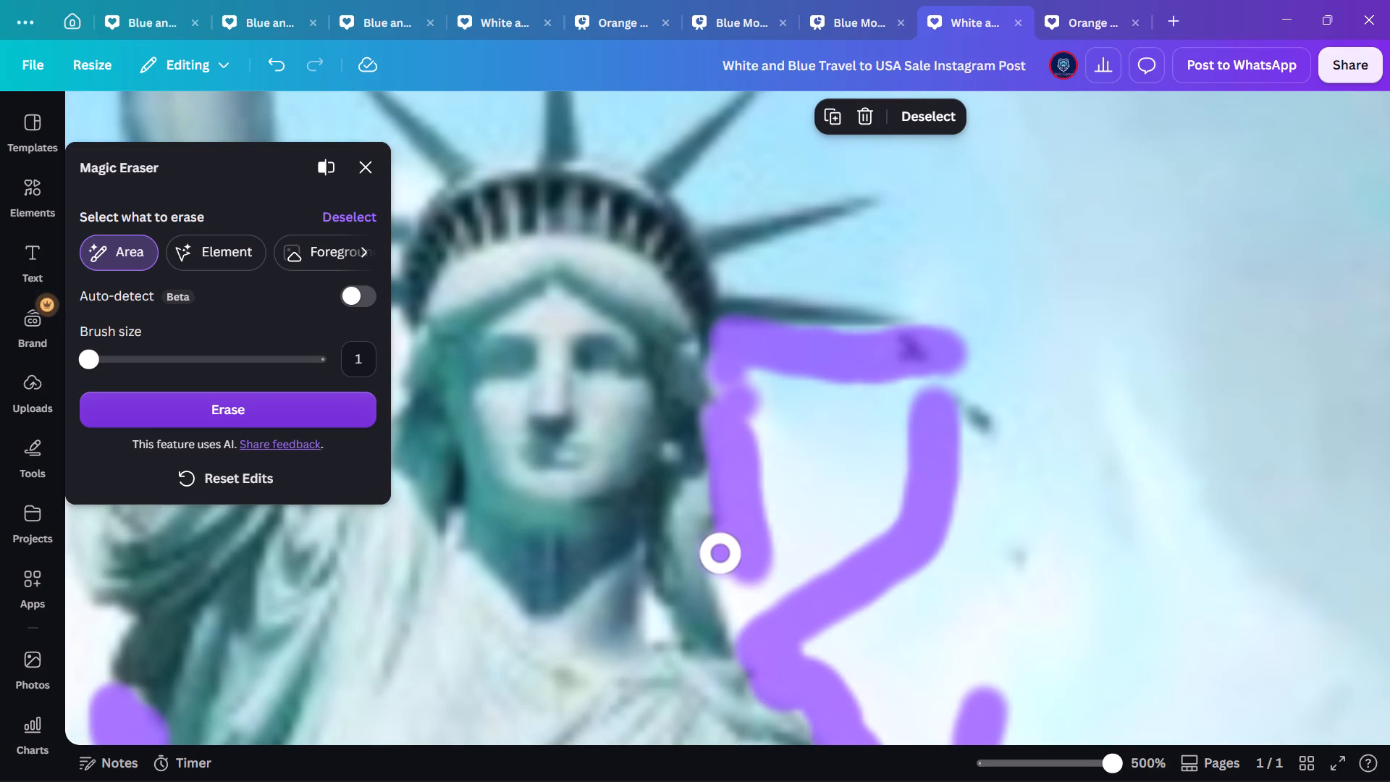
{"action": "left_click", "coordinate": [727, 578]}
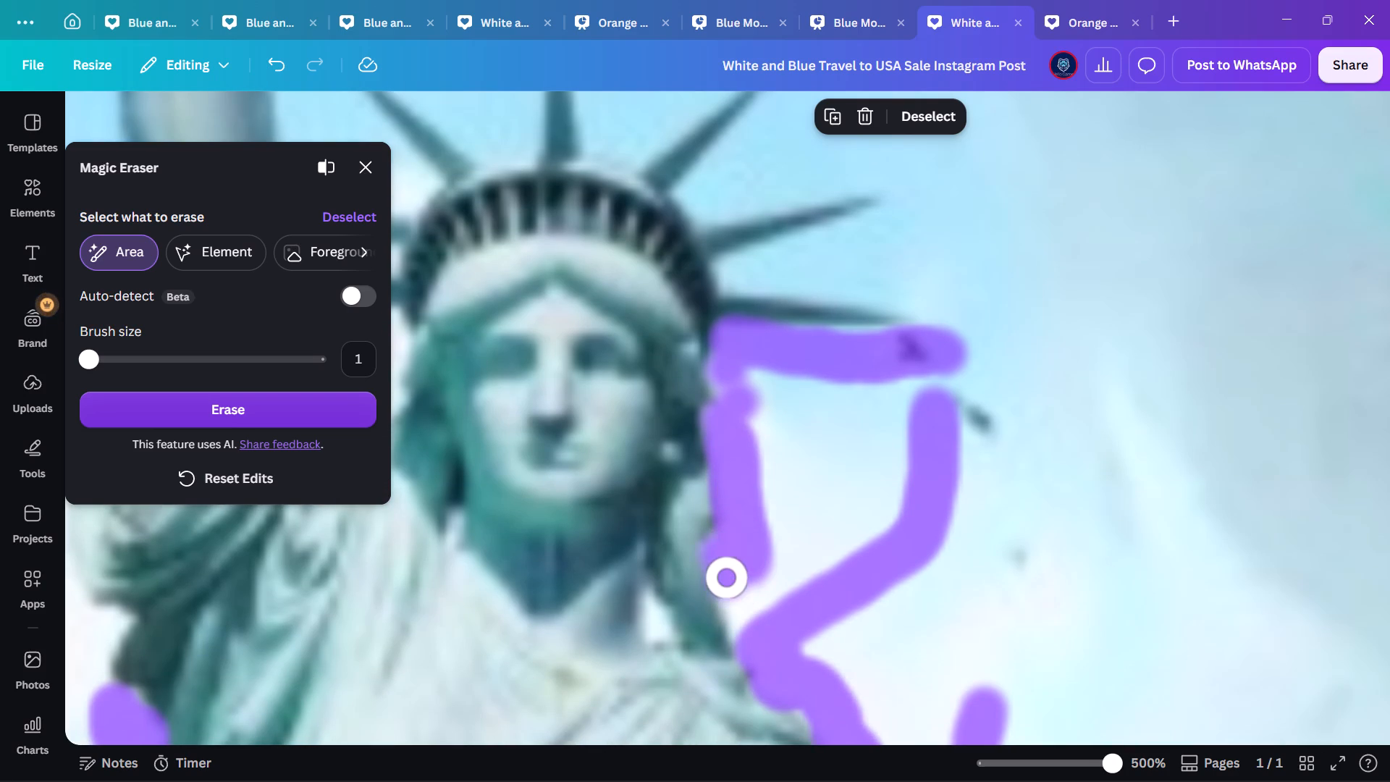
{"action": "left_click_drag", "start_coordinate": [738, 620], "coordinate": [736, 603]}
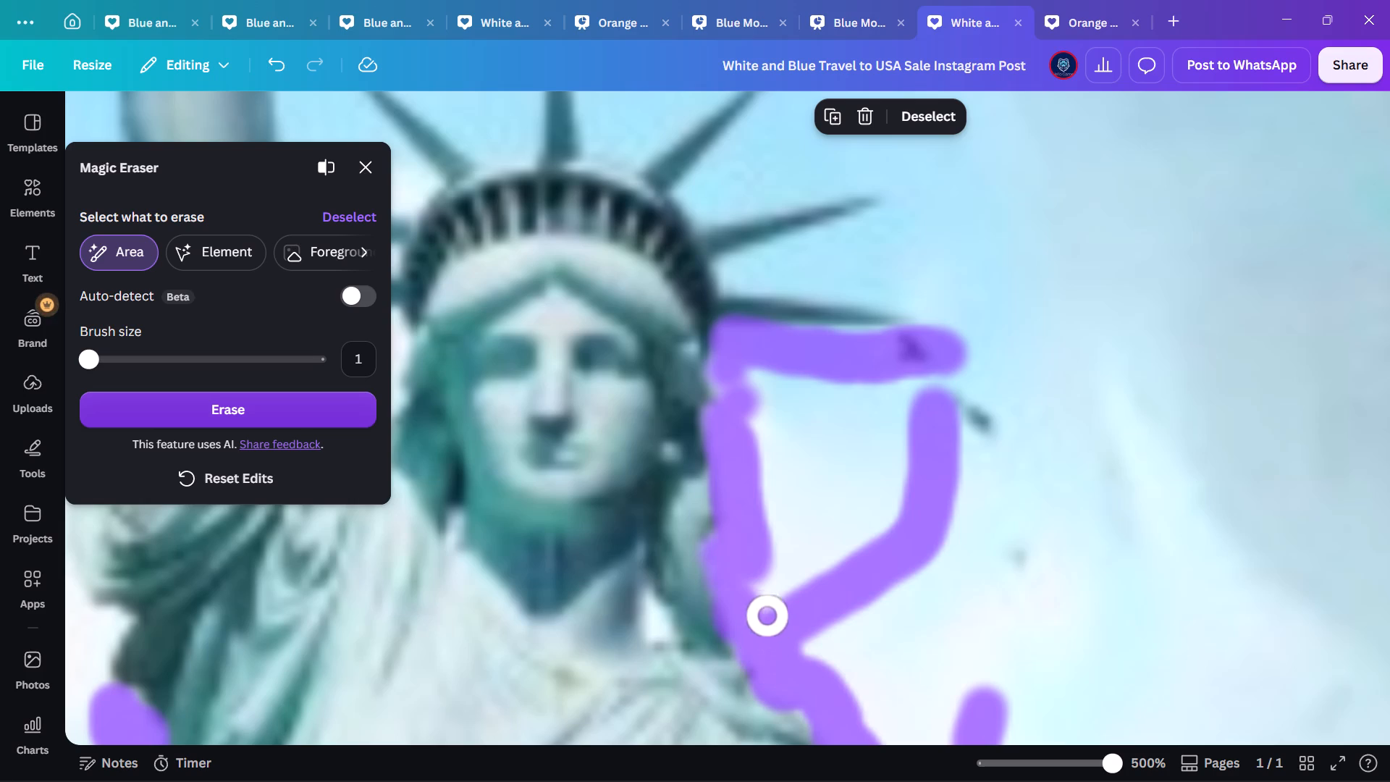
Fill the enclosed sky between the hair and the outer stroke with the eraser selection, up to the lowest crown spike.
{"action": "left_click_drag", "start_coordinate": [763, 595], "coordinate": [815, 503]}
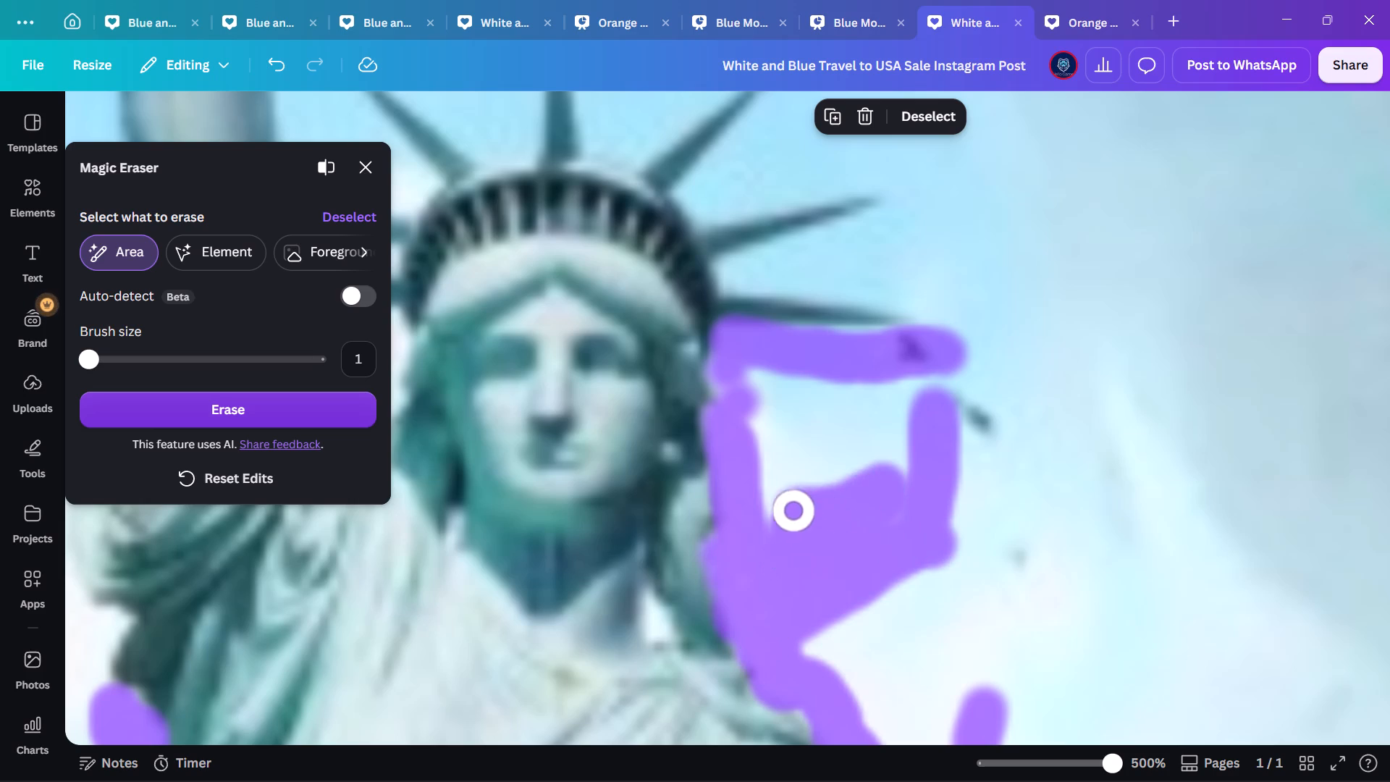
{"action": "left_click_drag", "start_coordinate": [815, 503], "coordinate": [759, 397]}
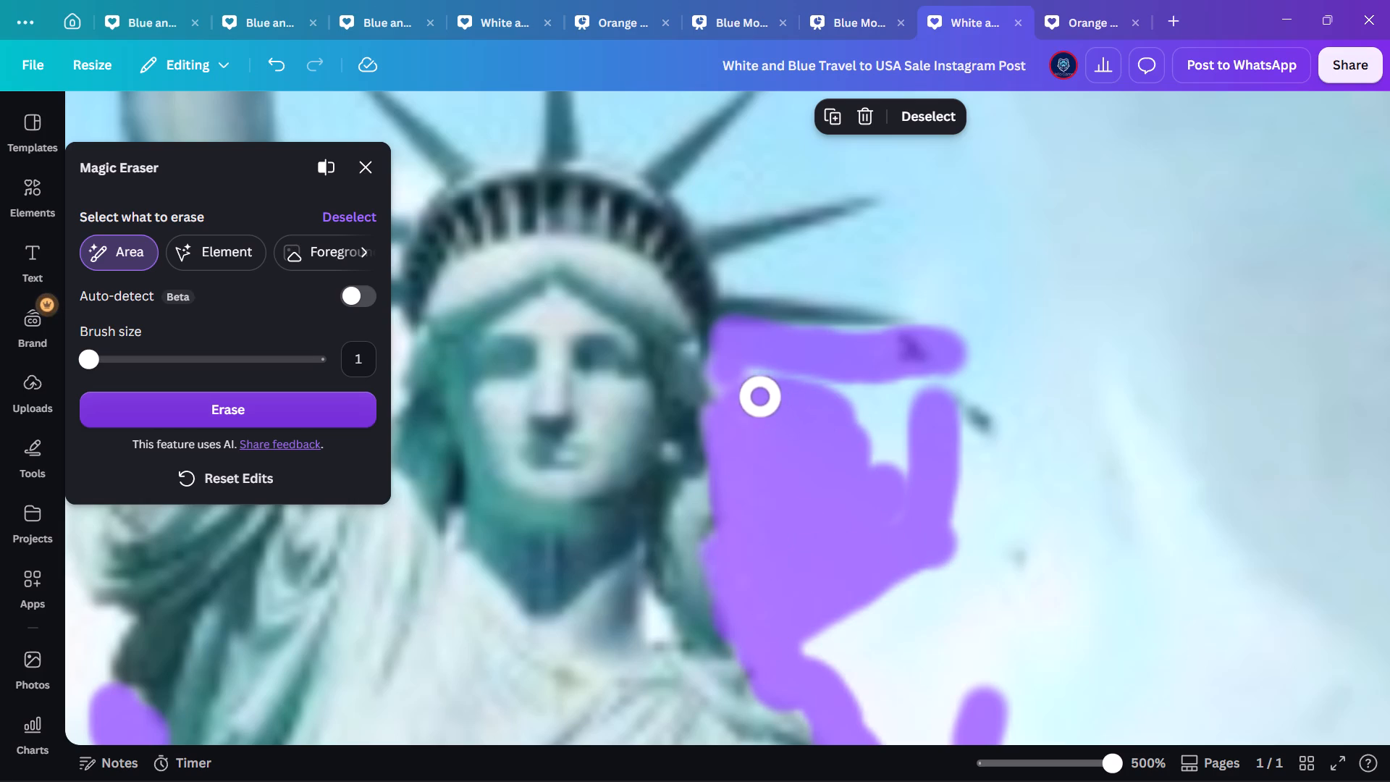
{"action": "left_click_drag", "start_coordinate": [759, 397], "coordinate": [759, 313]}
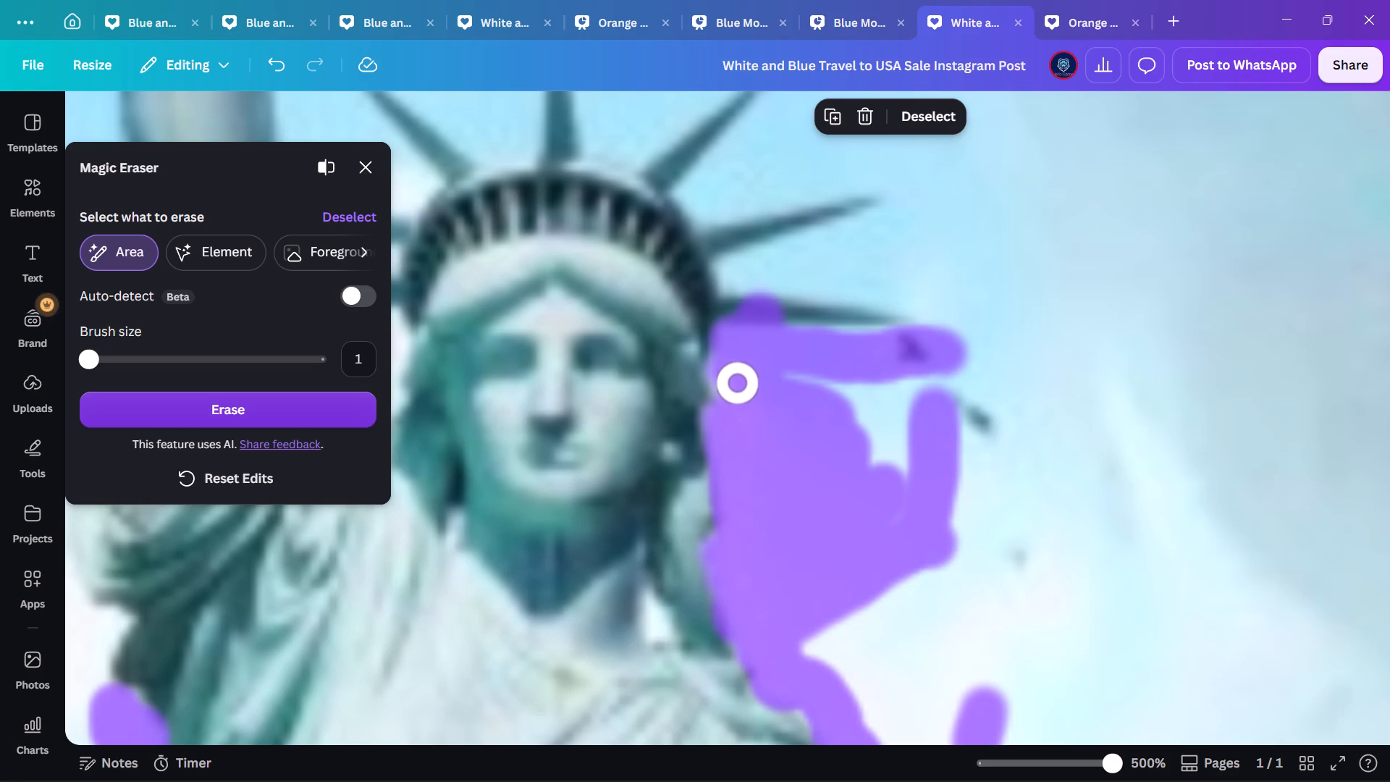
{"action": "left_click", "coordinate": [728, 379]}
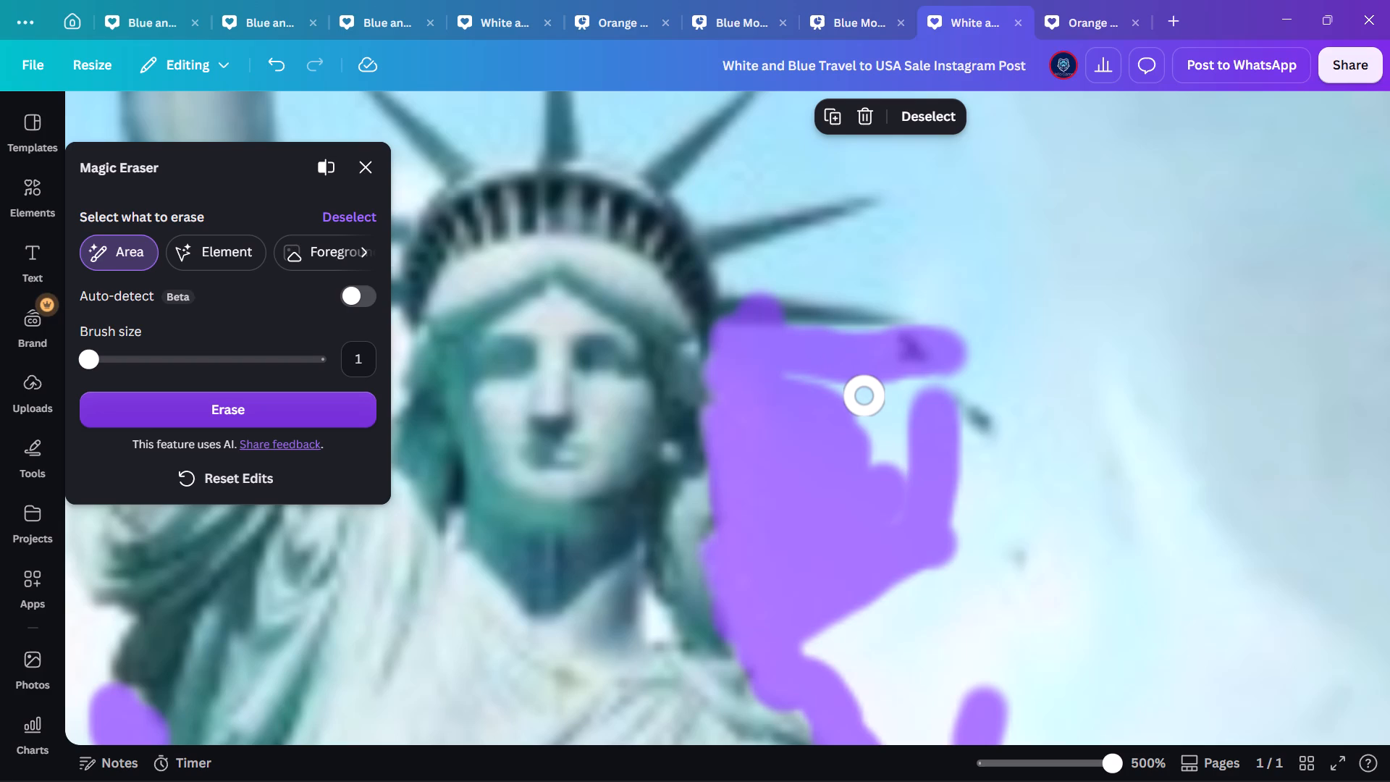
Undo the last change after brushing over the base of the lowest crown spike.
{"action": "left_click", "coordinate": [276, 66]}
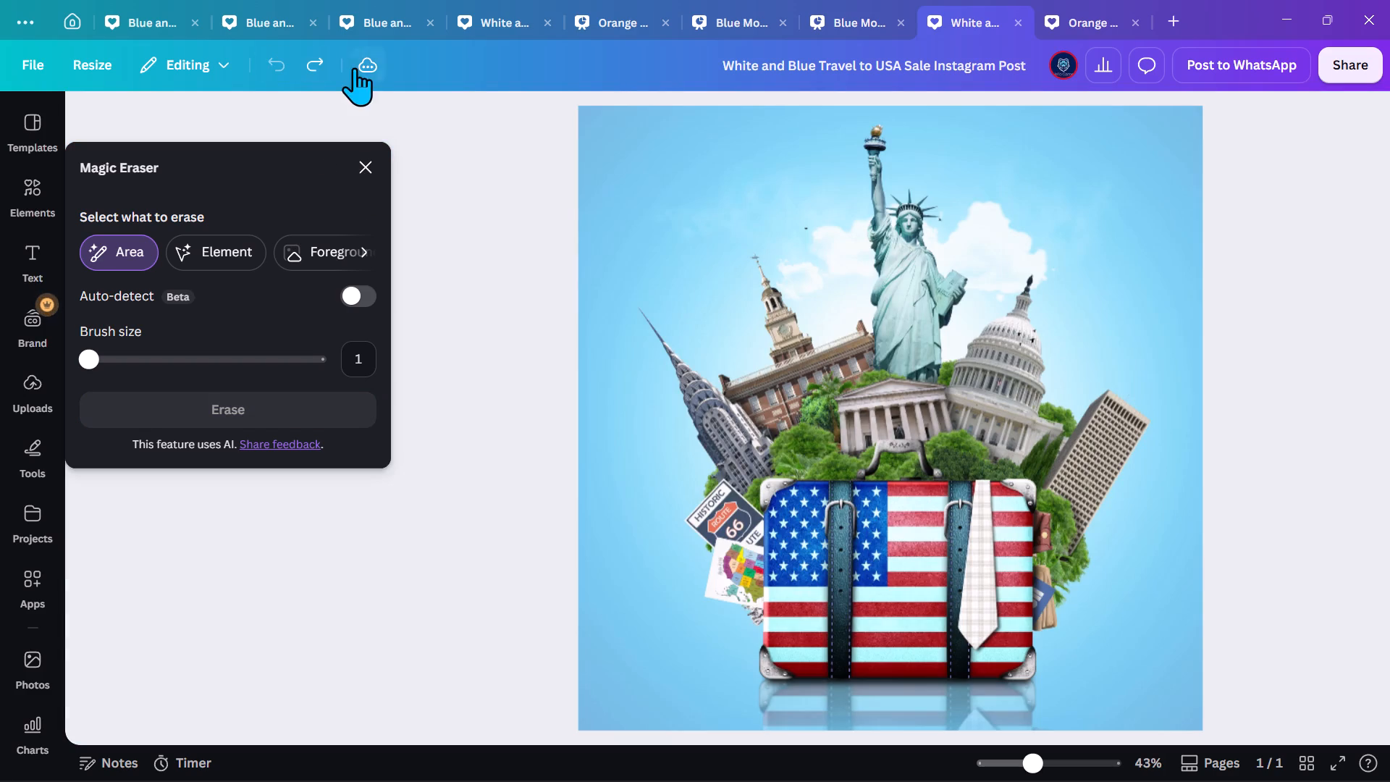
Reapply the undone Magic Eraser edits to the landmarks image after comparing with the original, and inspect the statue's surroundings up close.
{"action": "left_click", "coordinate": [325, 67]}
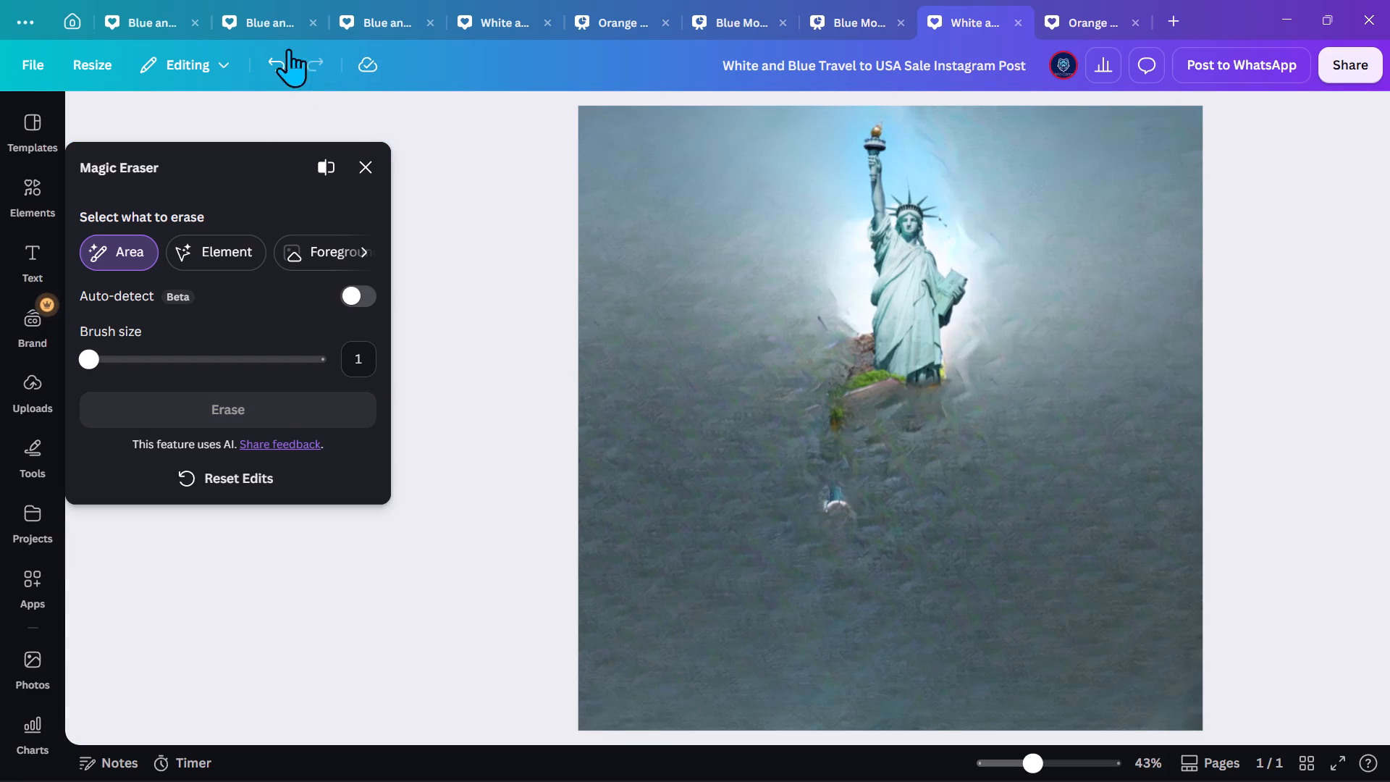
{"action": "triple_click", "coordinate": [279, 65]}
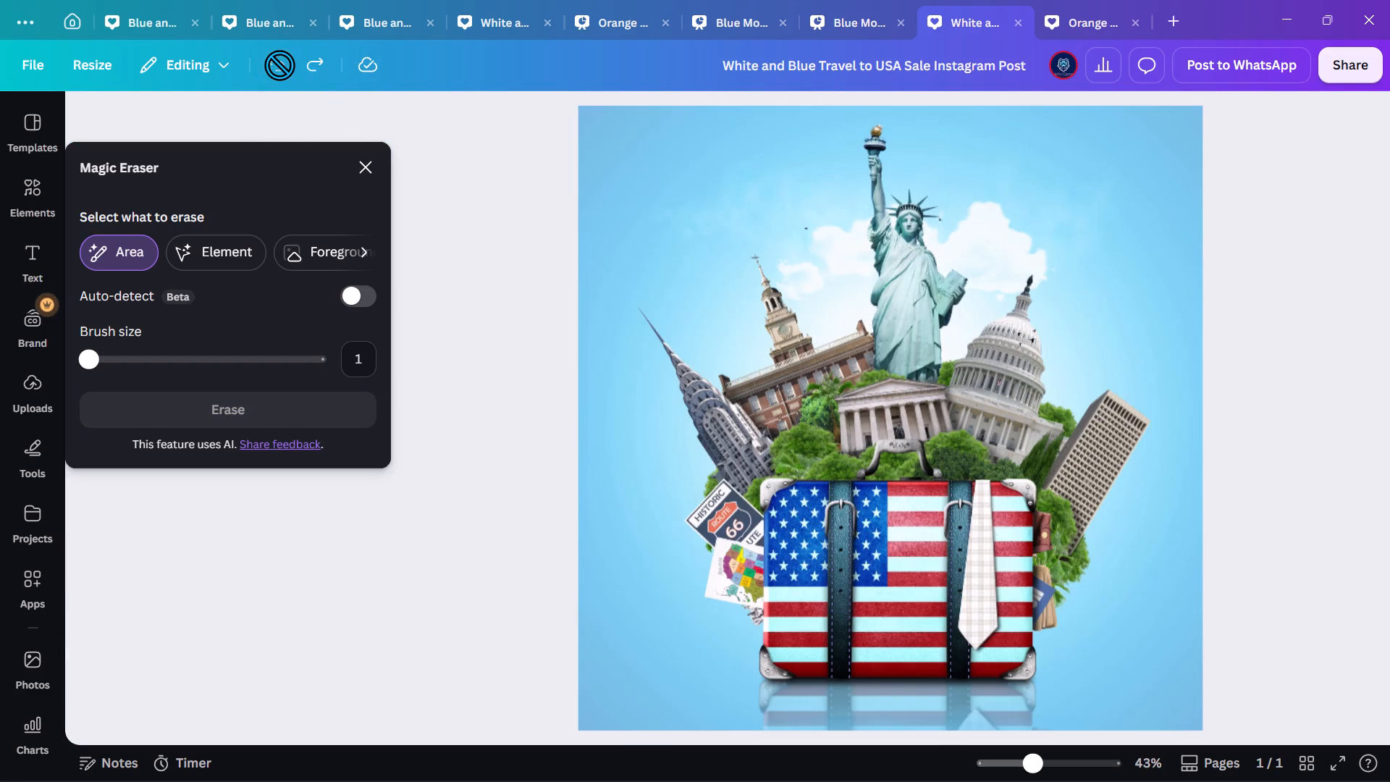
{"action": "left_click", "coordinate": [316, 60]}
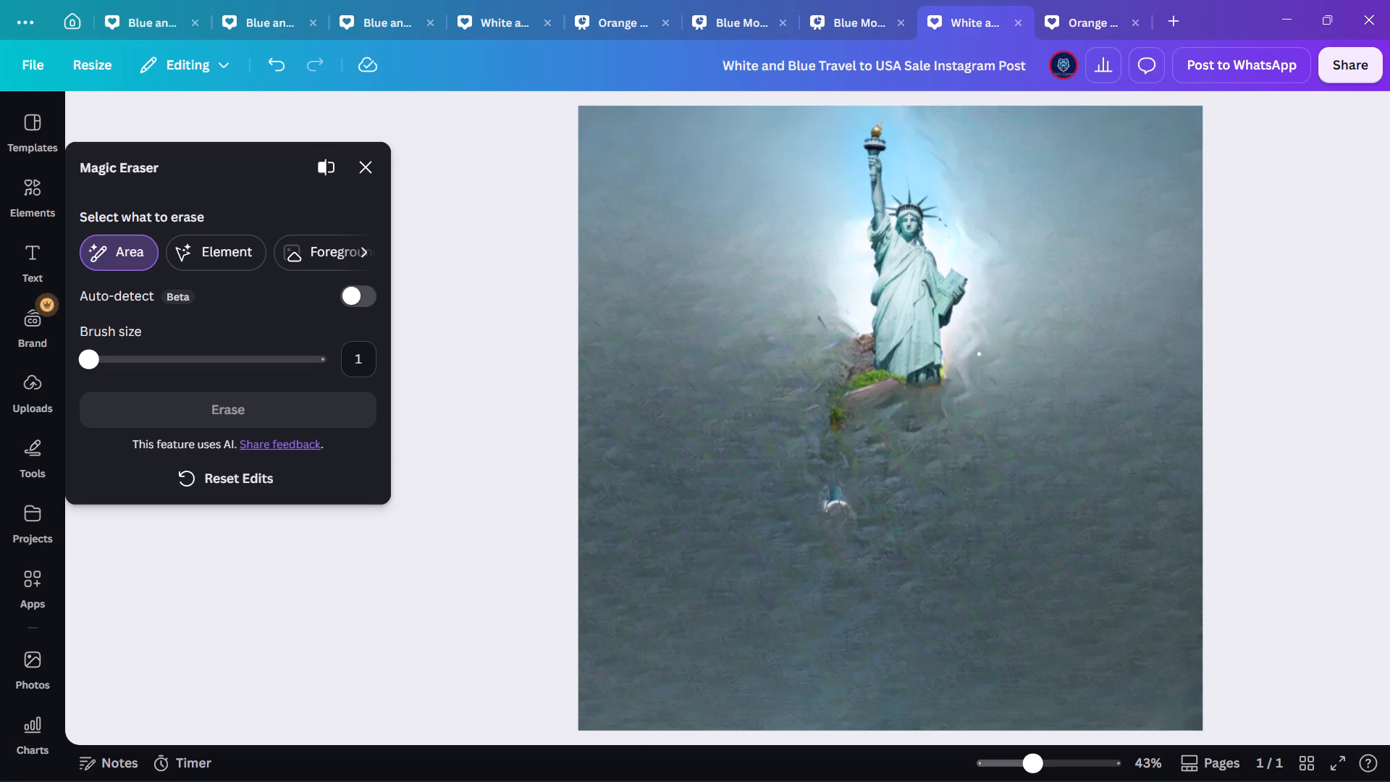
{"action": "scroll", "coordinate": [1033, 437], "scroll_direction": "up", "scroll_amount": 3}
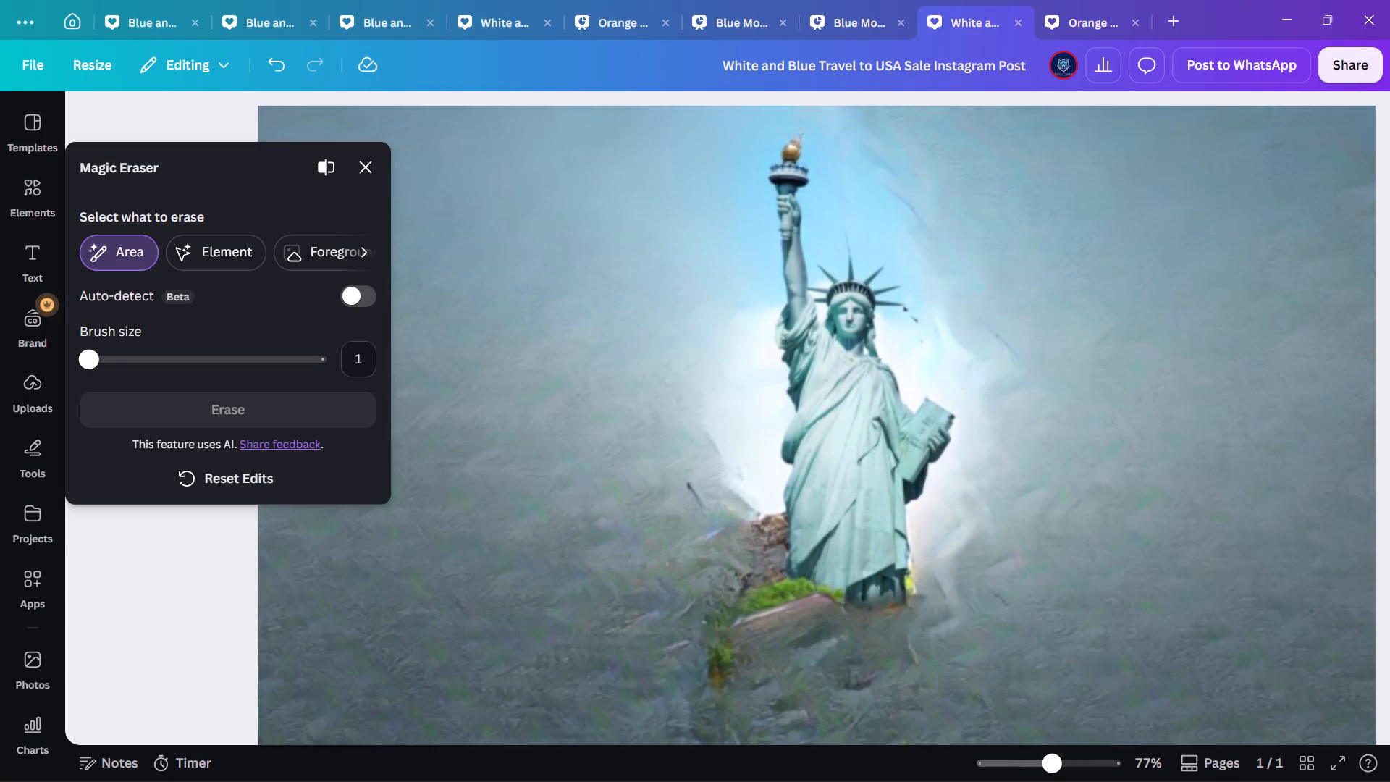
{"action": "scroll", "coordinate": [1033, 437], "scroll_direction": "left", "scroll_amount": 1}
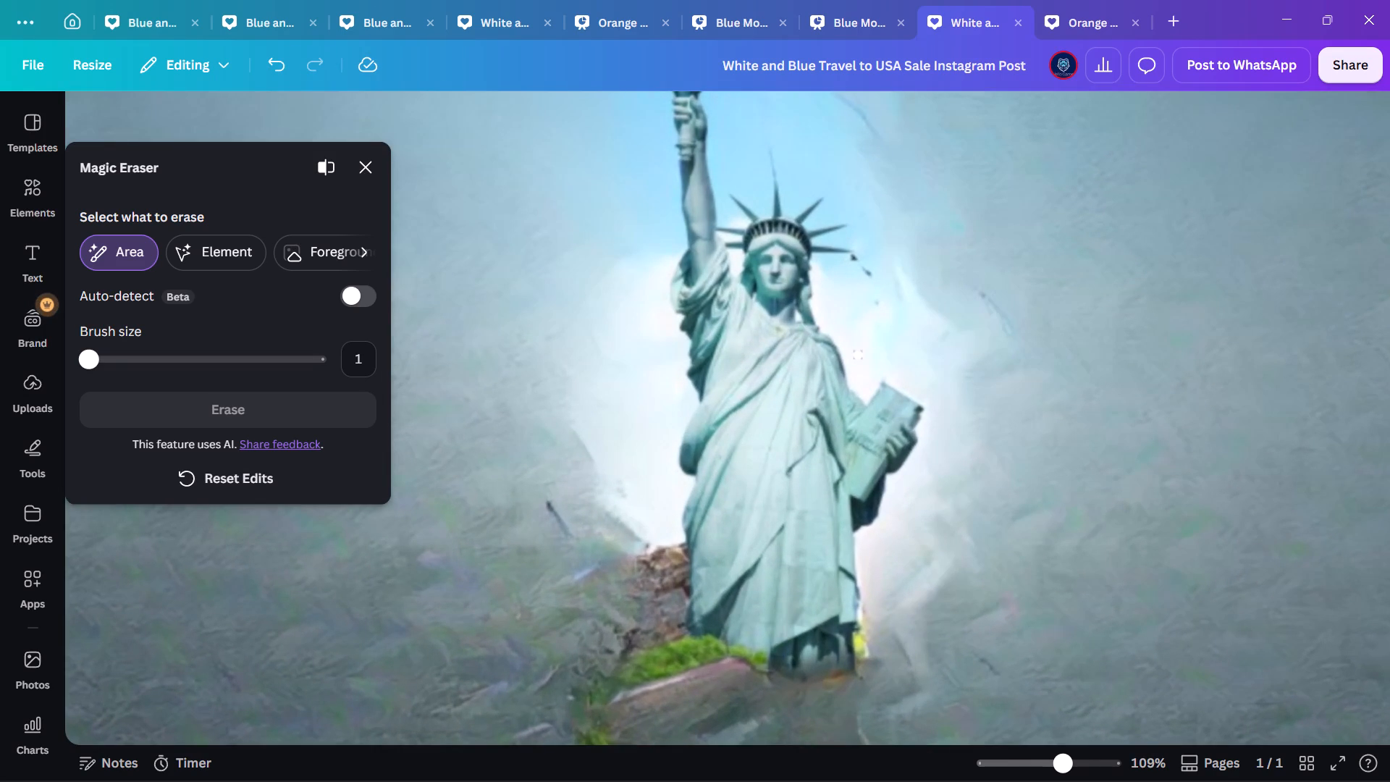
Return to the home page, browse the templates similar to the Delhi trip post, and open the orange Delhi template's preview.
{"action": "left_click", "coordinate": [66, 21]}
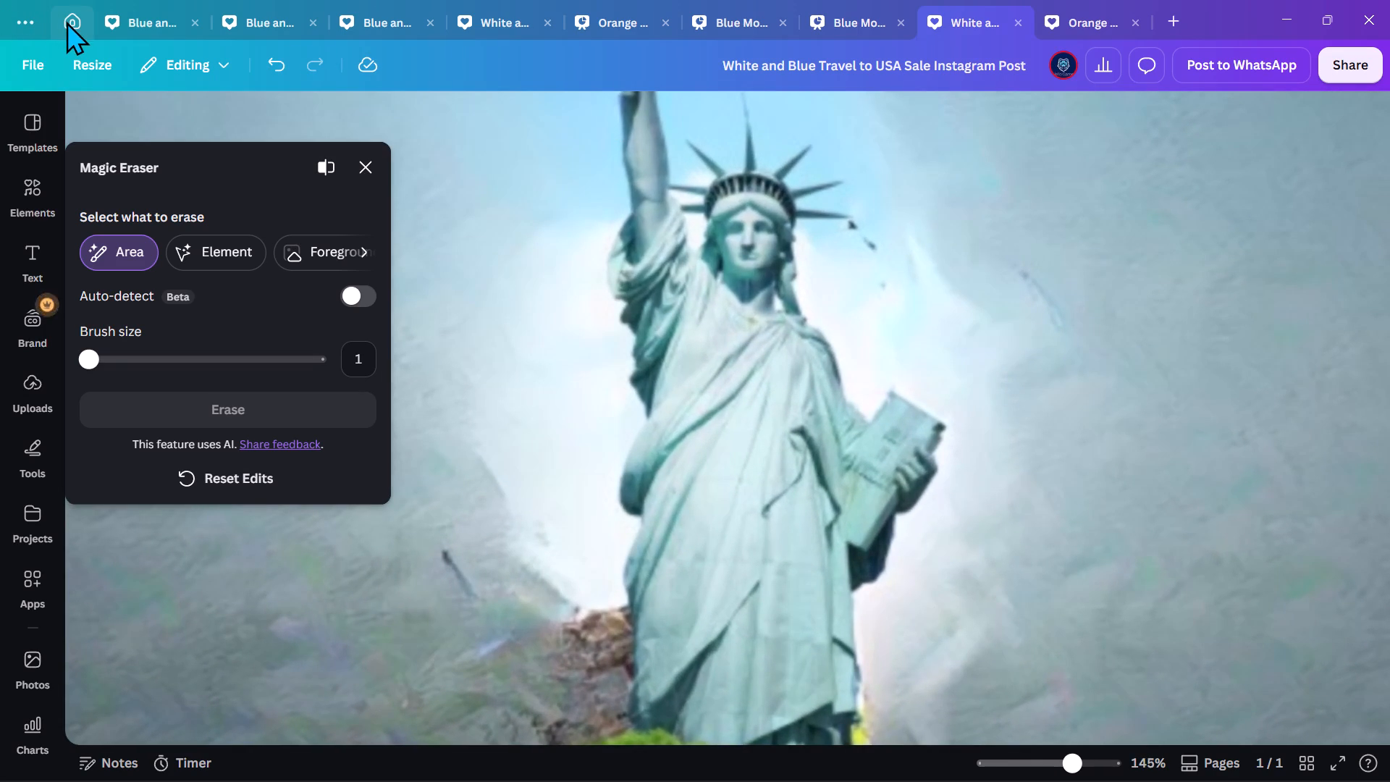
{"action": "scroll", "coordinate": [707, 474], "scroll_direction": "down", "scroll_amount": 3}
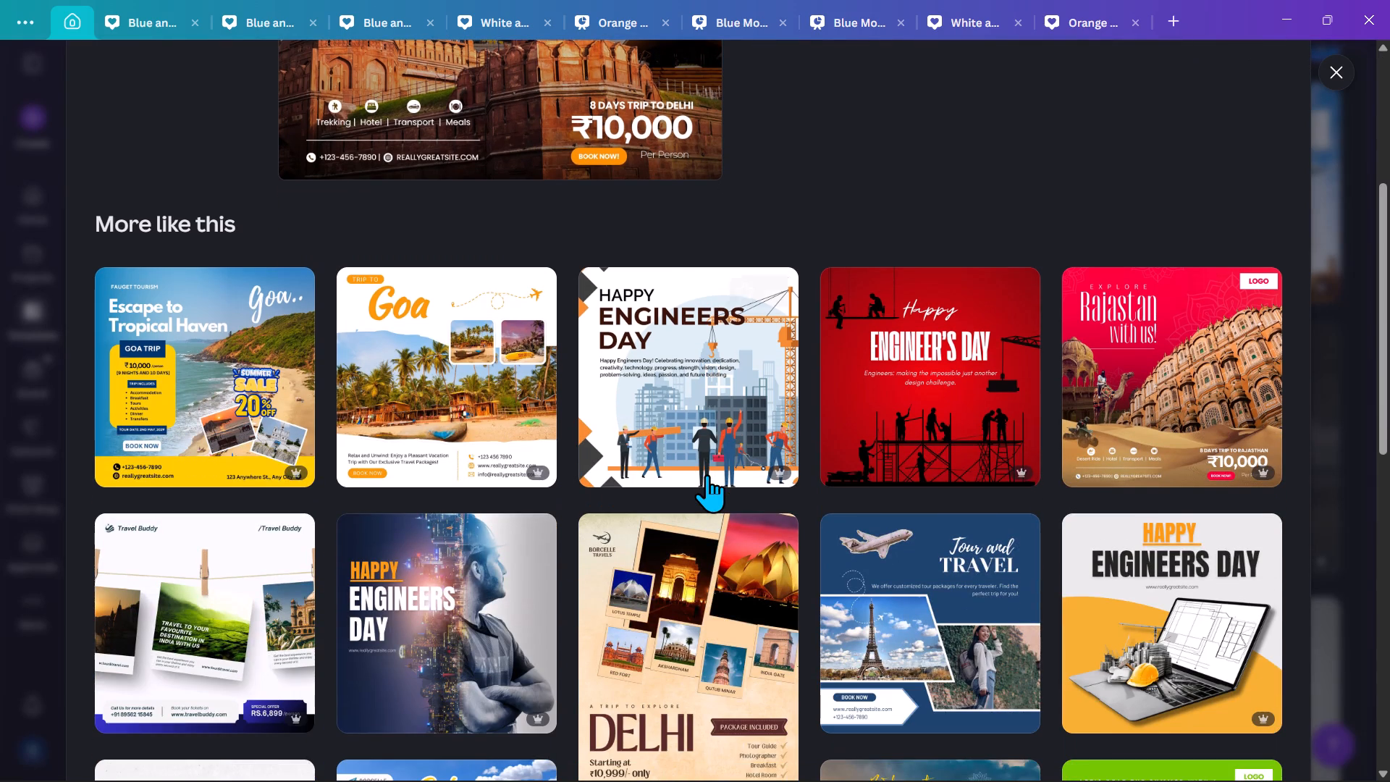
{"action": "scroll", "coordinate": [707, 474], "scroll_direction": "down", "scroll_amount": 1}
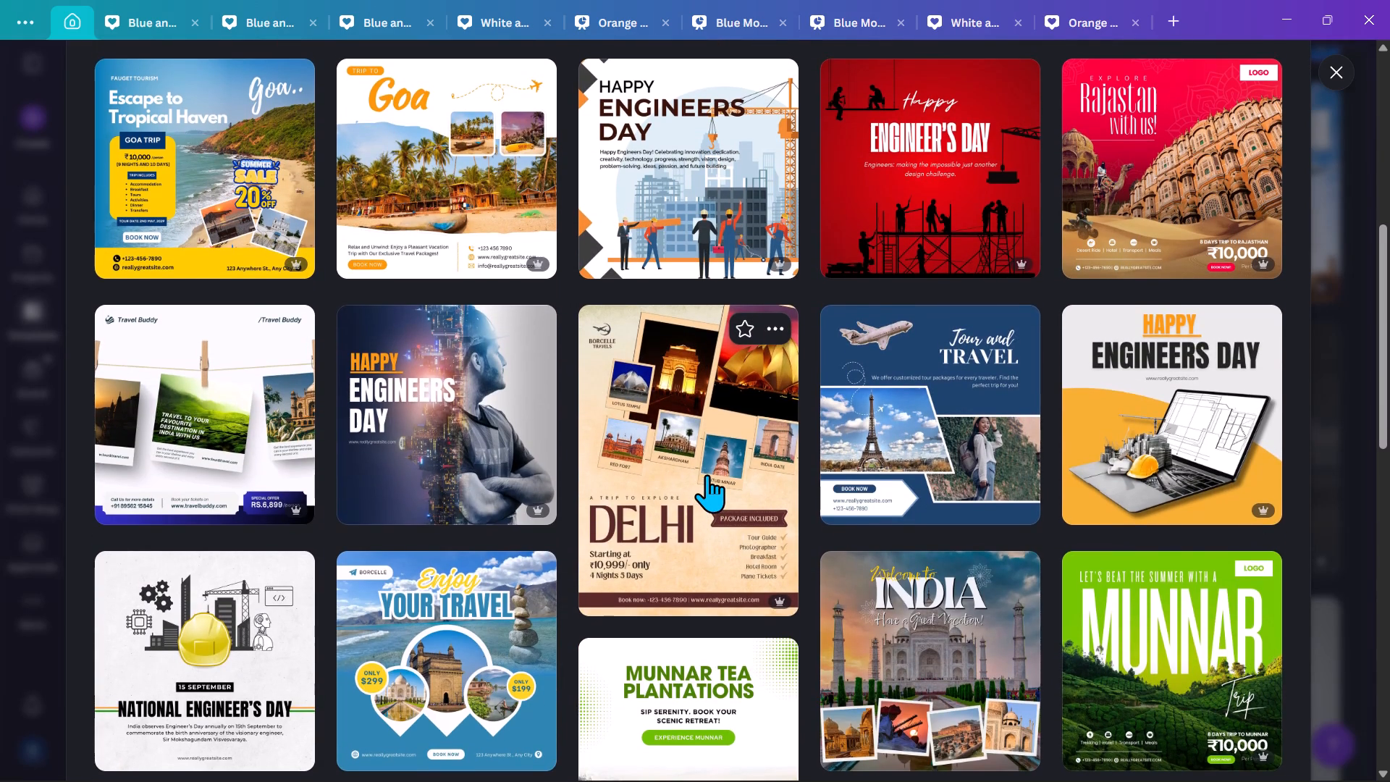
{"action": "scroll", "coordinate": [707, 474], "scroll_direction": "down", "scroll_amount": 1}
{"action": "scroll", "coordinate": [707, 474], "scroll_direction": "left", "scroll_amount": 2}
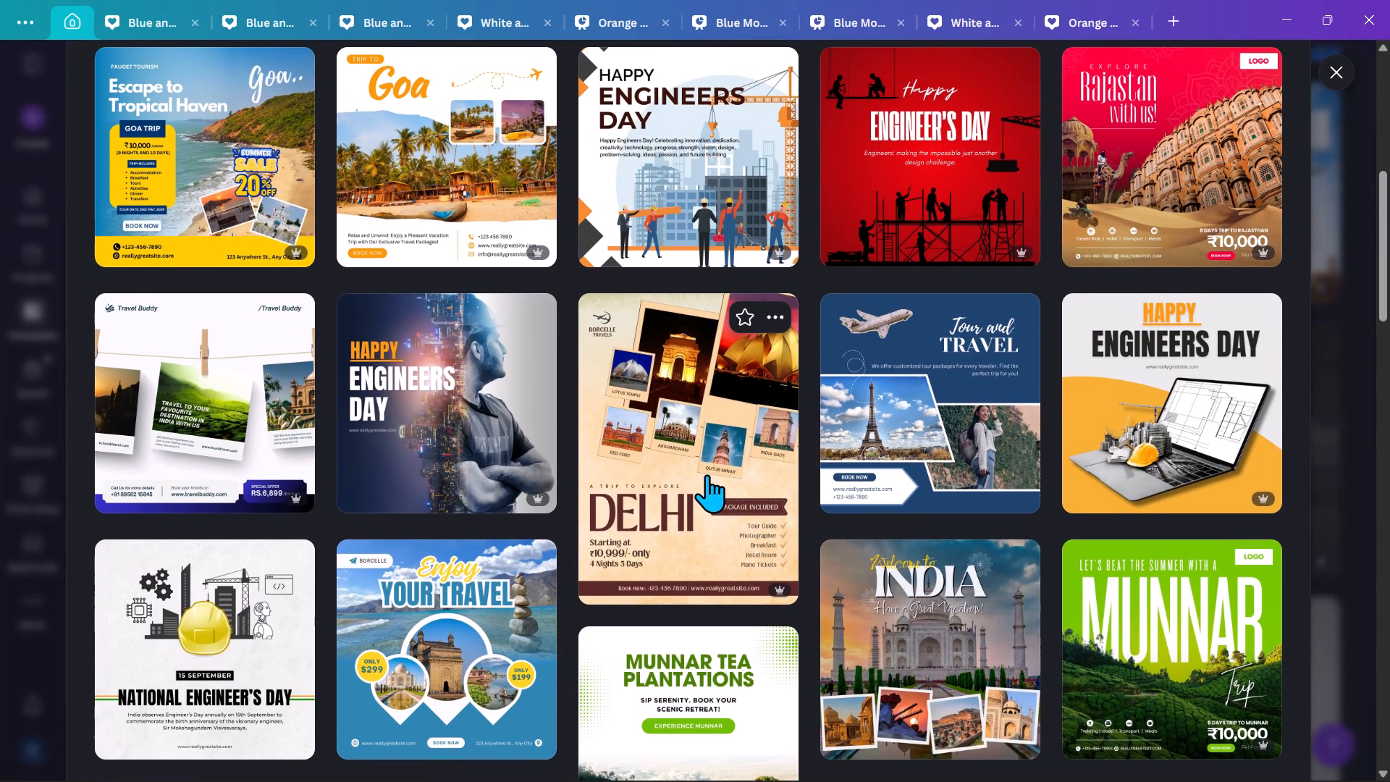
{"action": "scroll", "coordinate": [707, 474], "scroll_direction": "left", "scroll_amount": 1}
{"action": "left_click", "coordinate": [518, 419]}
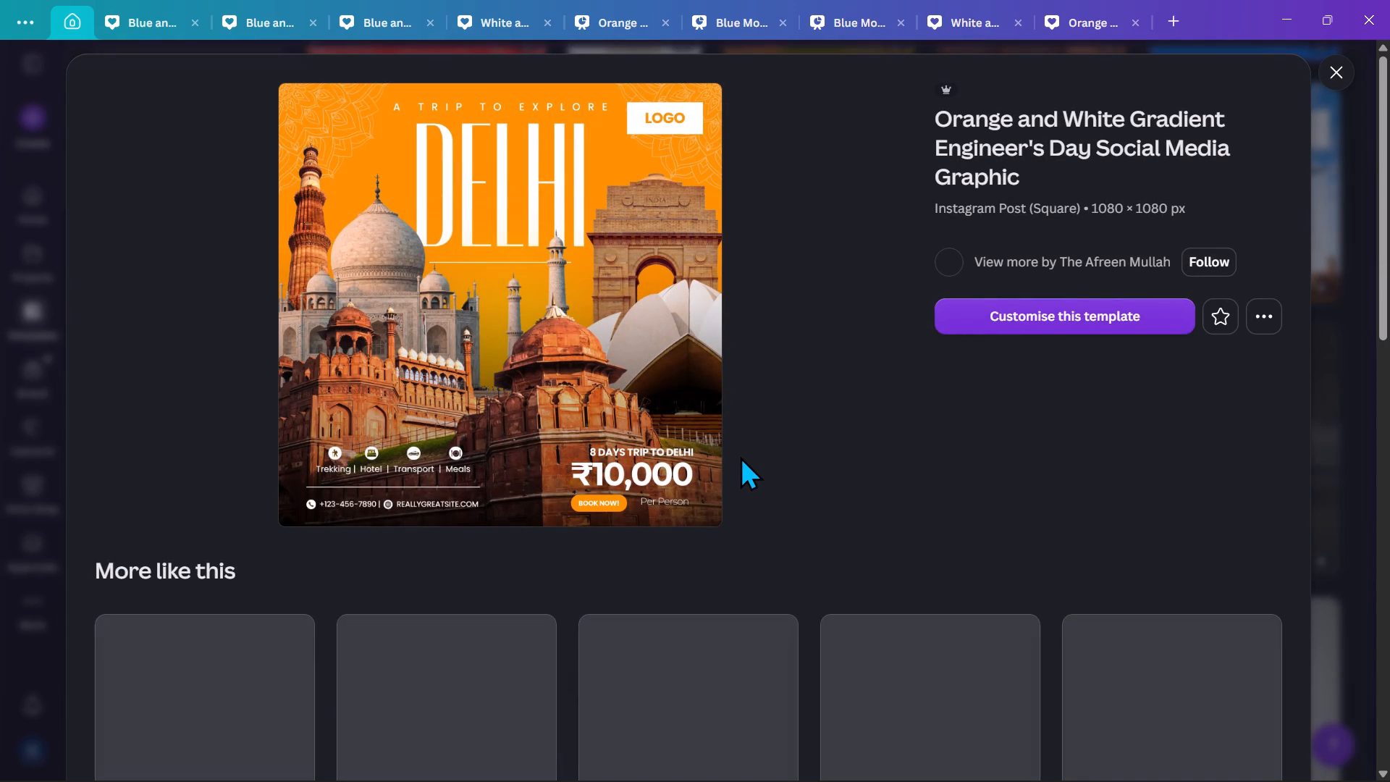
Open the Delhi trip template, Orange and White Gradient Engineer's Day Social Media Graphic, as a new customisable design.
{"action": "left_click", "coordinate": [814, 495]}
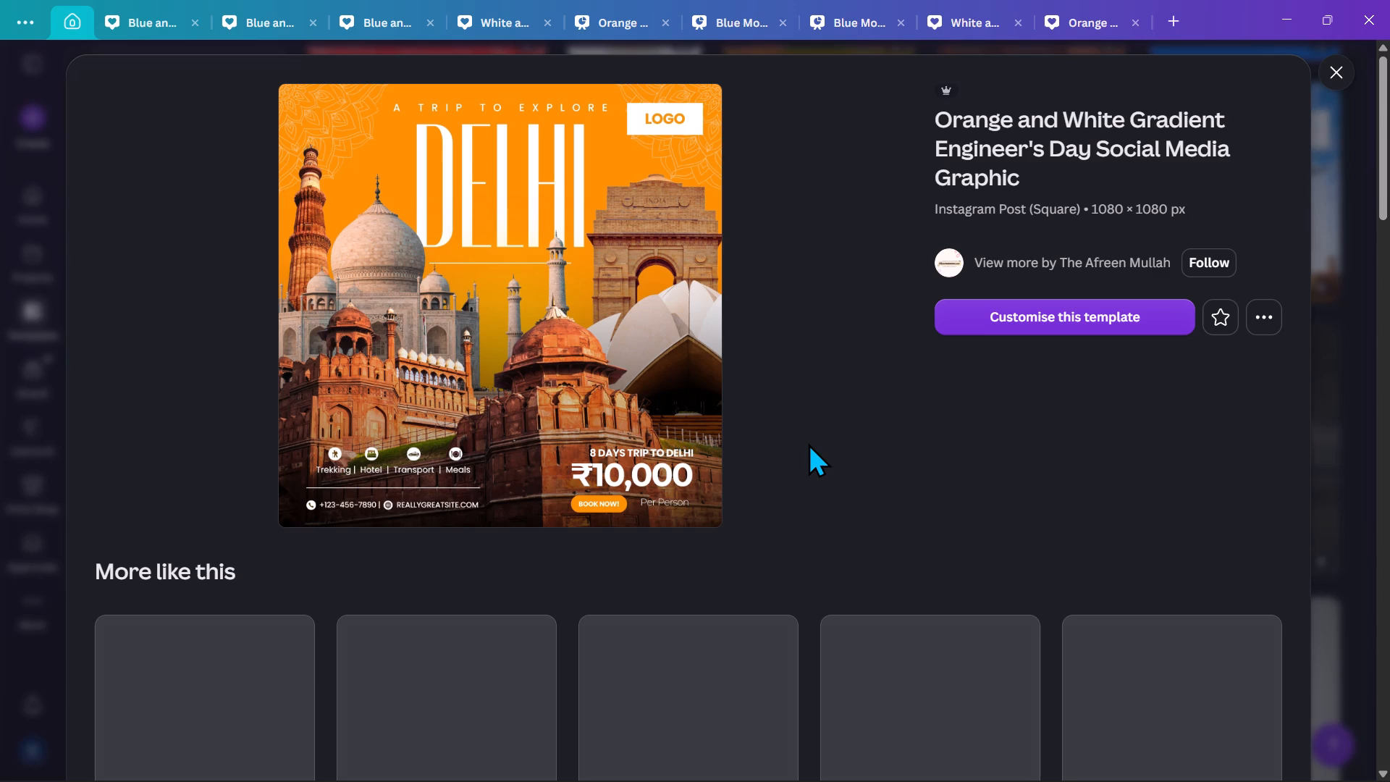
{"action": "scroll", "coordinate": [808, 443], "scroll_direction": "down", "scroll_amount": 3}
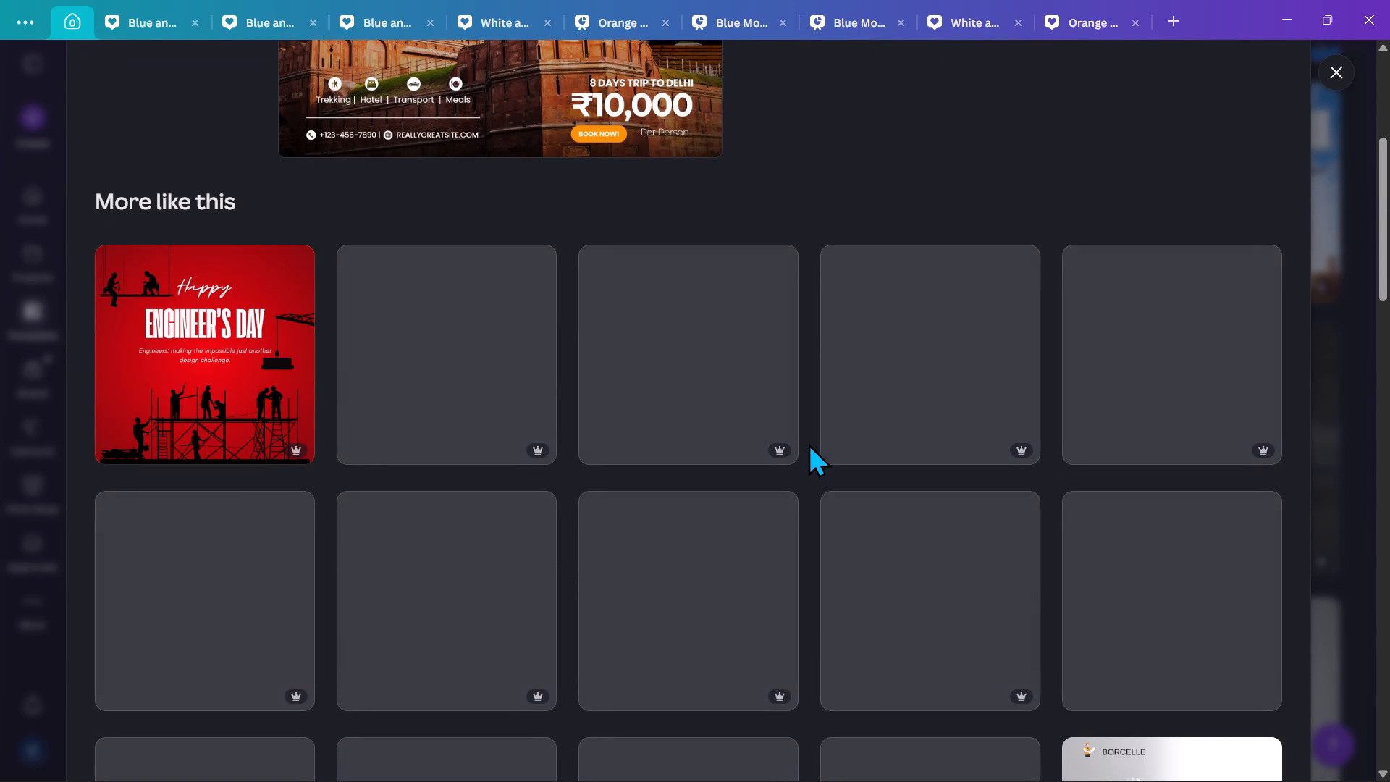
{"action": "scroll", "coordinate": [668, 455], "scroll_direction": "up", "scroll_amount": 4}
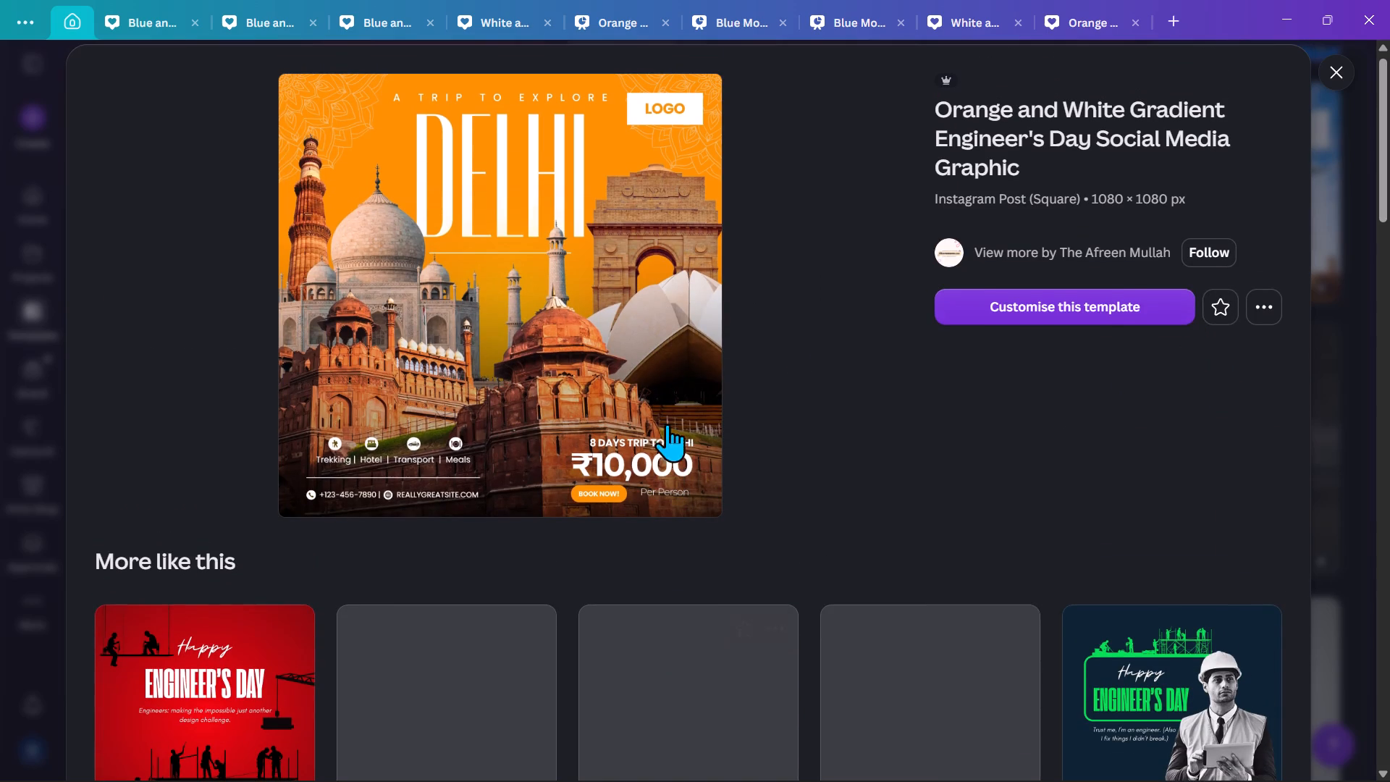
{"action": "left_click", "coordinate": [1061, 297]}
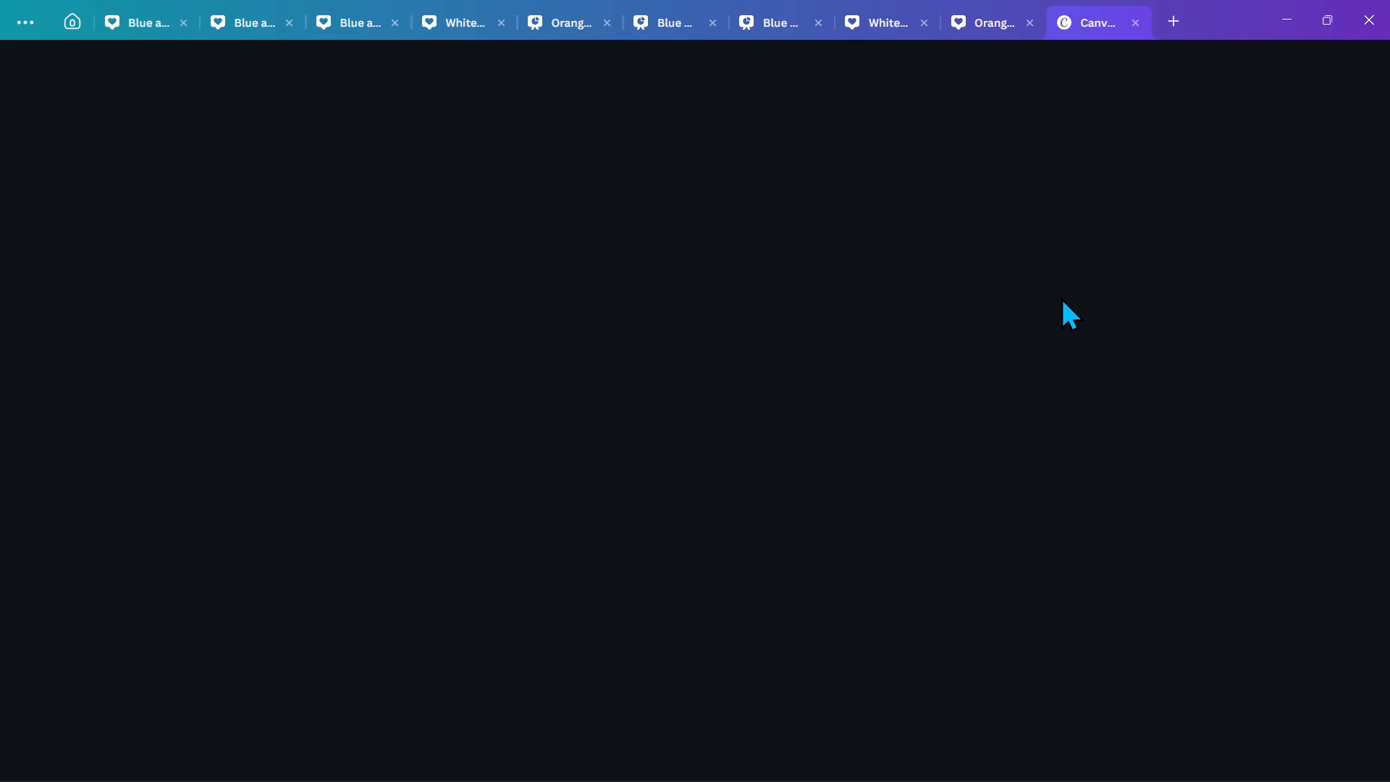
{"action": "left_click", "coordinate": [1061, 297]}
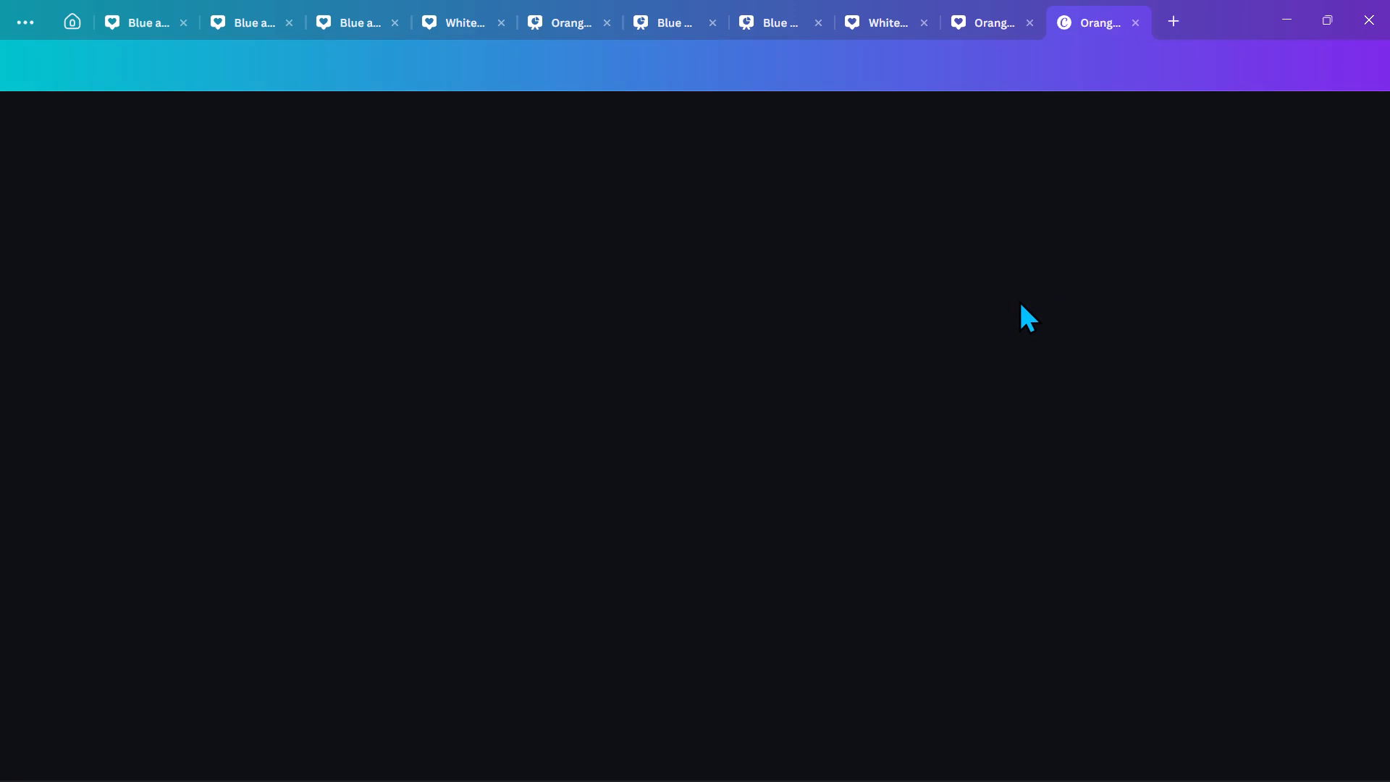